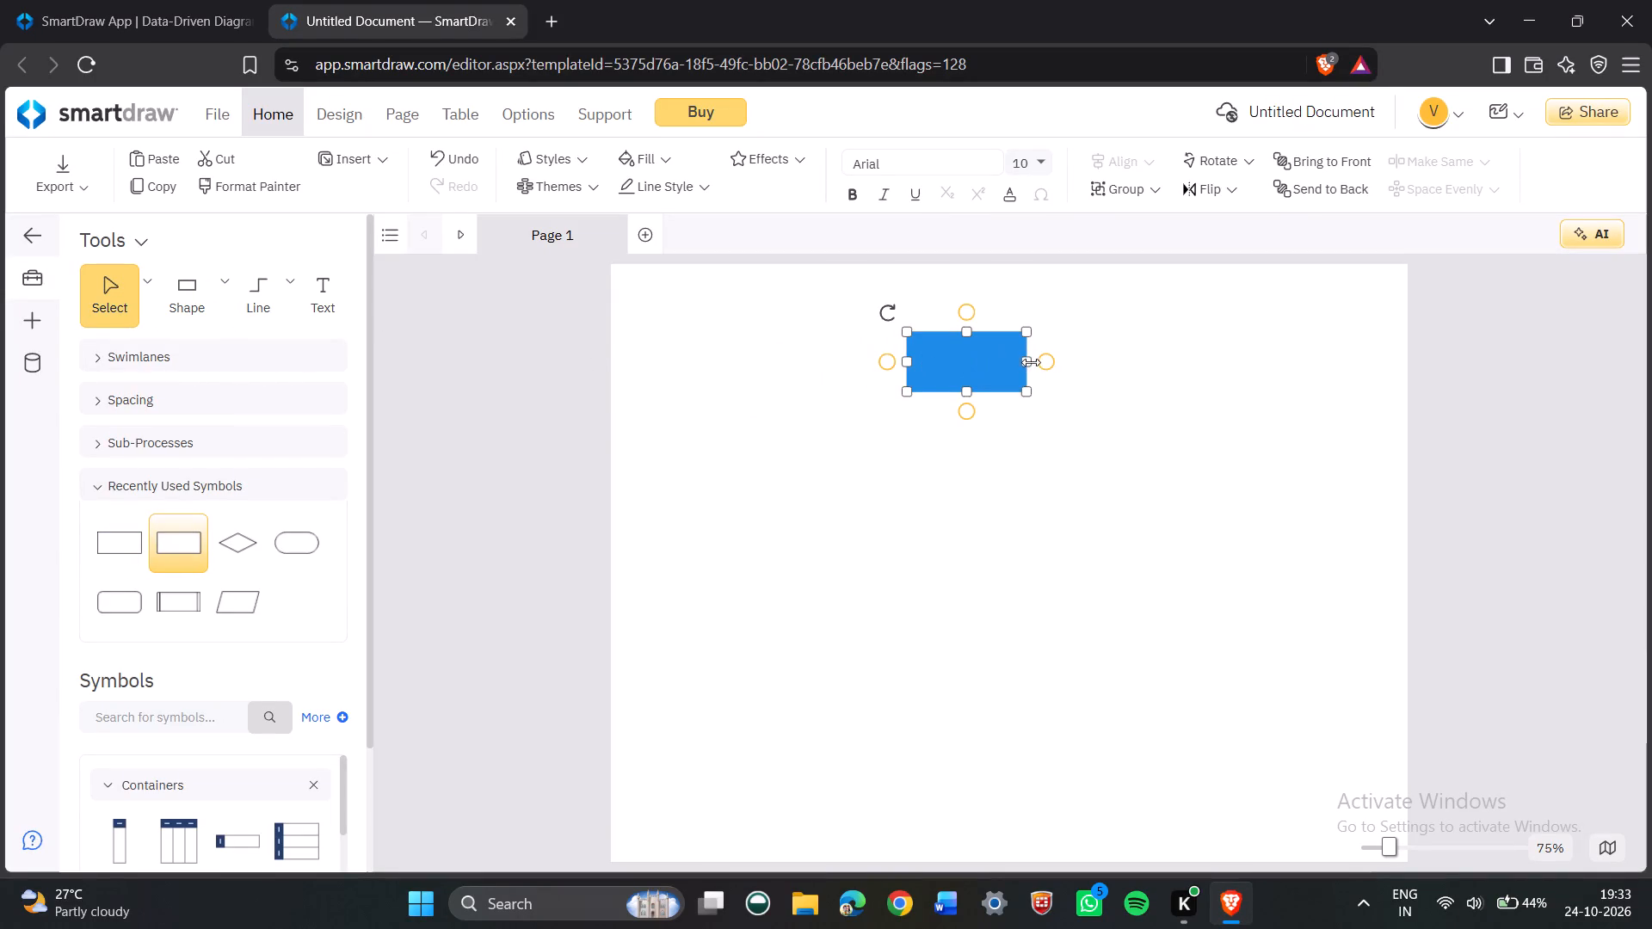
Widen the blue rectangle on both sides to over twice its width and centre it near the top of the page.
{"action": "left_click_drag", "start_coordinate": [1026, 358], "coordinate": [1179, 396]}
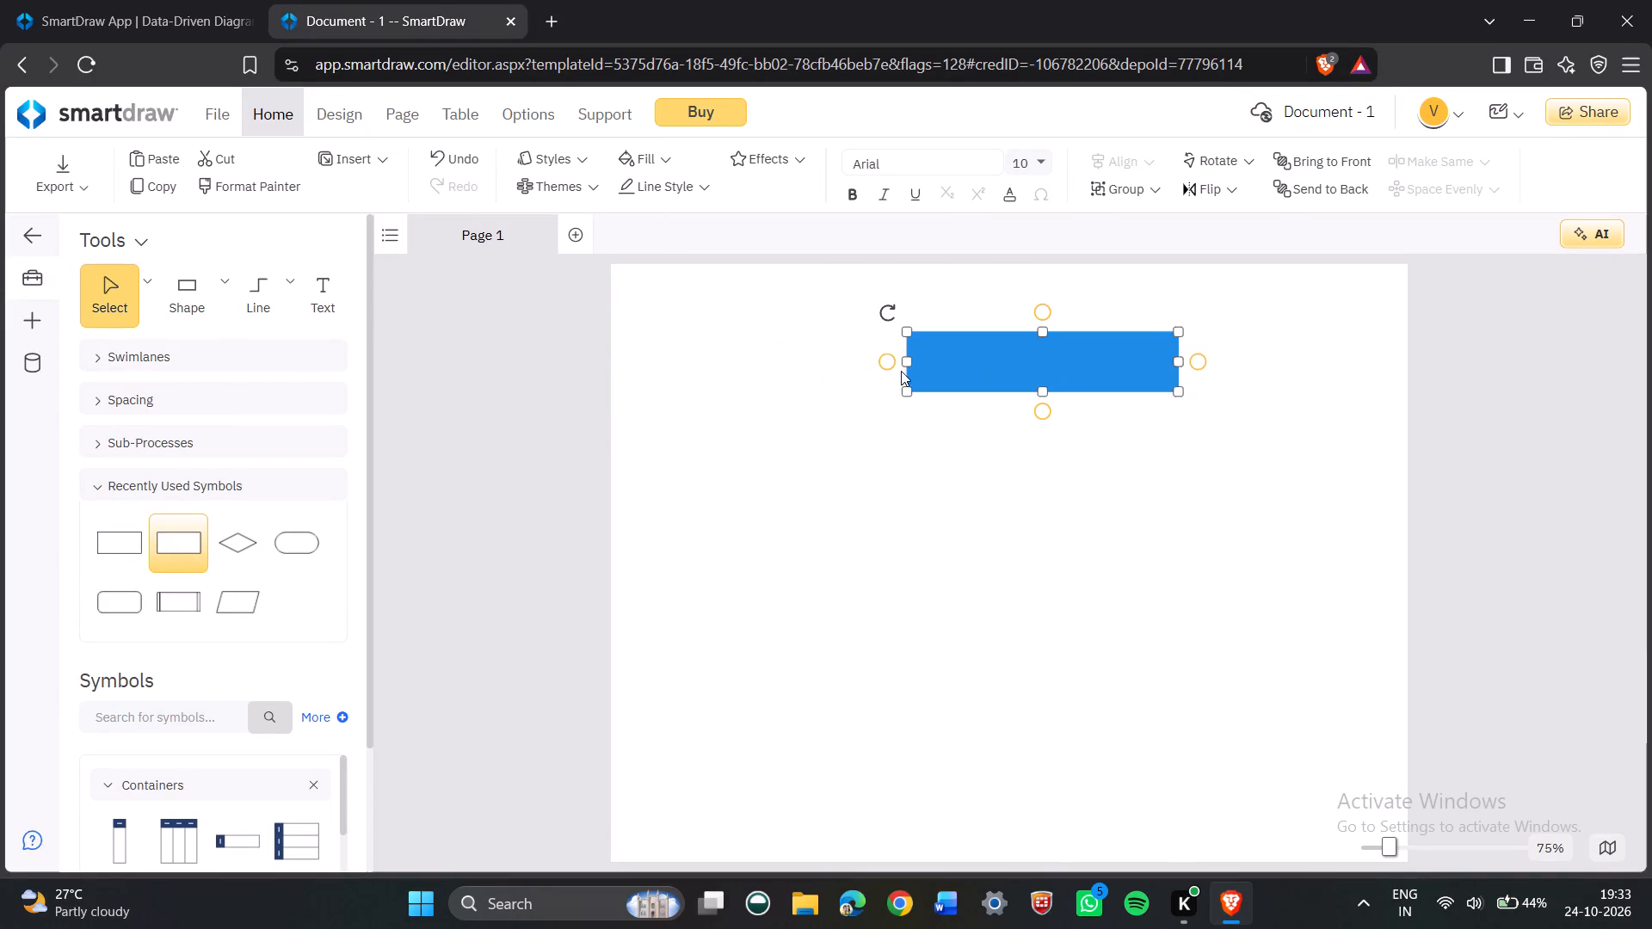
{"action": "left_click_drag", "start_coordinate": [905, 364], "coordinate": [869, 372]}
{"action": "left_click_drag", "start_coordinate": [1014, 366], "coordinate": [1009, 366]}
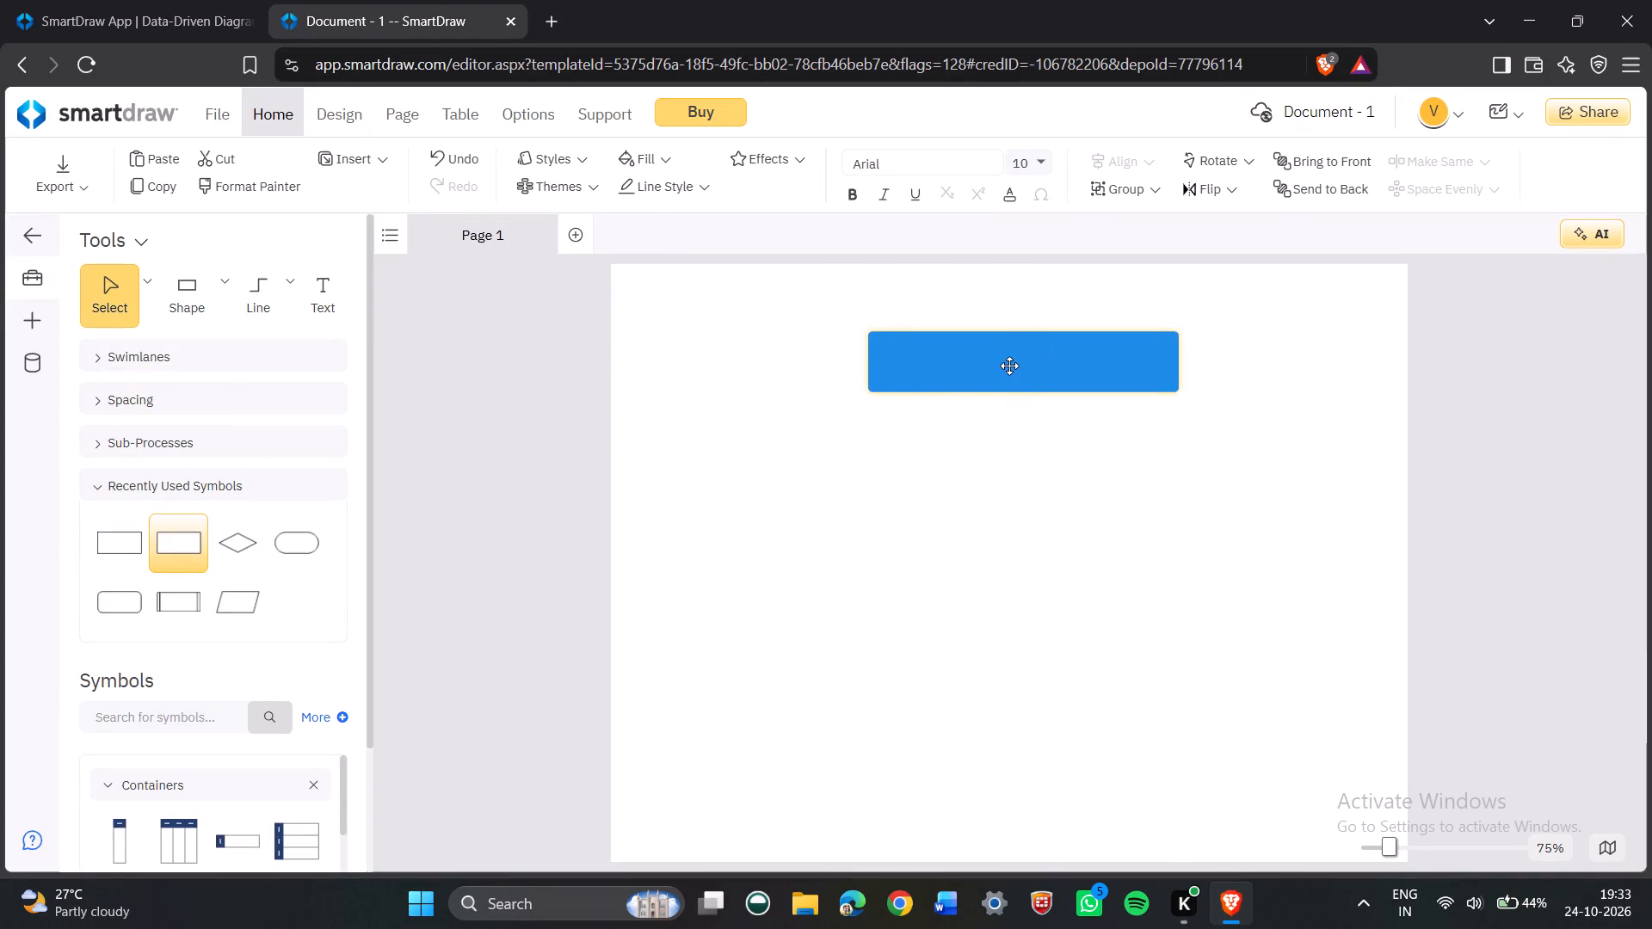
{"action": "left_click_drag", "start_coordinate": [1009, 366], "coordinate": [996, 368]}
Label the rectangle "STORY IDEA PITCHING : REPORTERS AND NEWS EDITORS DISCUSS BREAKING NATIONAL EVENTS PUBLIC ISSUES AND TRENDING TOPICS IN DAILY MEETINGS".
{"action": "left_click", "coordinate": [330, 289]}
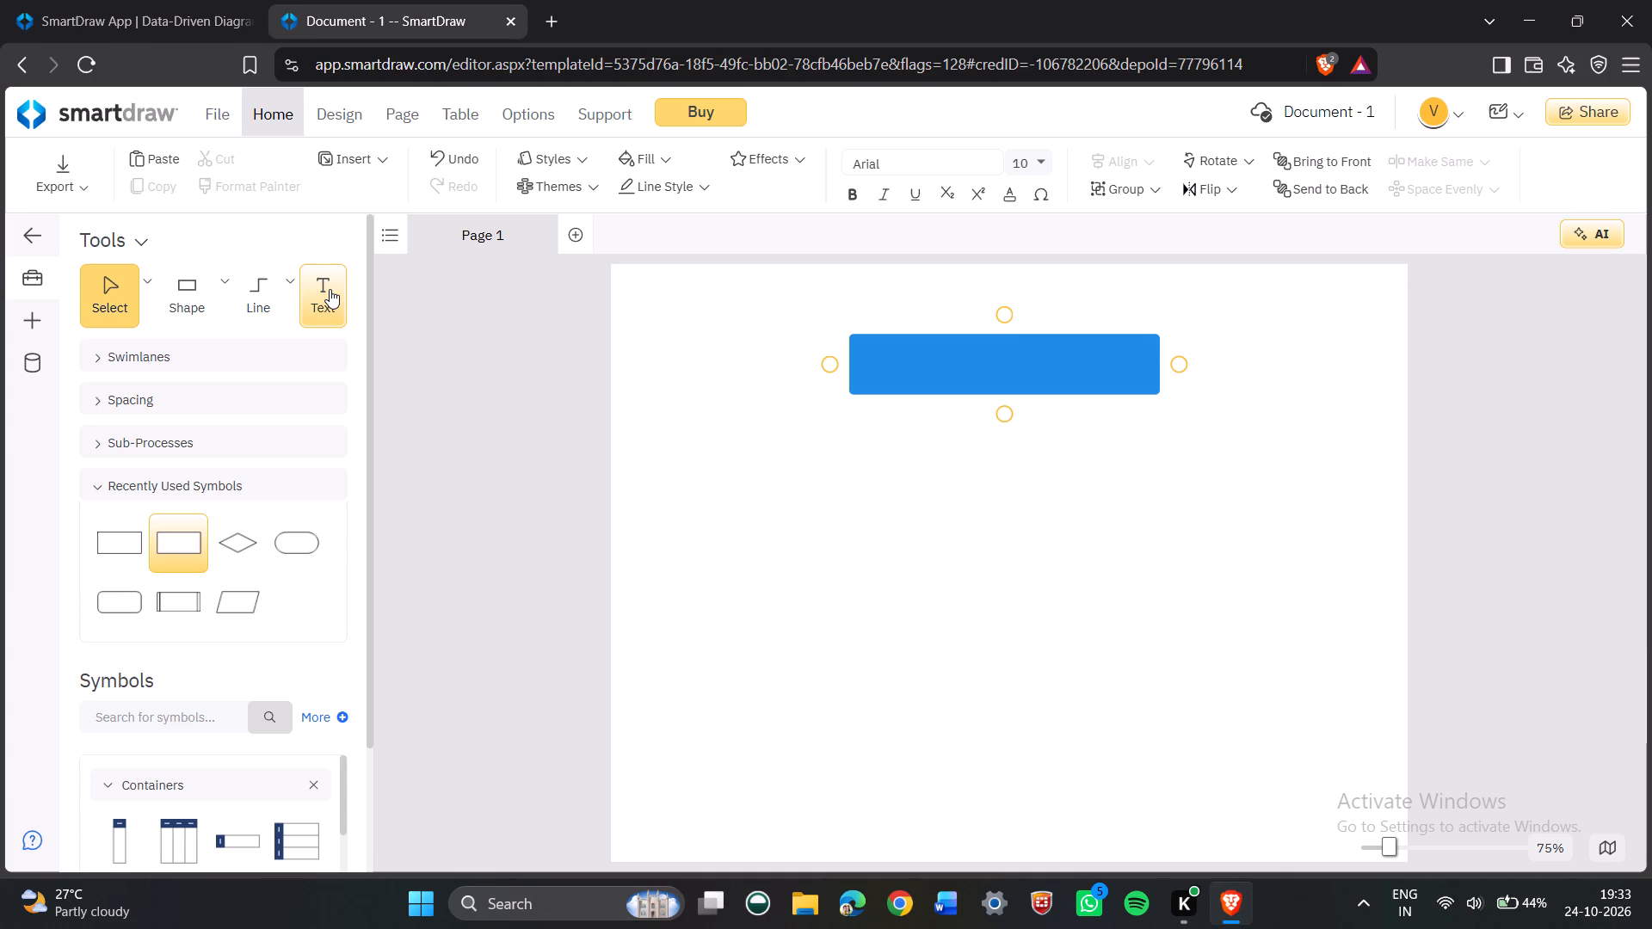
{"action": "type", "text": "STORY IDEA"}
{"action": "key", "text": "space"}
{"action": "type", "text": "PIT"}
{"action": "type", "text": "CHING"}
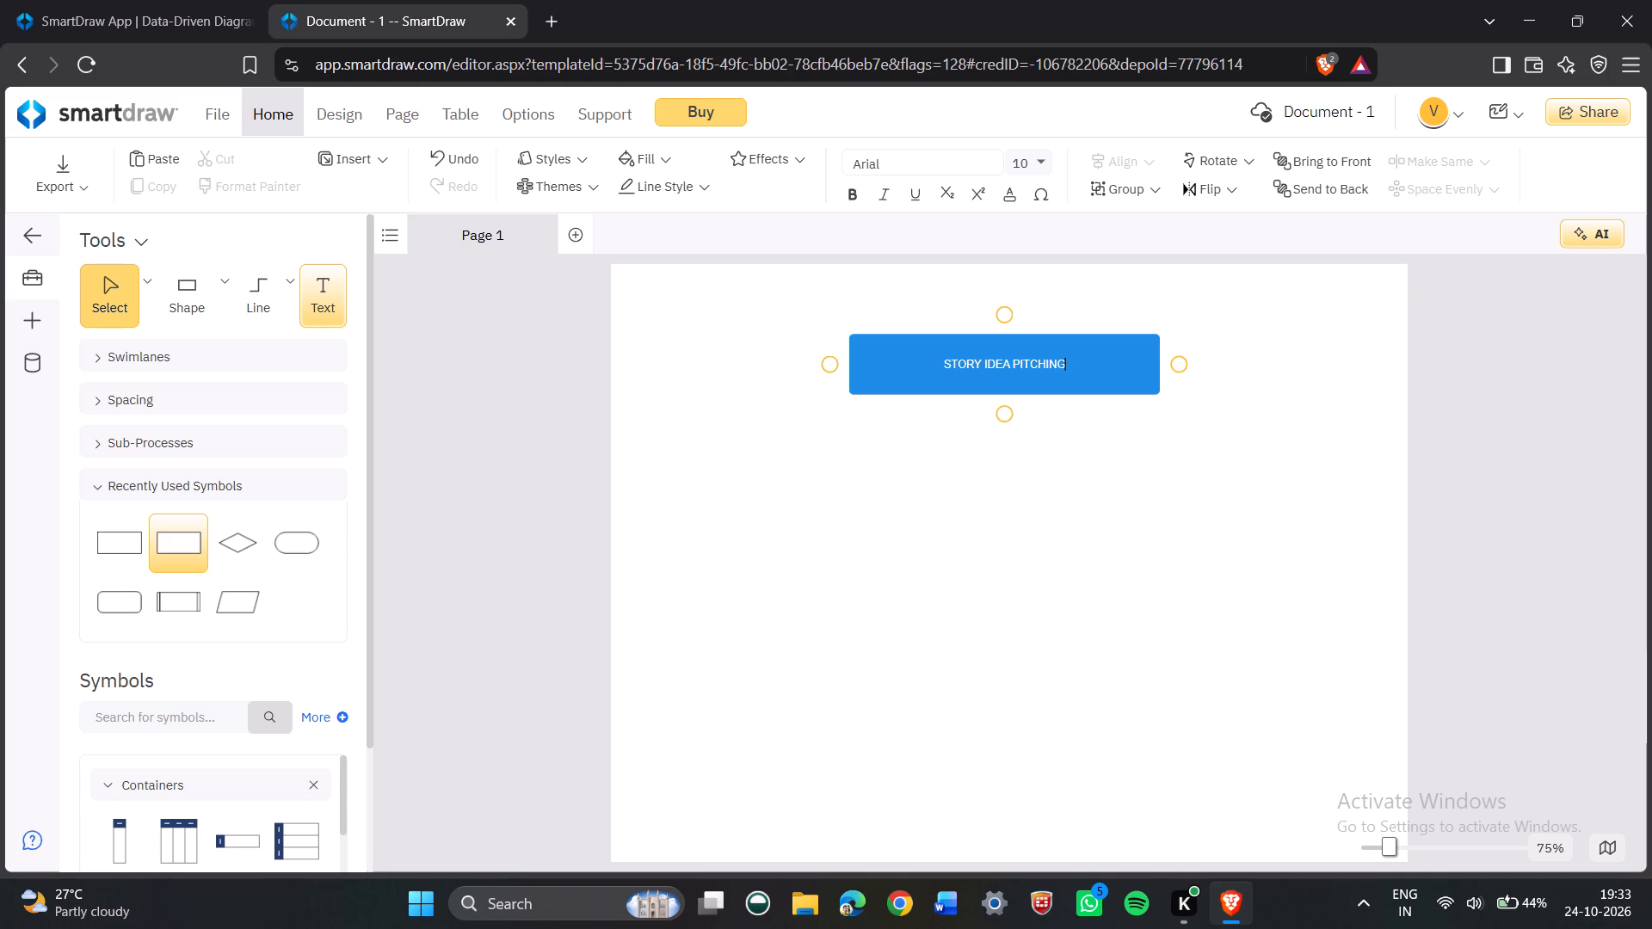
{"action": "key", "text": "space"}
{"action": "type", "text": ":"}
{"action": "key", "text": "space"}
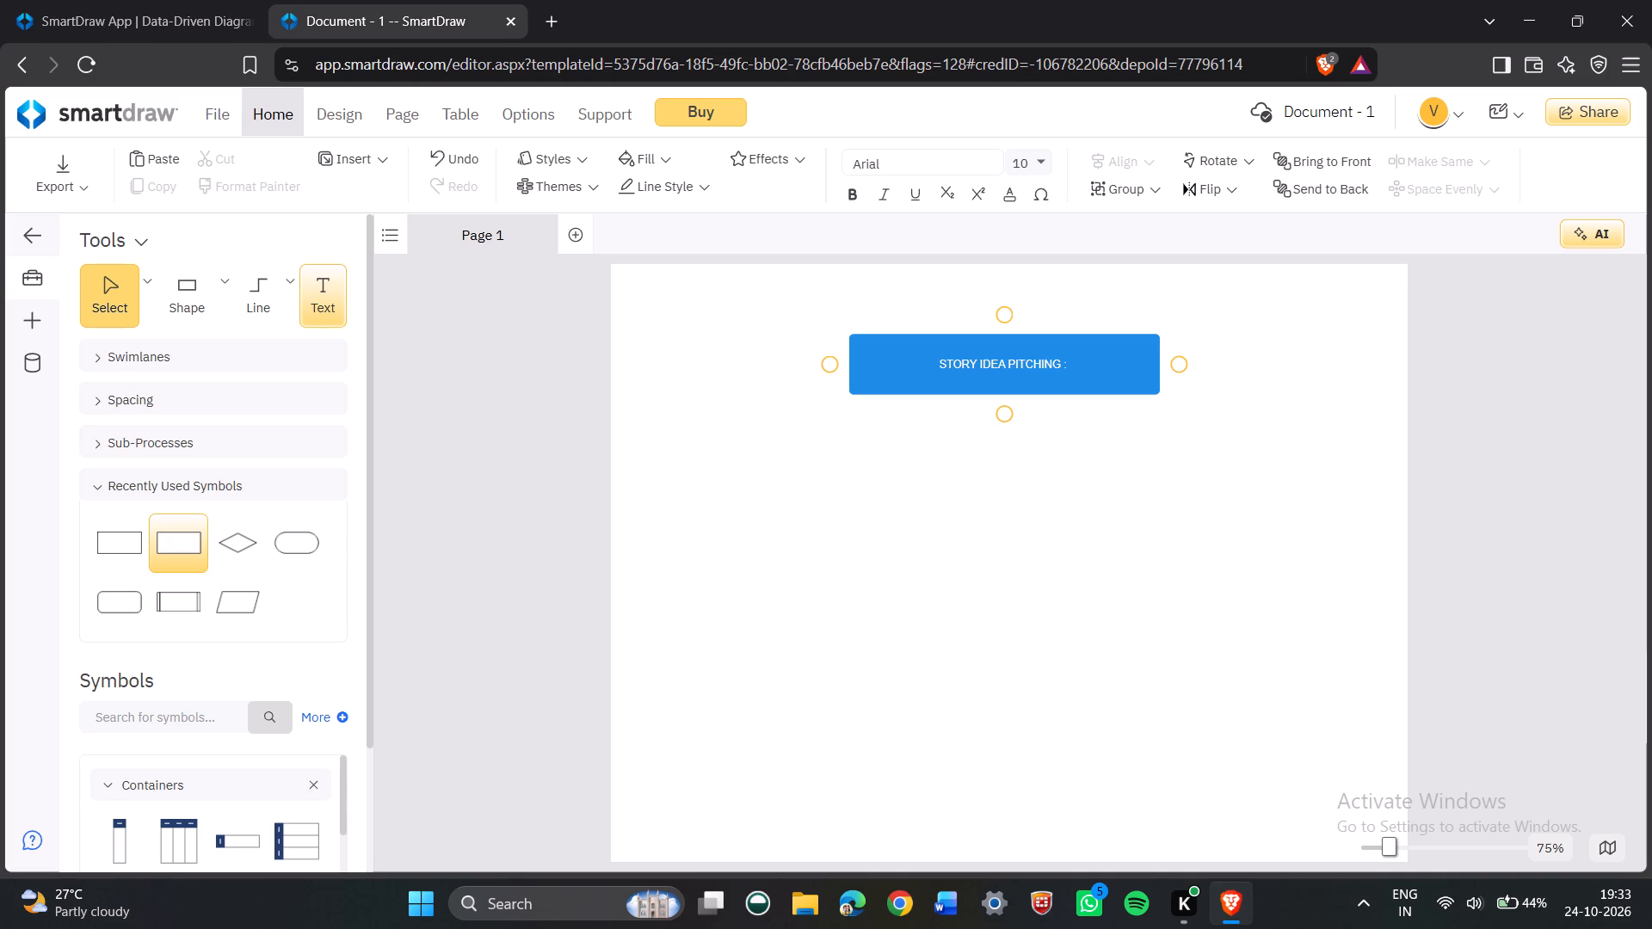
{"action": "type", "text": "REPORTERS"}
{"action": "key", "text": "space"}
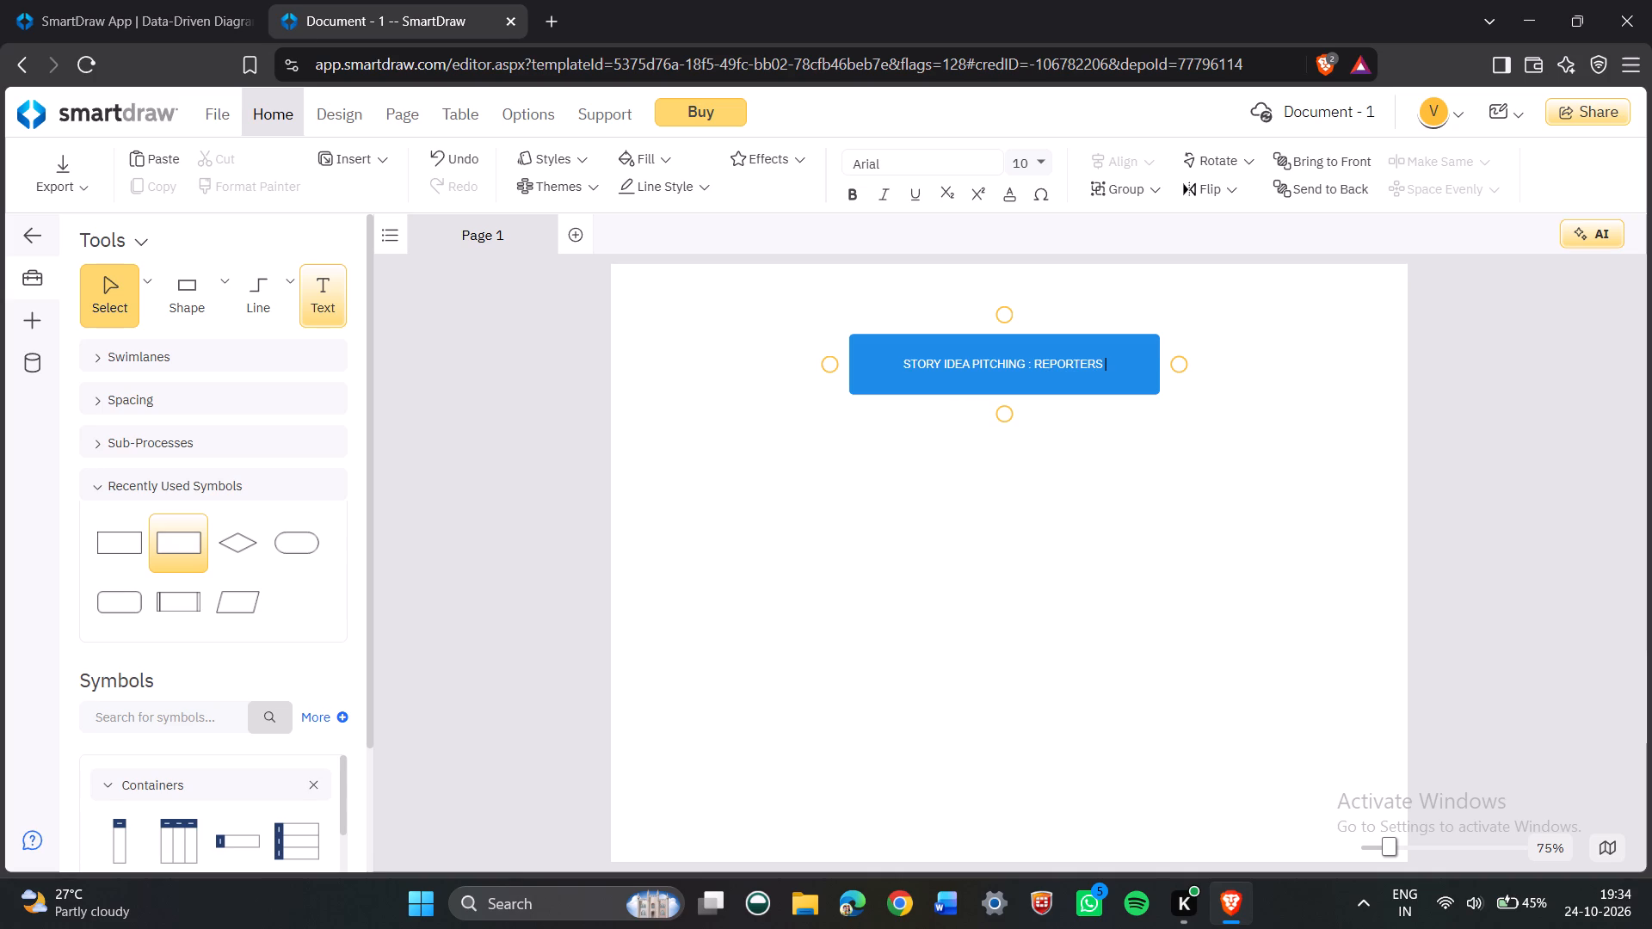
{"action": "type", "text": "AND NEWS"}
{"action": "key", "text": "space"}
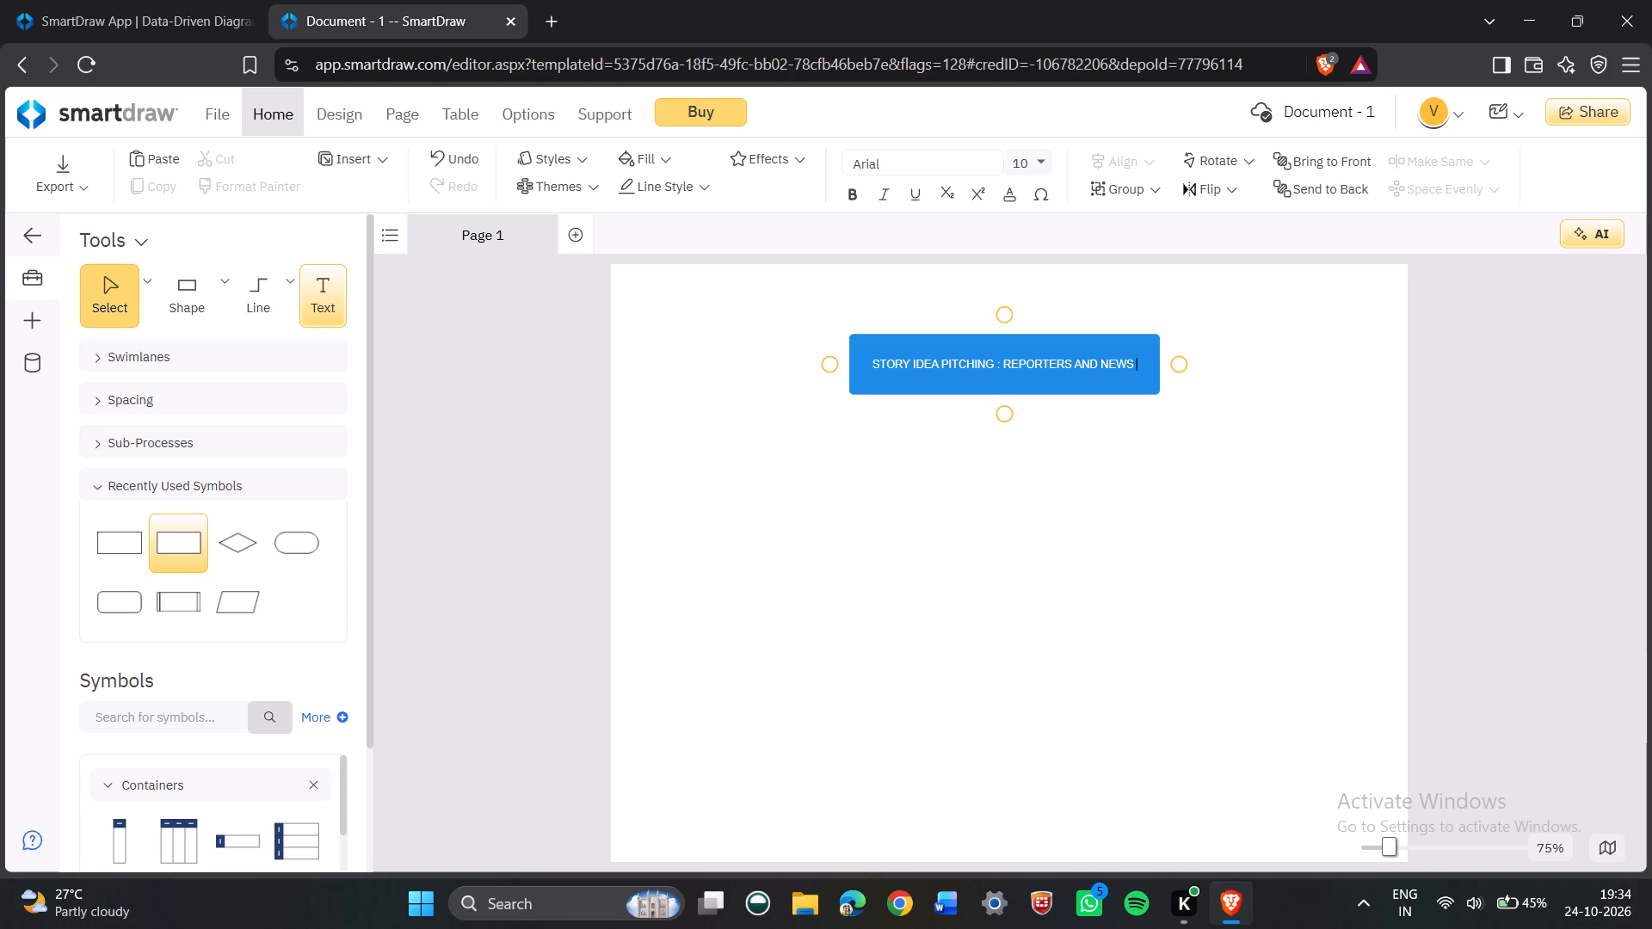
{"action": "type", "text": "EDITORS"}
{"action": "key", "text": "space"}
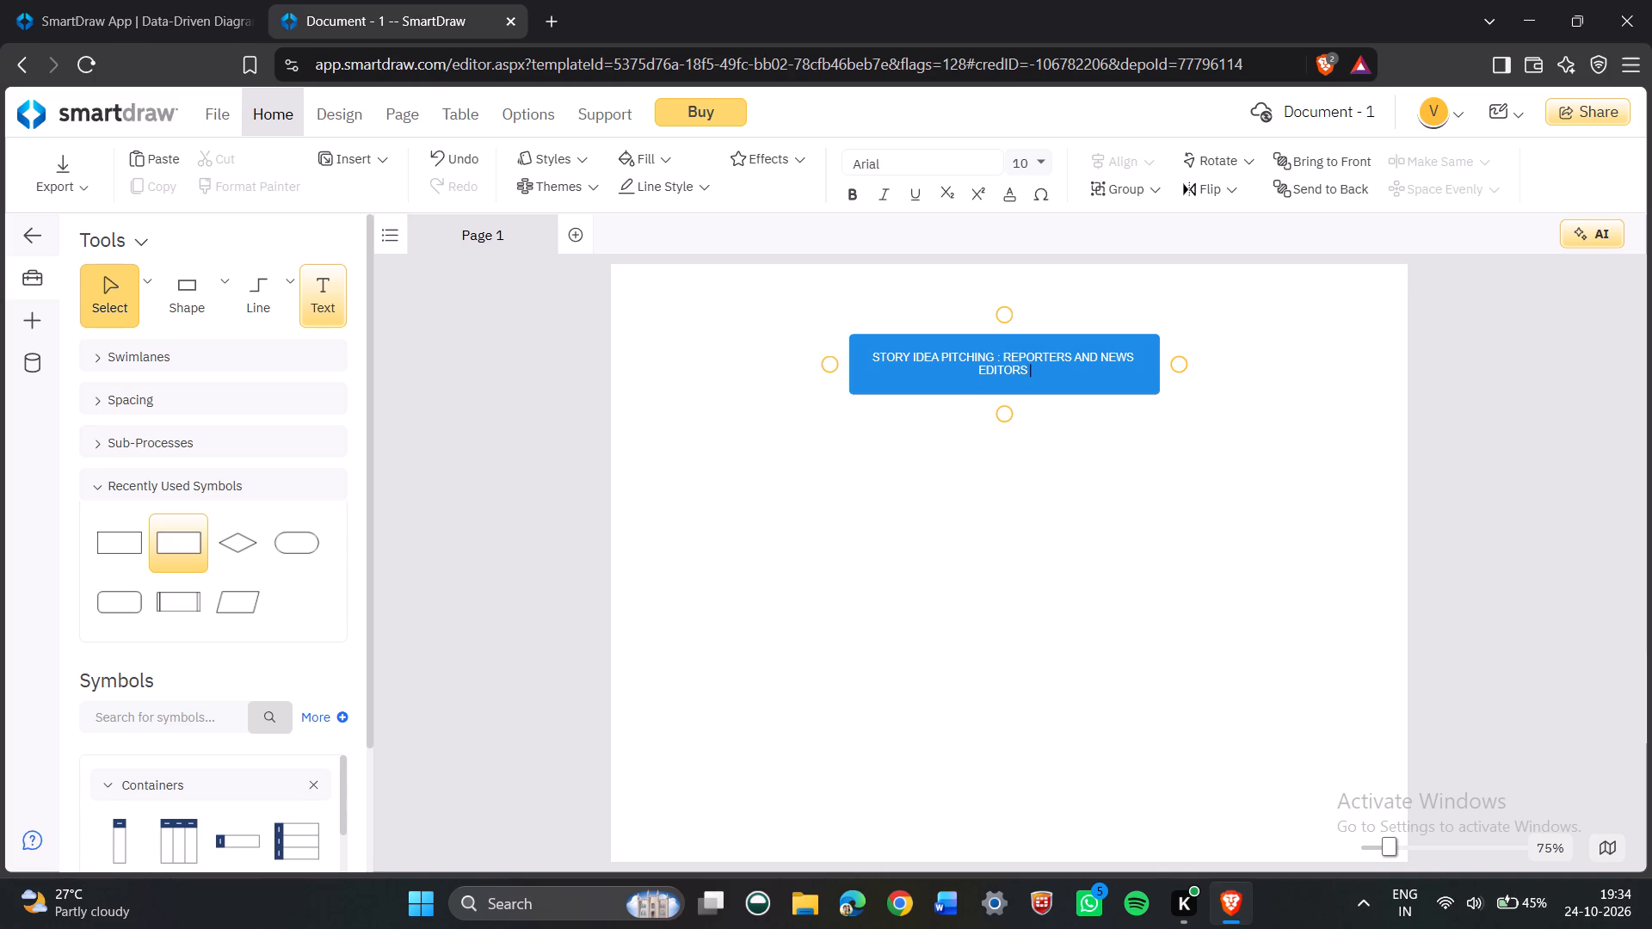
{"action": "type", "text": "DIS"}
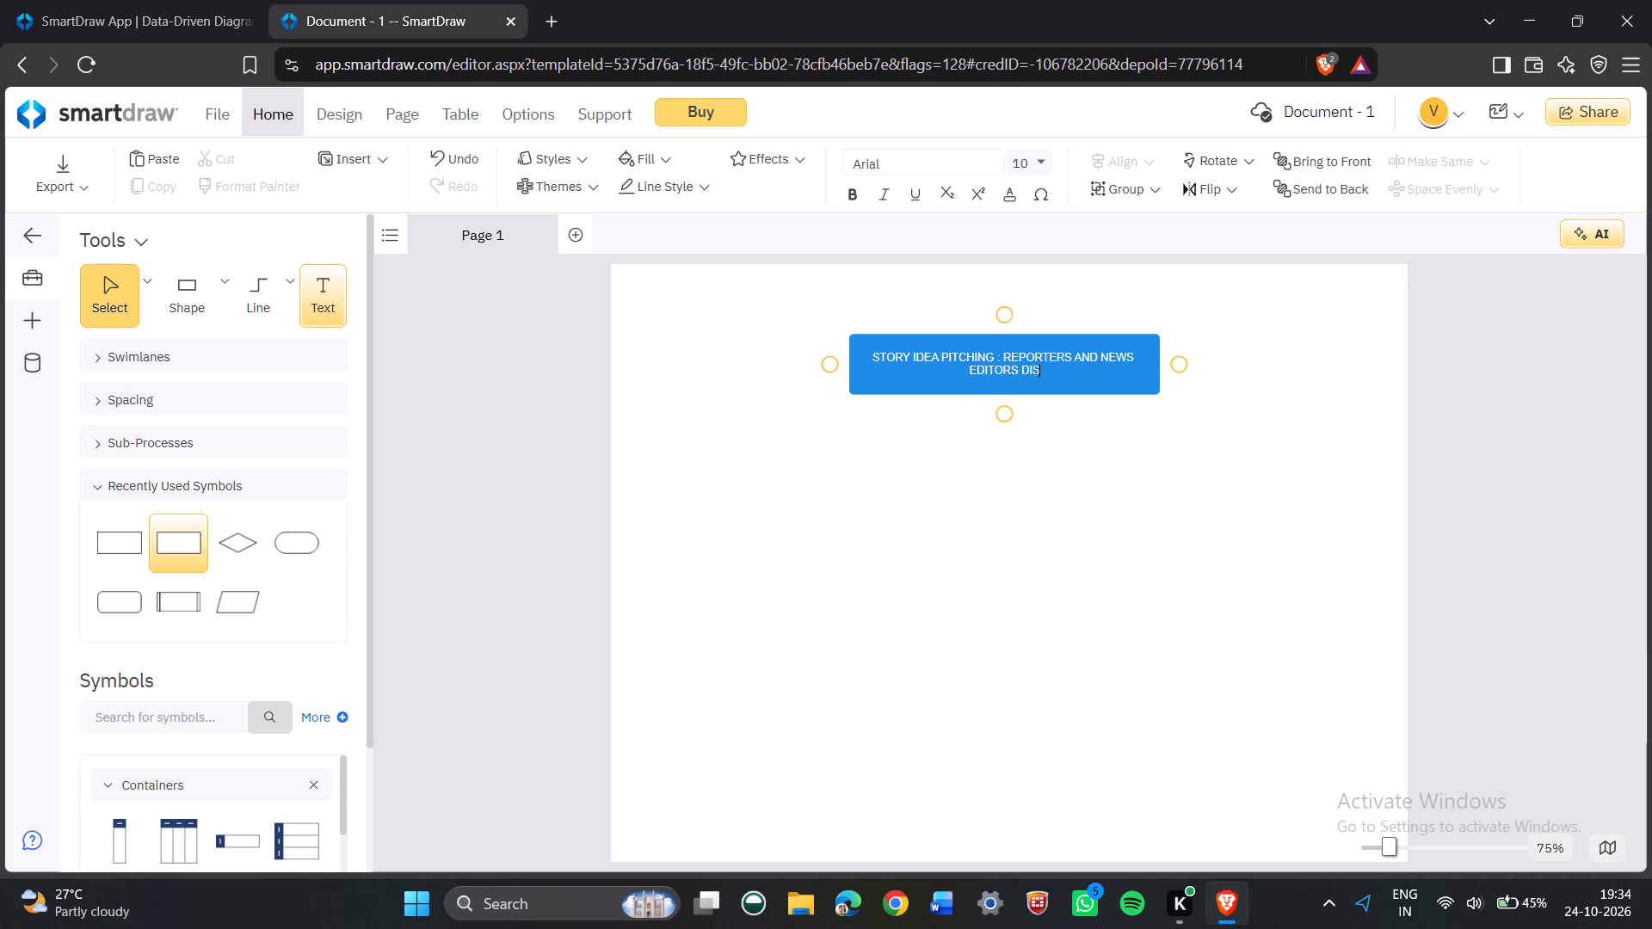
{"action": "type", "text": "CUSS"}
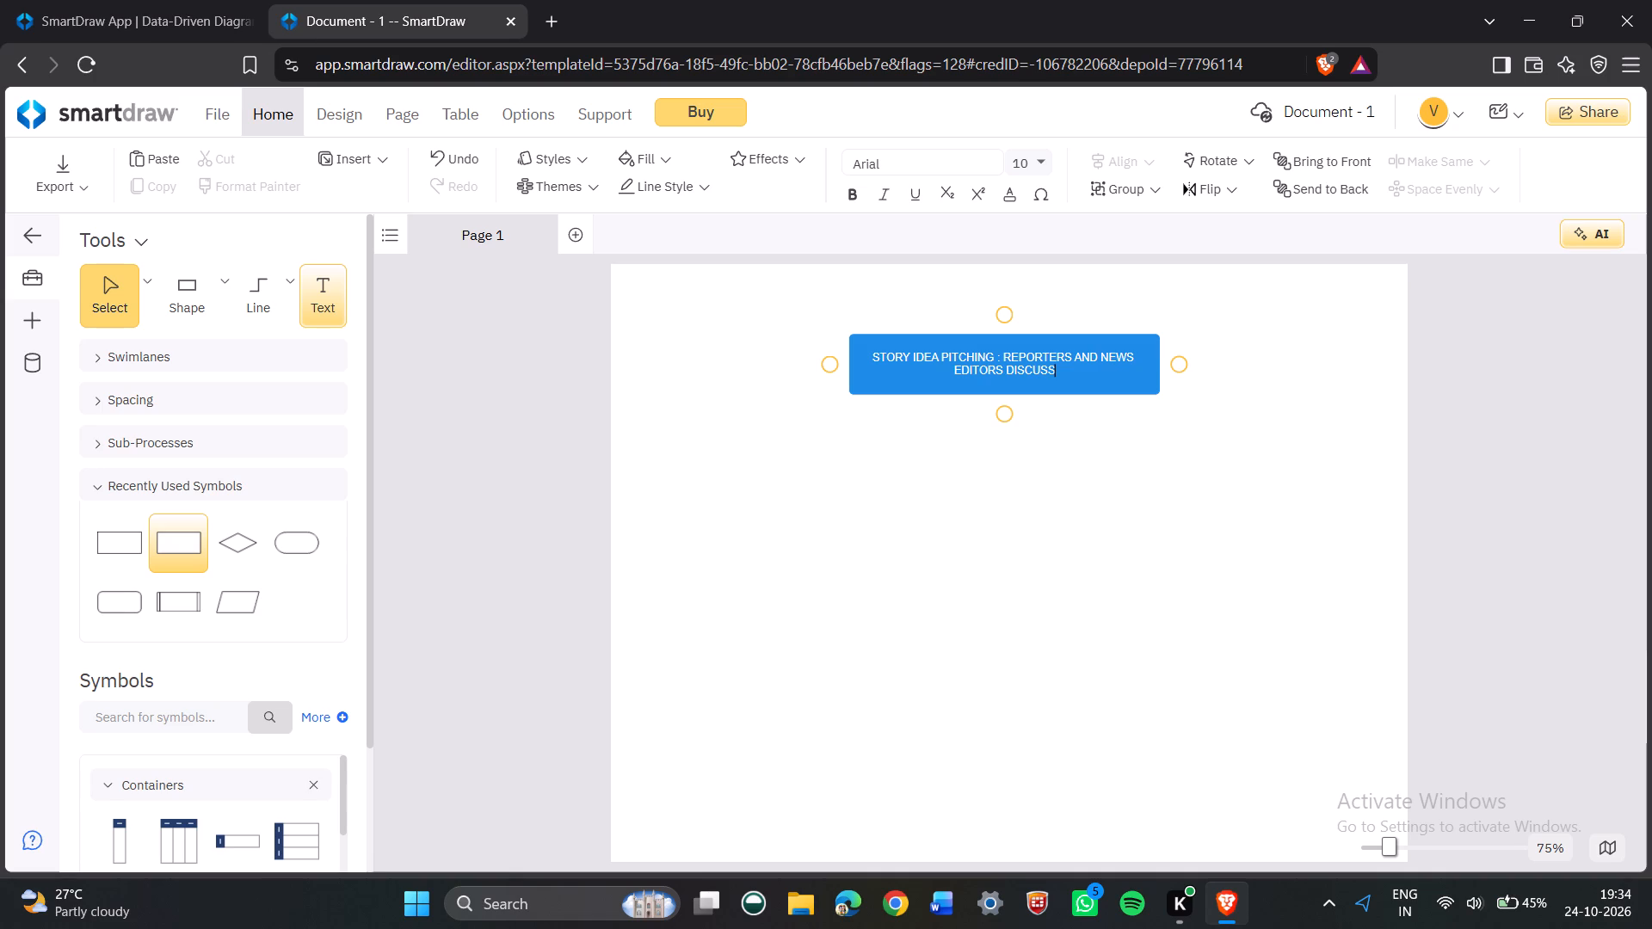
{"action": "key", "text": "space"}
{"action": "type", "text": "BREAKING"}
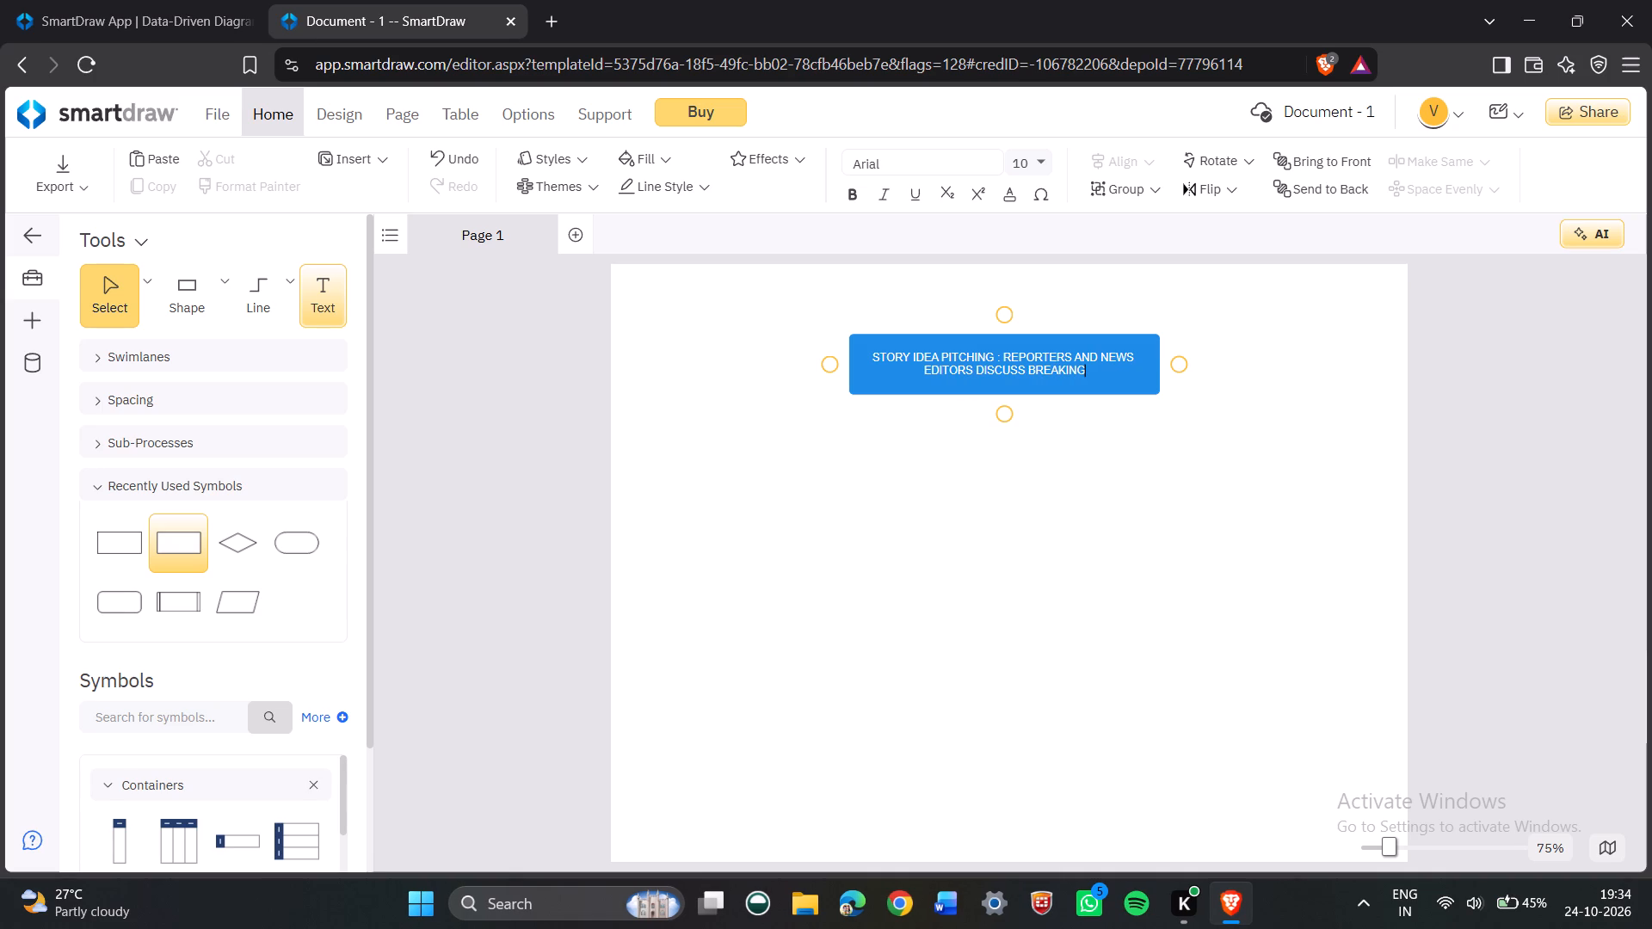
{"action": "key", "text": "space"}
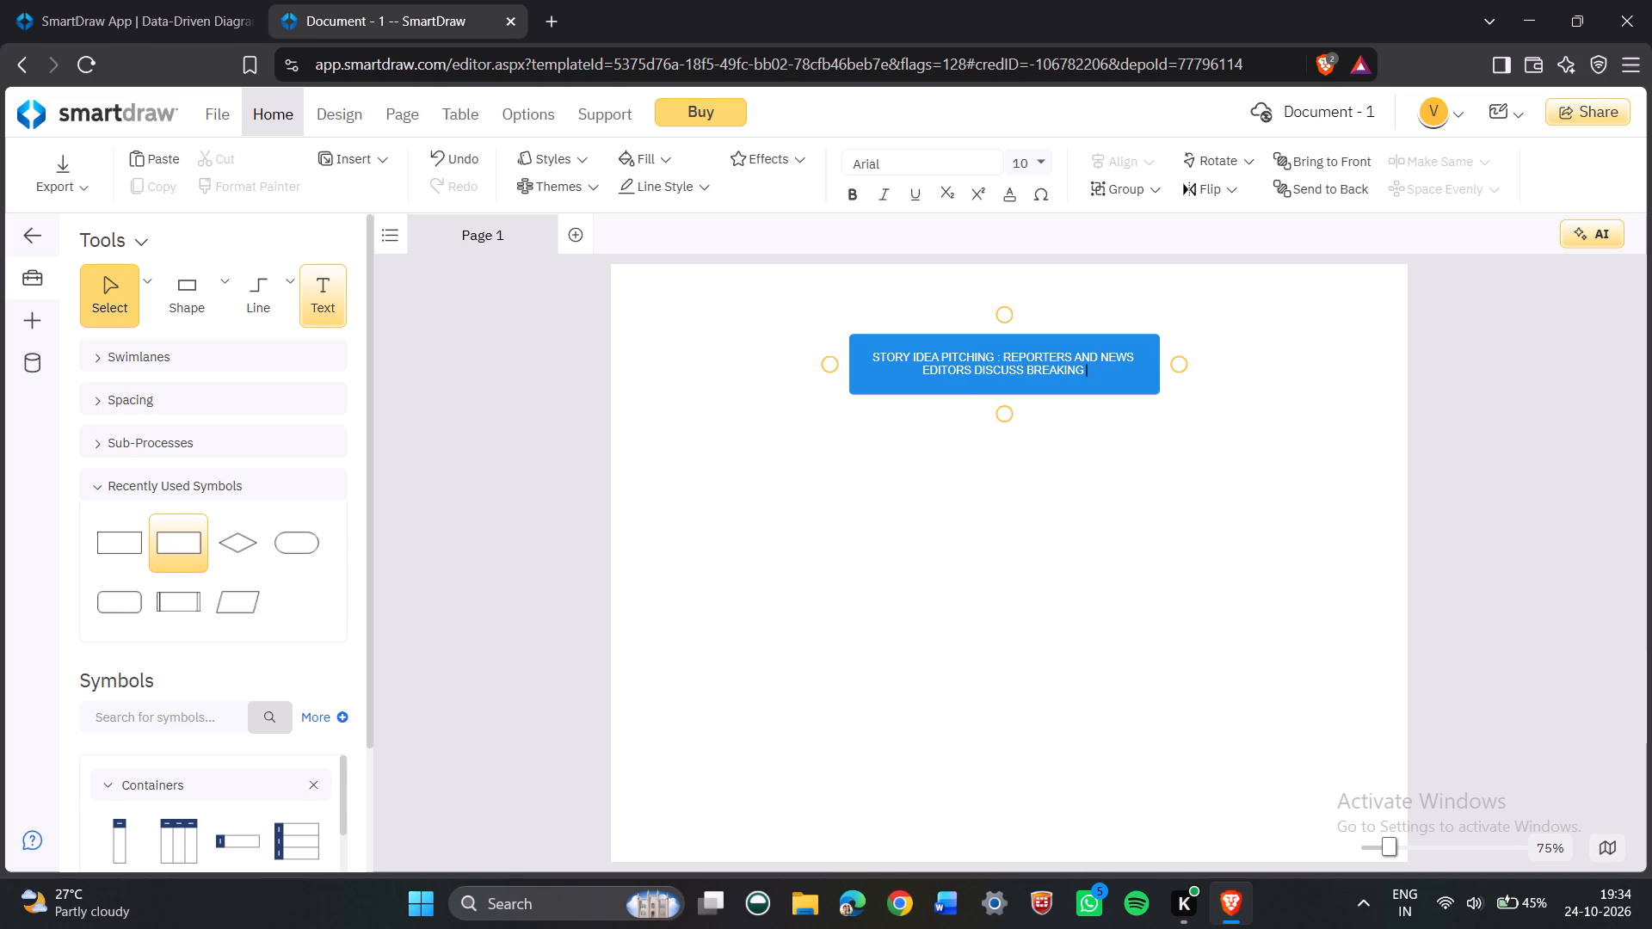
{"action": "type", "text": "NATIO"}
{"action": "type", "text": "NAL"}
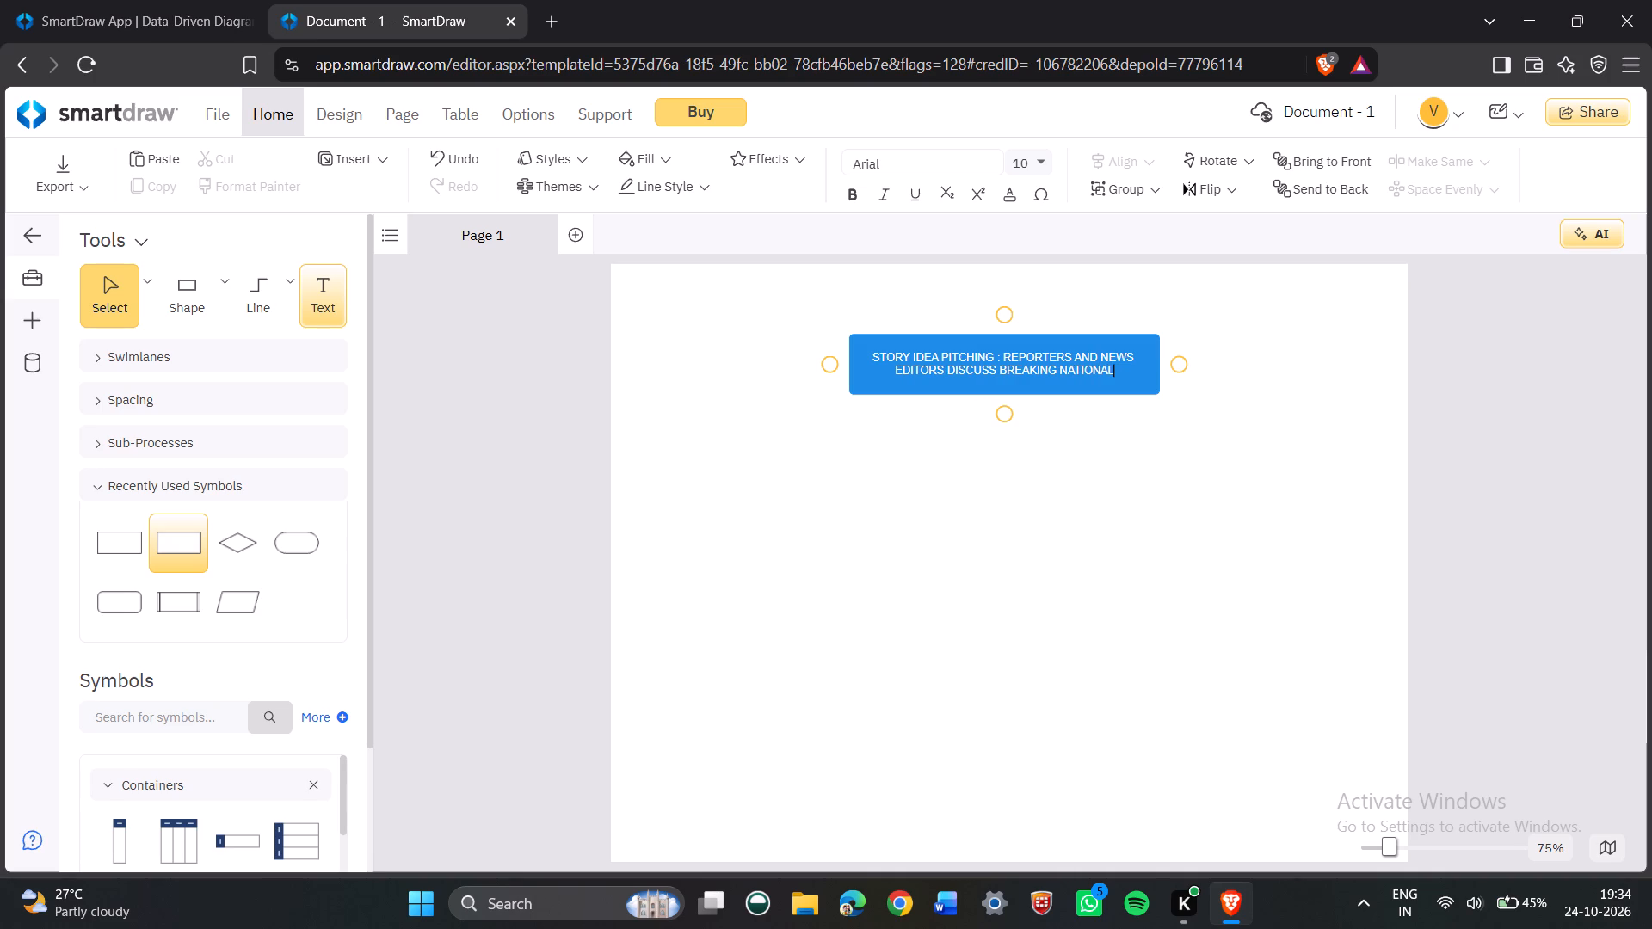
{"action": "key", "text": "space"}
{"action": "type", "text": "EVENTS"}
{"action": "key", "text": "space"}
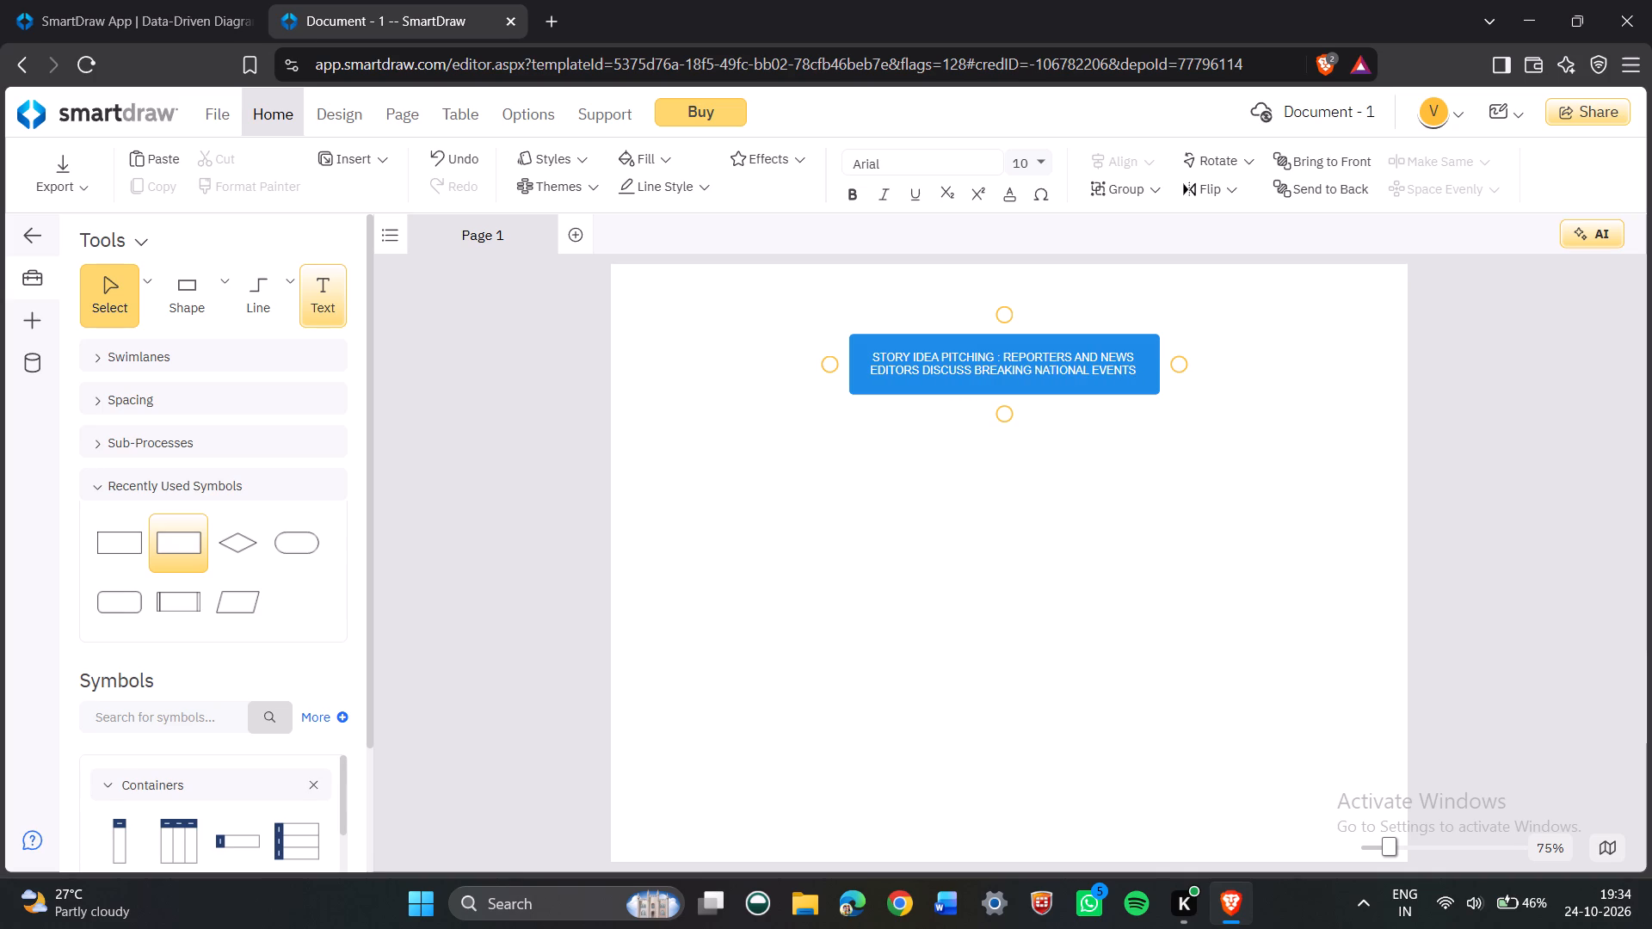
{"action": "type", "text": "PUN"}
{"action": "key", "text": "BackSpace"}
{"action": "type", "text": "BLIC"}
{"action": "key", "text": "space"}
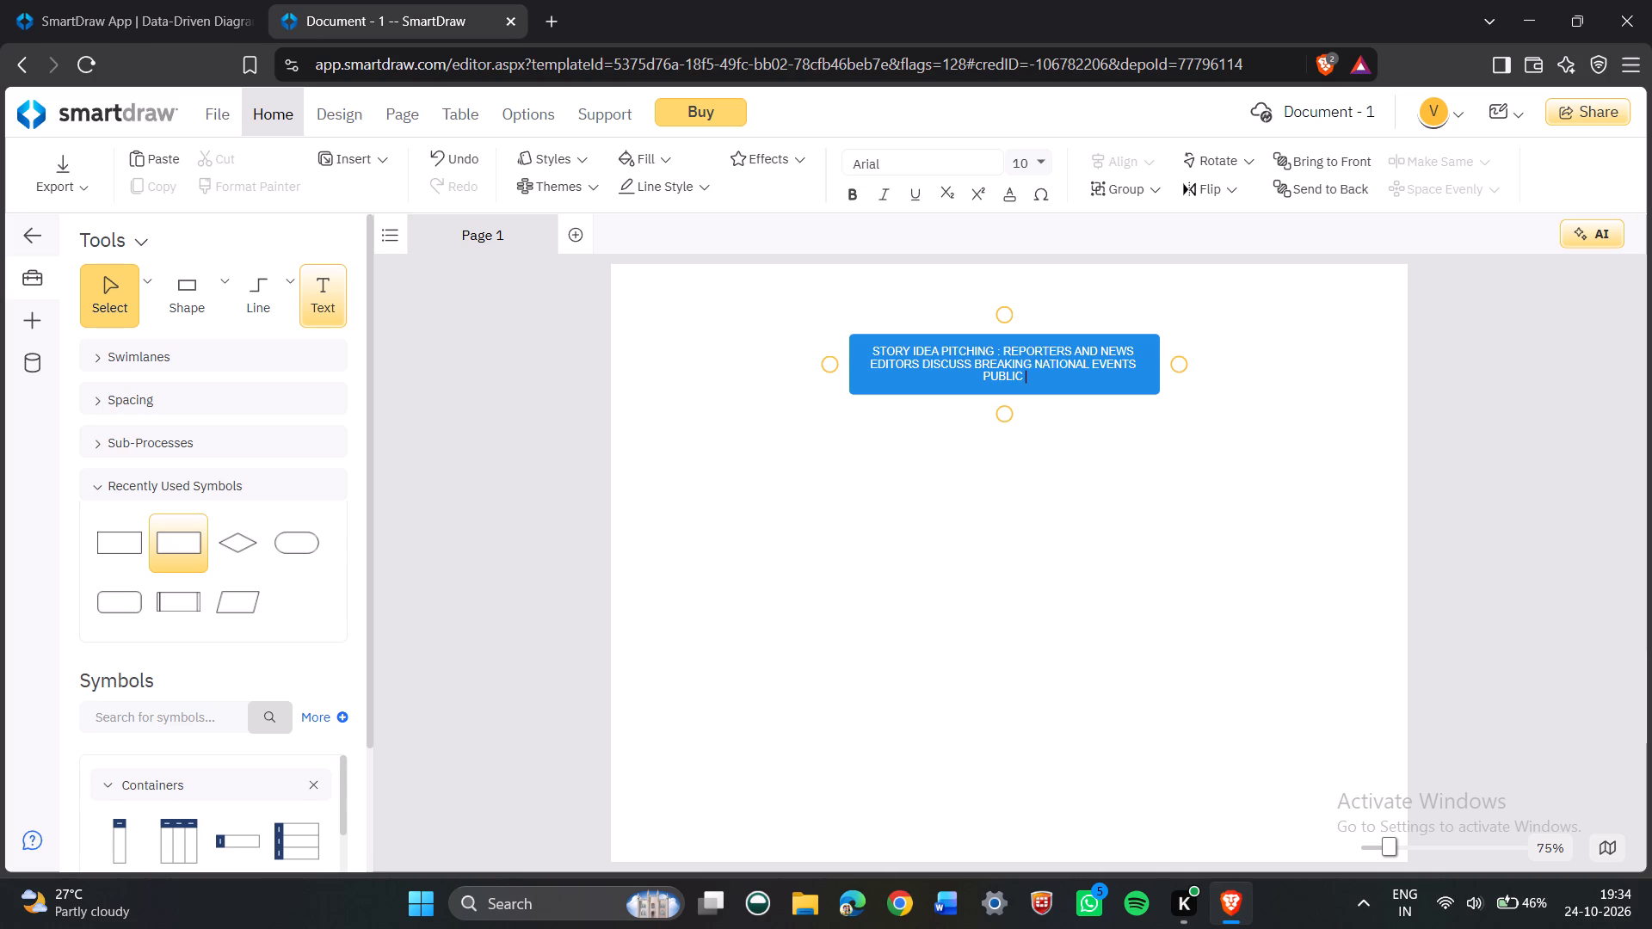
{"action": "type", "text": "ISS"}
{"action": "key", "text": "u"}
{"action": "key", "text": "s"}
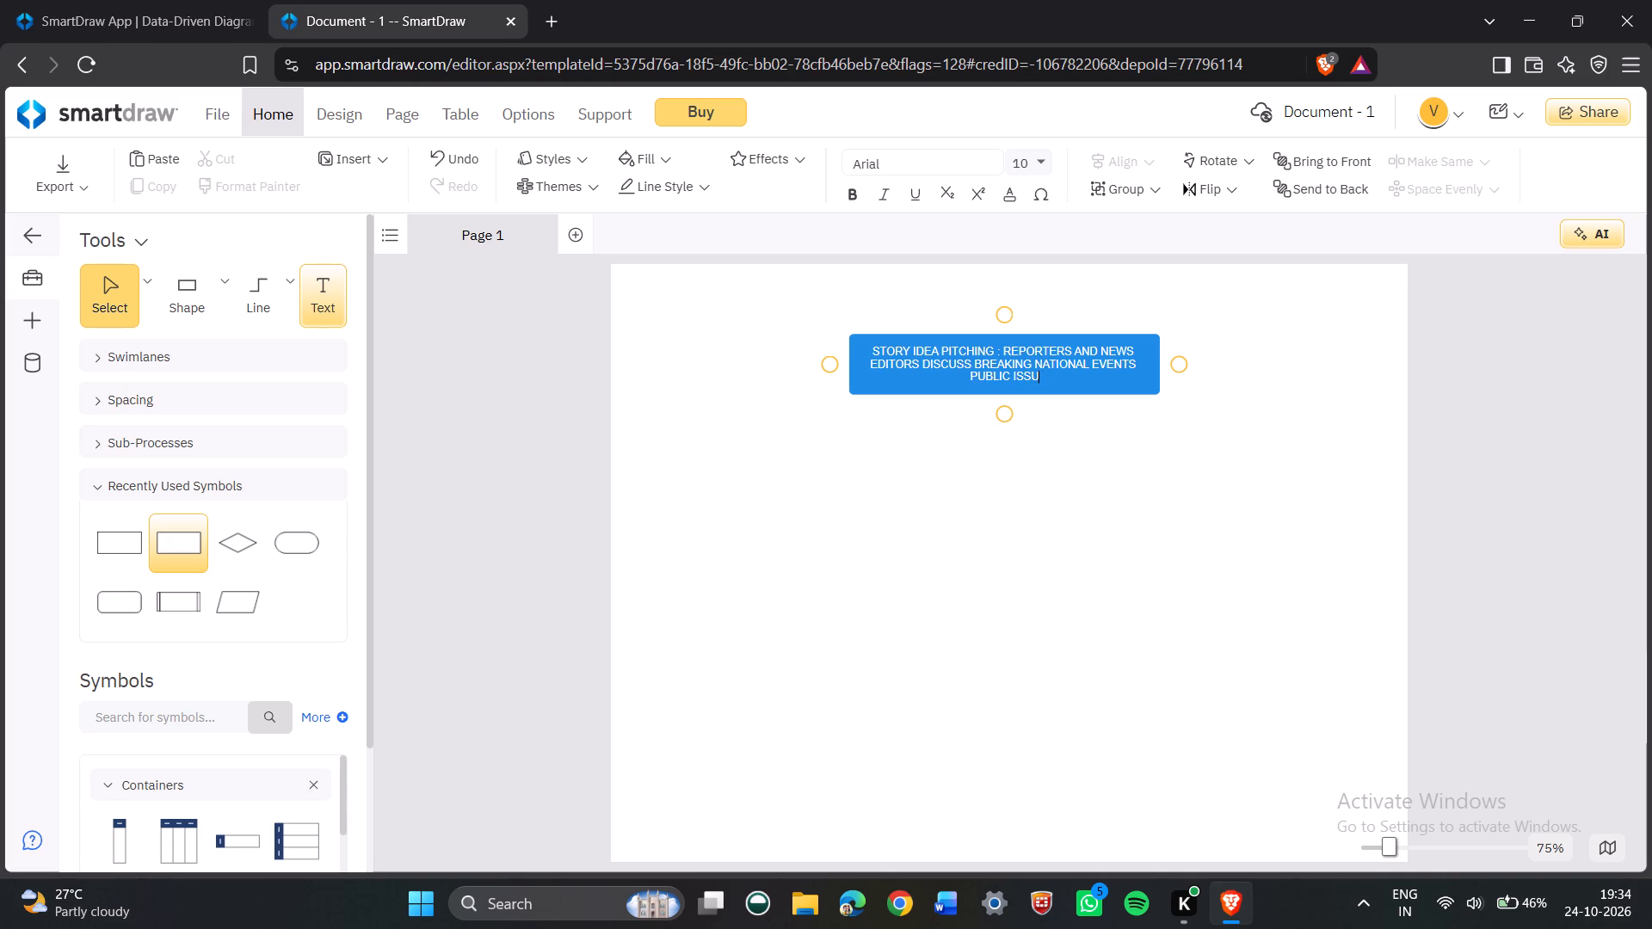
{"action": "key", "text": "BackSpace"}
{"action": "type", "text": "ES"}
{"action": "key", "text": "space"}
{"action": "type", "text": "AND TRENDING"}
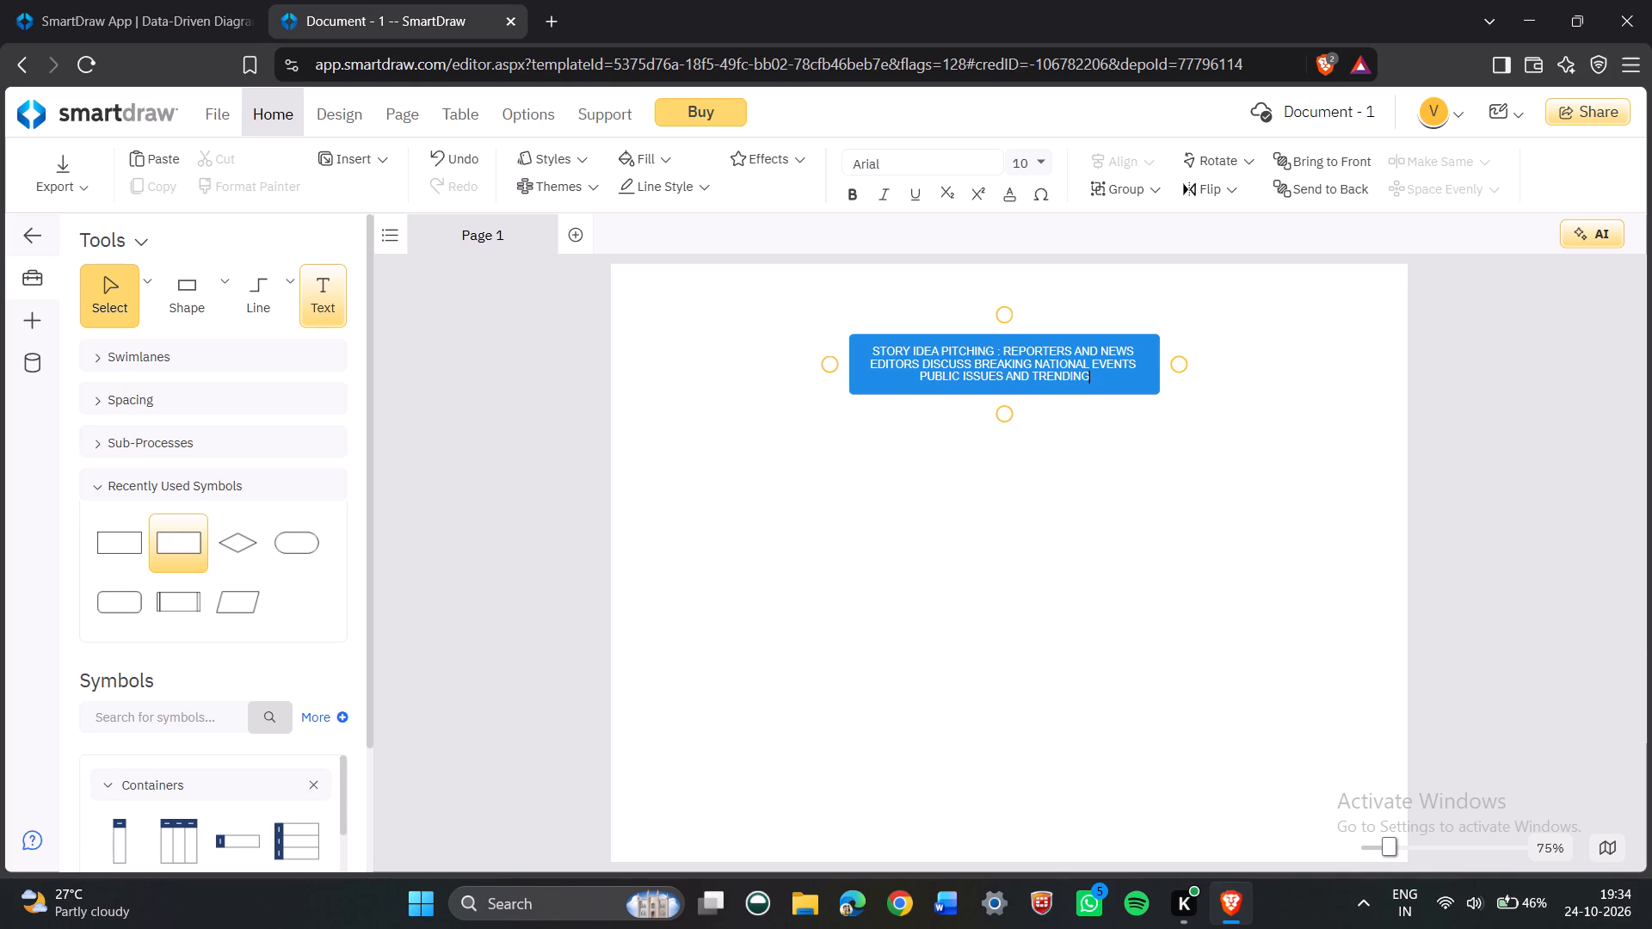
{"action": "key", "text": "space"}
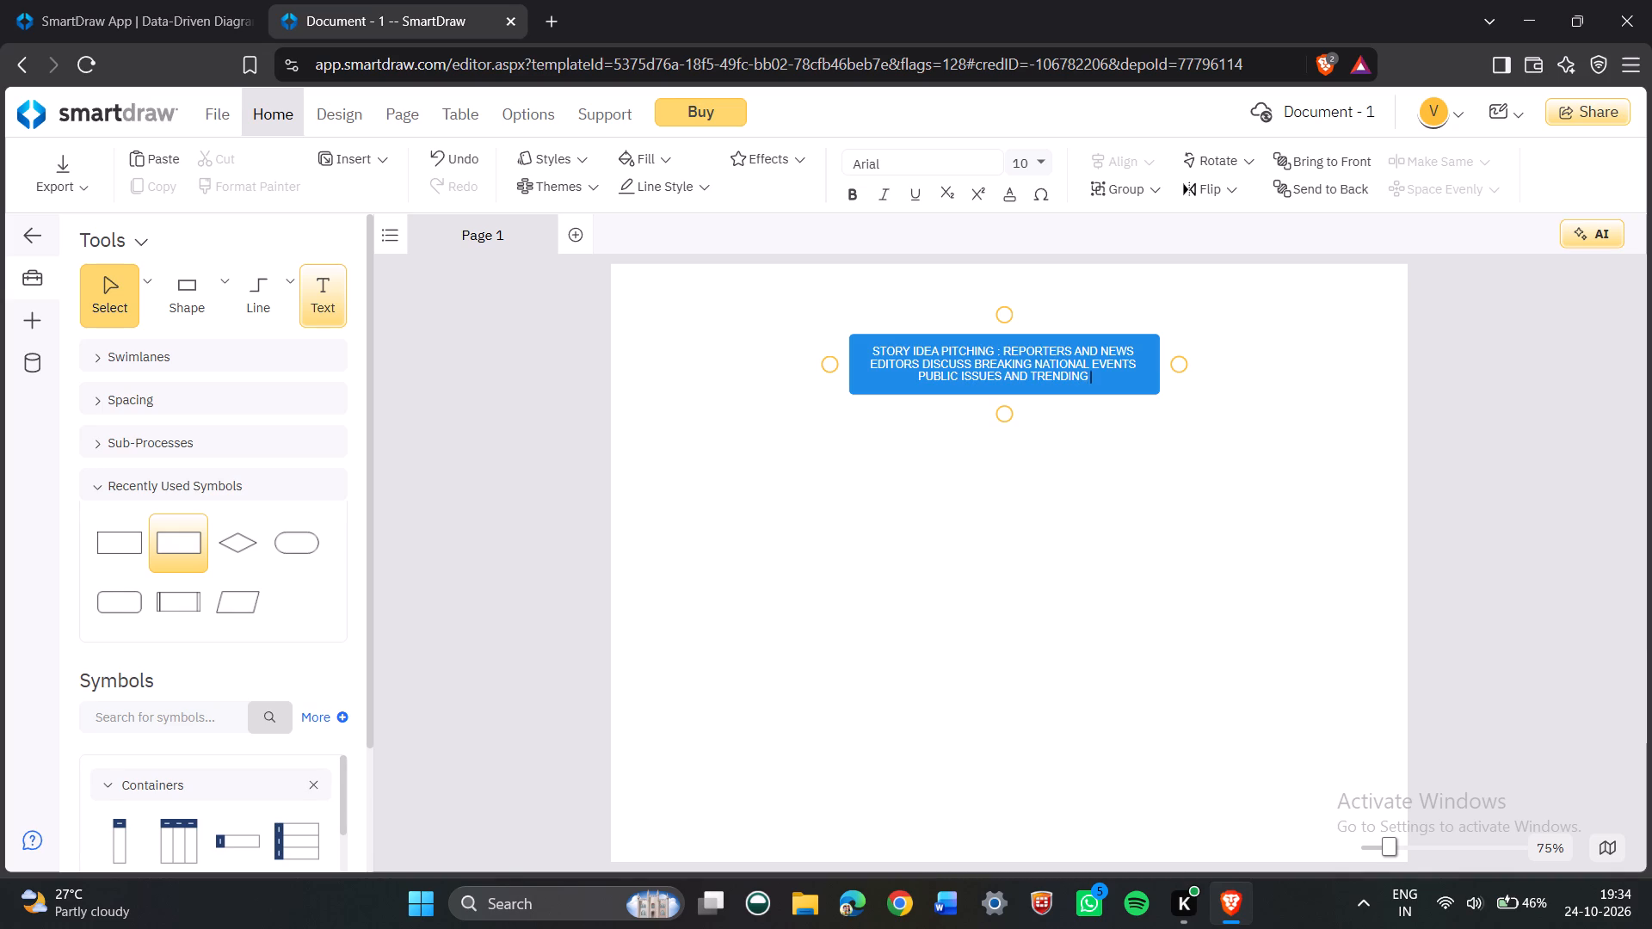
{"action": "type", "text": "TOPIC"}
{"action": "key", "text": "space"}
{"action": "key", "text": "BackSpace"}
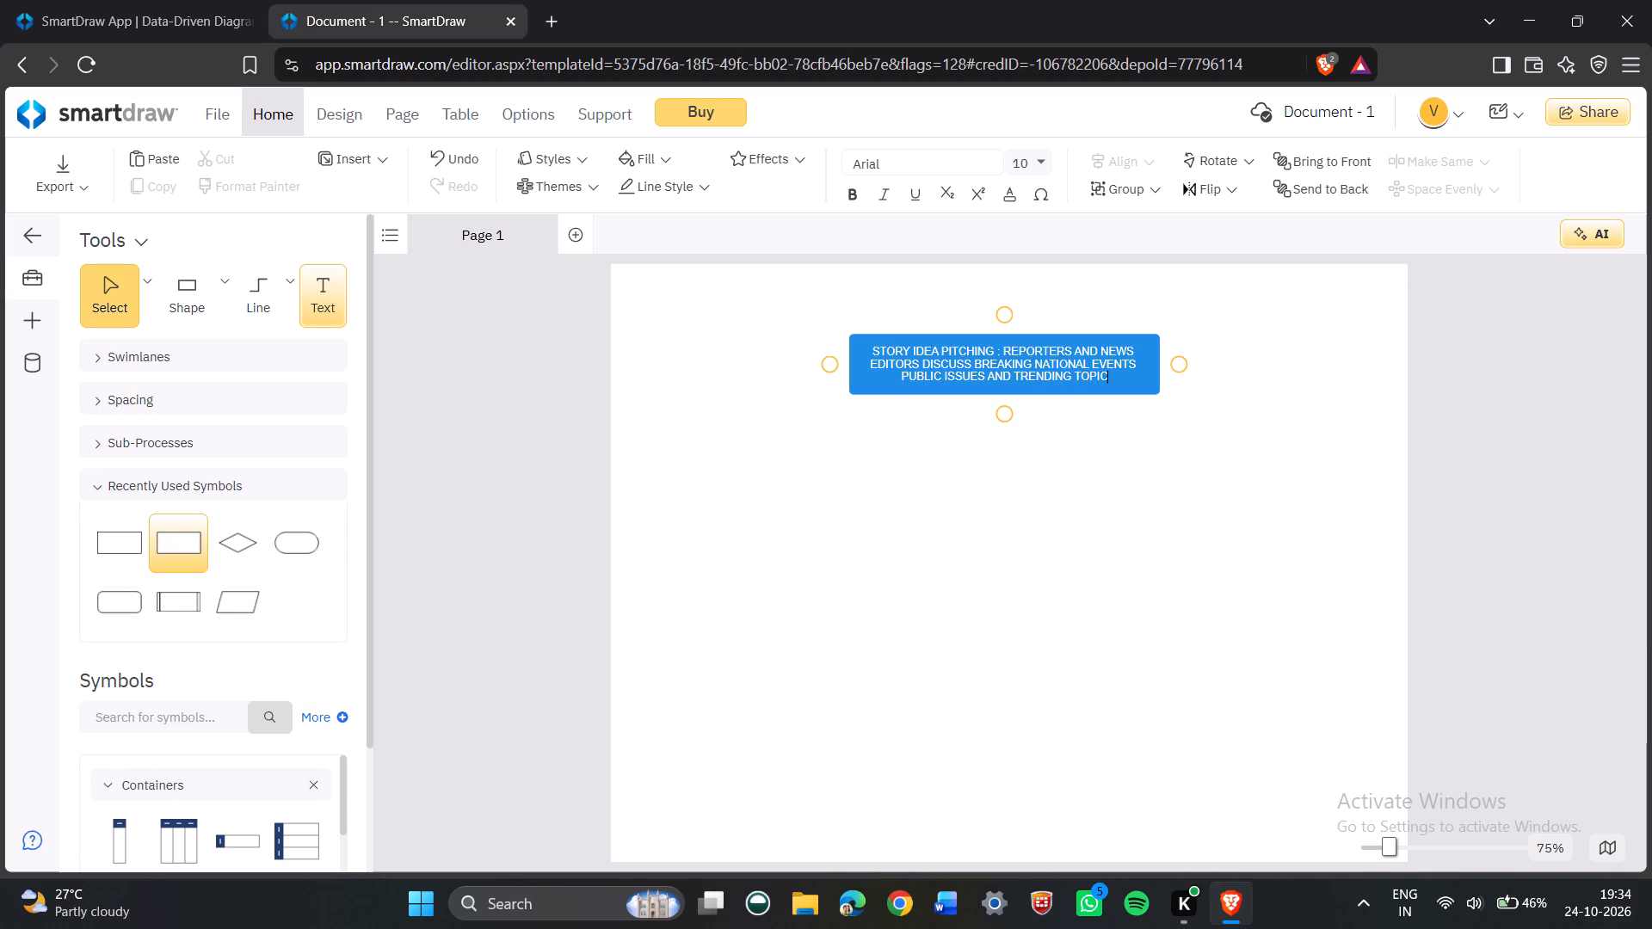
{"action": "type", "text": "S"}
{"action": "key", "text": "space"}
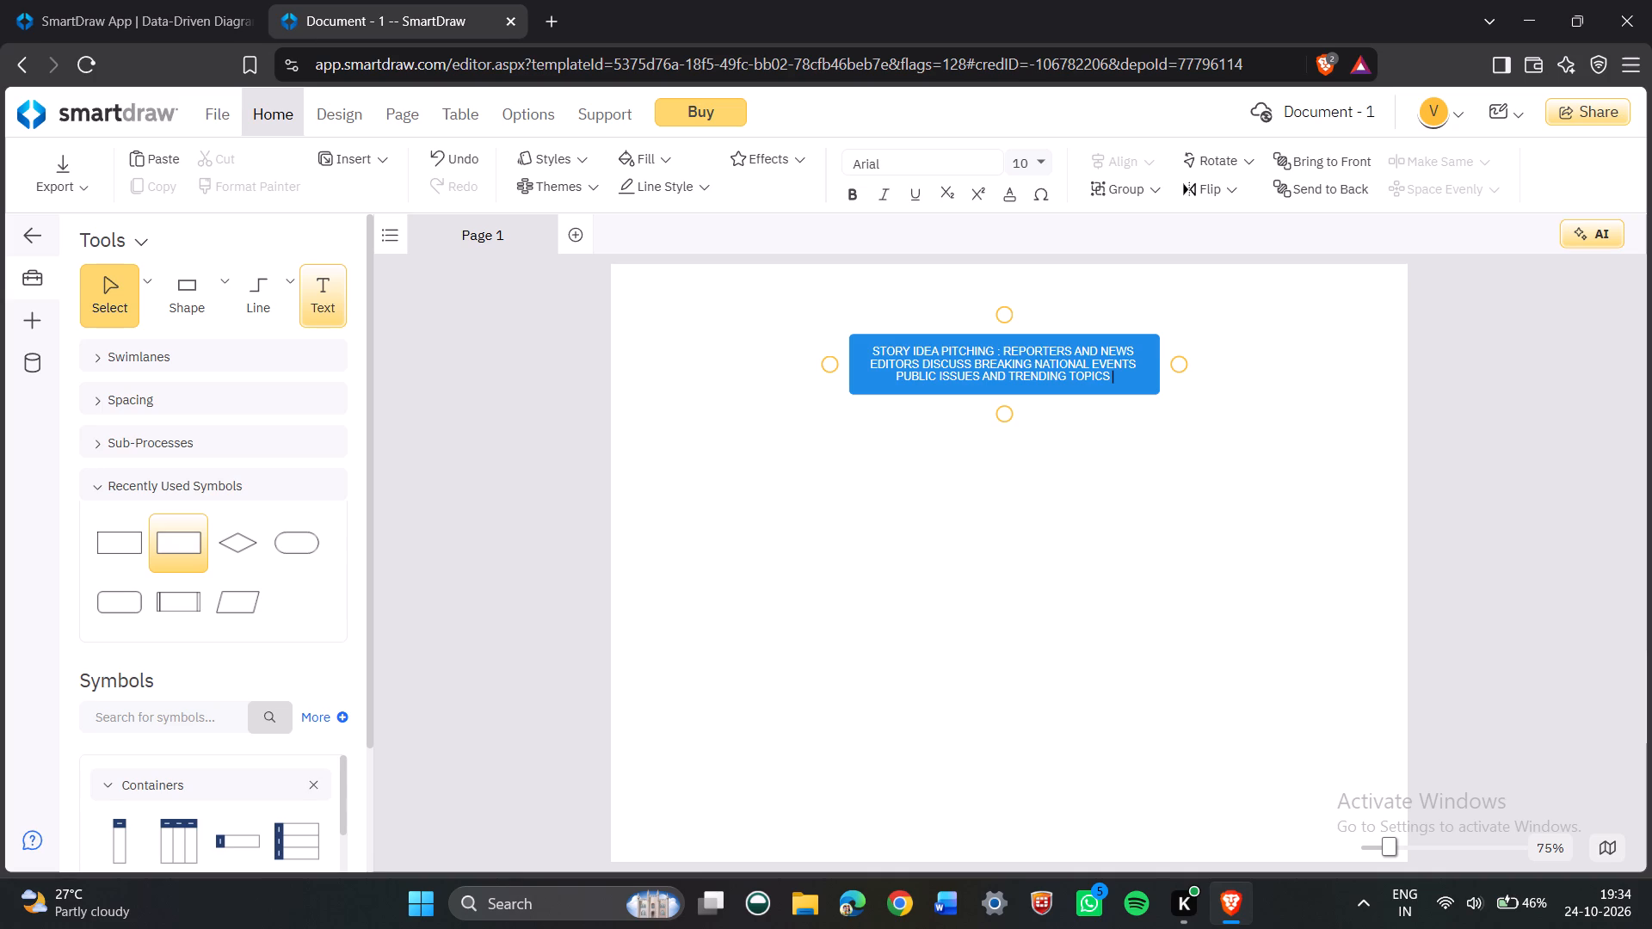
{"action": "type", "text": "IN DAILY"}
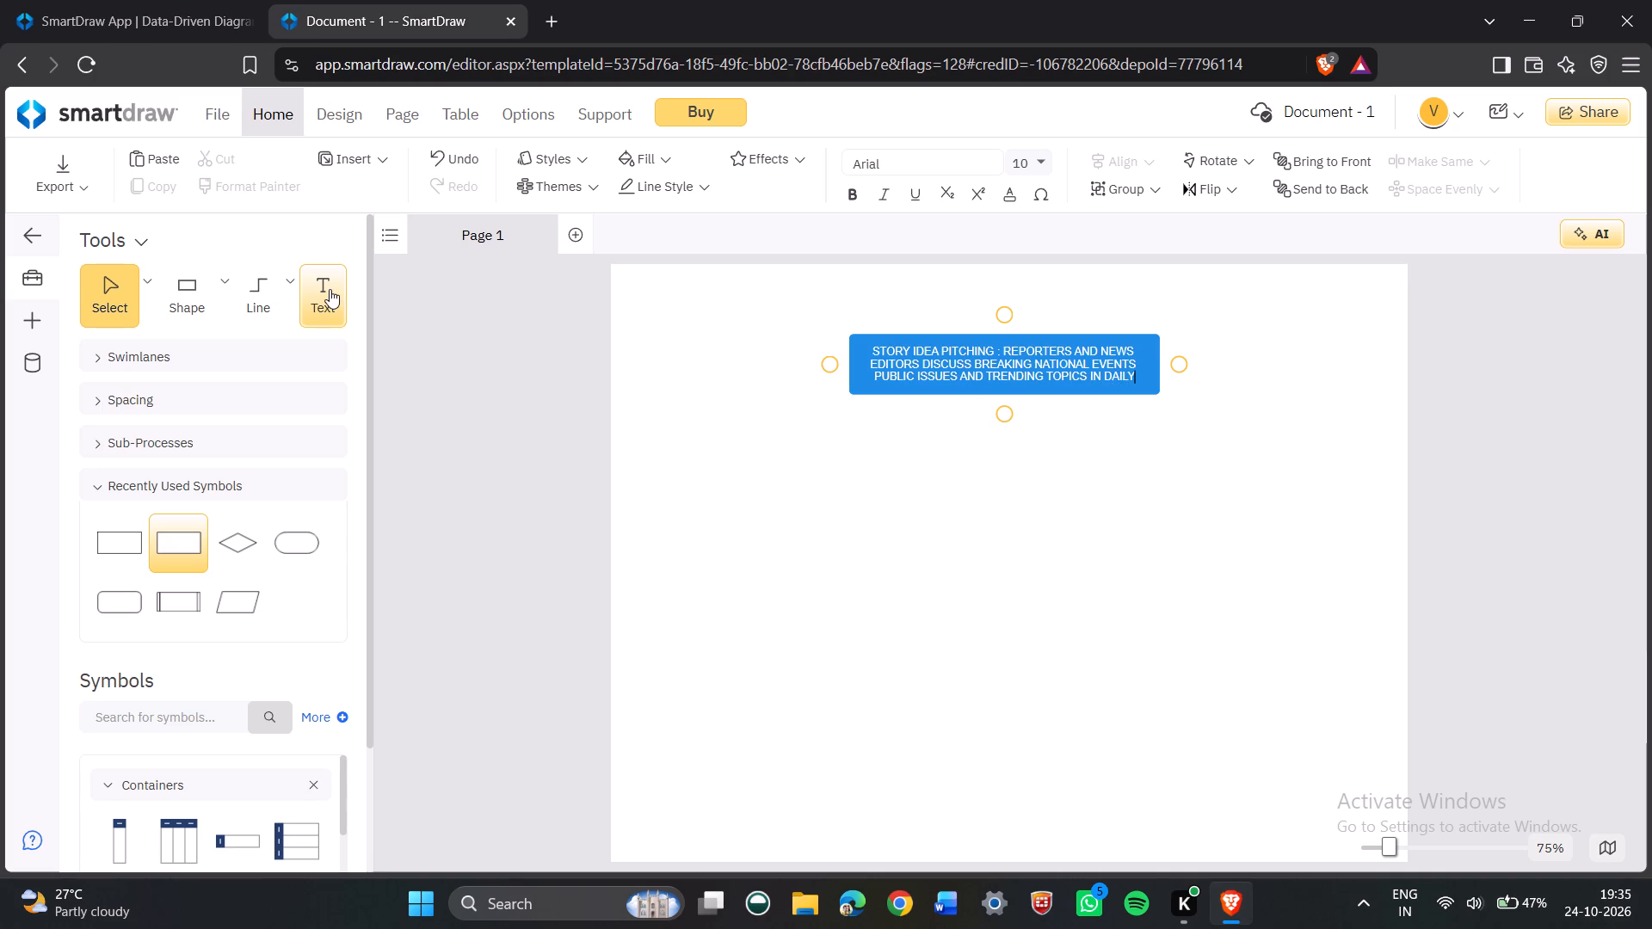
{"action": "key", "text": "space"}
{"action": "type", "text": "MEE"}
{"action": "type", "text": "TINGS"}
{"action": "key", "text": "space"}
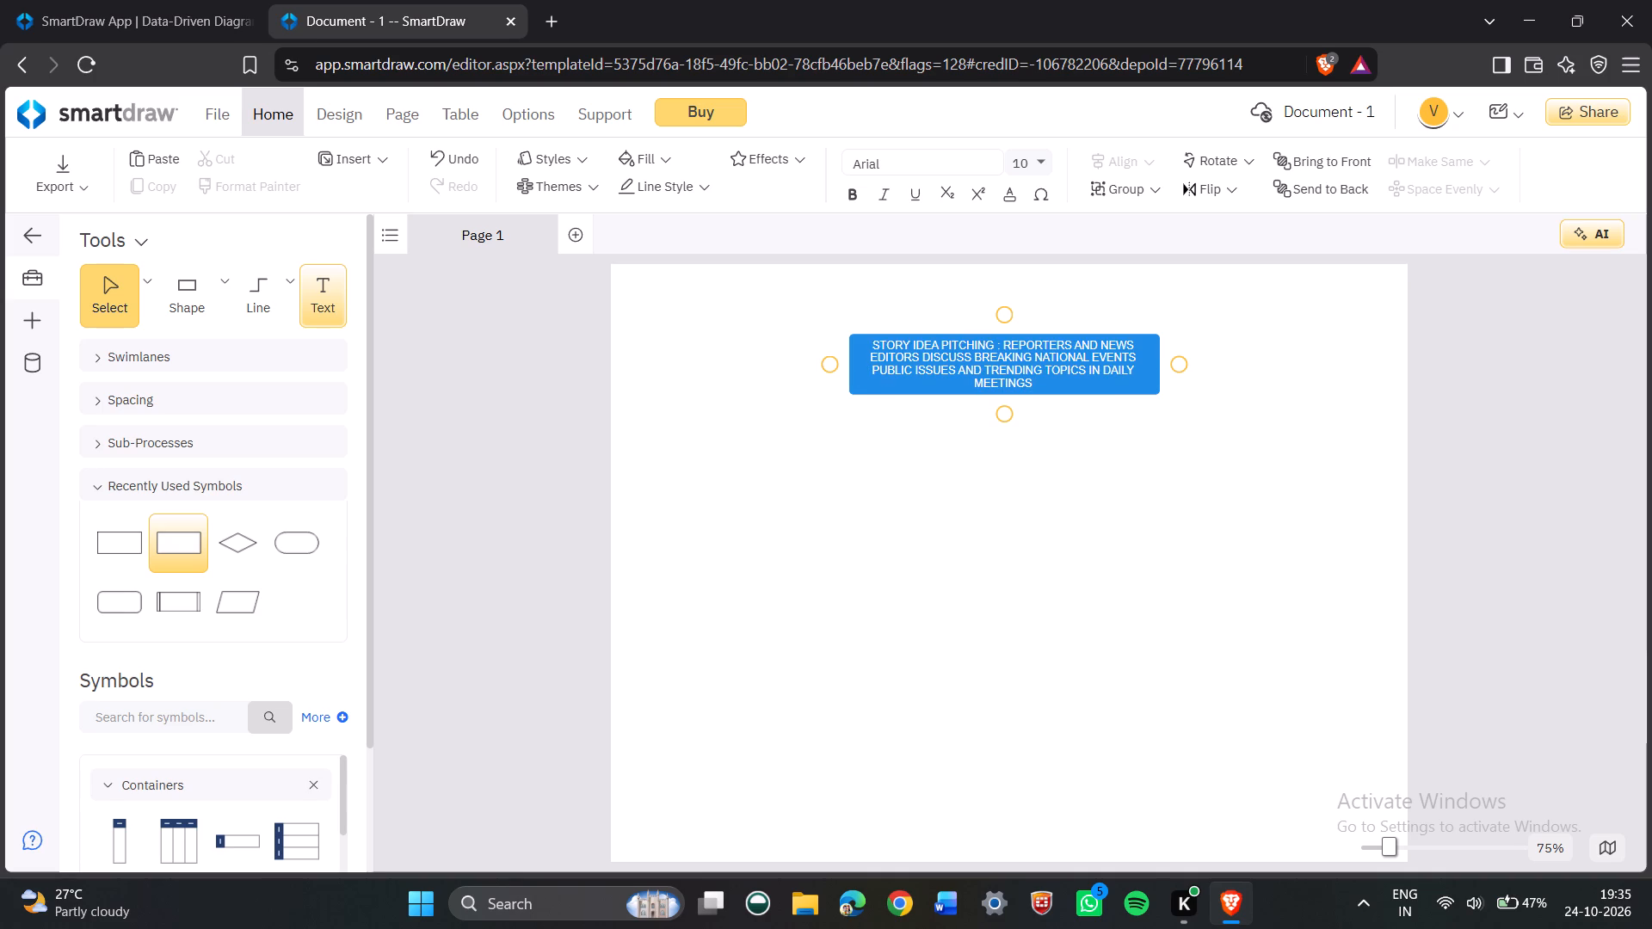
{"action": "left_click", "coordinate": [763, 587]}
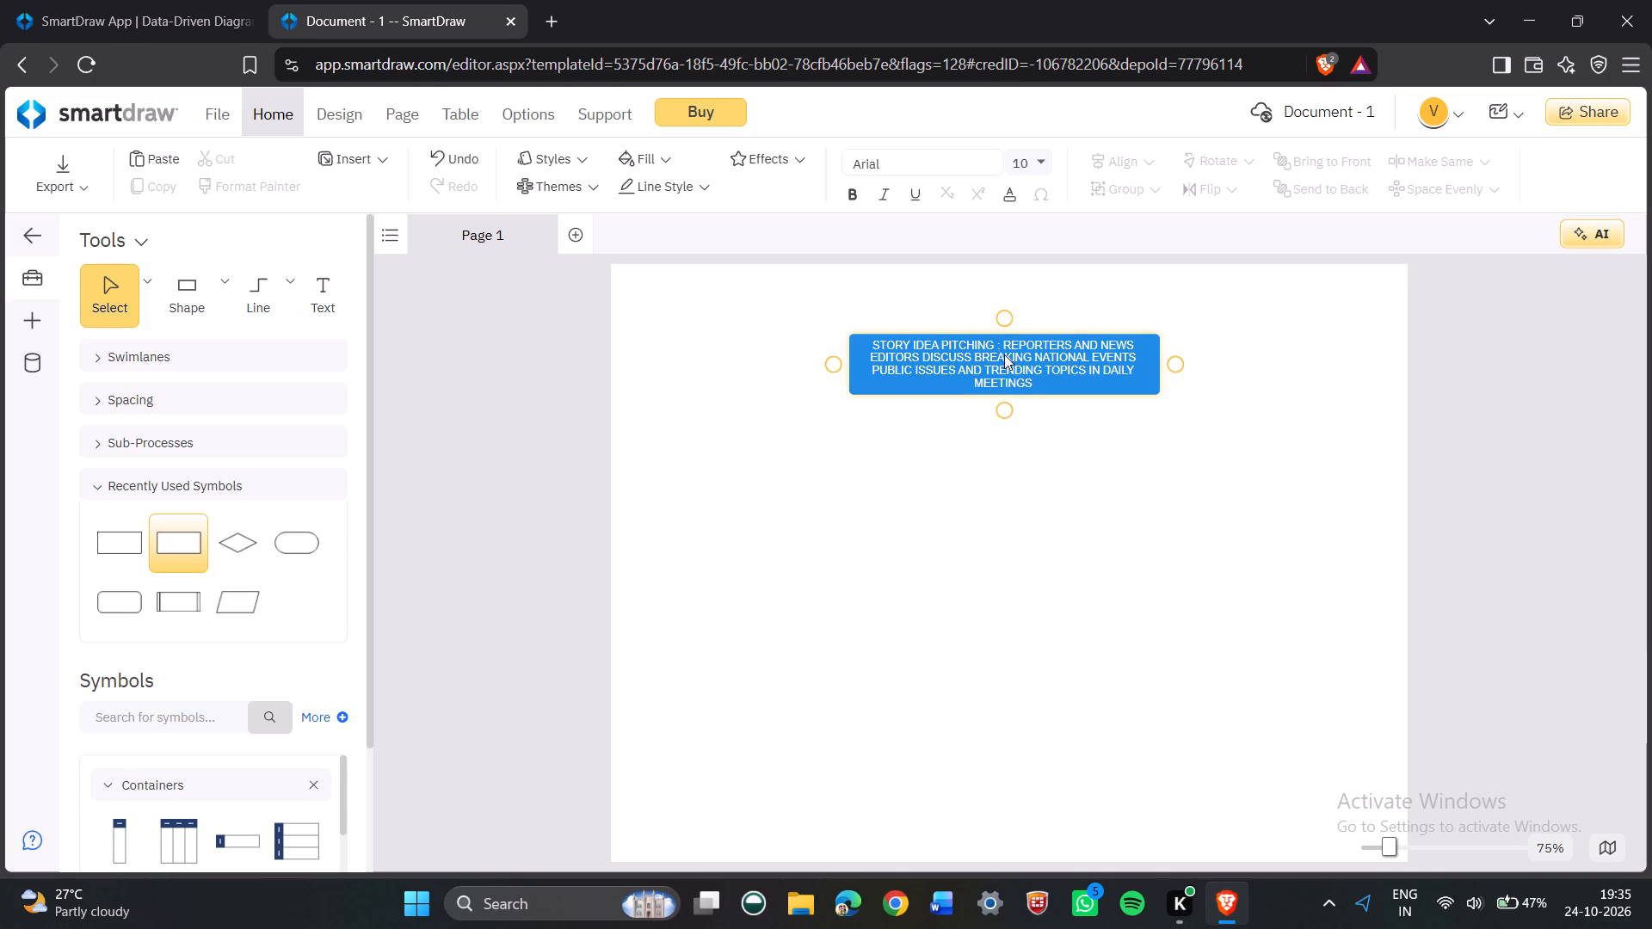
Nudge the story idea pitching box slightly down and reduce its height to fit its four lines of text.
{"action": "left_click_drag", "start_coordinate": [1016, 349], "coordinate": [1004, 356]}
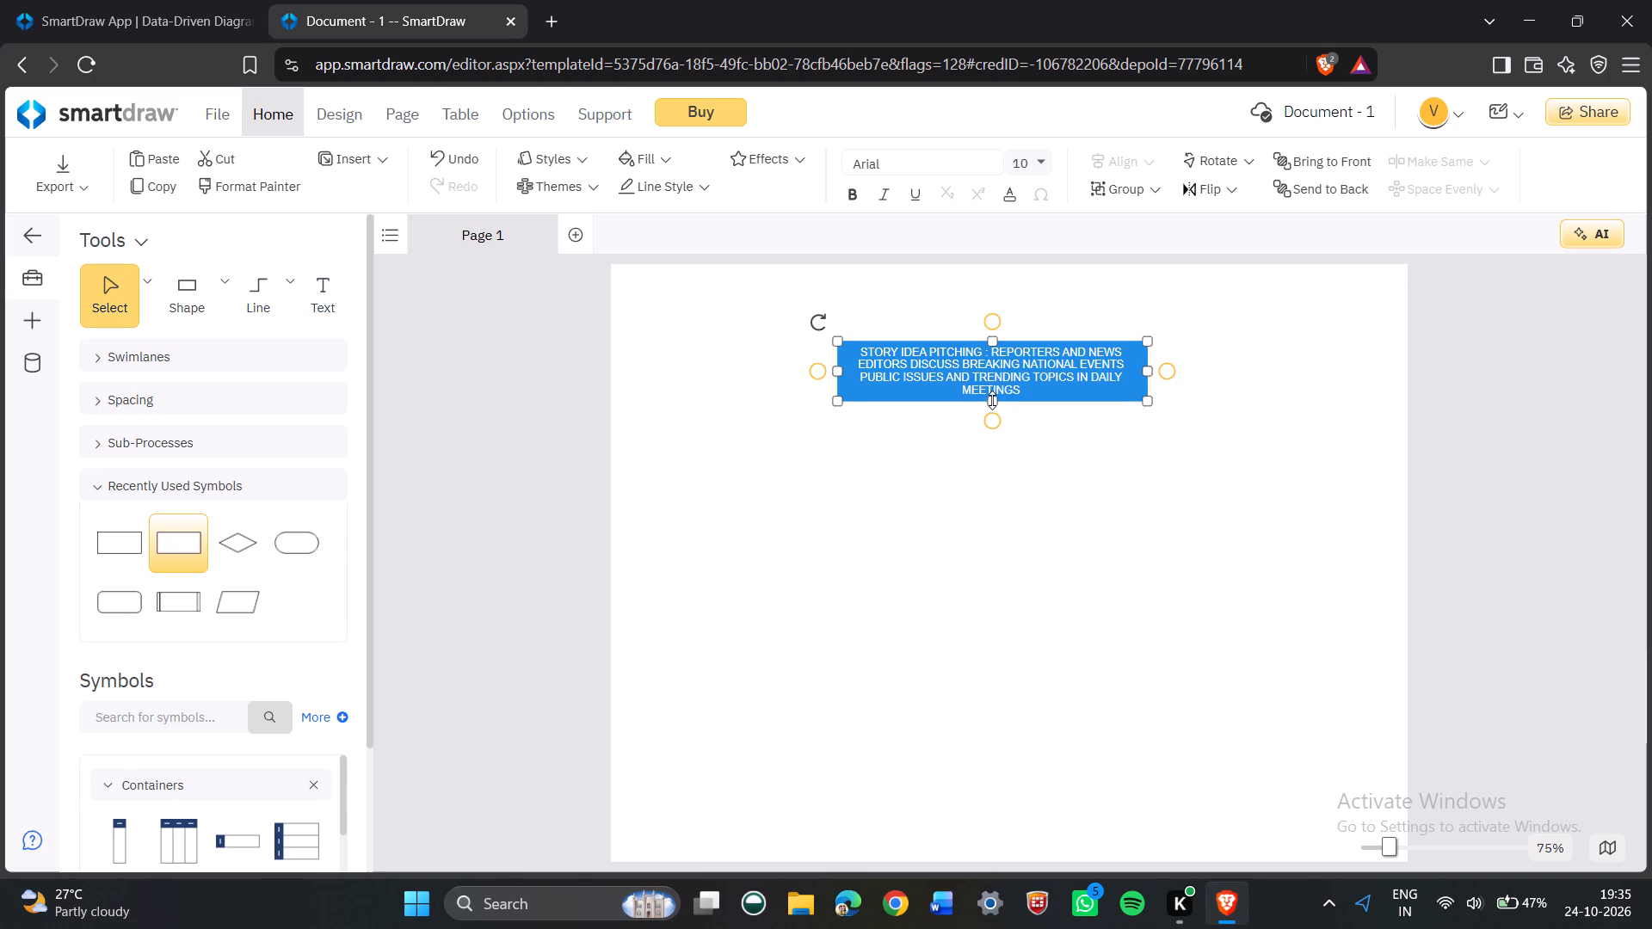
{"action": "left_click_drag", "start_coordinate": [992, 400], "coordinate": [992, 371]}
{"action": "left_click", "coordinate": [989, 533]}
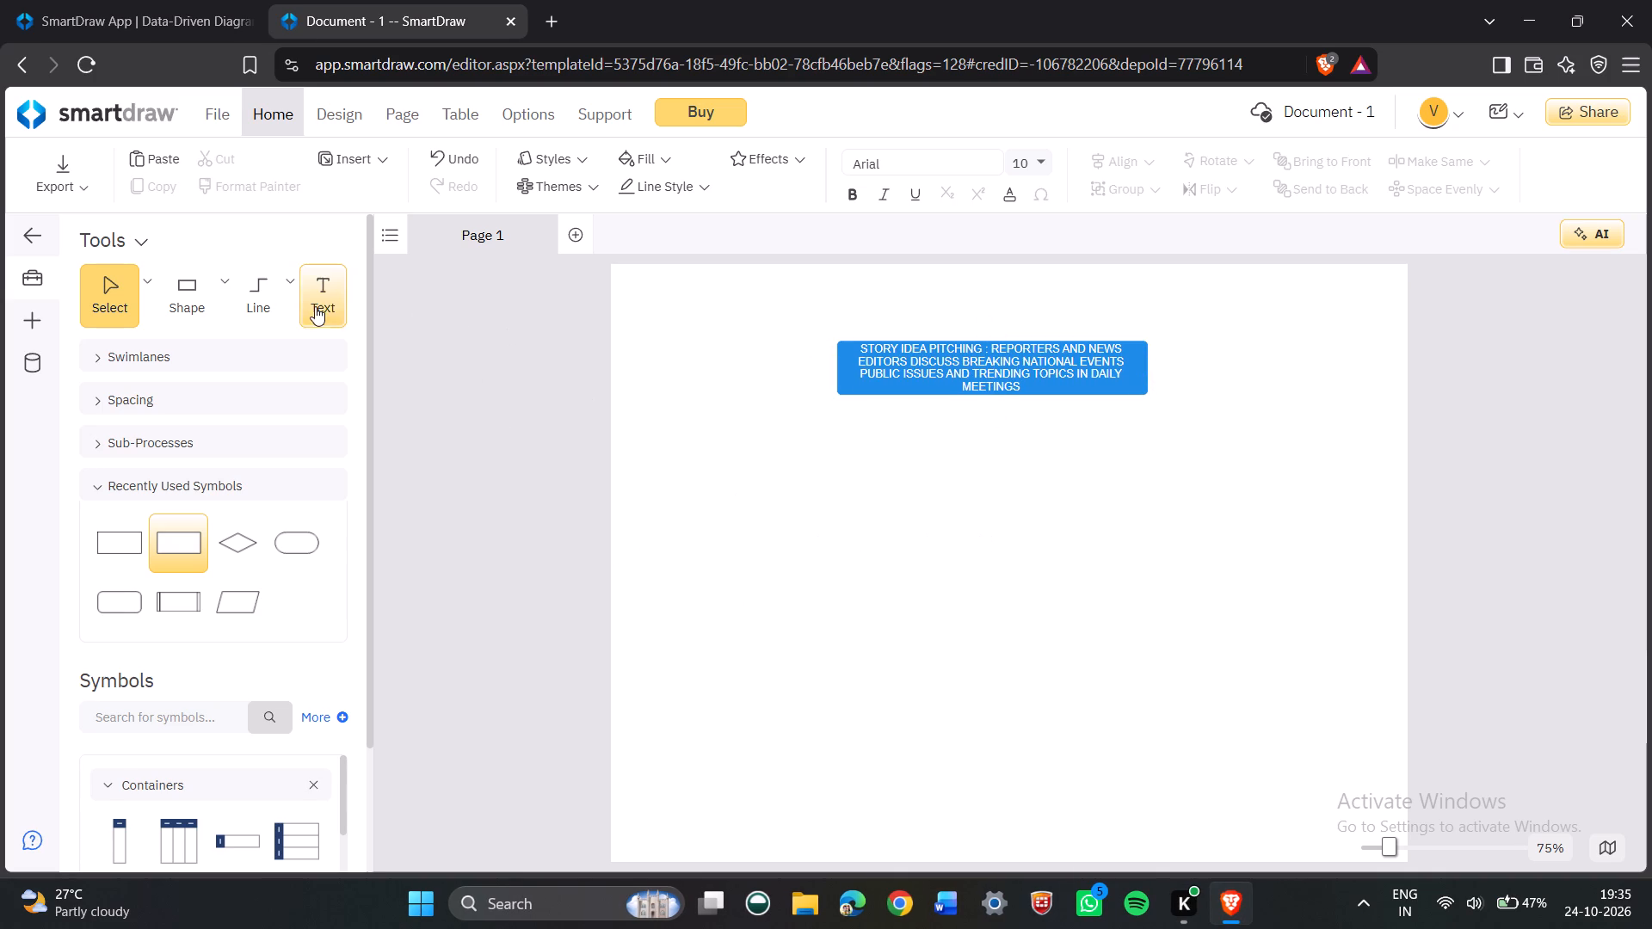
Draw a short straight connector line vertically down from the bottom centre of the story idea pitching box.
{"action": "left_click", "coordinate": [284, 298]}
{"action": "left_click", "coordinate": [340, 363]}
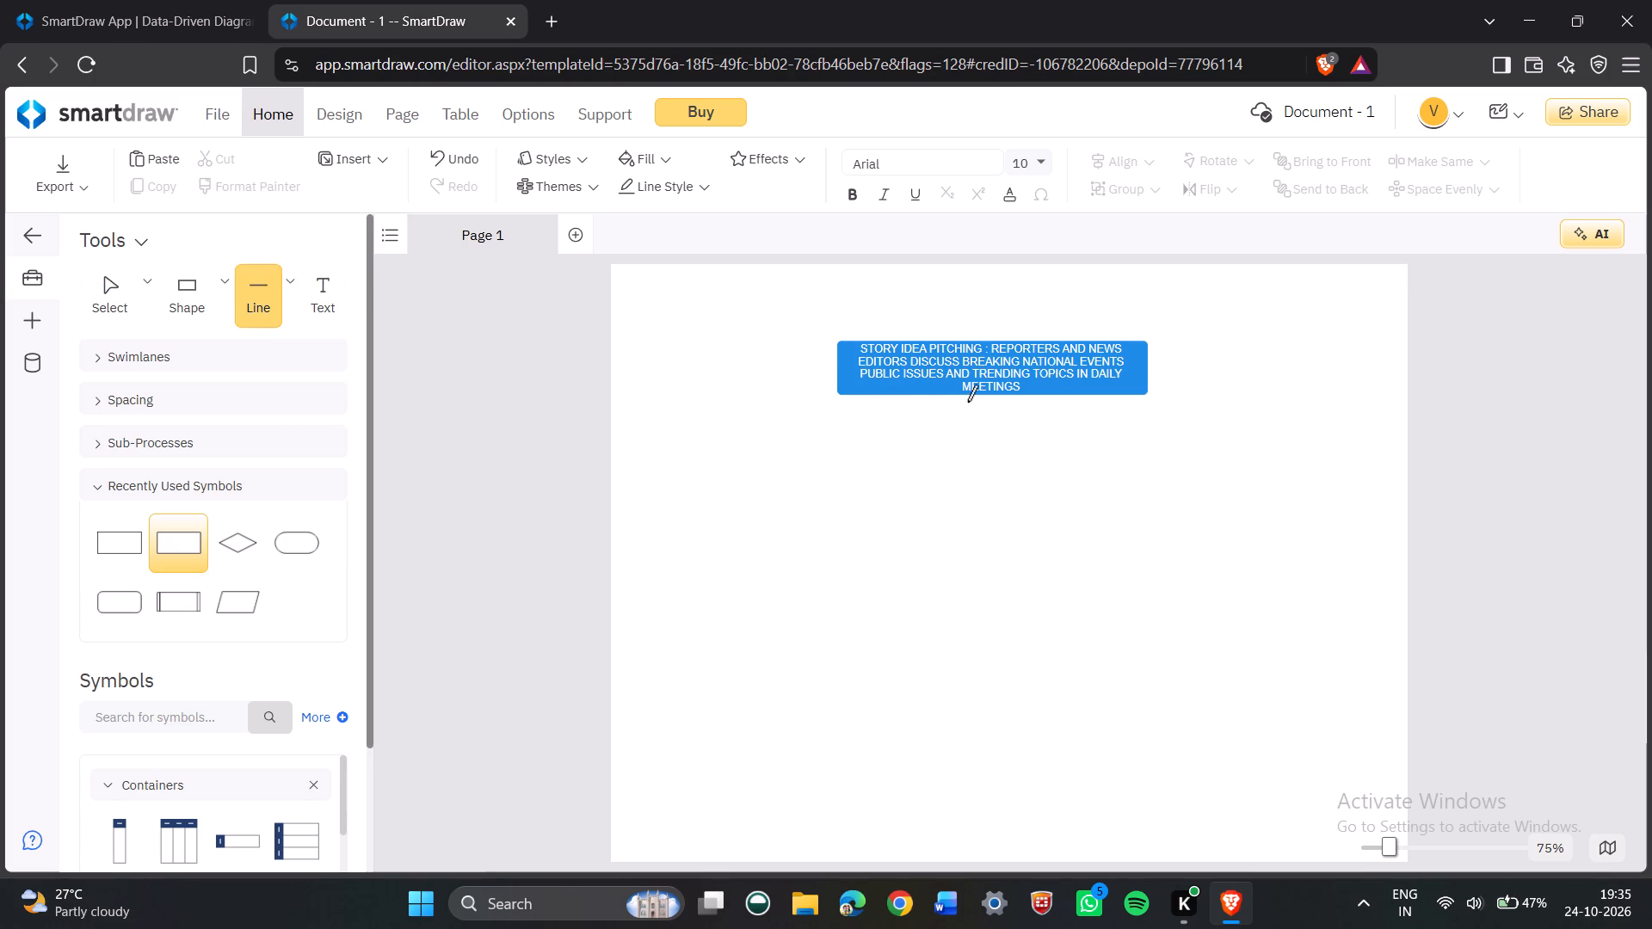
{"action": "left_click_drag", "start_coordinate": [985, 392], "coordinate": [993, 439]}
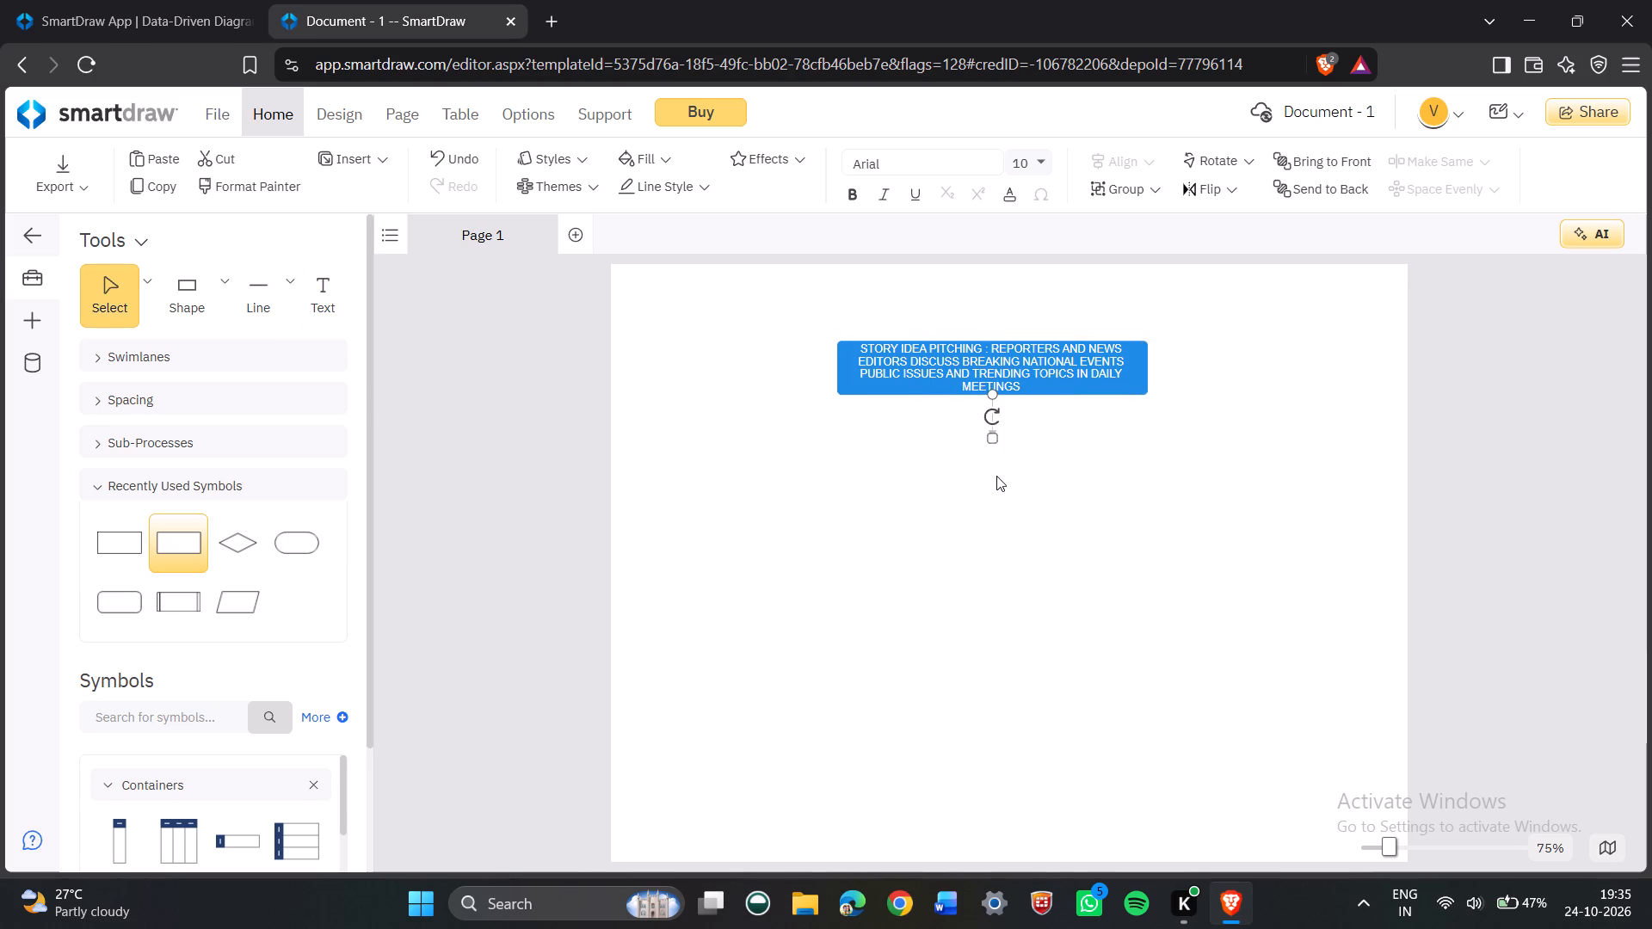
{"action": "left_click", "coordinate": [996, 476]}
Place a second rectangle at the lower end of the connector and widen it to match the story idea pitching box.
{"action": "left_click_drag", "start_coordinate": [174, 295], "coordinate": [996, 466]}
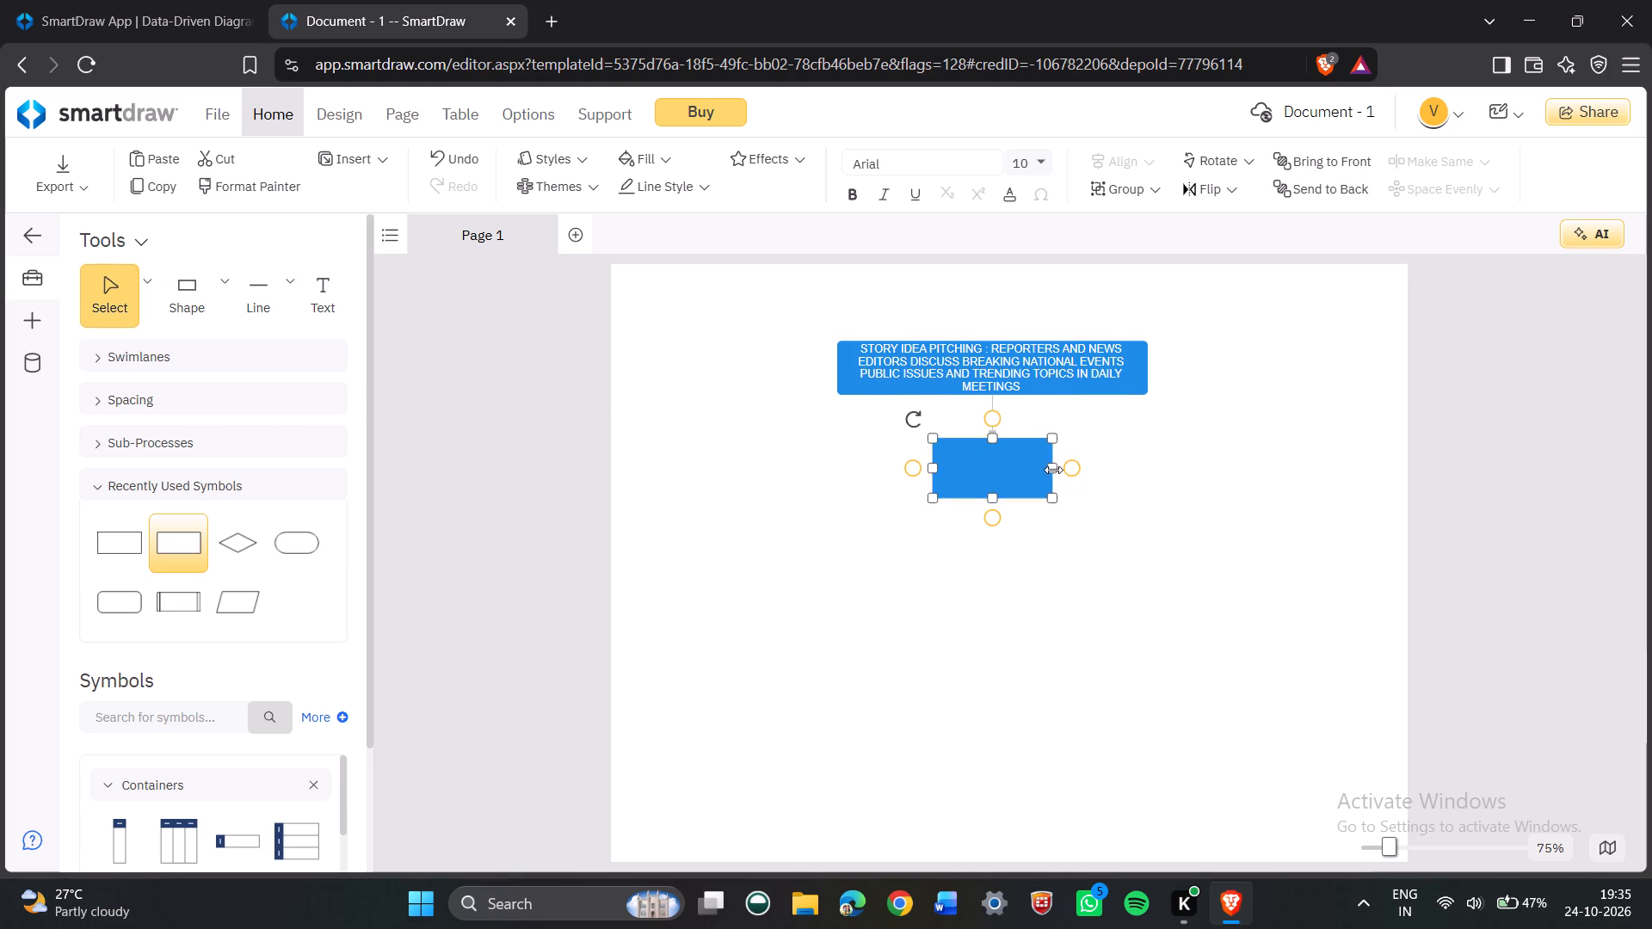
{"action": "left_click_drag", "start_coordinate": [1053, 470], "coordinate": [1150, 477]}
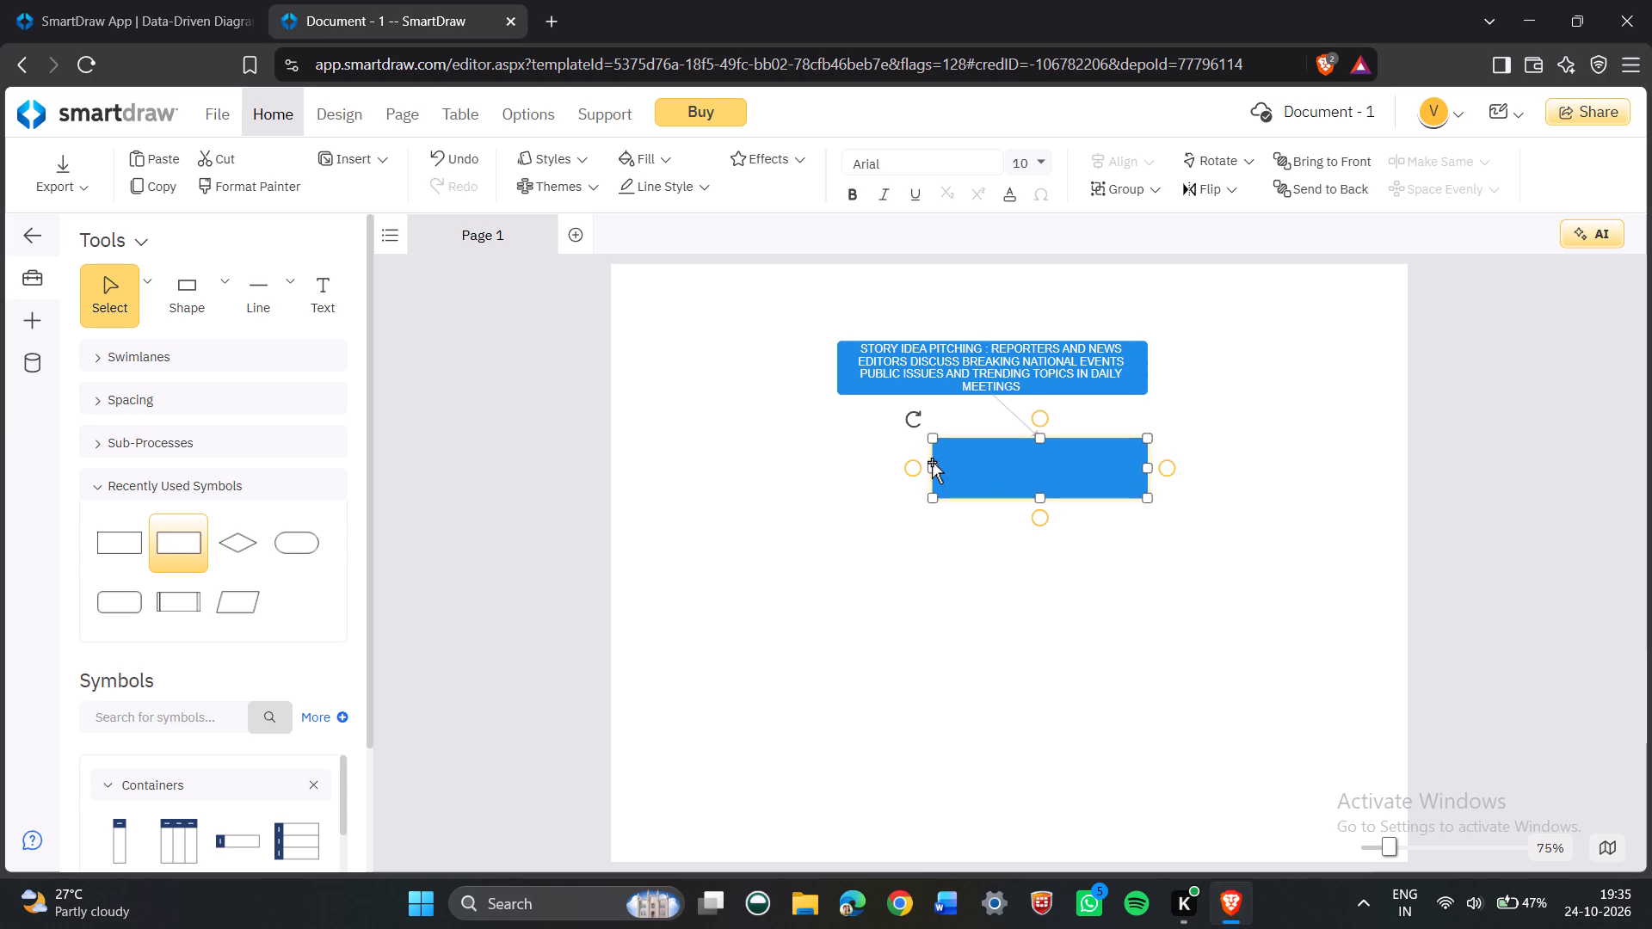
{"action": "left_click_drag", "start_coordinate": [933, 471], "coordinate": [836, 513]}
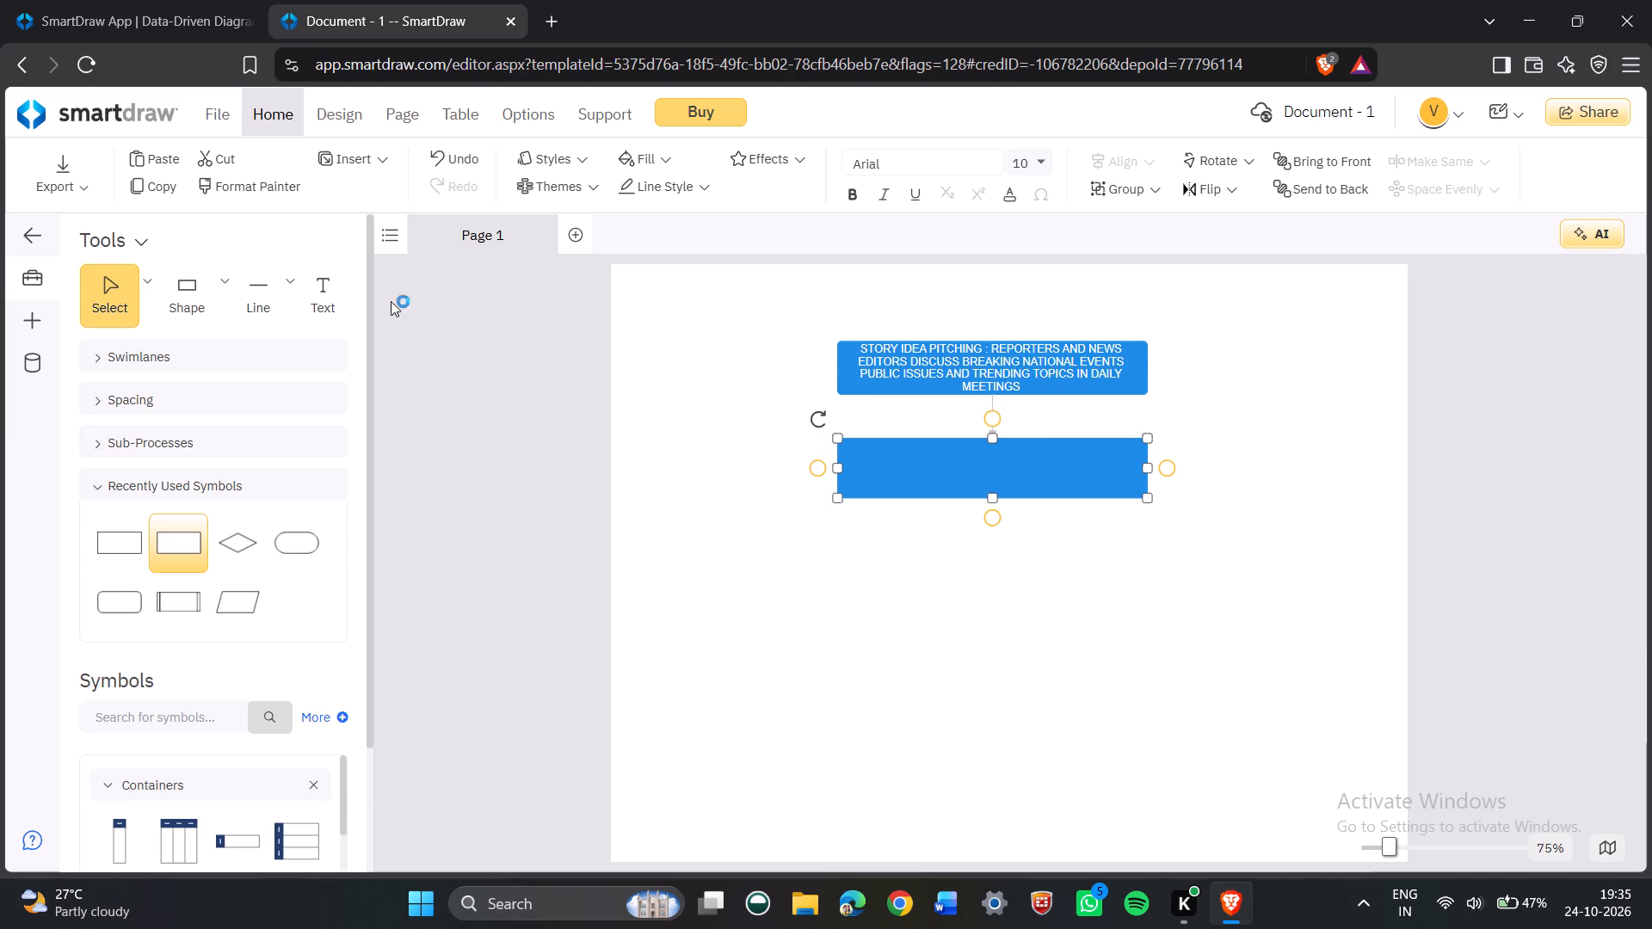
Label the second box "ASSISGNMENT DESK DISPATCH : NEWS PRODUCERS ASSIGN REPORTING CREWS CAMERAMEN AND OB (OUTSIDE BROADCAST ) VANS TO THE INCIDENT LOCATION".
{"action": "left_click", "coordinate": [338, 304]}
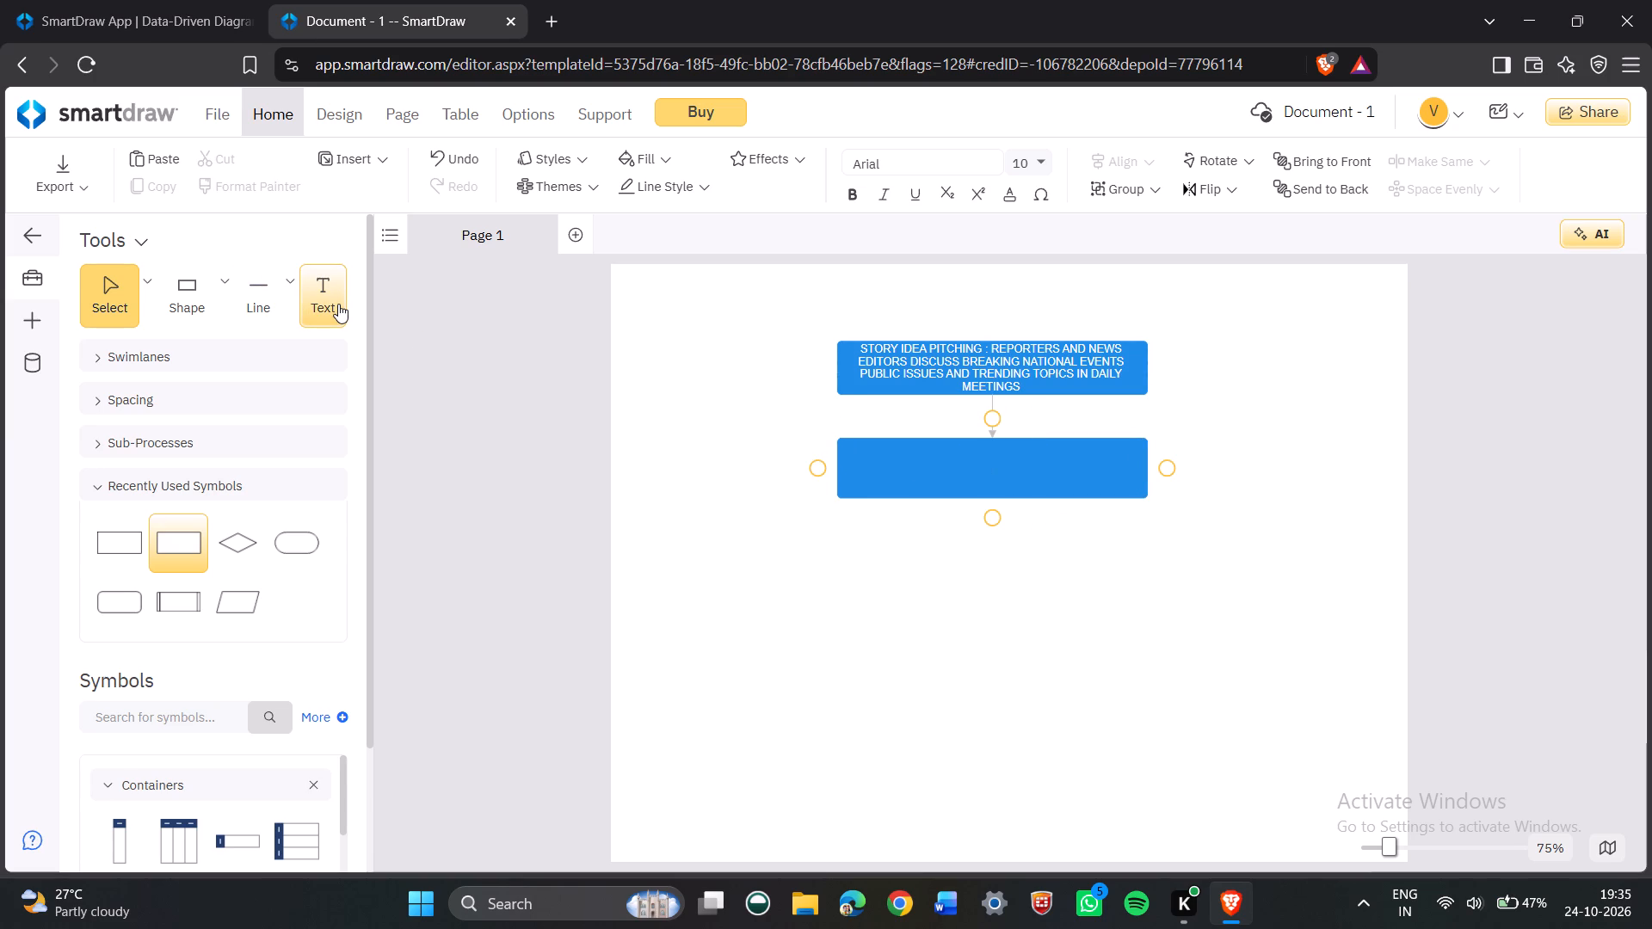
{"action": "type", "text": "ASSIS"}
{"action": "type", "text": "GNMENT"}
{"action": "key", "text": "space"}
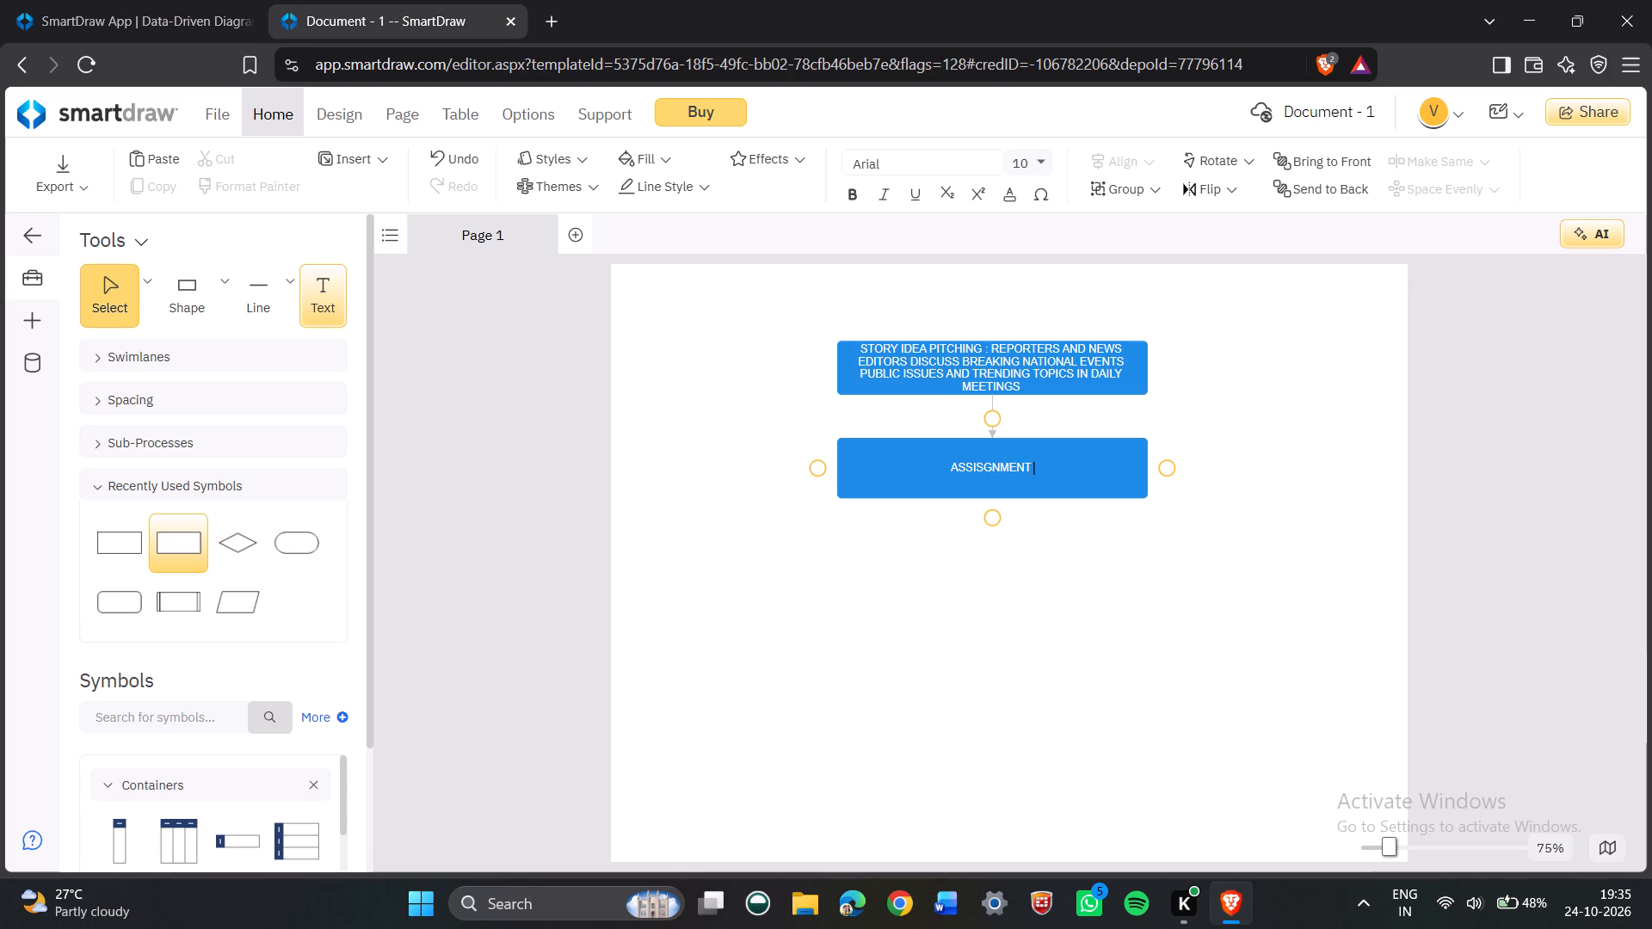
{"action": "type", "text": "DESK"}
{"action": "key", "text": "space"}
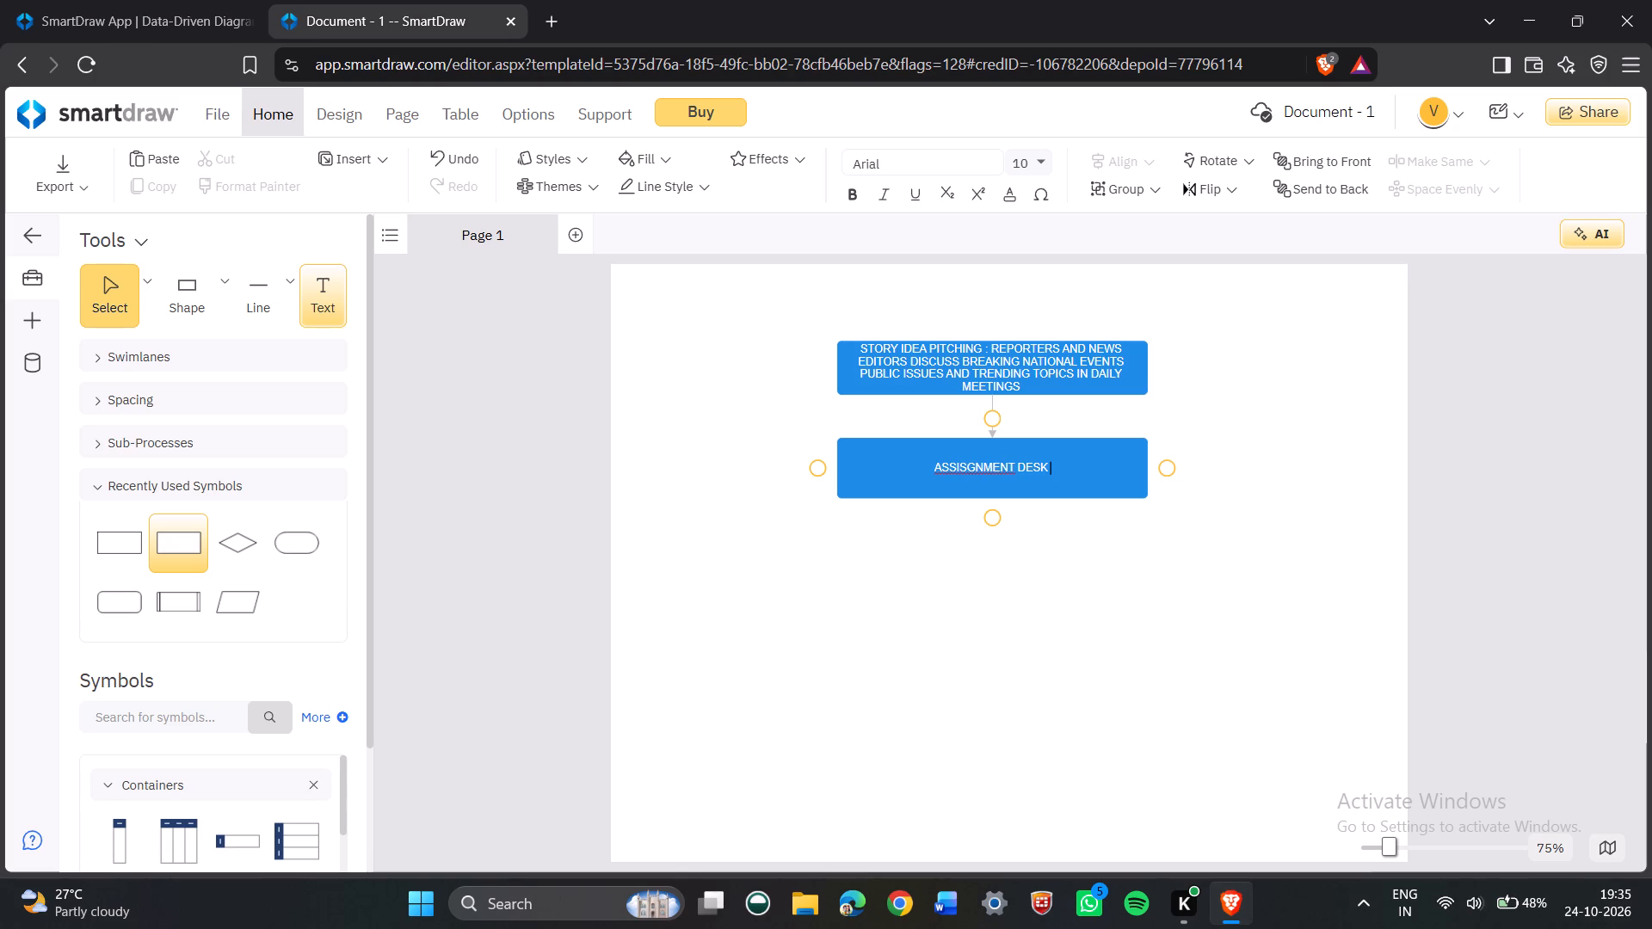
{"action": "key", "text": "s"}
{"action": "key", "text": "BackSpace"}
{"action": "type", "text": "DIS"}
{"action": "type", "text": "PATCH"}
{"action": "key", "text": "space"}
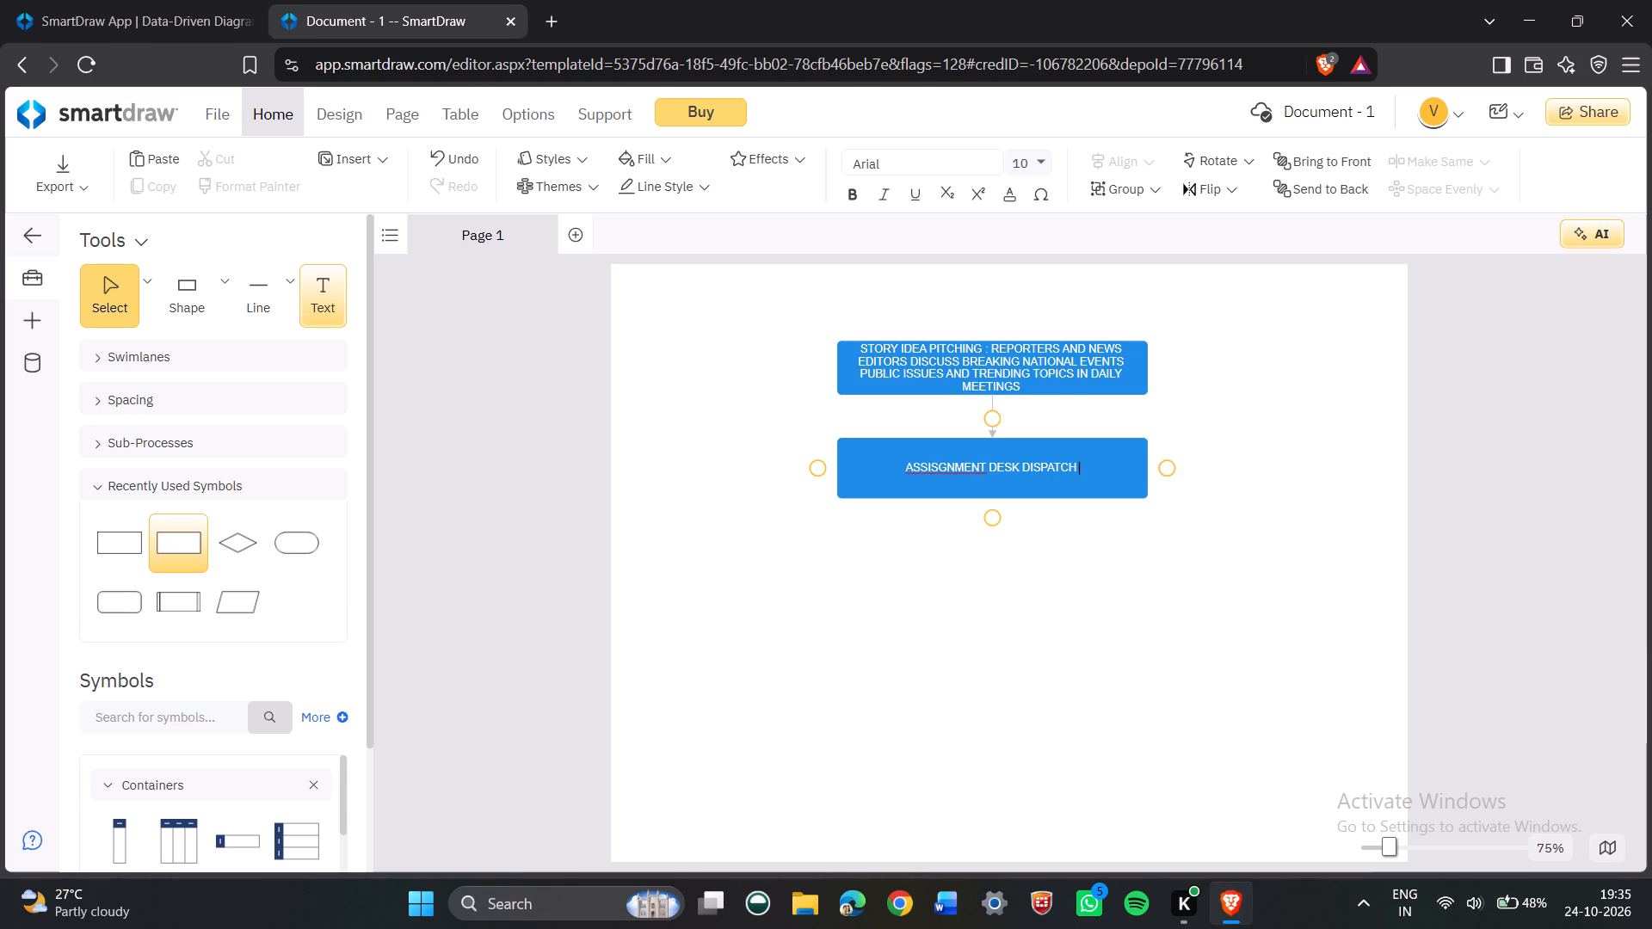
{"action": "type", "text": ":"}
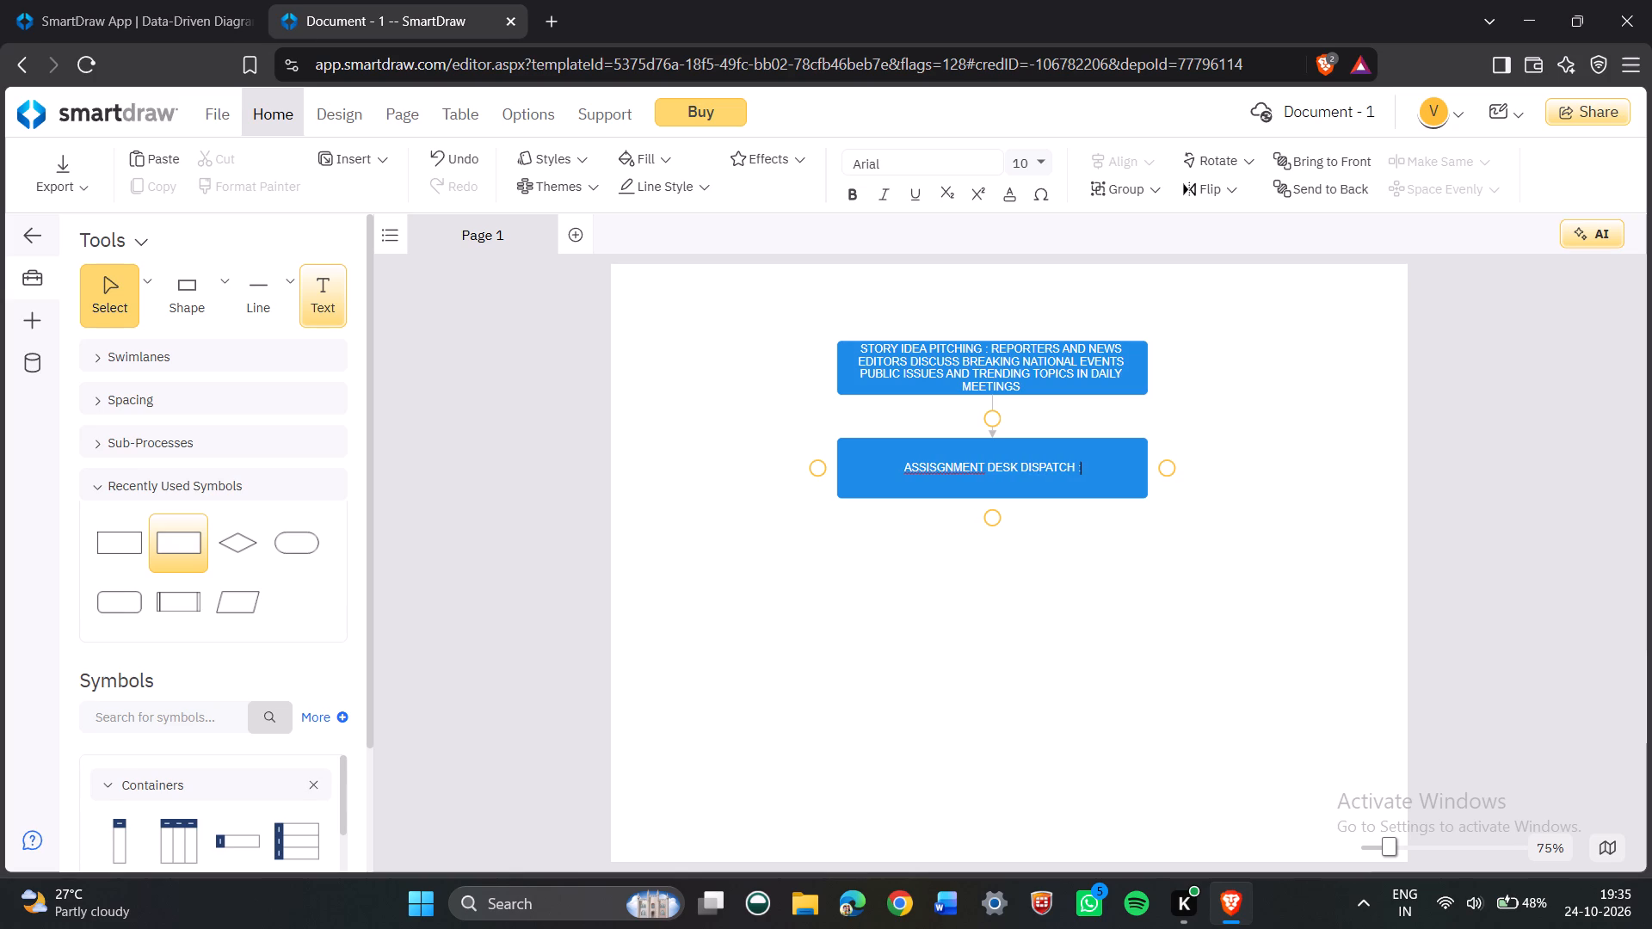
{"action": "key", "text": "space"}
{"action": "type", "text": "NEWS"}
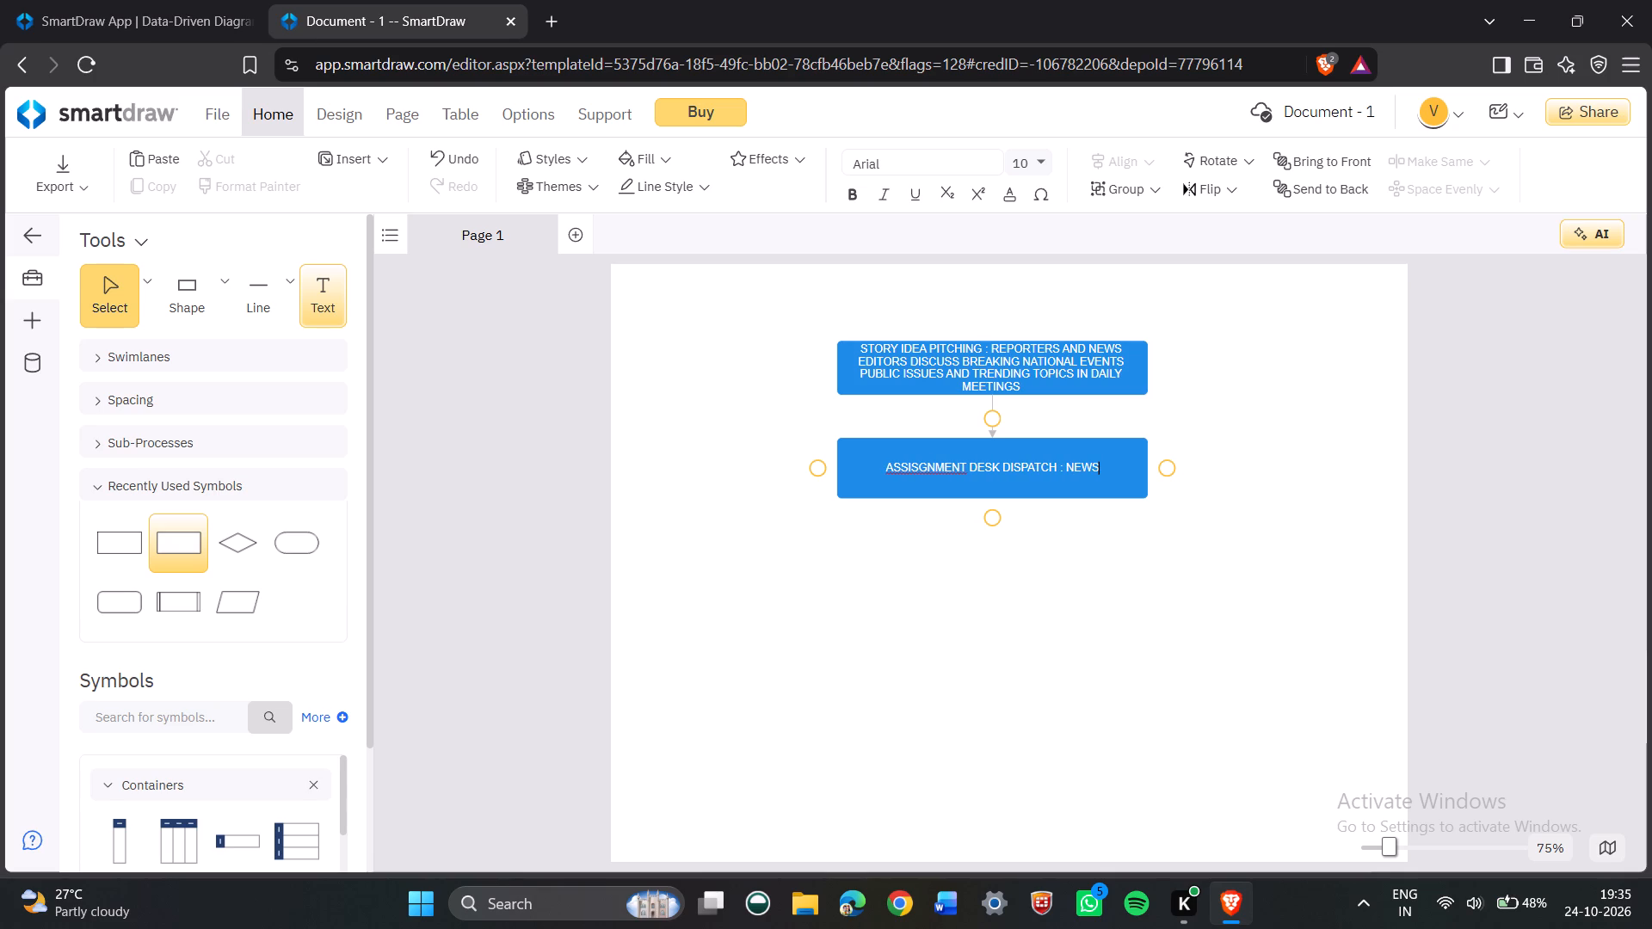
{"action": "key", "text": "space"}
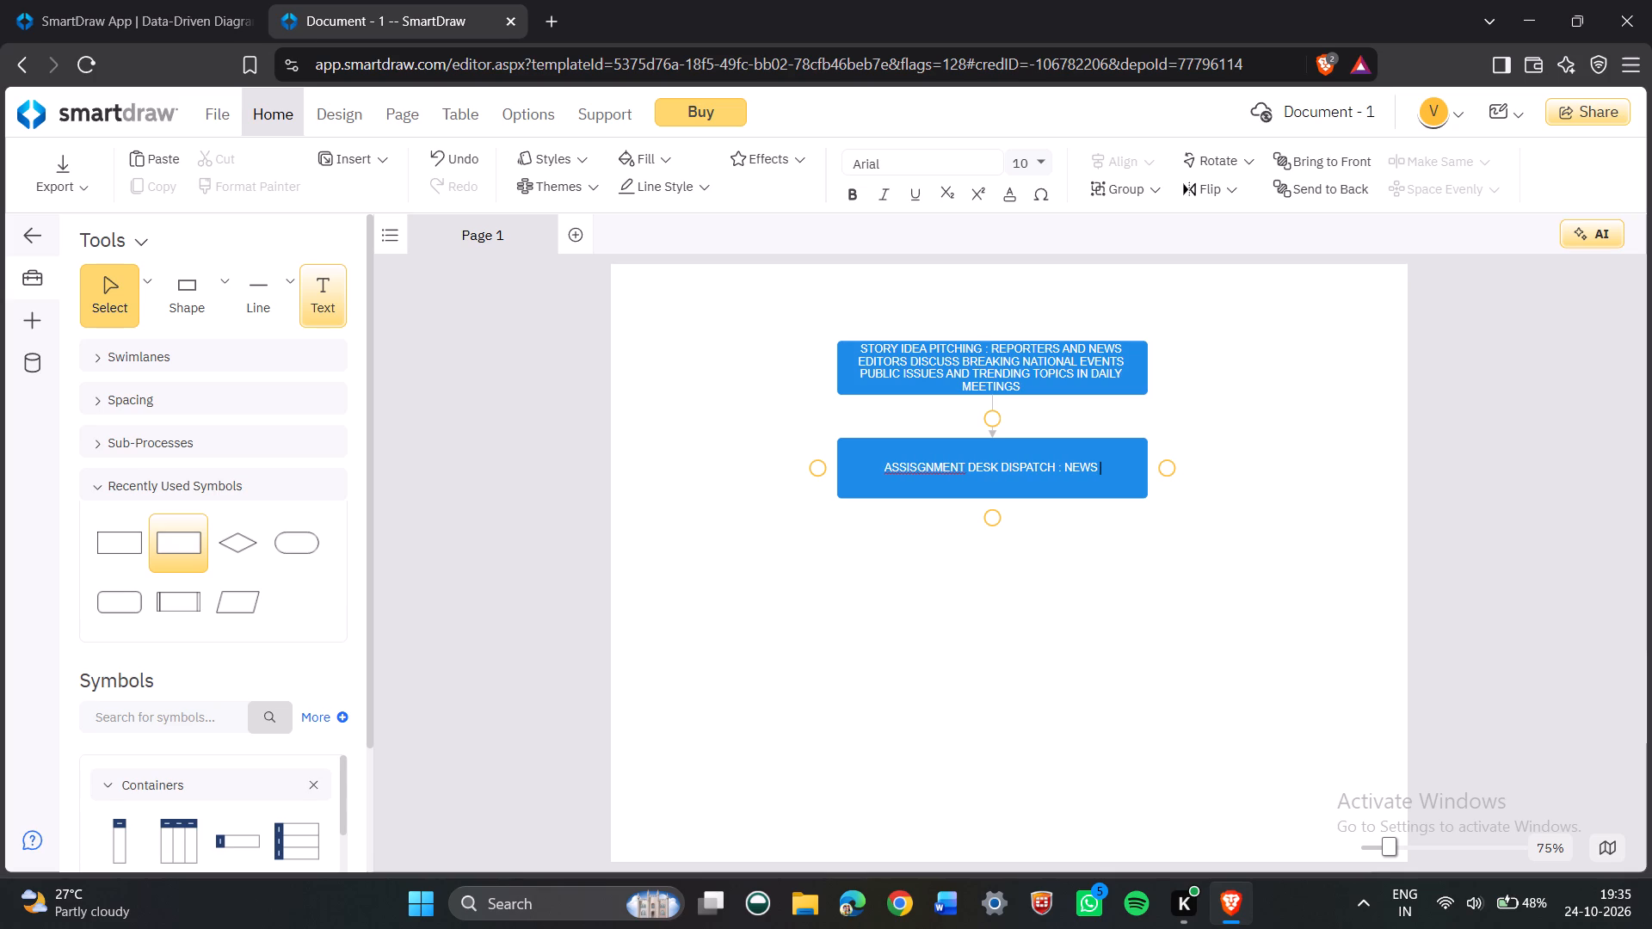
{"action": "type", "text": "PR"}
{"action": "type", "text": "ODUCERS"}
{"action": "key", "text": "space"}
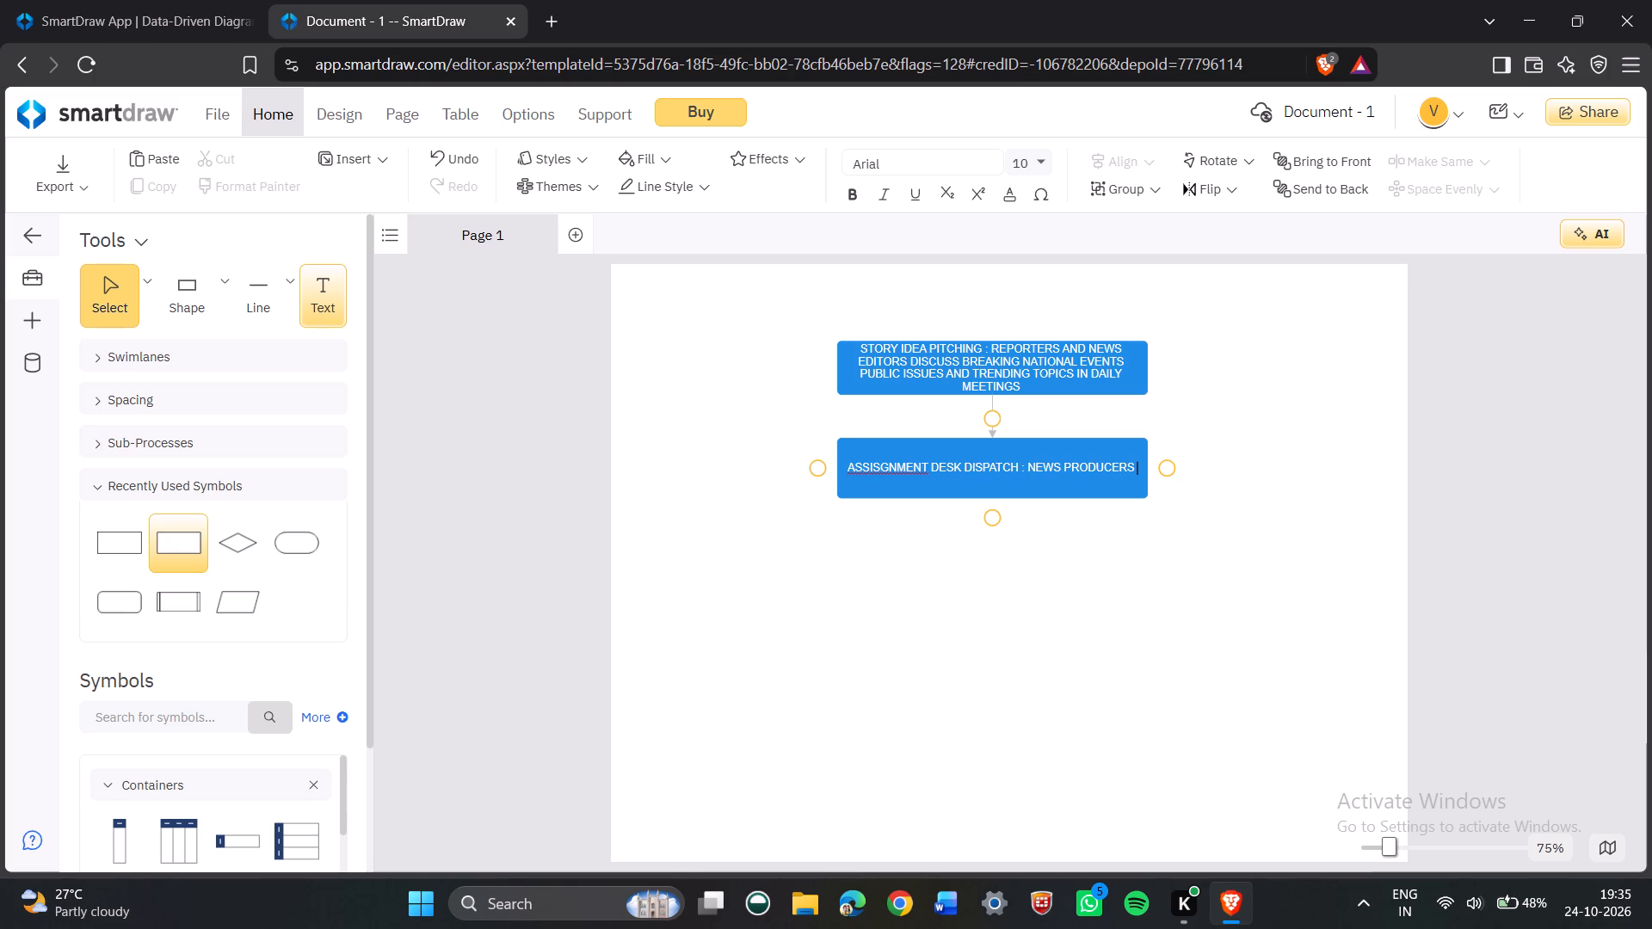
{"action": "type", "text": "ASSIG"}
{"action": "type", "text": "N REPORTING"}
{"action": "key", "text": "space"}
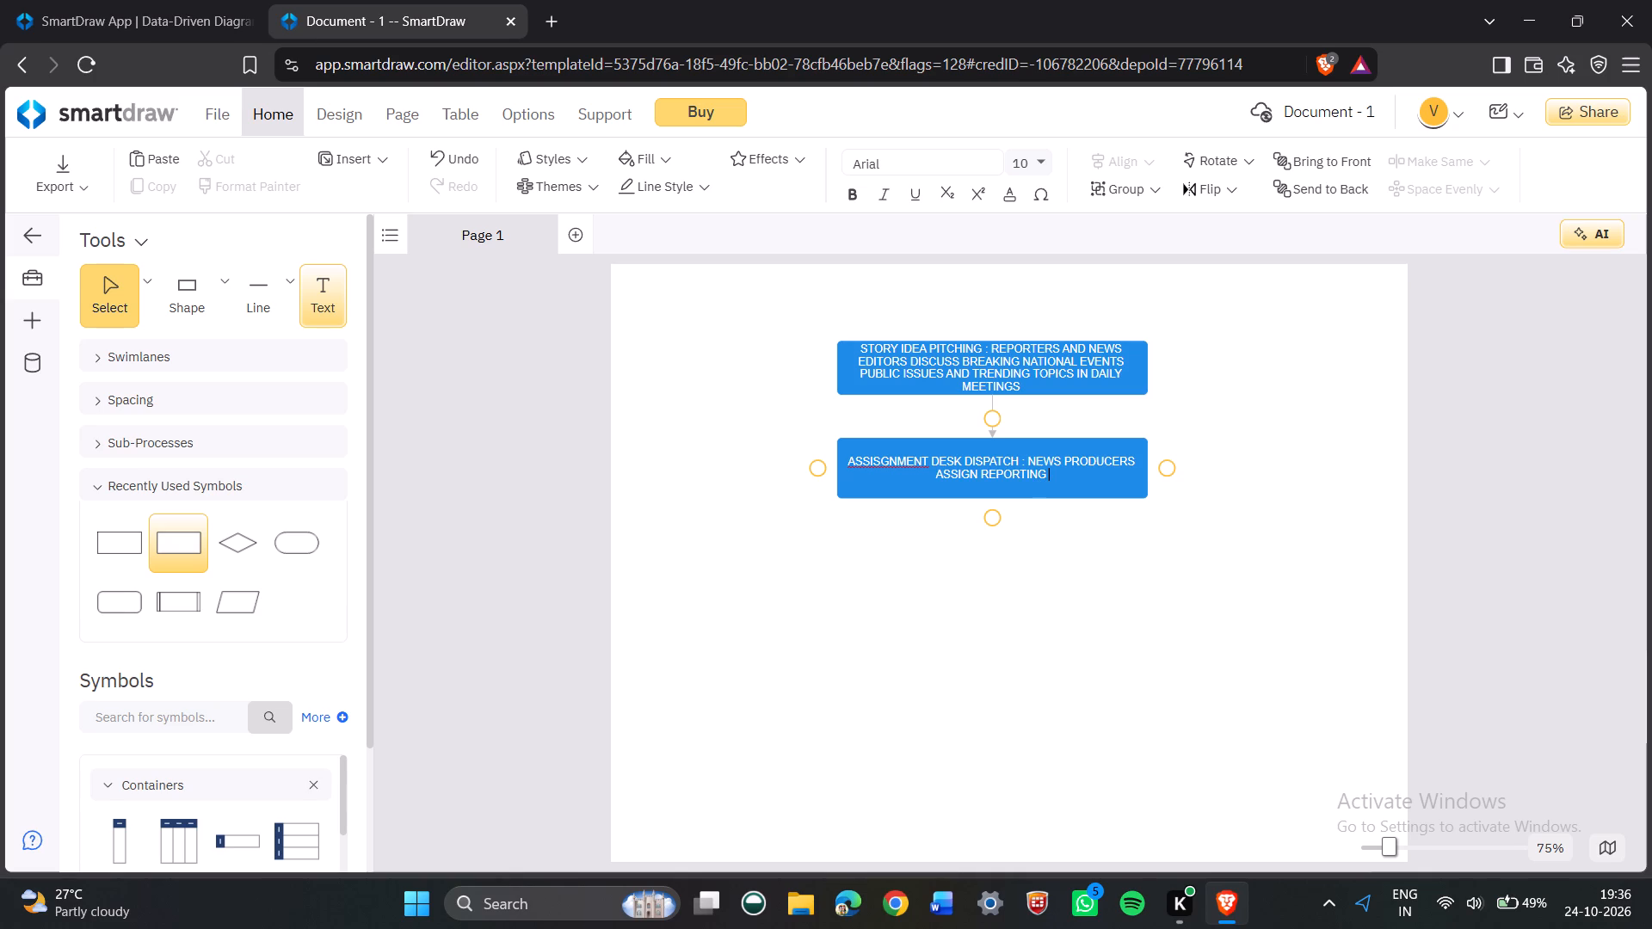
{"action": "type", "text": "CREWS"}
{"action": "key", "text": "space"}
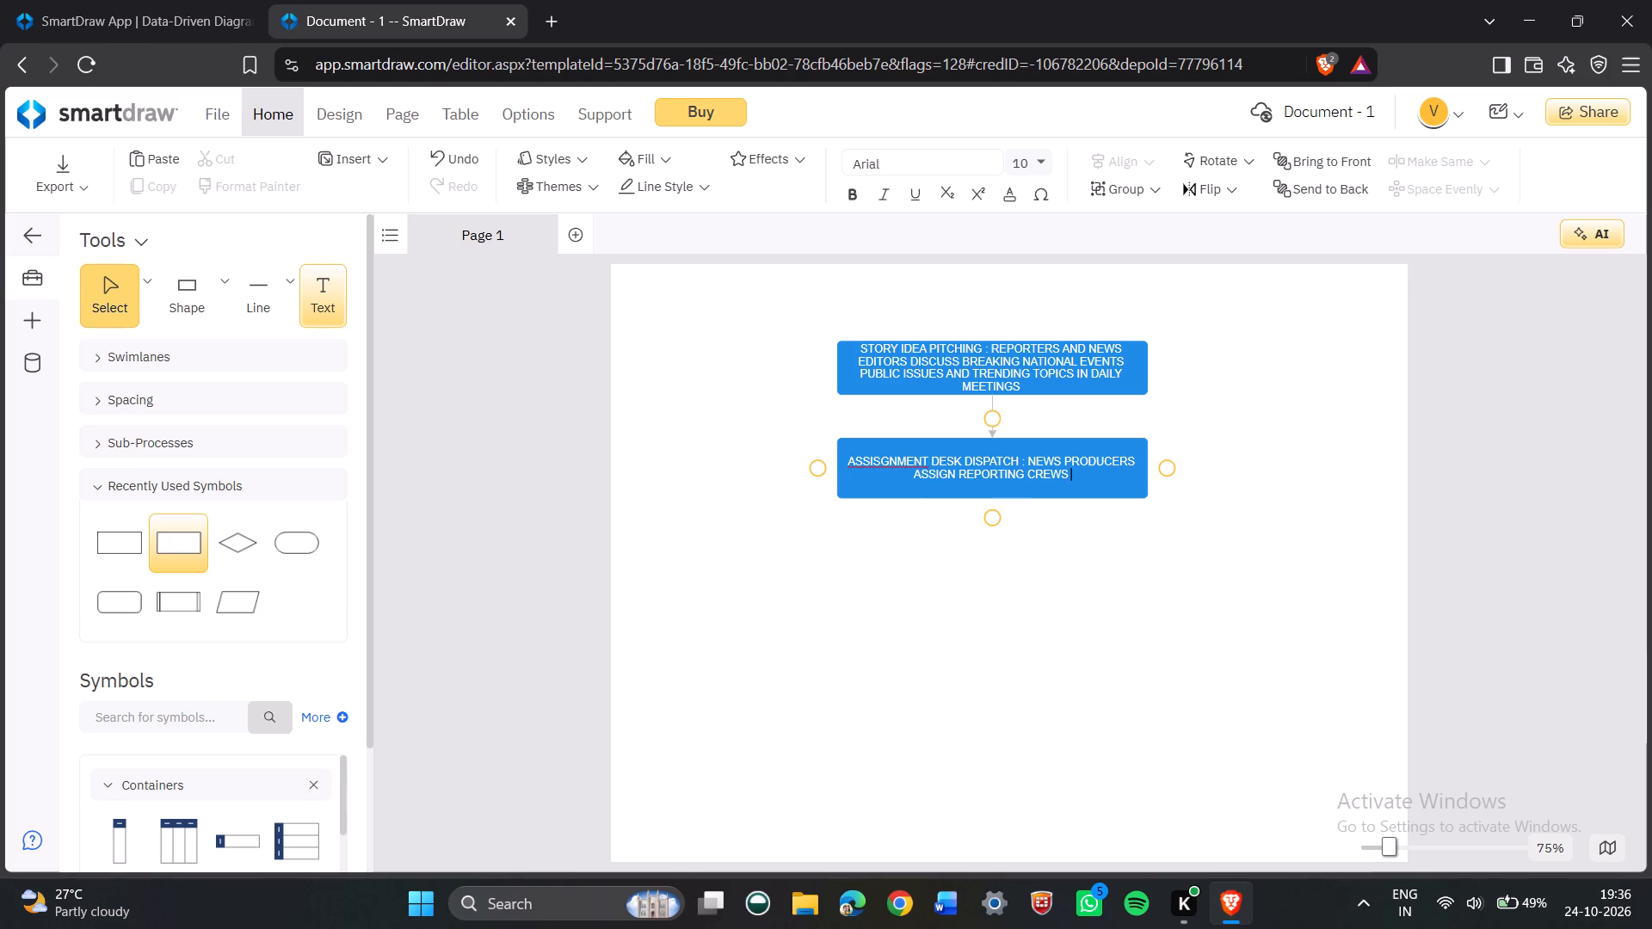
{"action": "type", "text": "CA"}
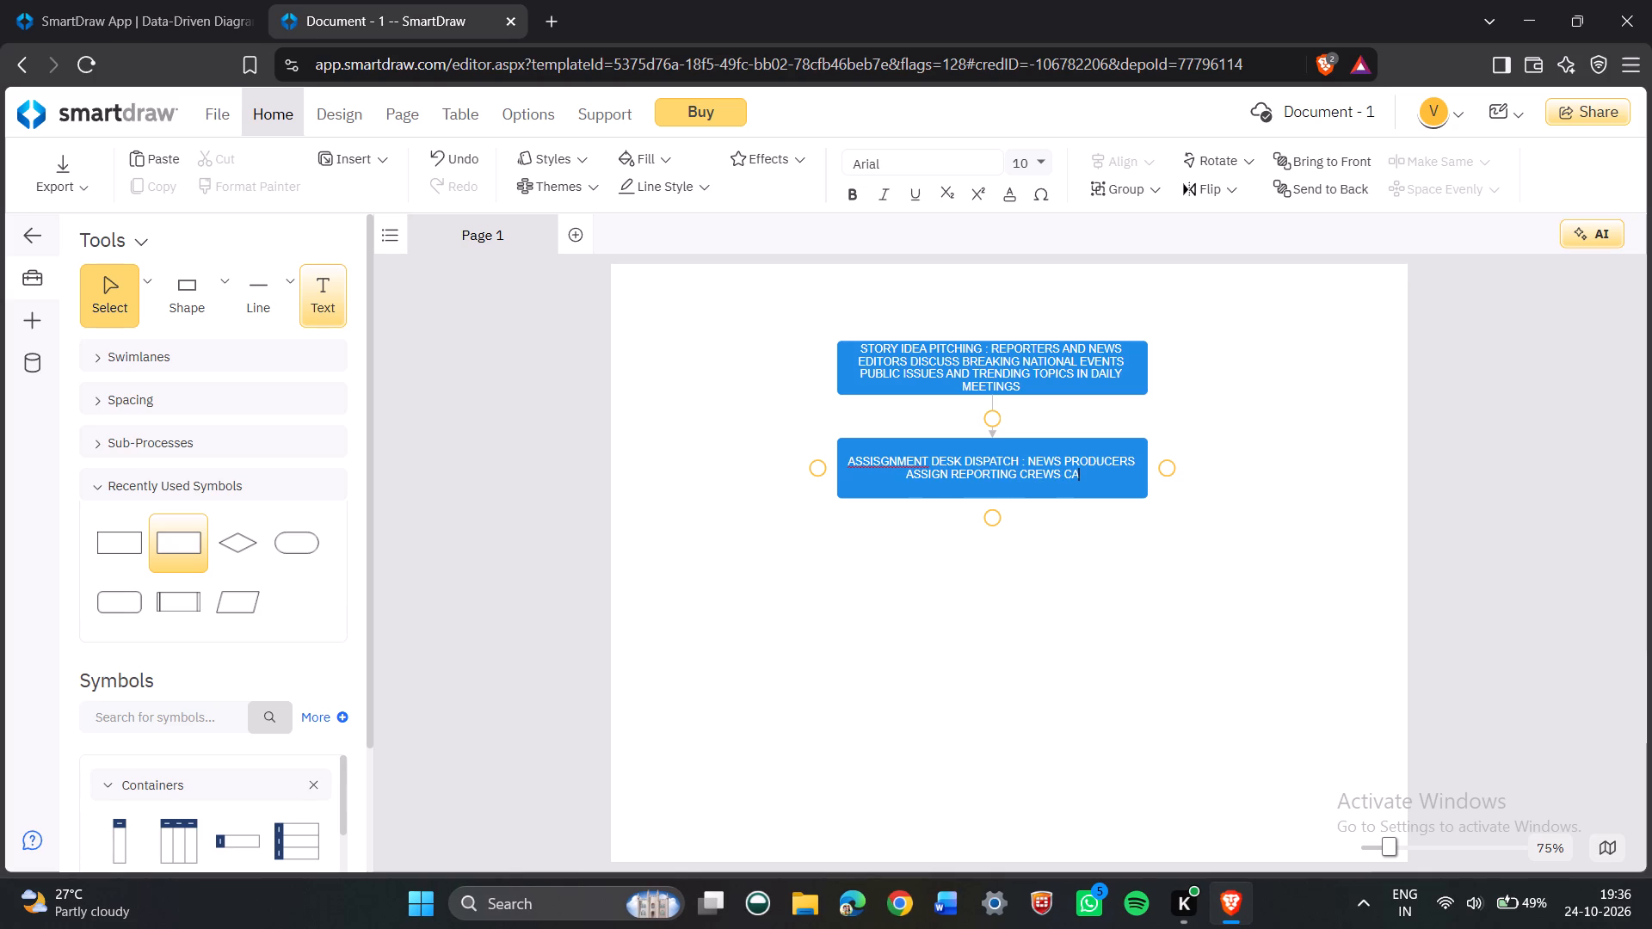
{"action": "type", "text": "MER"}
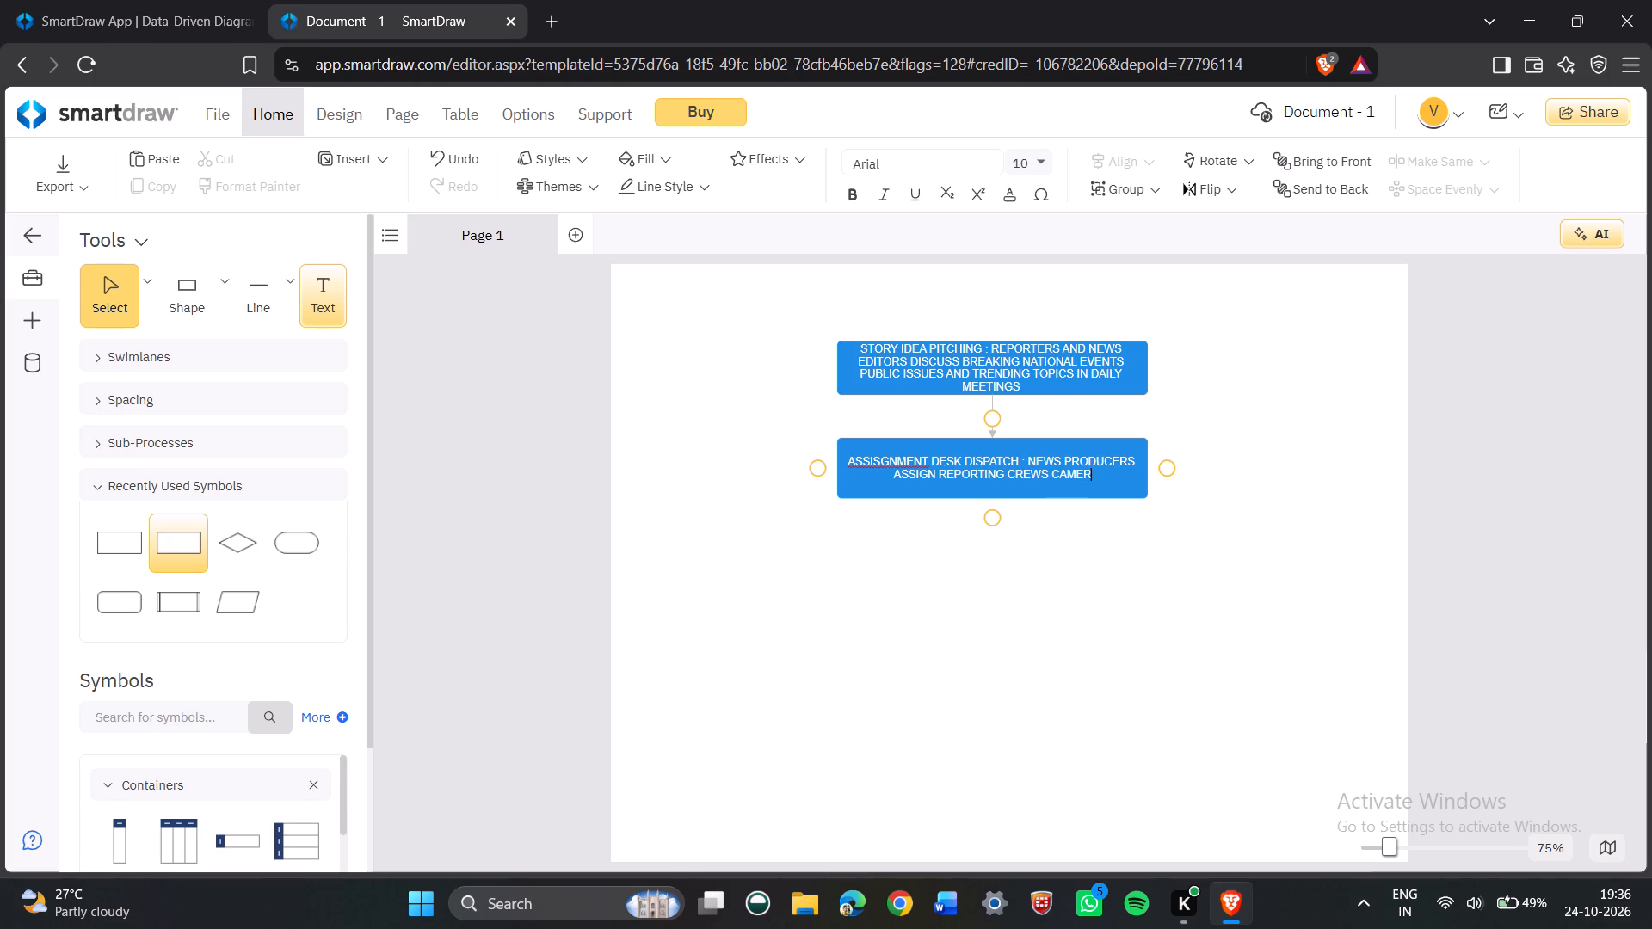
{"action": "type", "text": "AM"}
{"action": "key", "text": "a"}
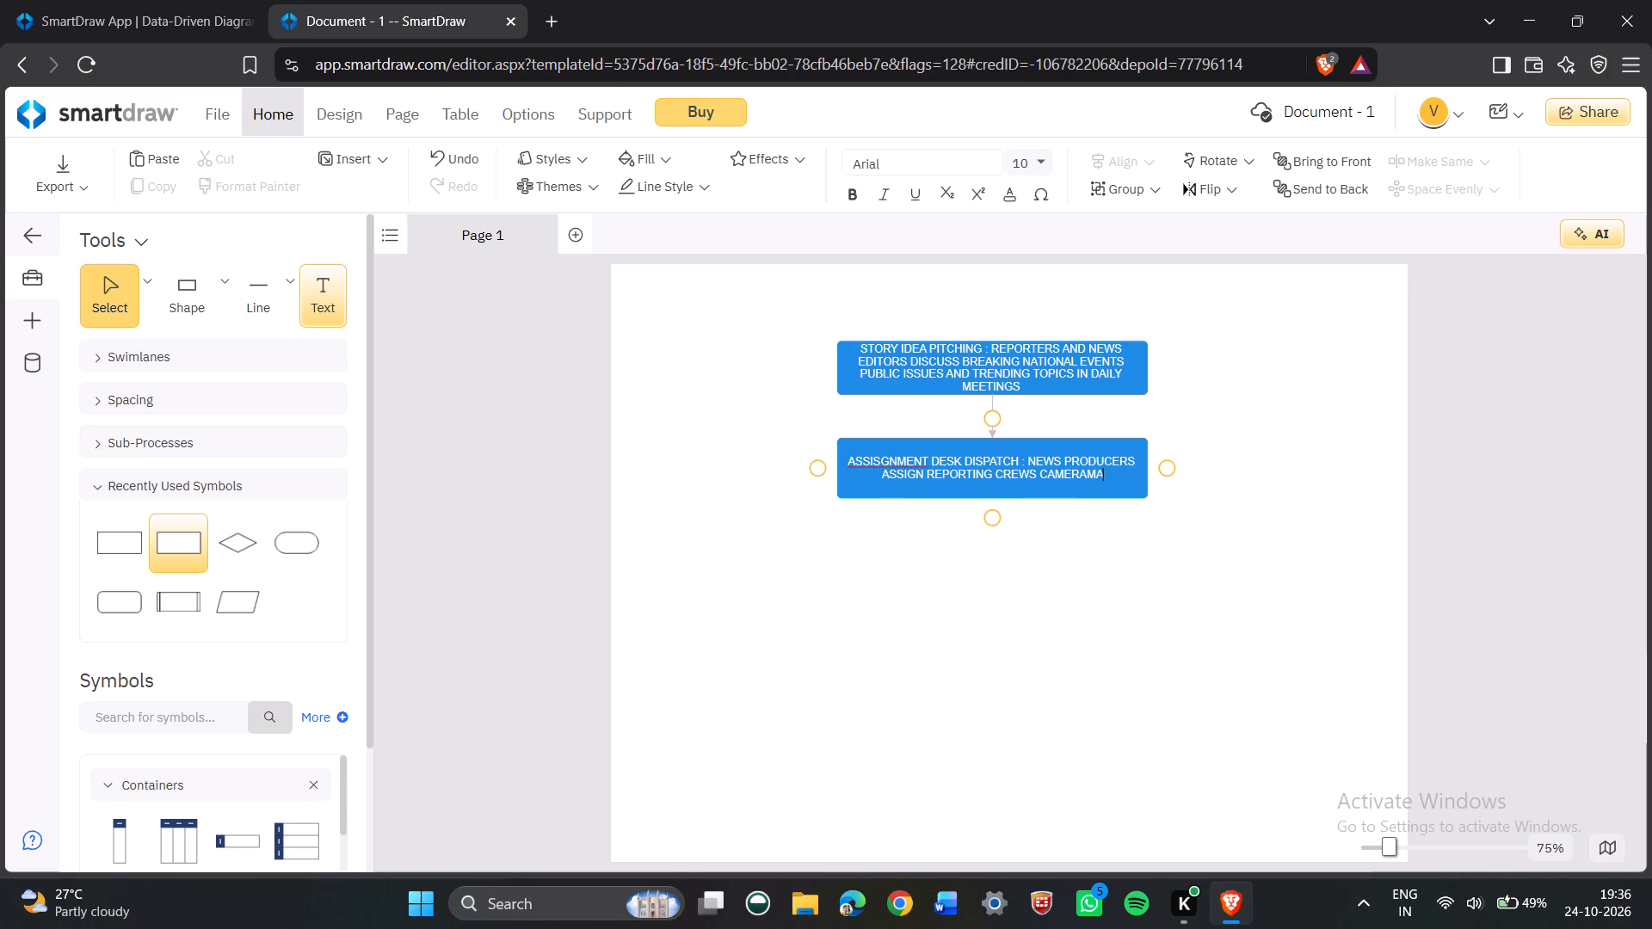
{"action": "key", "text": "BackSpace"}
{"action": "type", "text": "EN AND OB"}
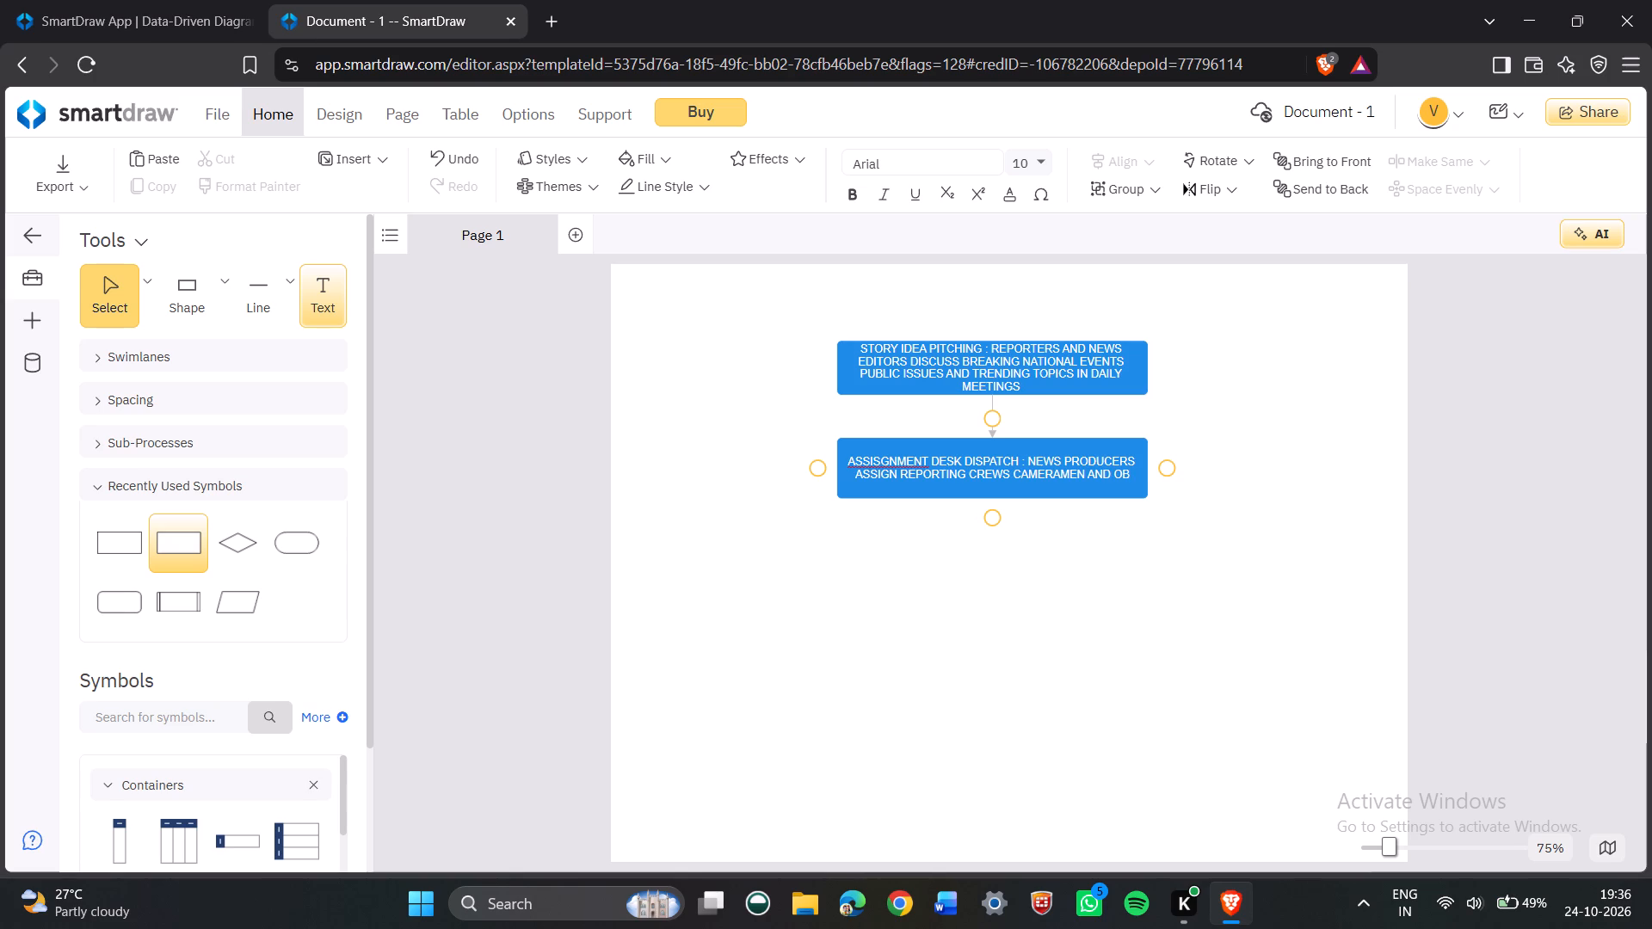
{"action": "key", "text": "space"}
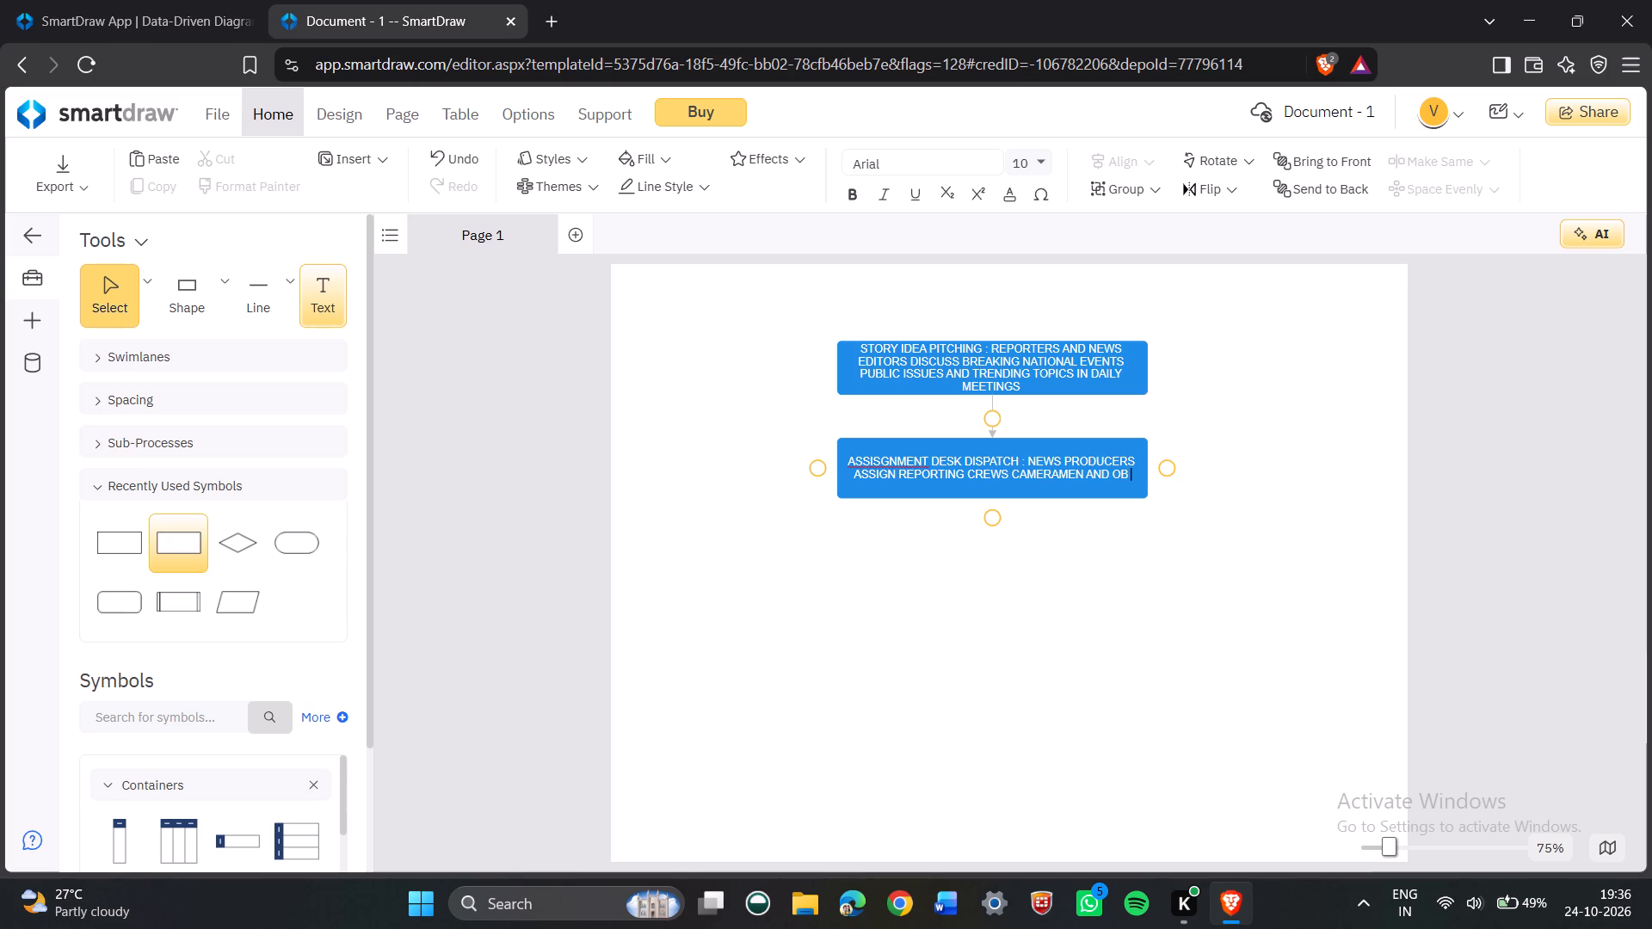
{"action": "key", "text": "shift+parenleft"}
{"action": "key", "text": "BackSpace"}
{"action": "key", "text": "Return"}
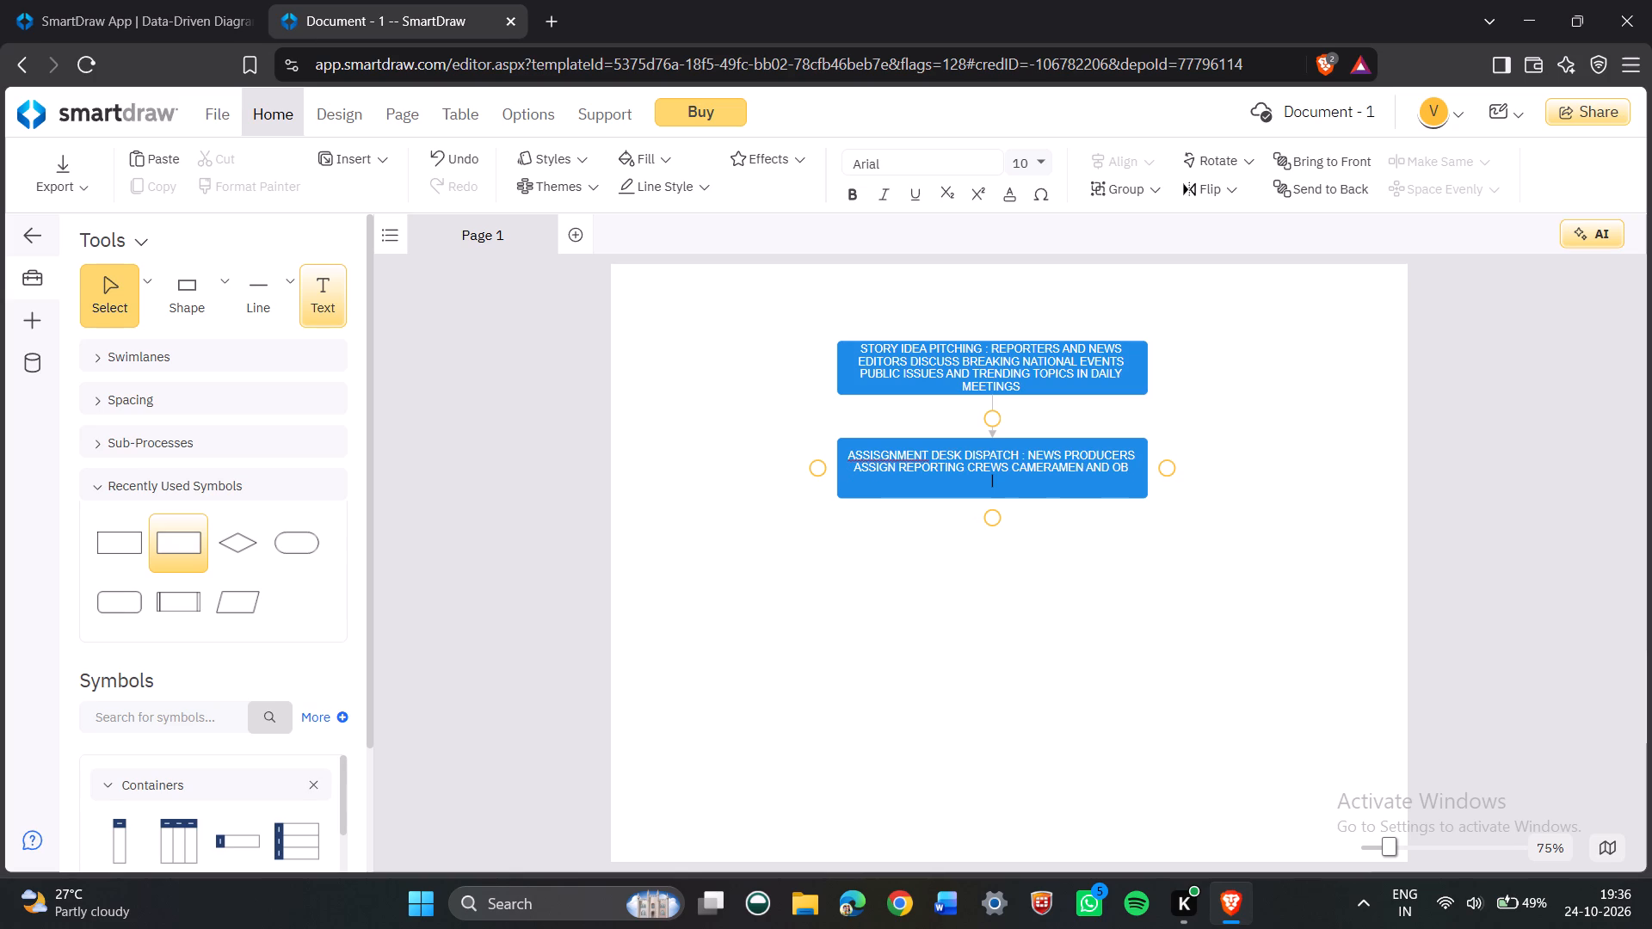
{"action": "type", "text": "("}
{"action": "key", "text": "space"}
{"action": "key", "text": "BackSpace"}
{"action": "key", "text": "o"}
{"action": "type", "text": "UTAI"}
{"action": "key", "text": "BackSpace"}
{"action": "key", "text": "BackSpace"}
{"action": "type", "text": "SIDE"}
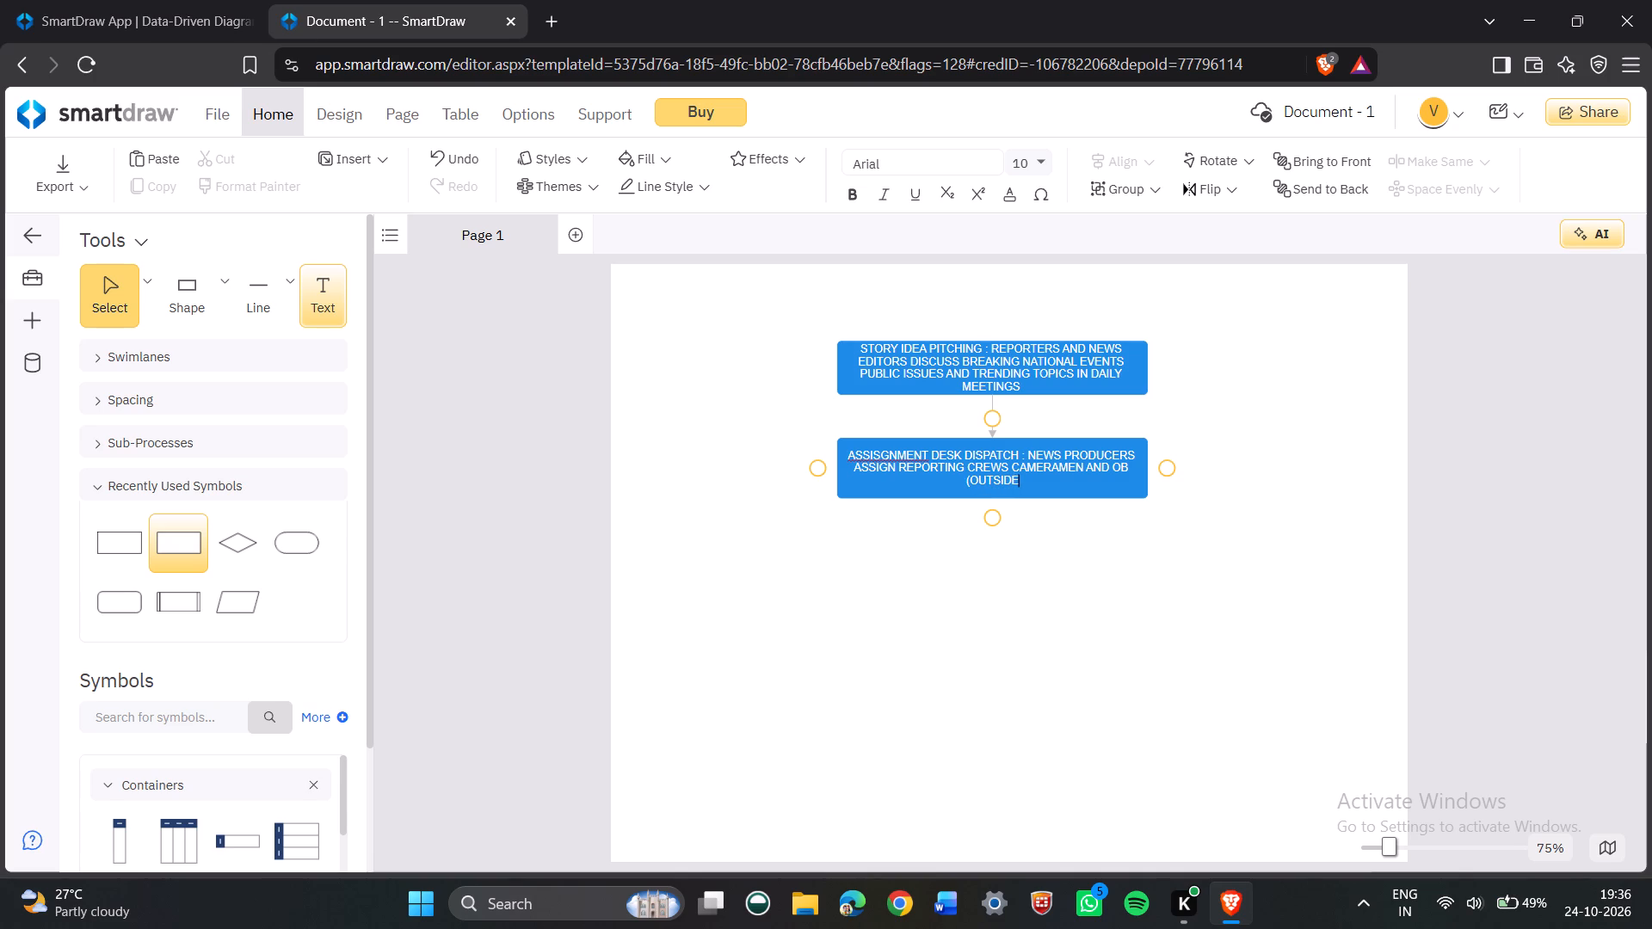
{"action": "key", "text": "space"}
{"action": "type", "text": "BROADCAST"}
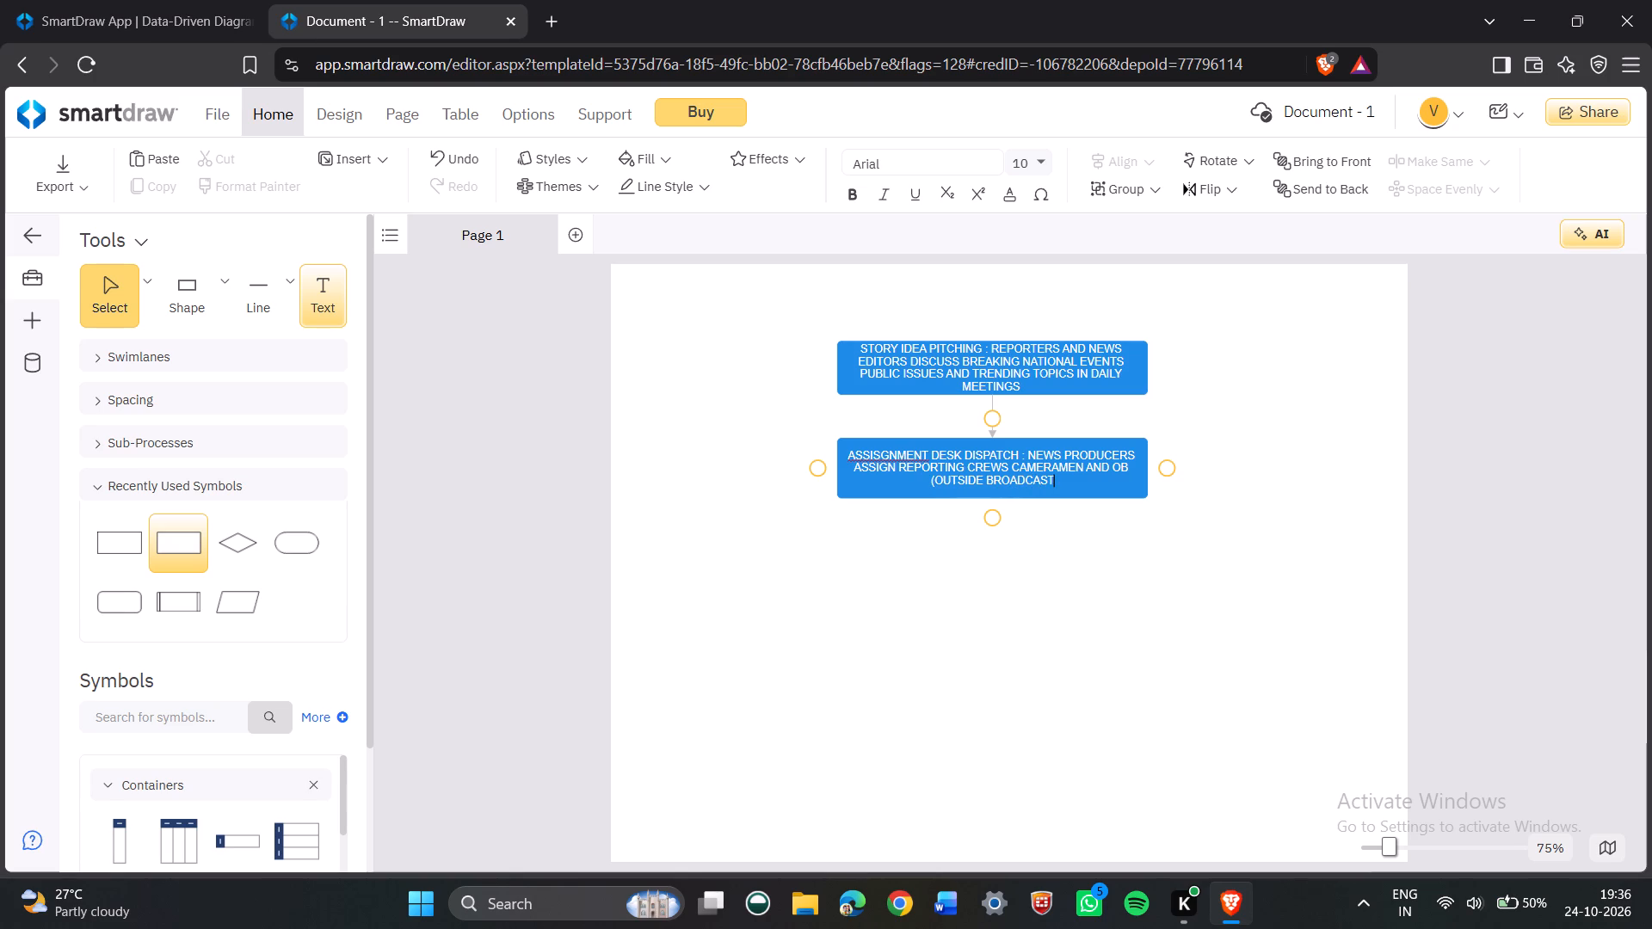
{"action": "key", "text": "space"}
{"action": "key", "text": "shift+braceleft"}
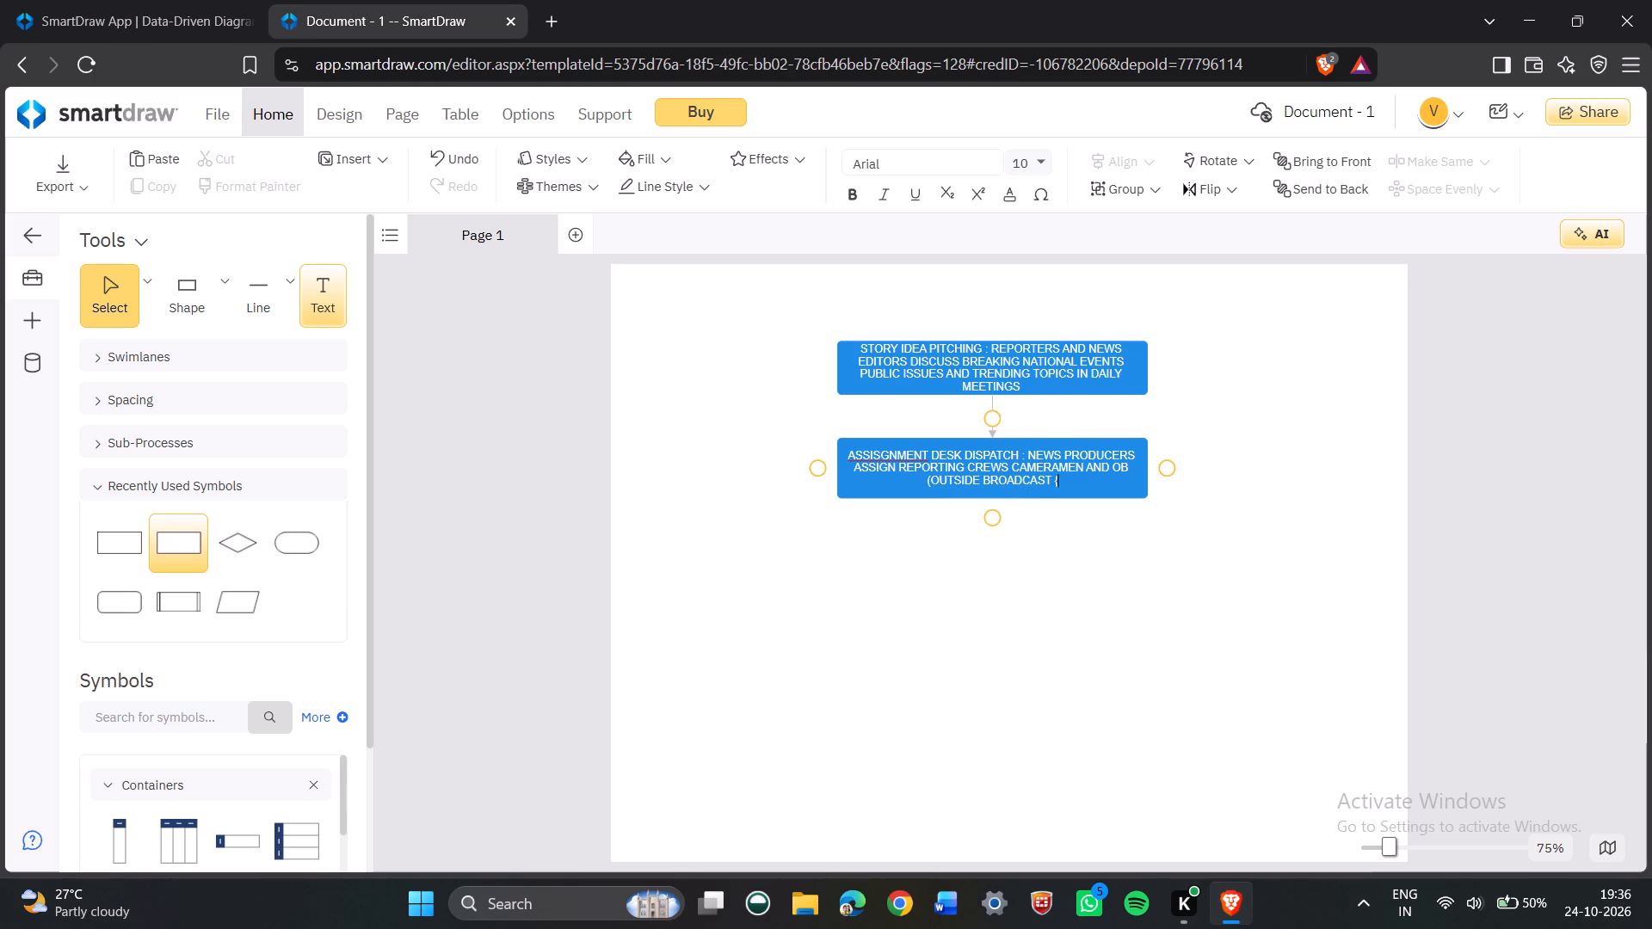
{"action": "key", "text": "shift+BackSpace"}
{"action": "type", "text": ")"}
{"action": "key", "text": "space"}
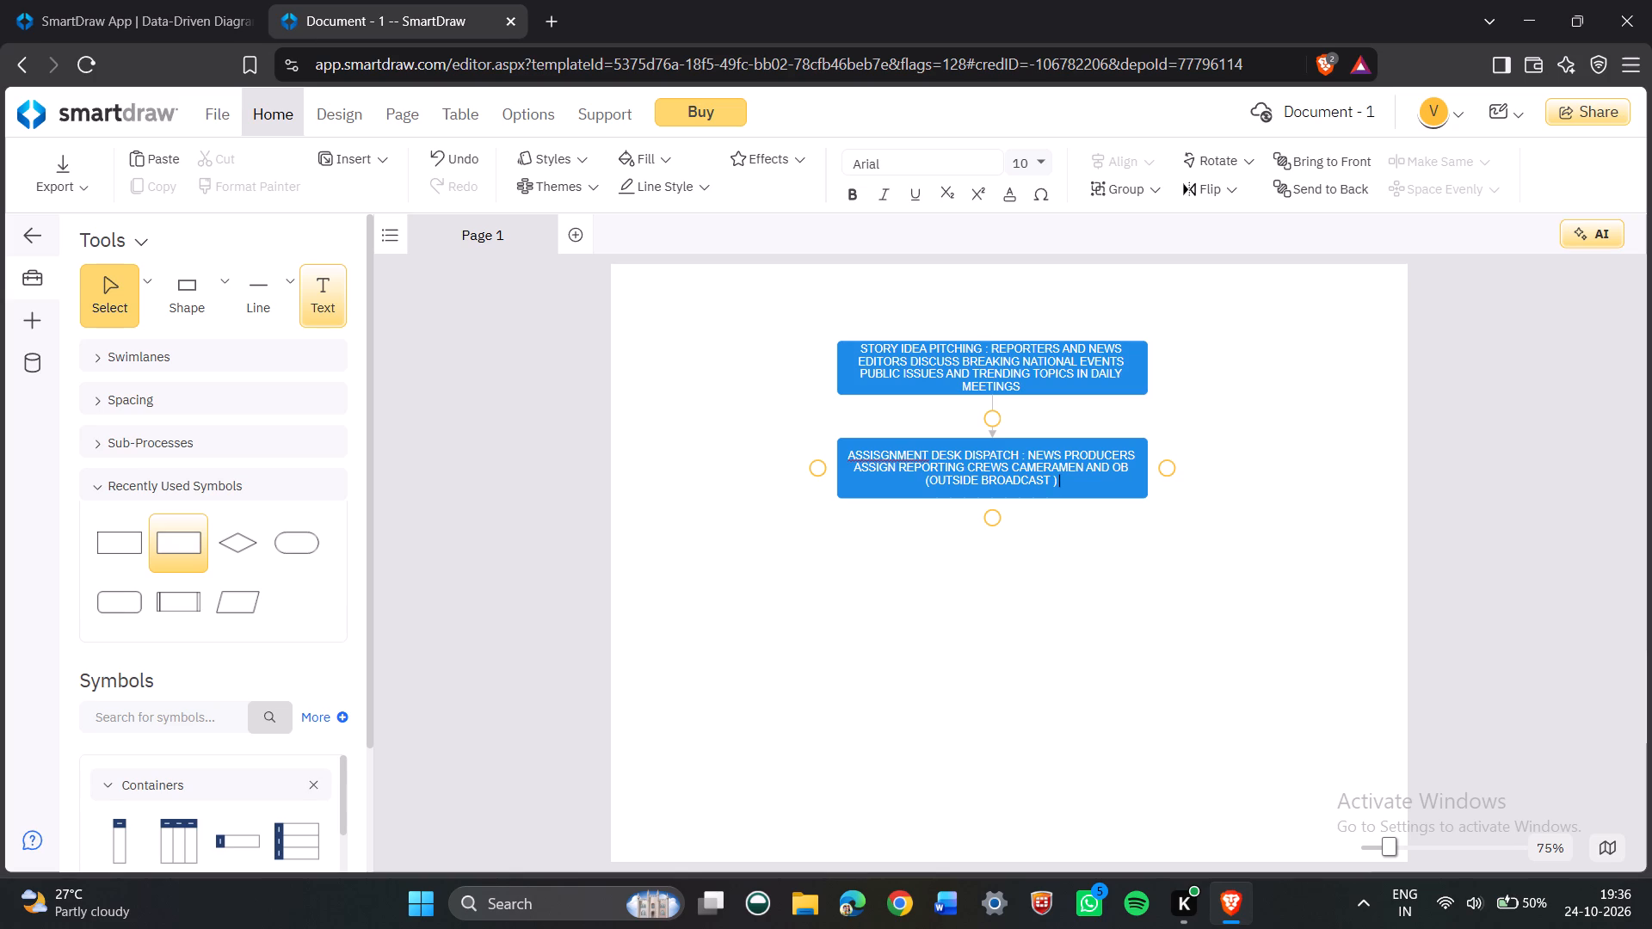
{"action": "type", "text": "VANS"}
{"action": "key", "text": "space"}
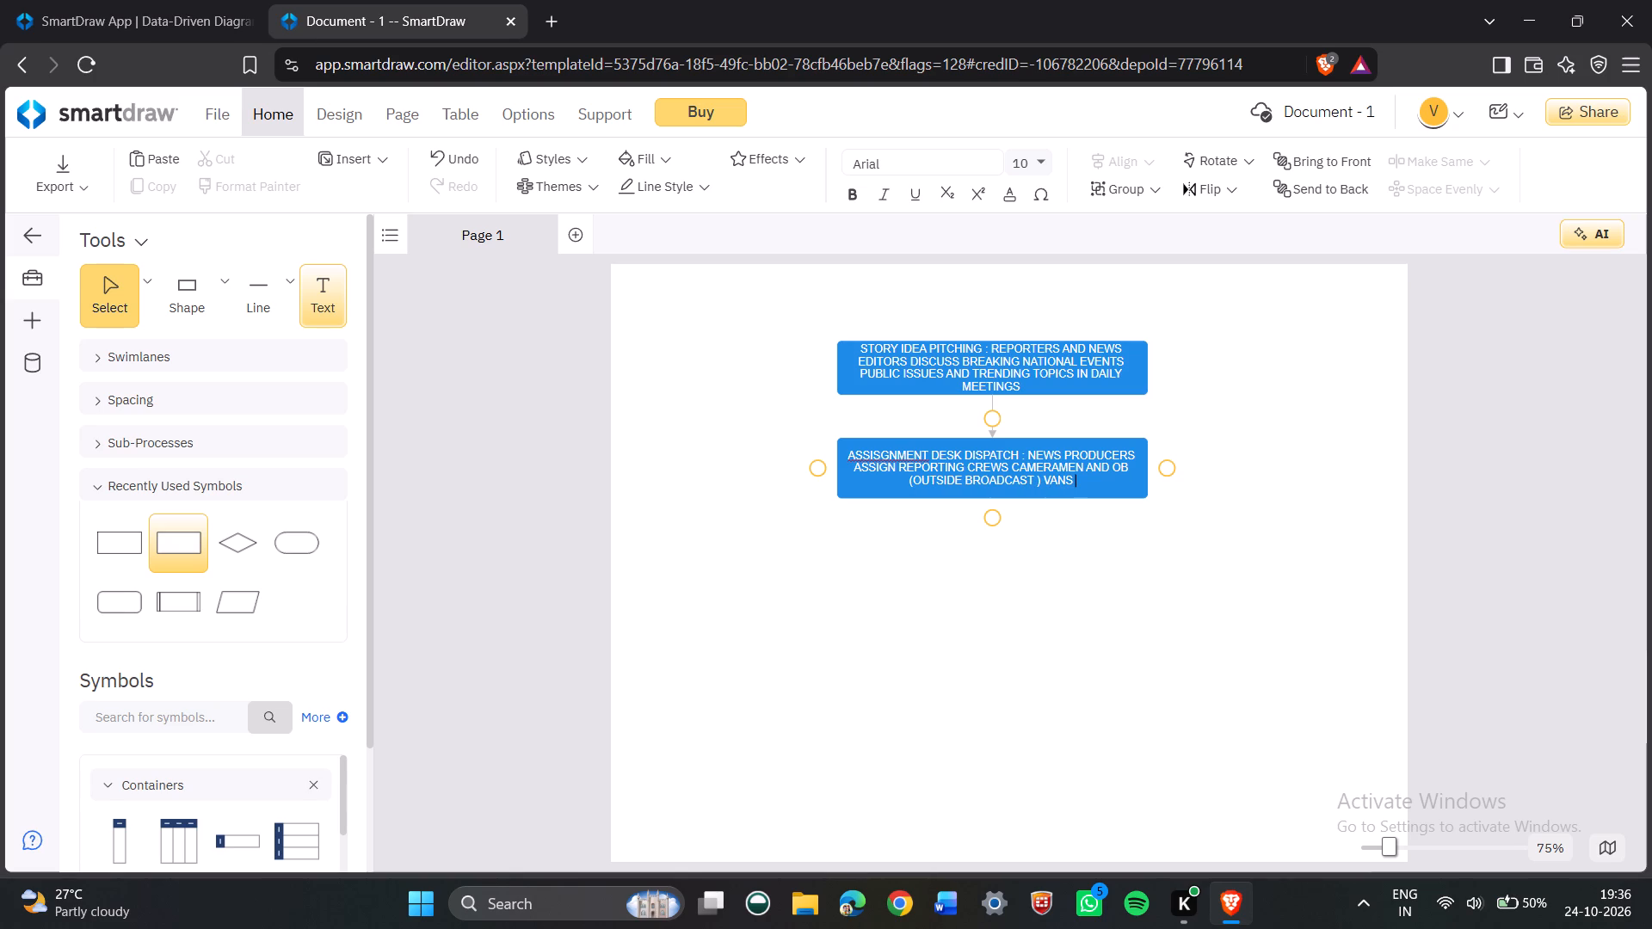
{"action": "type", "text": "TO THE"}
{"action": "key", "text": "space"}
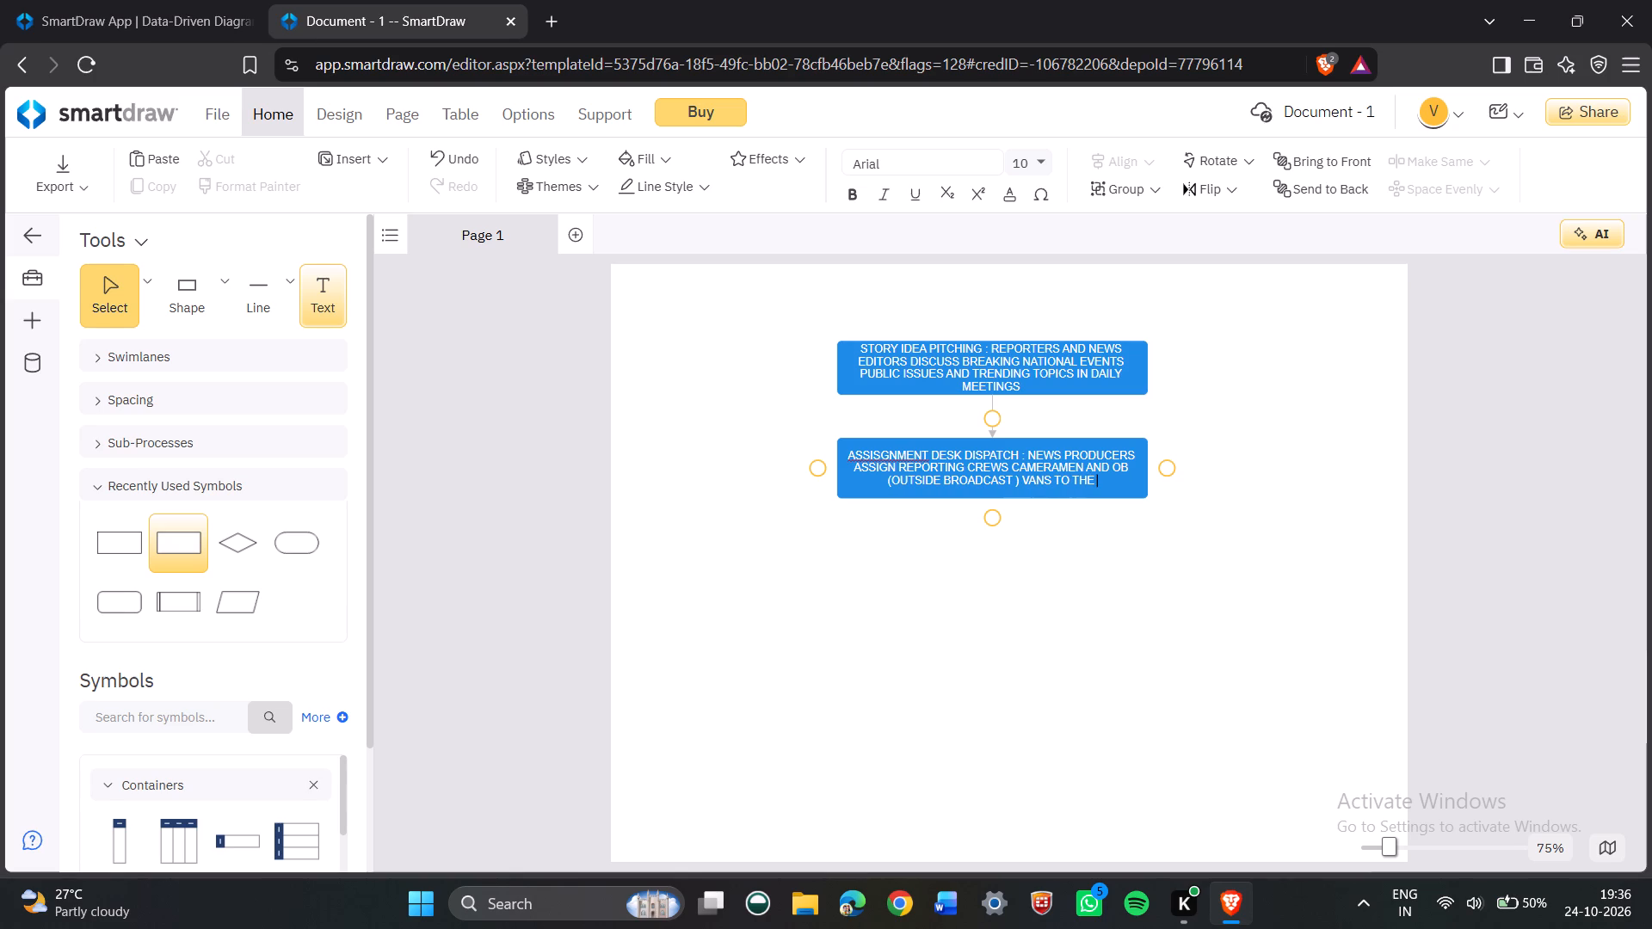
{"action": "type", "text": "INCIDENT"}
{"action": "key", "text": "space"}
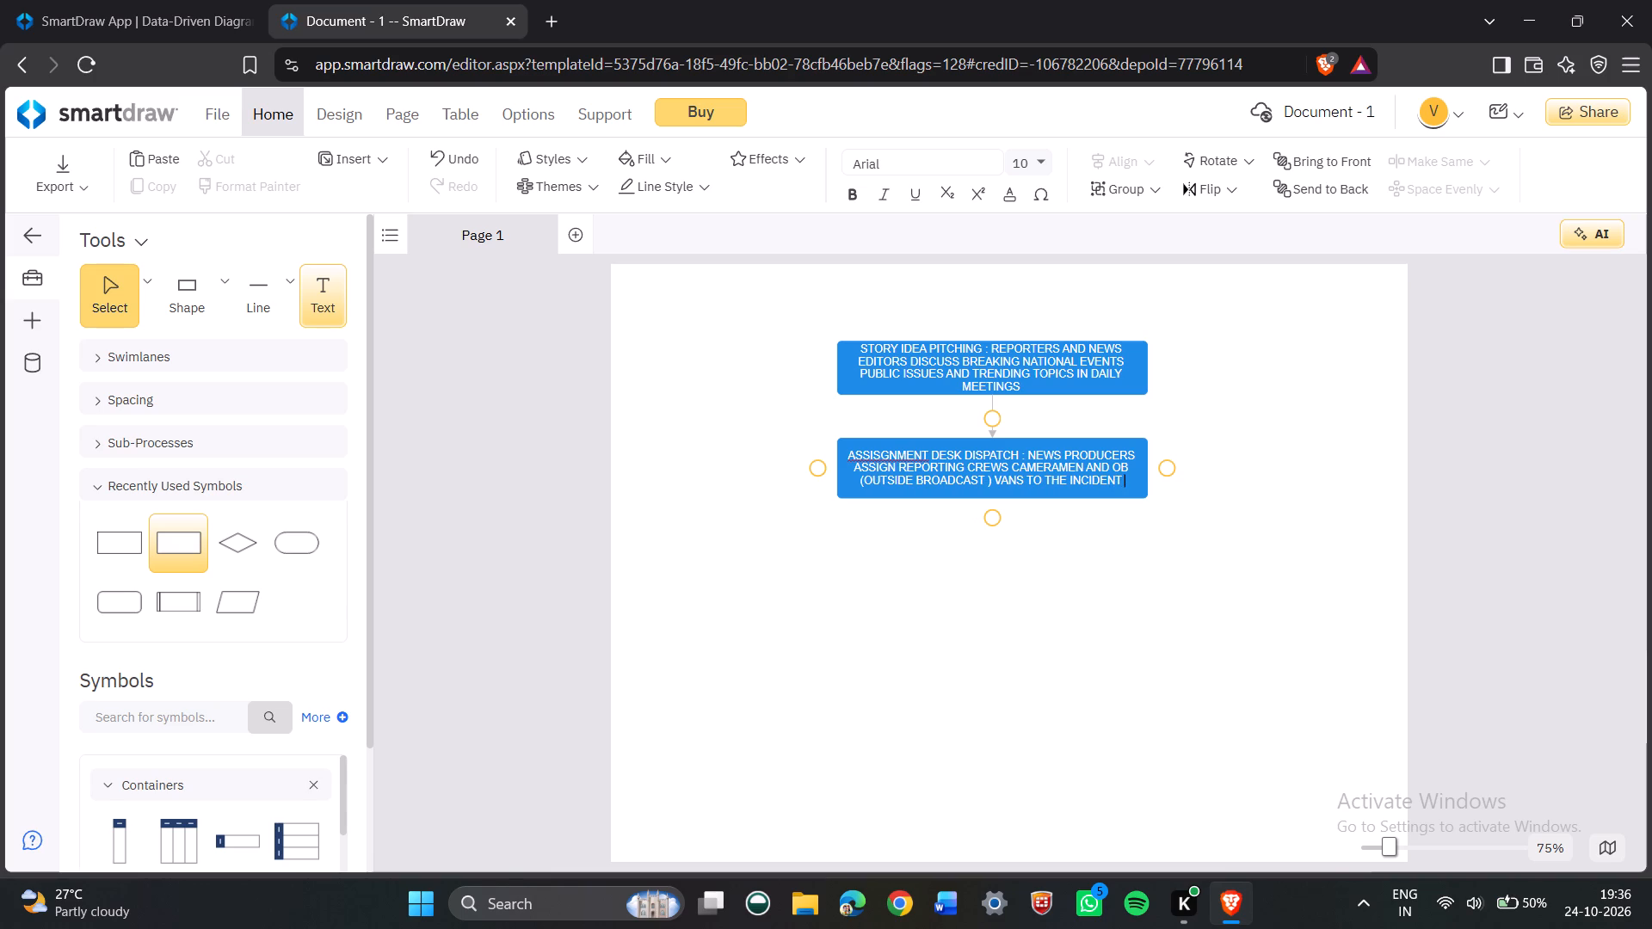
{"action": "type", "text": "LOCATION"}
{"action": "key", "text": "space"}
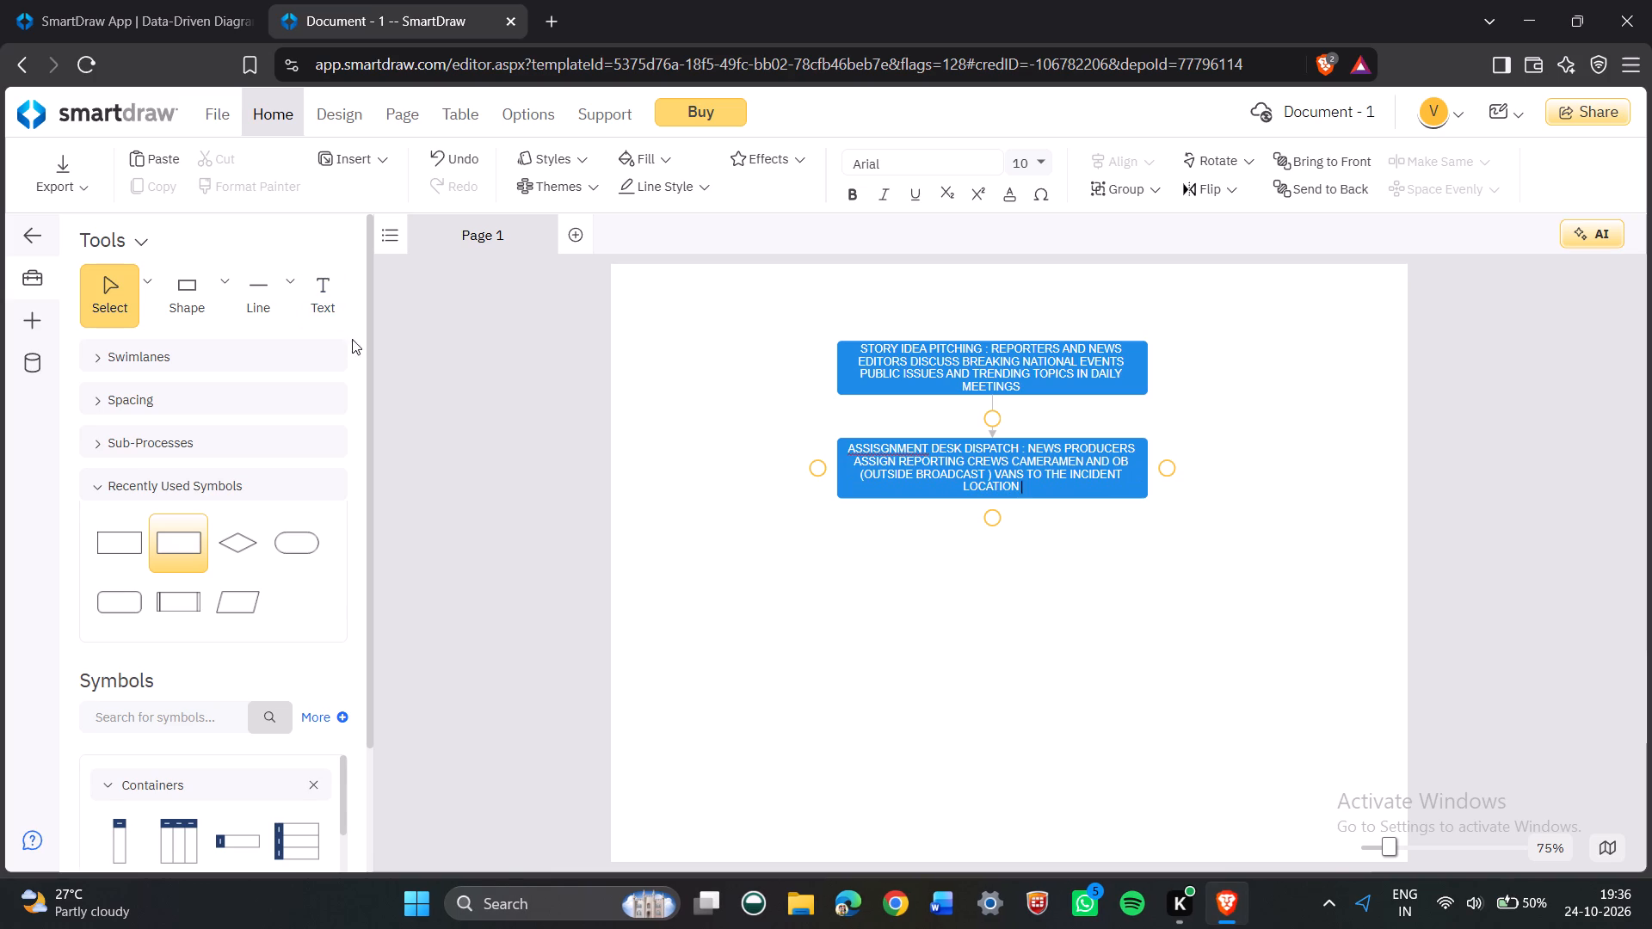
{"action": "left_click", "coordinate": [653, 649]}
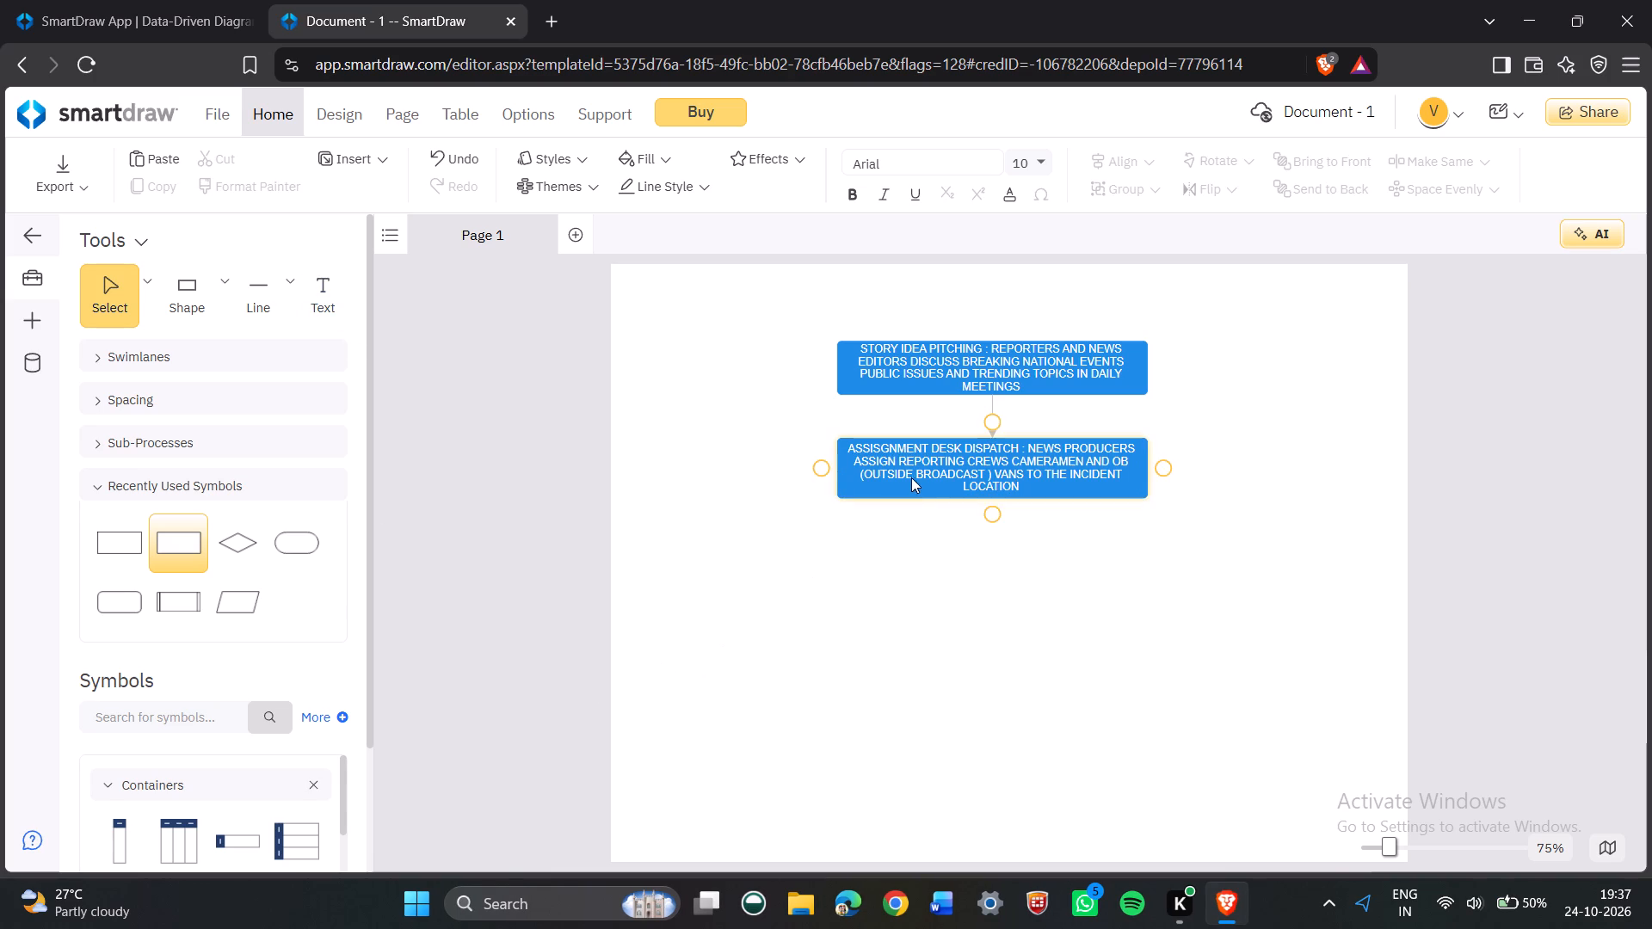
Reduce the height of the assignment desk dispatch box from its bottom edge to fit its four lines of text.
{"action": "left_click", "coordinate": [912, 477]}
{"action": "left_click_drag", "start_coordinate": [995, 499], "coordinate": [994, 464]}
{"action": "left_click", "coordinate": [1007, 481]}
{"action": "left_click", "coordinate": [946, 550]}
{"action": "scroll", "coordinate": [946, 550], "scroll_direction": "down", "scroll_amount": 3}
Draw a short straight connector line vertically down from the bottom centre of the assignment desk dispatch box.
{"action": "double_click", "coordinate": [259, 301]}
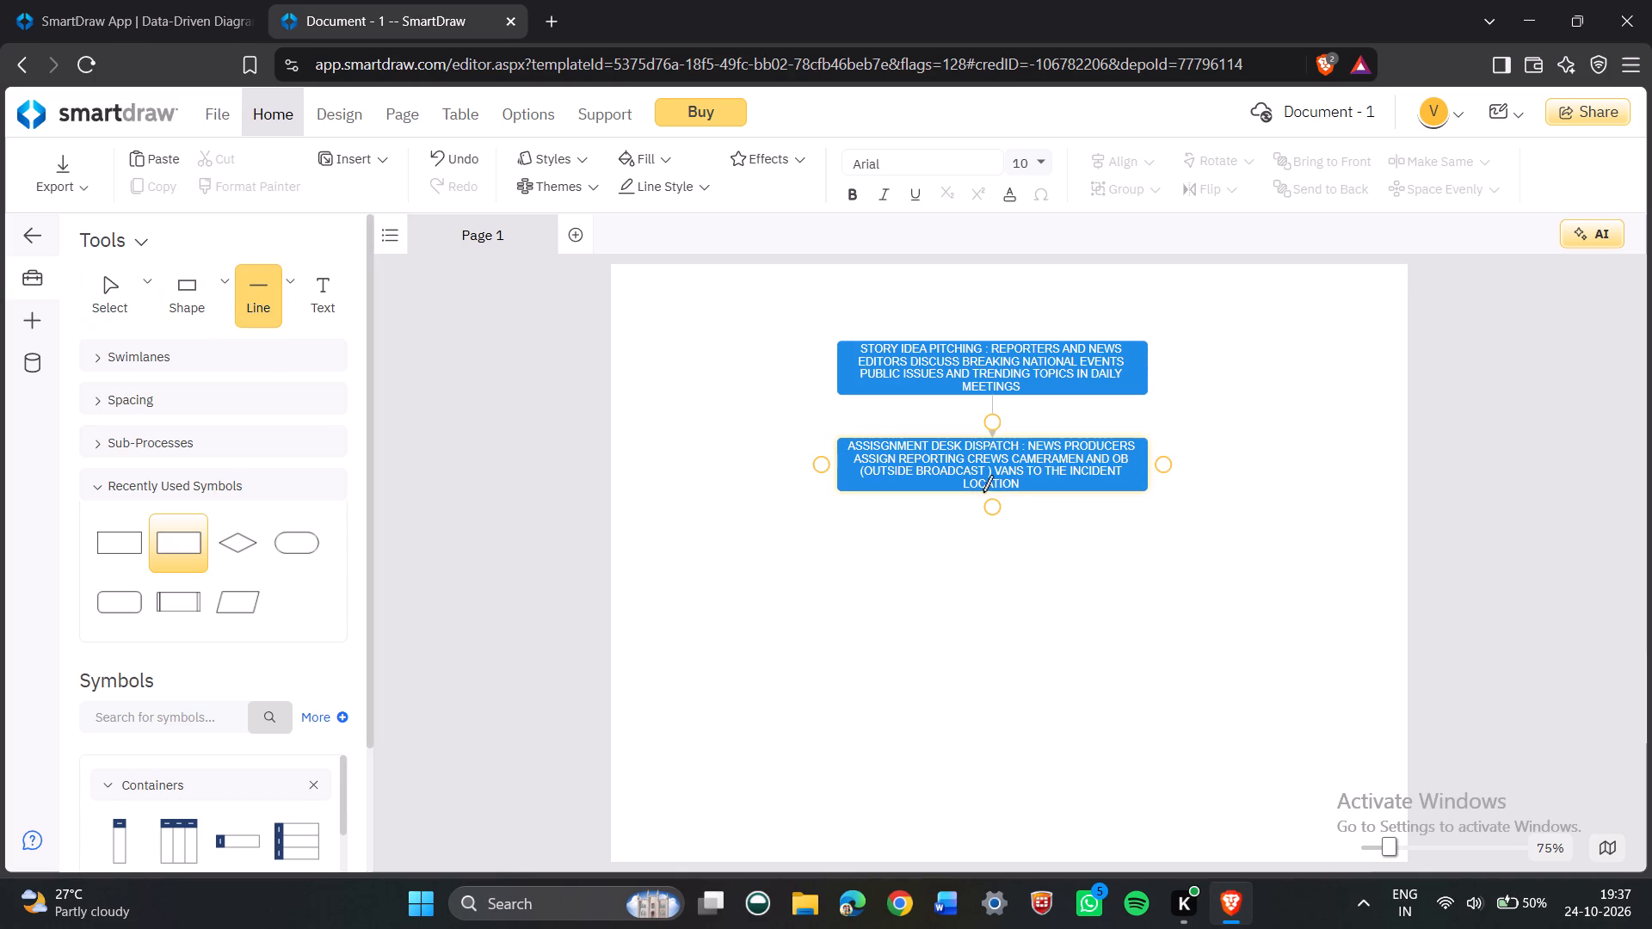
{"action": "left_click_drag", "start_coordinate": [996, 487], "coordinate": [1001, 524]}
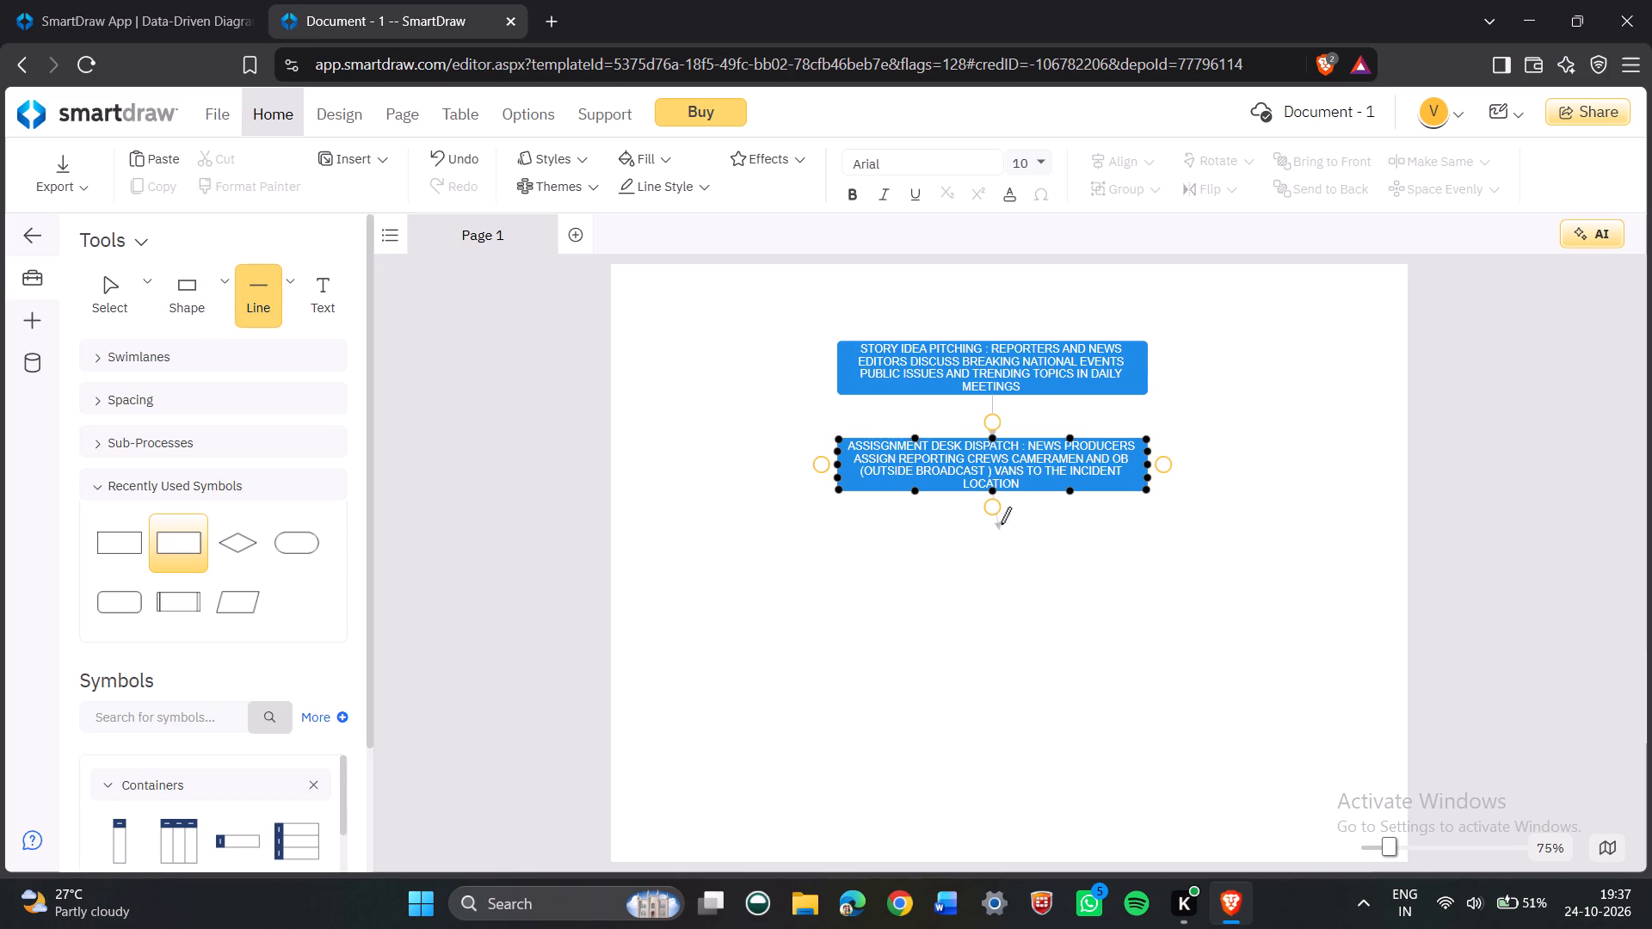
{"action": "left_click_drag", "start_coordinate": [1001, 524], "coordinate": [994, 535]}
{"action": "left_click", "coordinate": [977, 586]}
Draw a long horizontal branch line across the lower end of the assignment desk dispatch connector, then shorten and centre it beneath the box.
{"action": "double_click", "coordinate": [243, 310]}
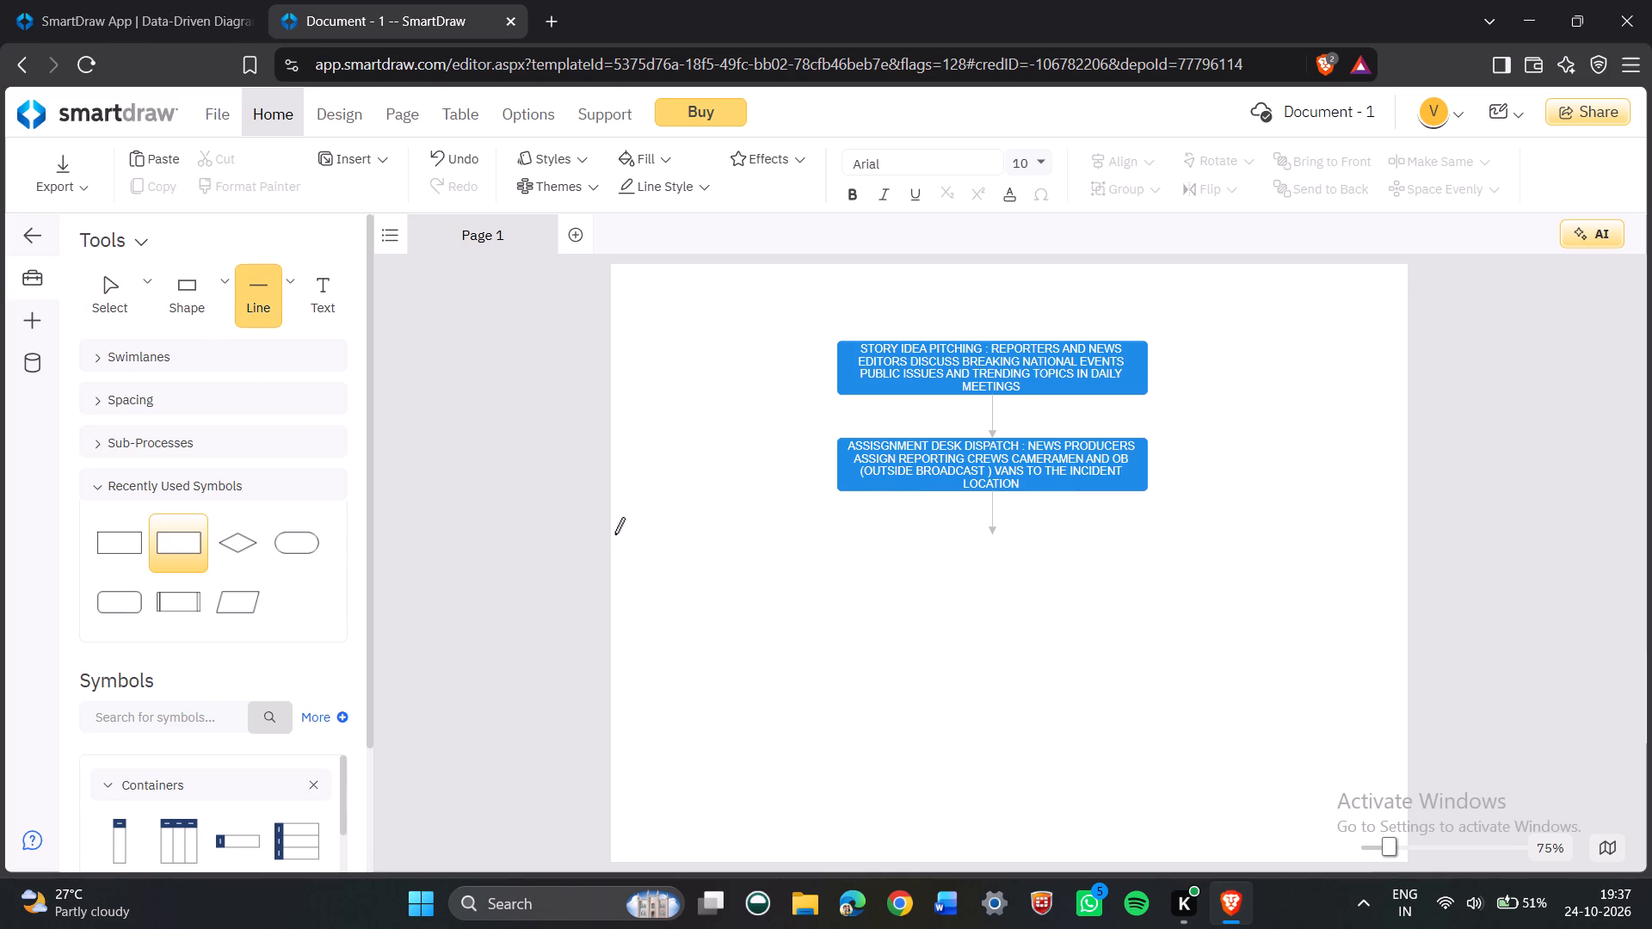
{"action": "left_click_drag", "start_coordinate": [614, 534], "coordinate": [1186, 520]}
{"action": "left_click_drag", "start_coordinate": [1186, 520], "coordinate": [1322, 521]}
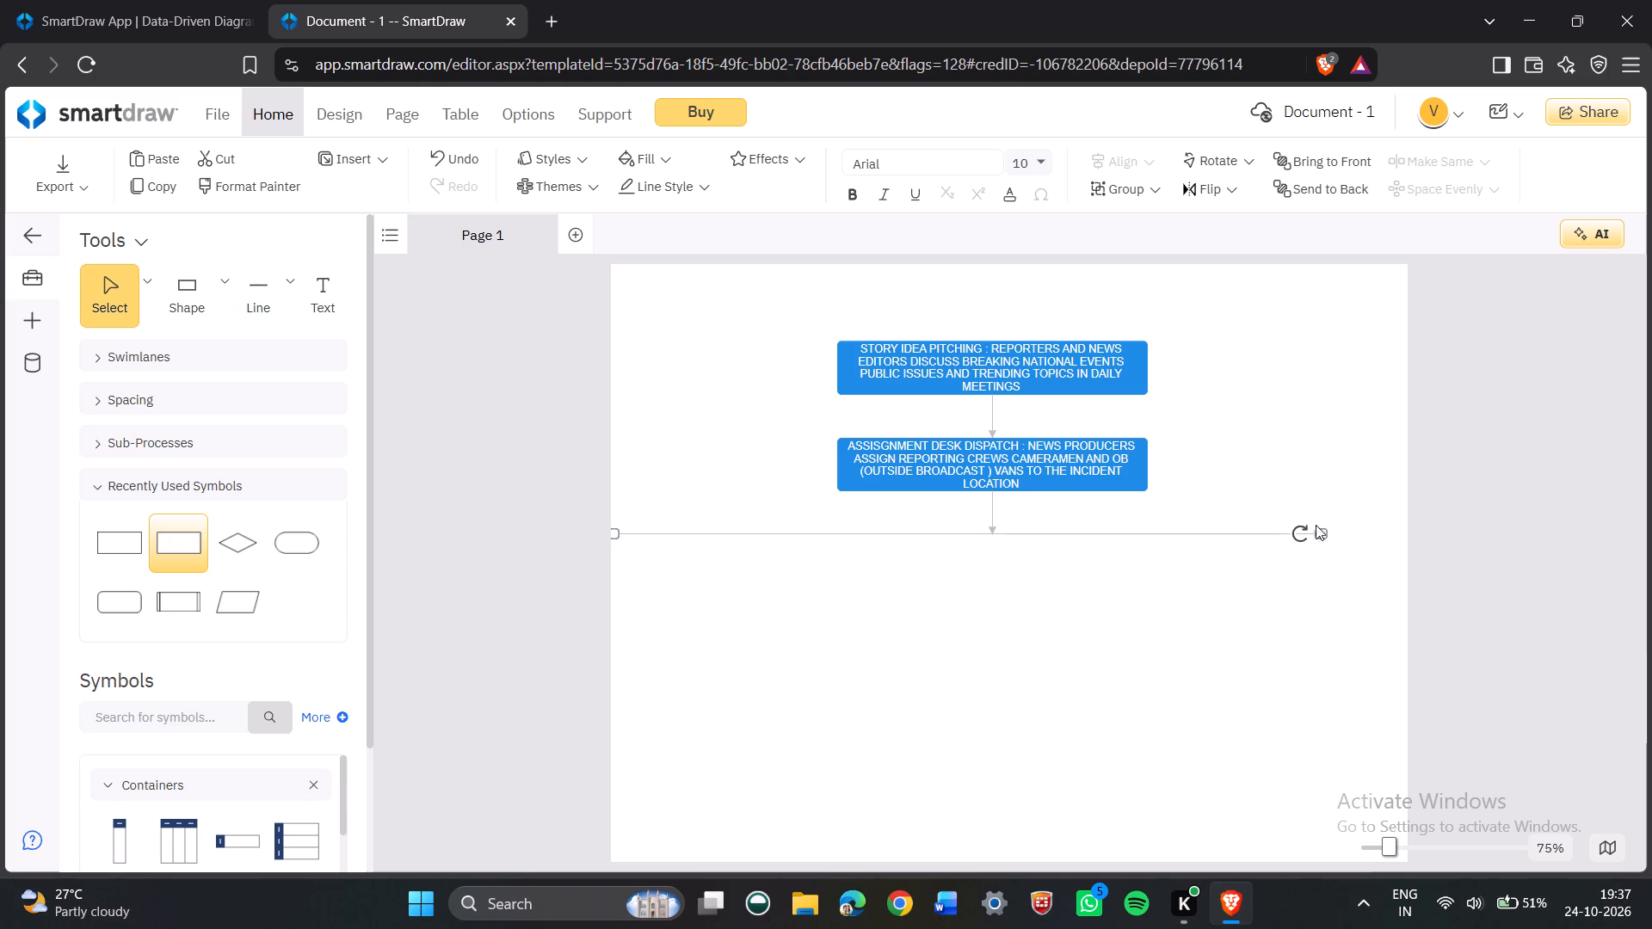
{"action": "left_click_drag", "start_coordinate": [1327, 532], "coordinate": [1298, 537]}
{"action": "left_click_drag", "start_coordinate": [1298, 537], "coordinate": [1293, 537]}
{"action": "left_click_drag", "start_coordinate": [616, 535], "coordinate": [746, 536]}
{"action": "left_click_drag", "start_coordinate": [746, 536], "coordinate": [741, 537]}
{"action": "left_click_drag", "start_coordinate": [996, 535], "coordinate": [964, 535]}
{"action": "left_click_drag", "start_coordinate": [964, 535], "coordinate": [969, 535]}
{"action": "left_click", "coordinate": [971, 604]}
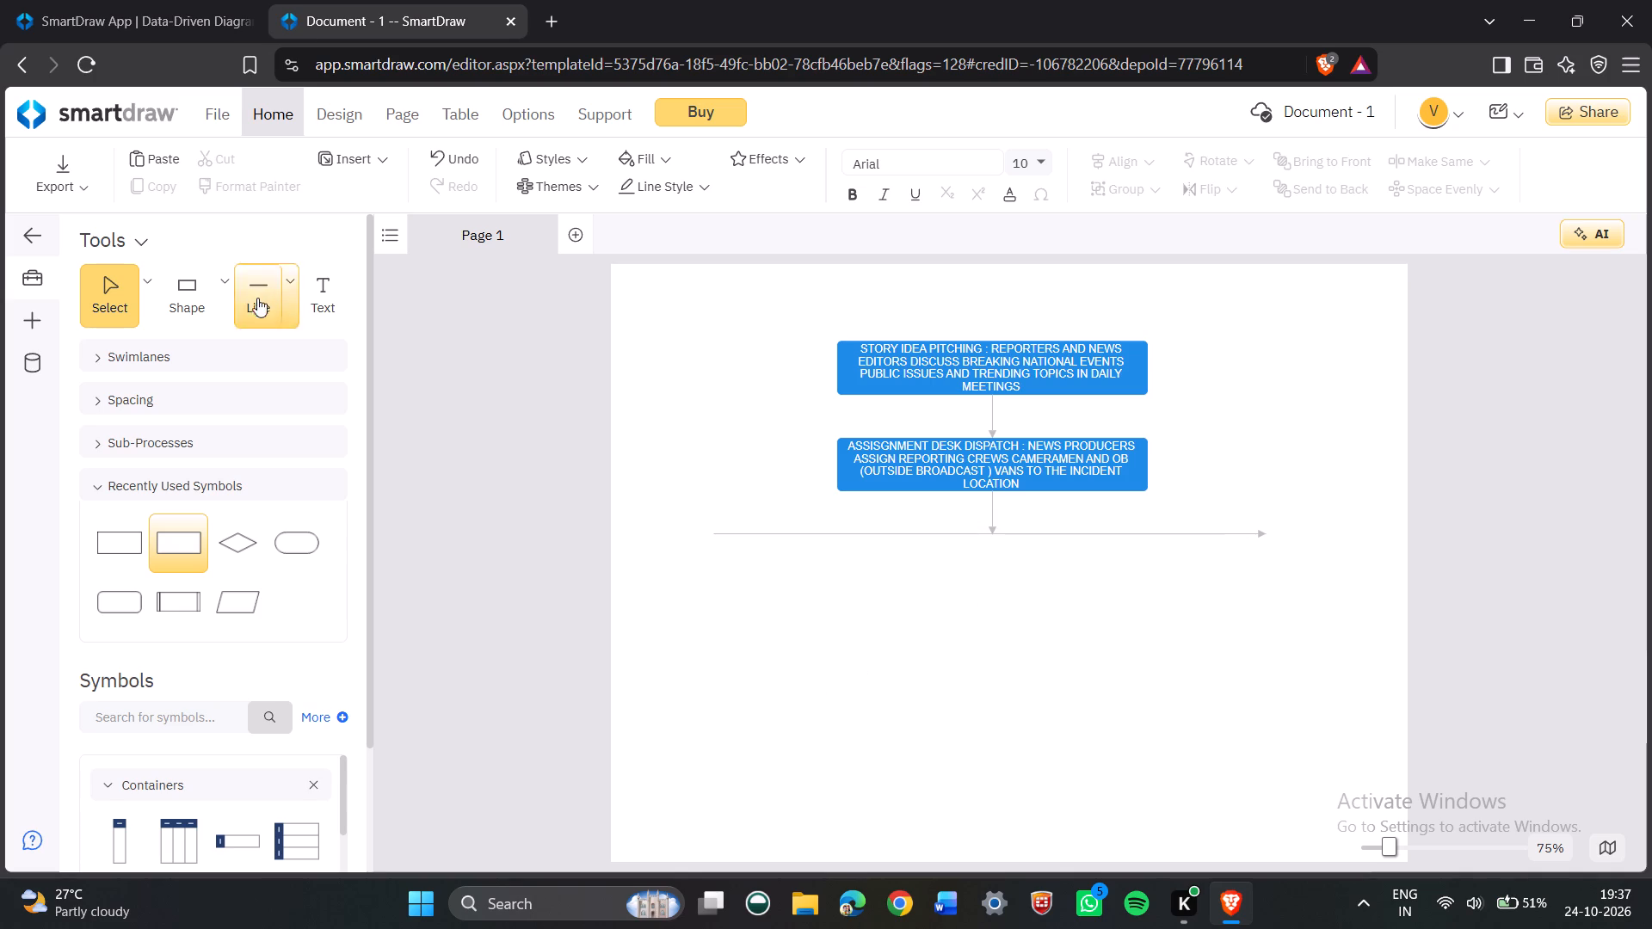
Draw a short straight connector line vertically down from the left end of the horizontal branch line.
{"action": "double_click", "coordinate": [257, 290]}
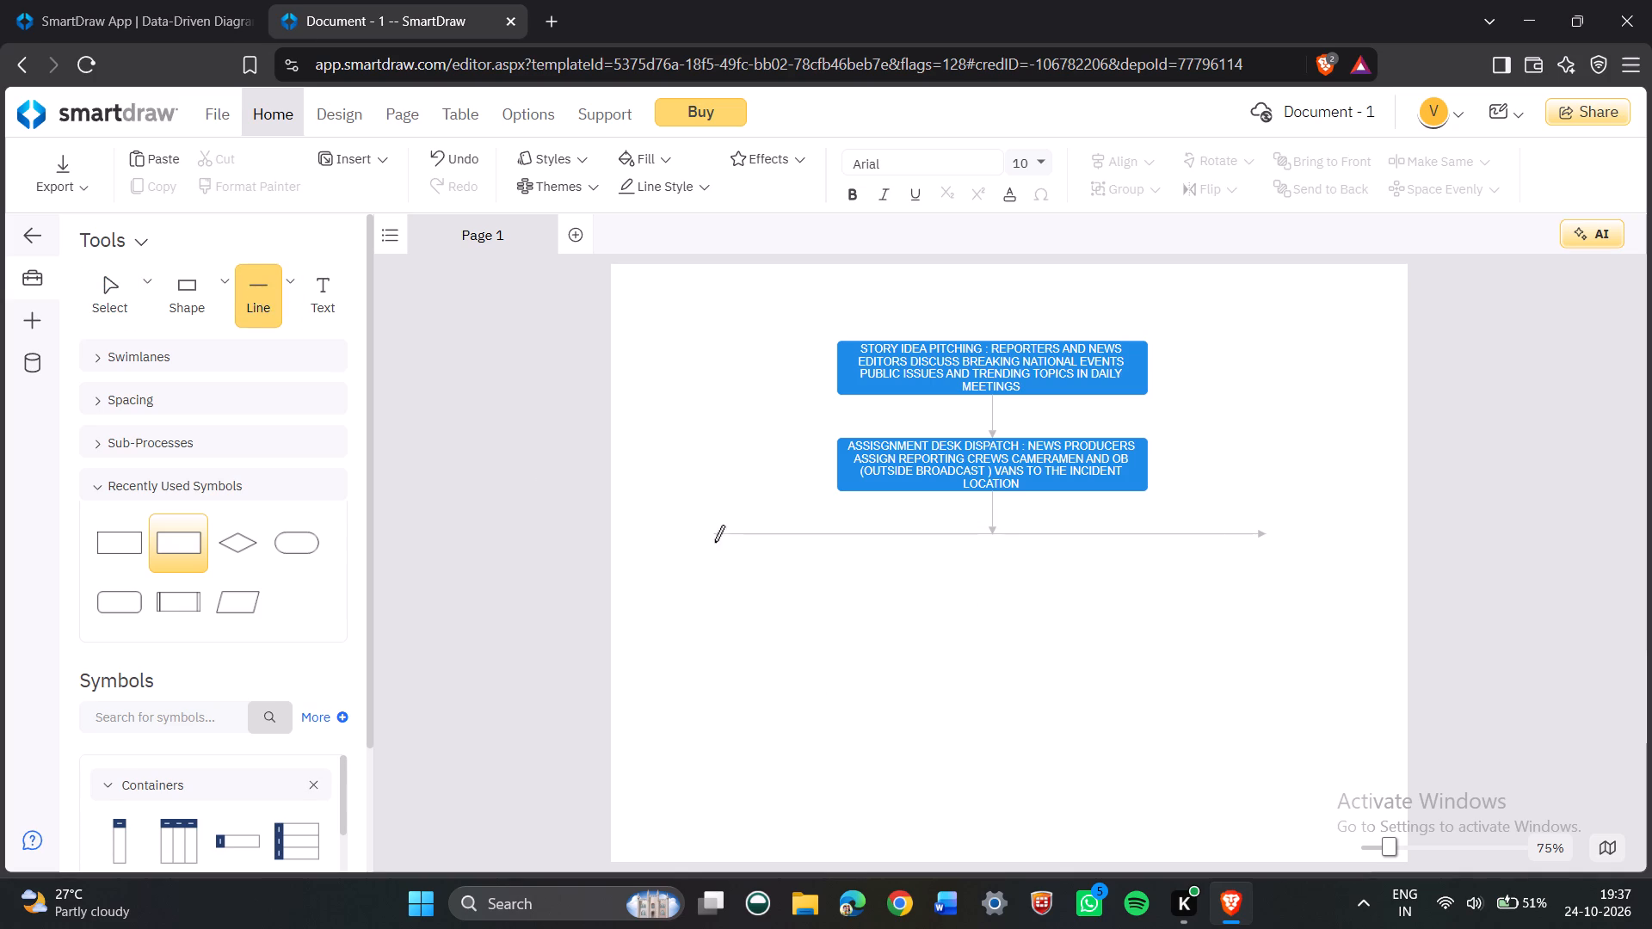
{"action": "left_click_drag", "start_coordinate": [714, 532], "coordinate": [712, 580]}
{"action": "left_click_drag", "start_coordinate": [712, 580], "coordinate": [712, 573]}
{"action": "left_click", "coordinate": [709, 667]}
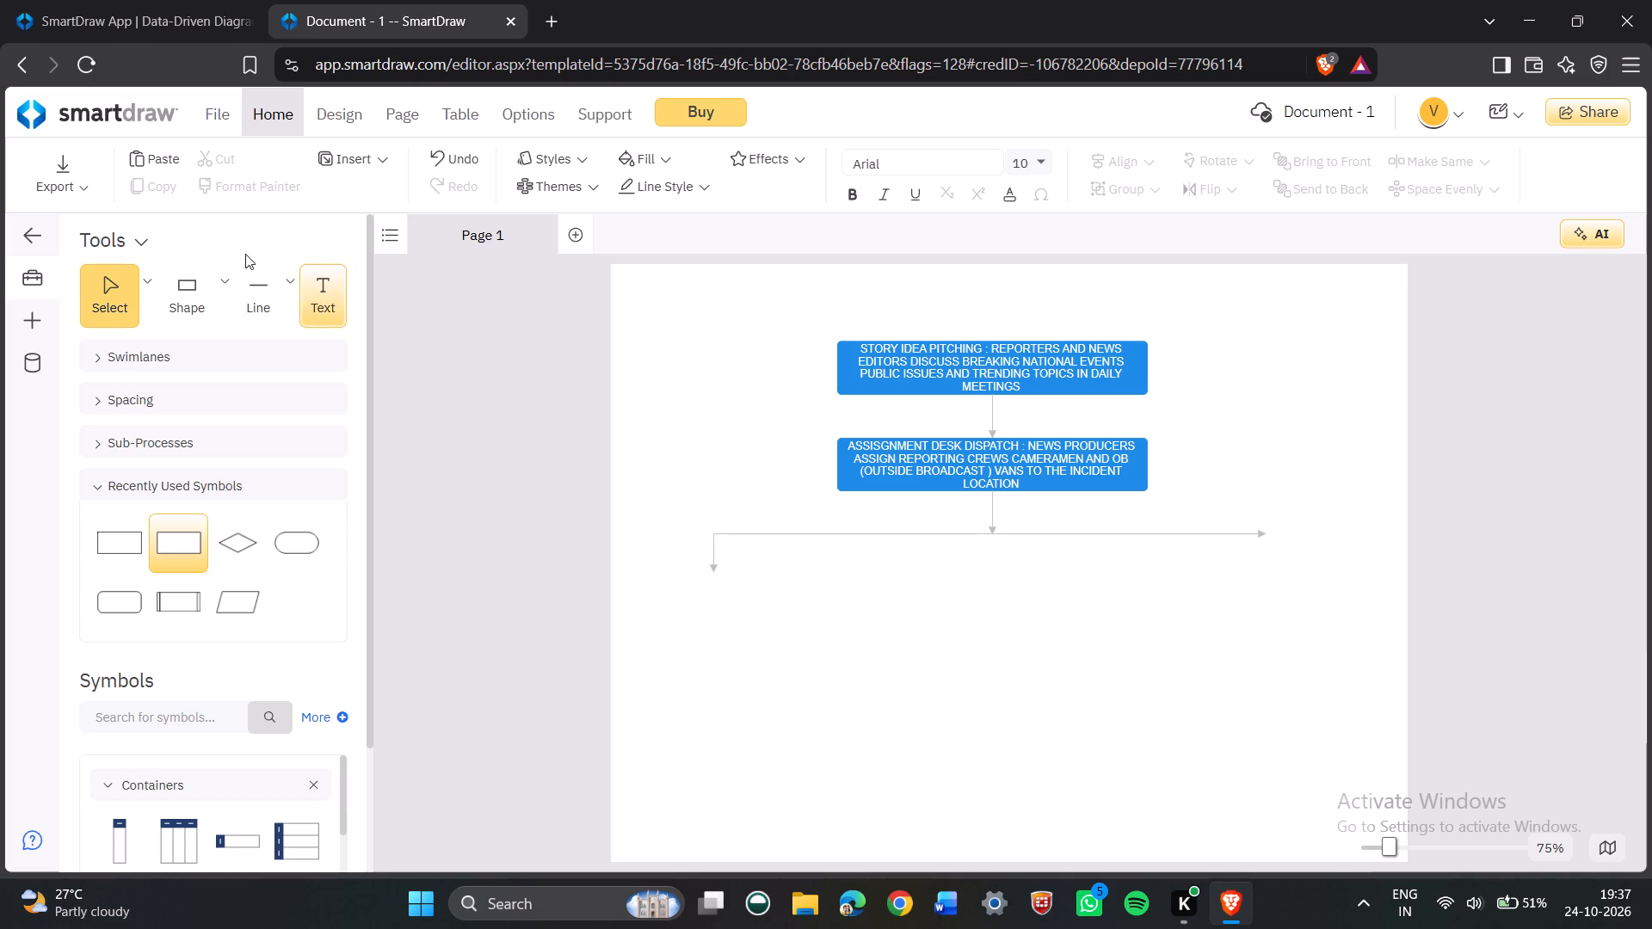
Place a rectangle at the lower end of the left branch connector, widen and heighten it, and centre it under the connector.
{"action": "left_click_drag", "start_coordinate": [168, 309], "coordinate": [719, 598]}
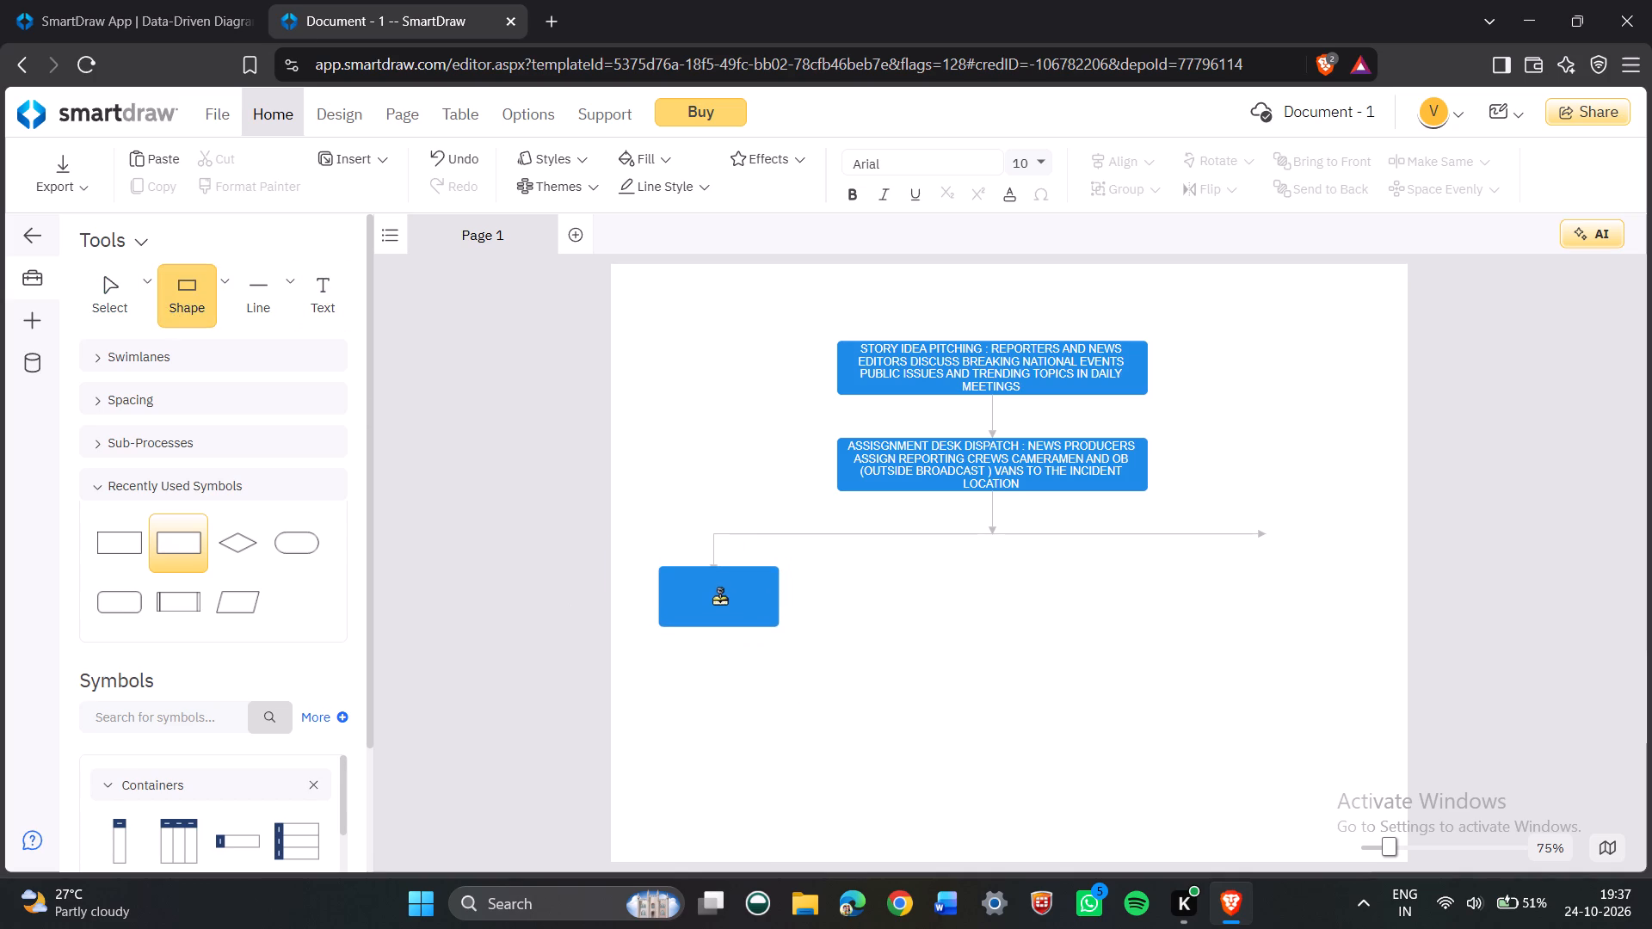
{"action": "left_click_drag", "start_coordinate": [719, 598], "coordinate": [712, 598]}
{"action": "left_click_drag", "start_coordinate": [776, 606], "coordinate": [778, 606]}
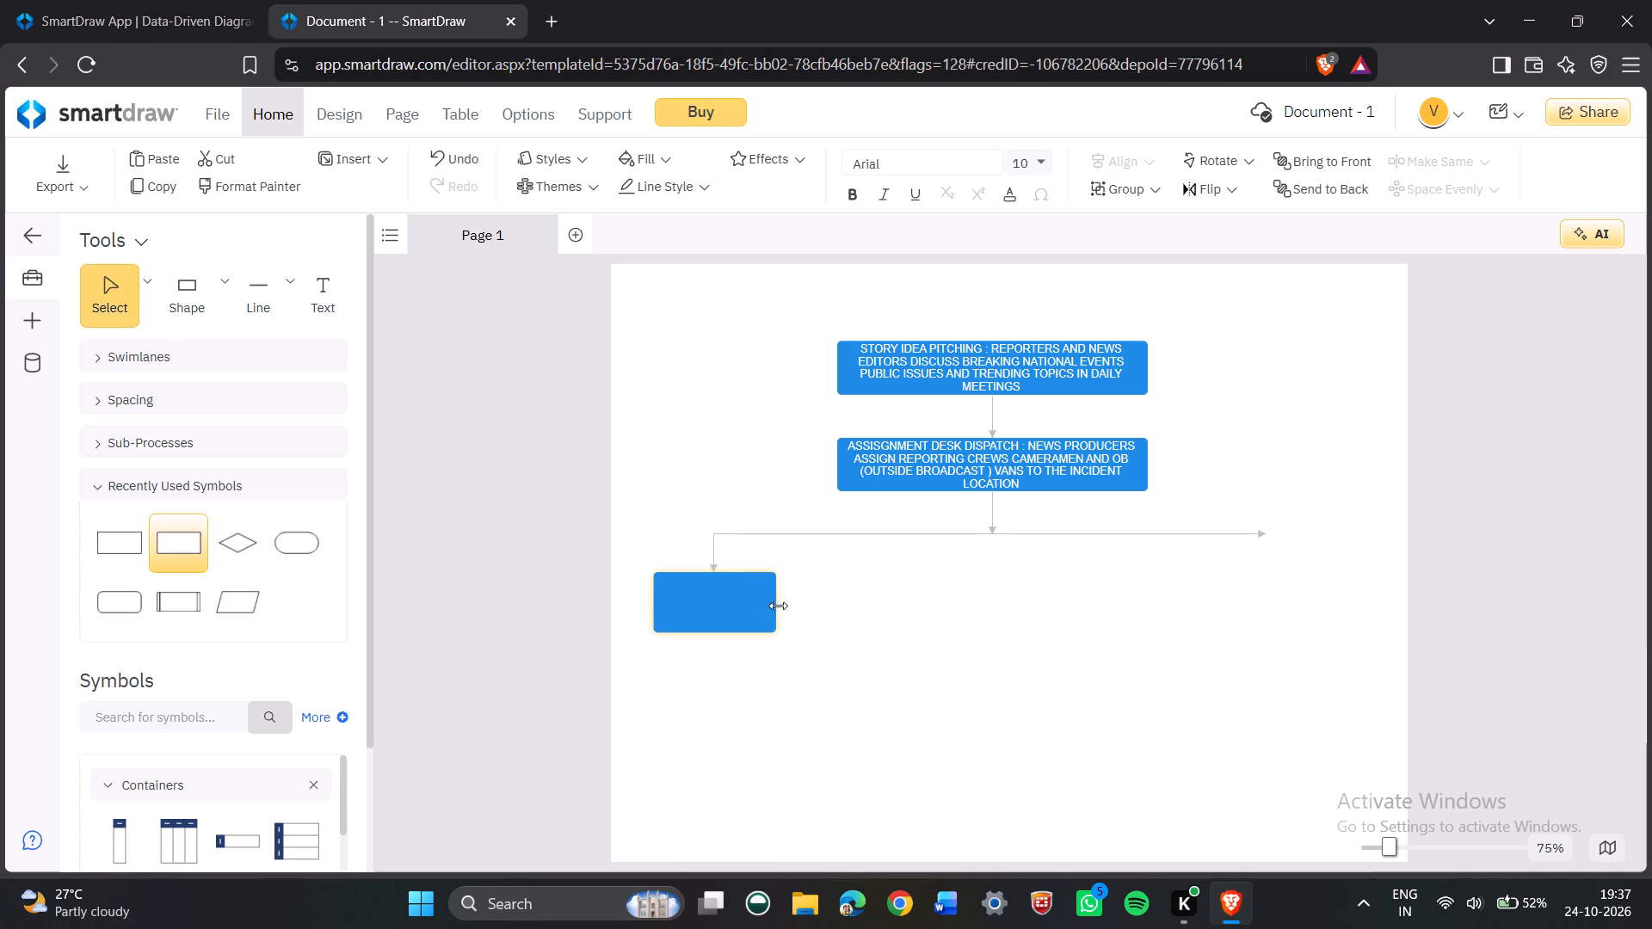
{"action": "left_click_drag", "start_coordinate": [778, 606], "coordinate": [829, 609]}
{"action": "left_click_drag", "start_coordinate": [744, 613], "coordinate": [716, 612]}
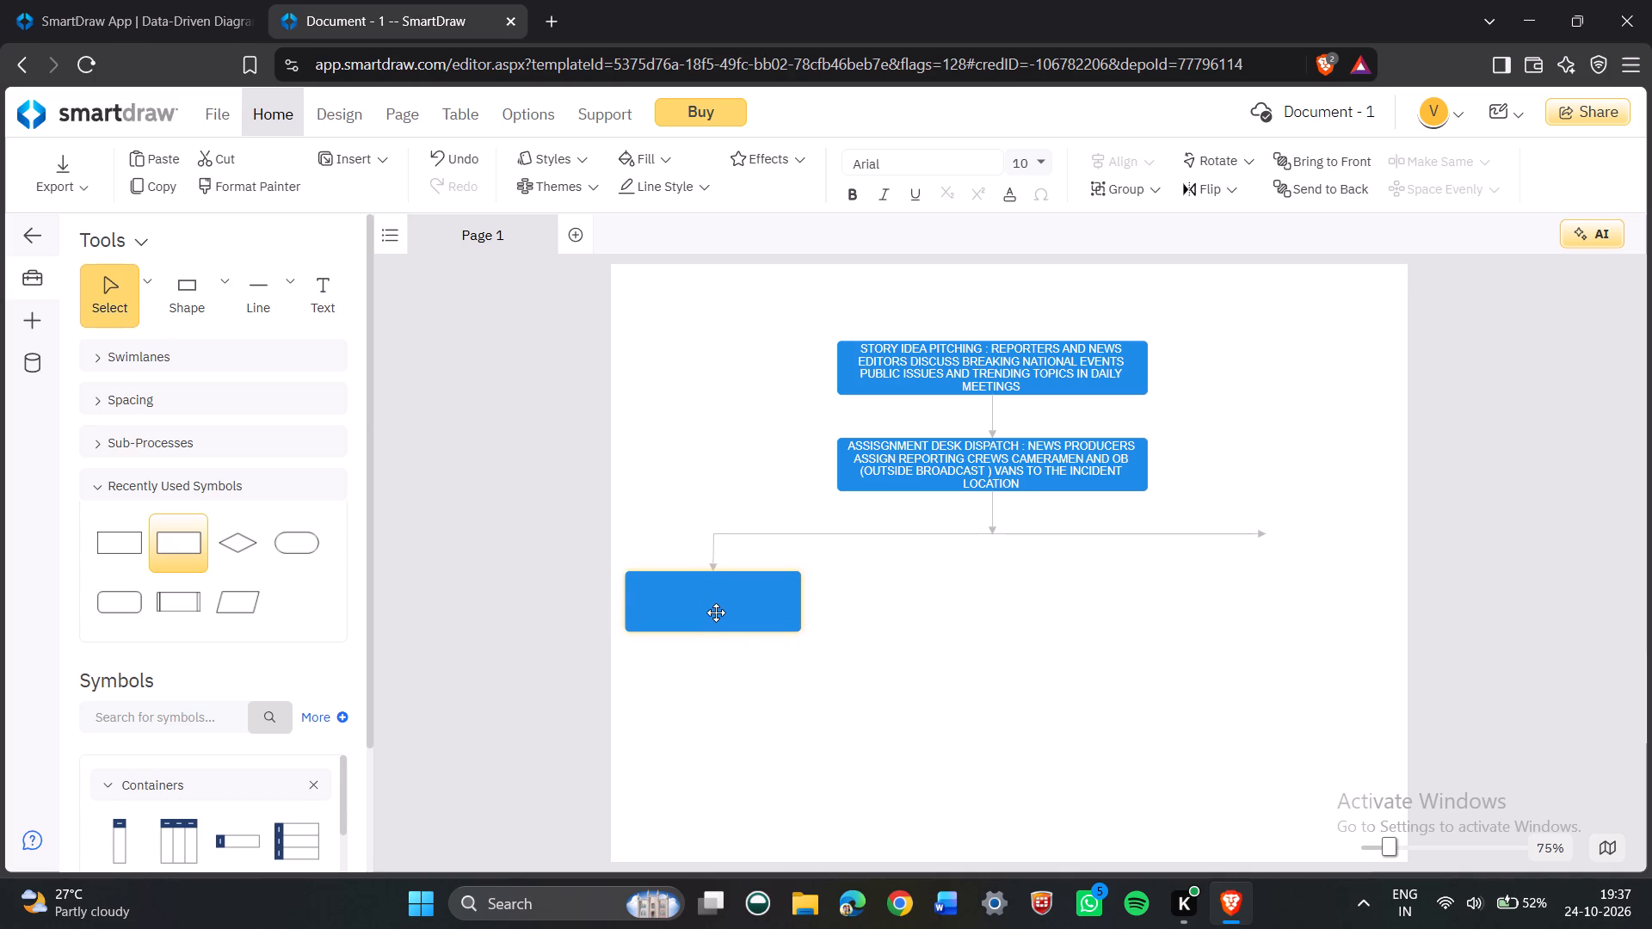
{"action": "left_click_drag", "start_coordinate": [716, 612], "coordinate": [715, 611]}
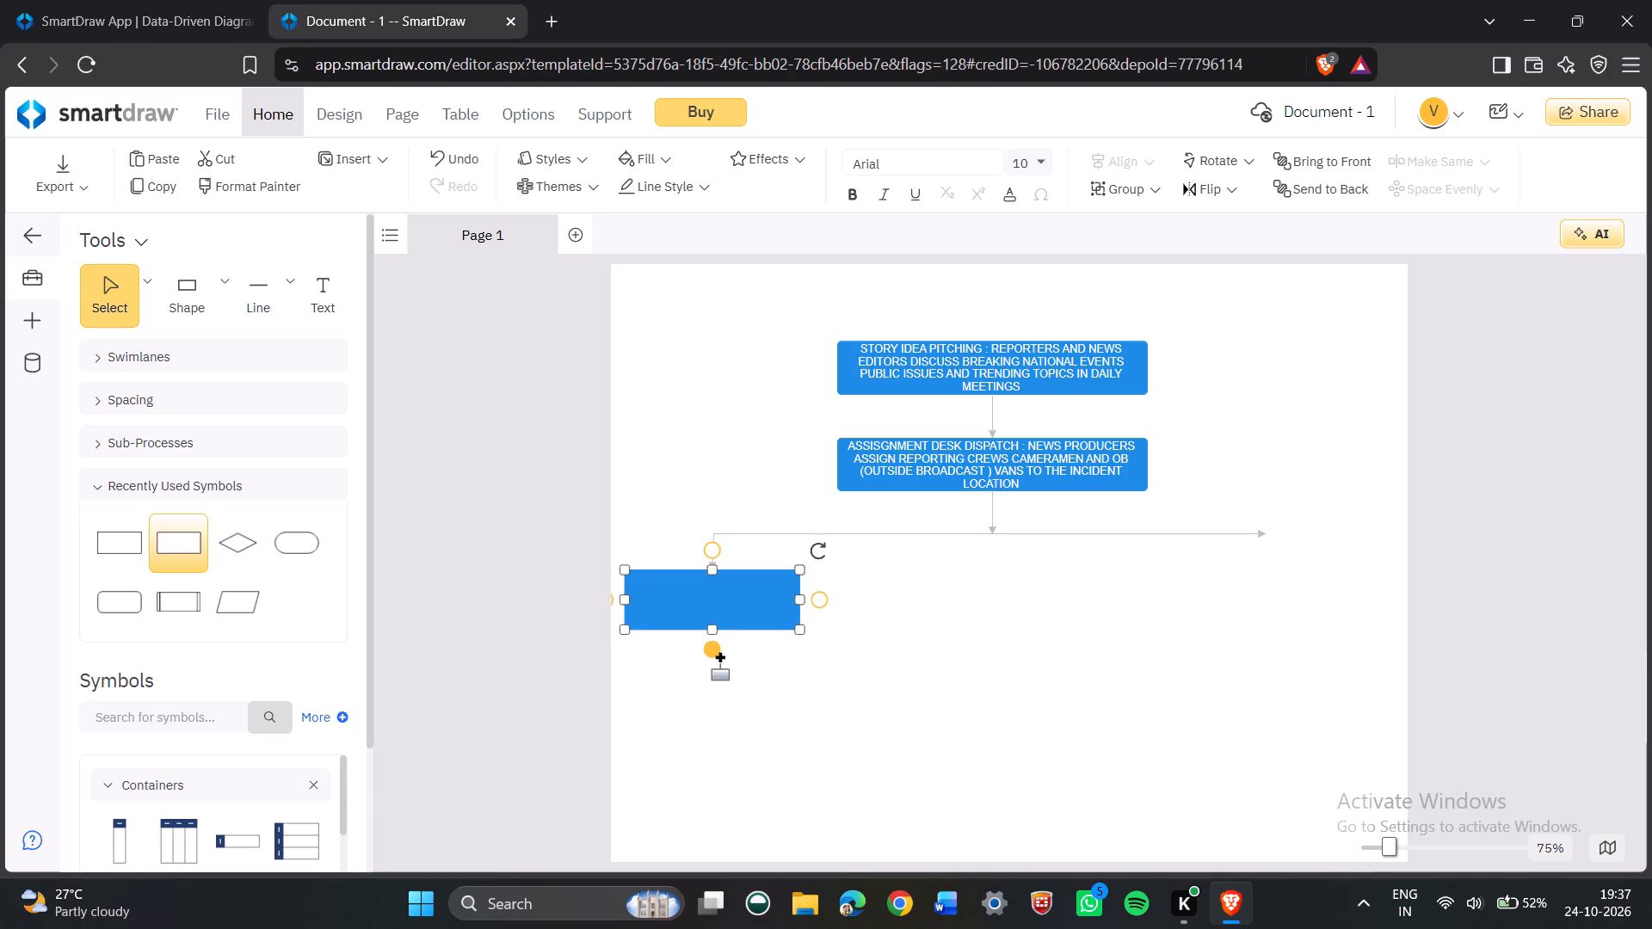
{"action": "left_click_drag", "start_coordinate": [713, 631], "coordinate": [713, 652]}
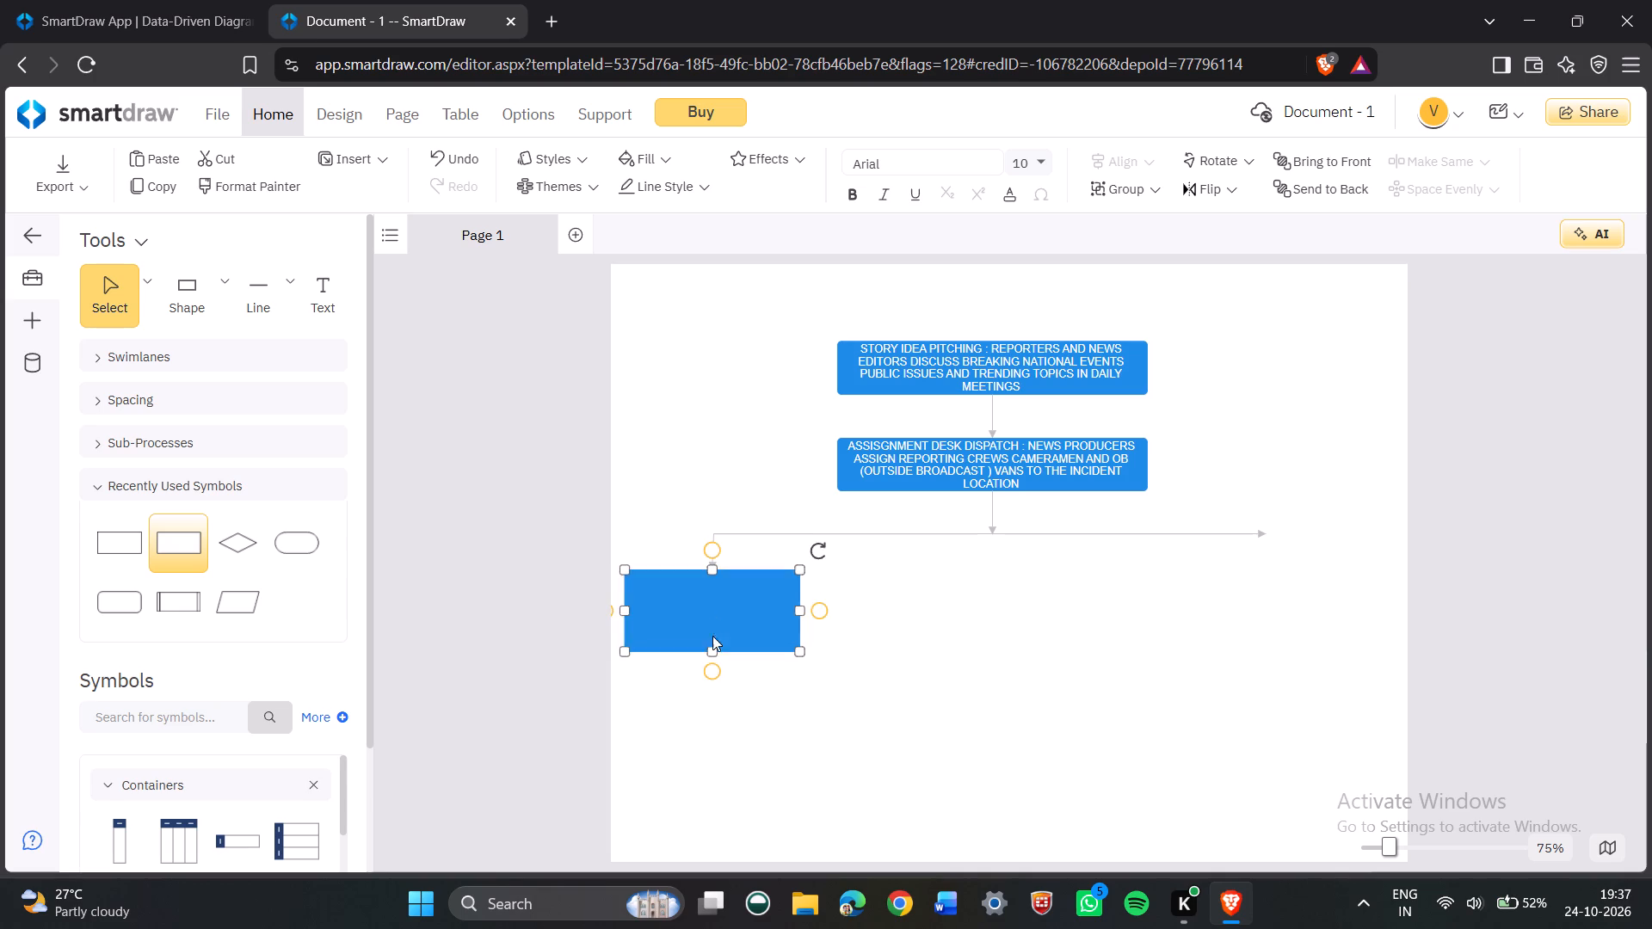
{"action": "left_click", "coordinate": [700, 595]}
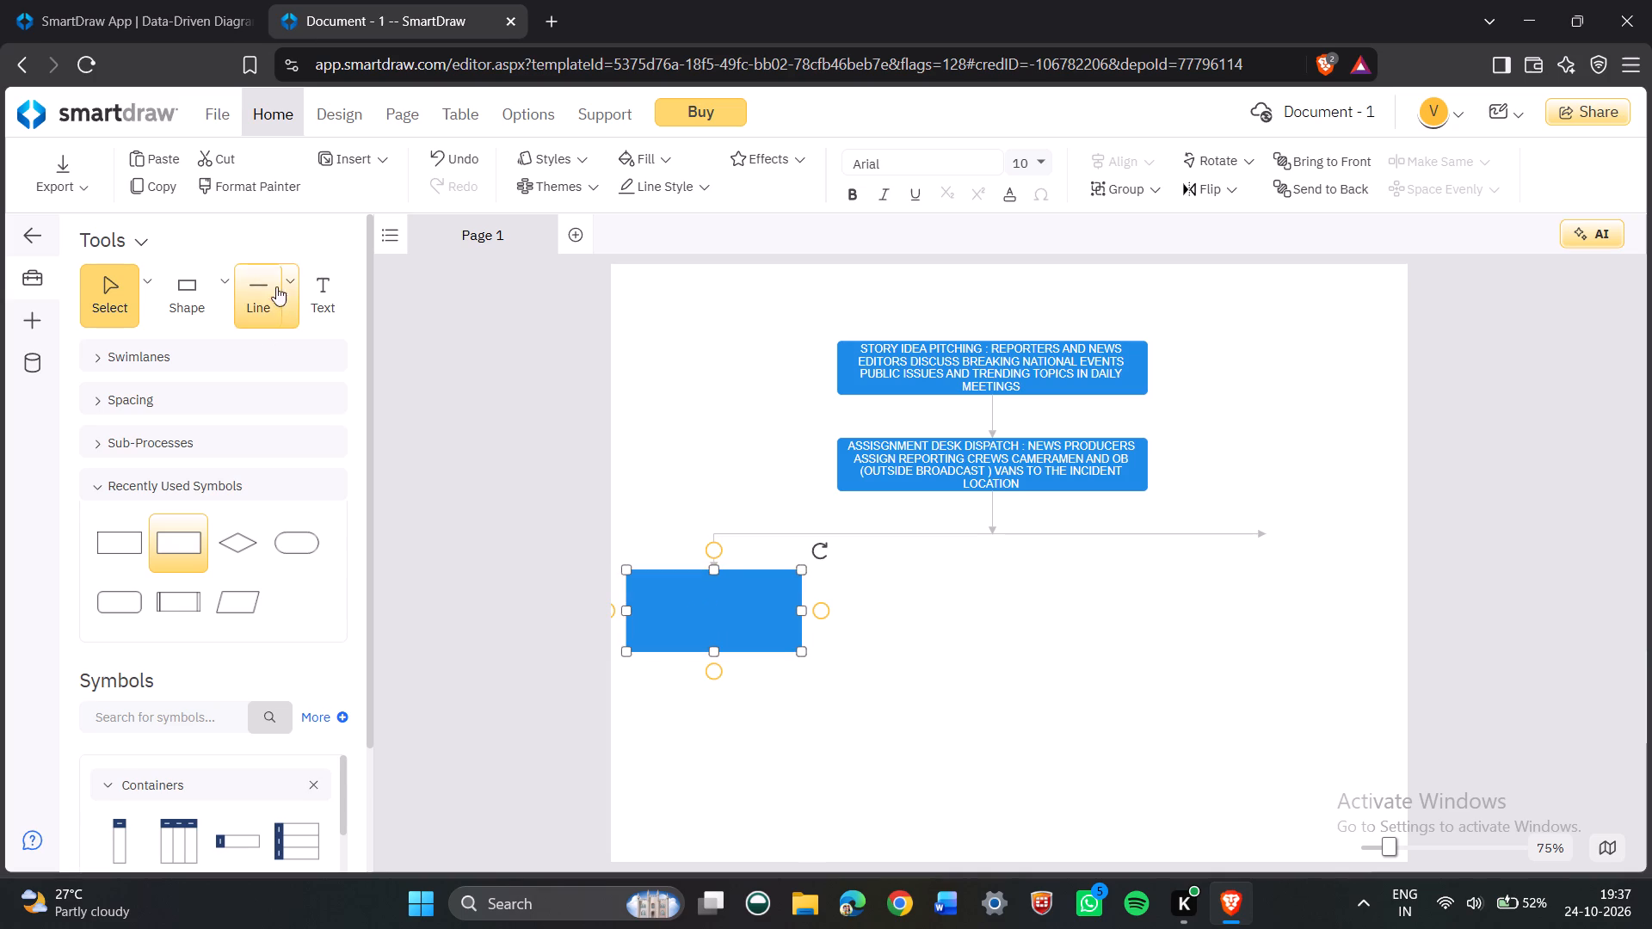
Label the left branch box "FIELD GROUND REPORTING : CREW CONDUCTS LIVE INTERVIEW GATHERS VISUAL".
{"action": "left_click", "coordinate": [331, 285]}
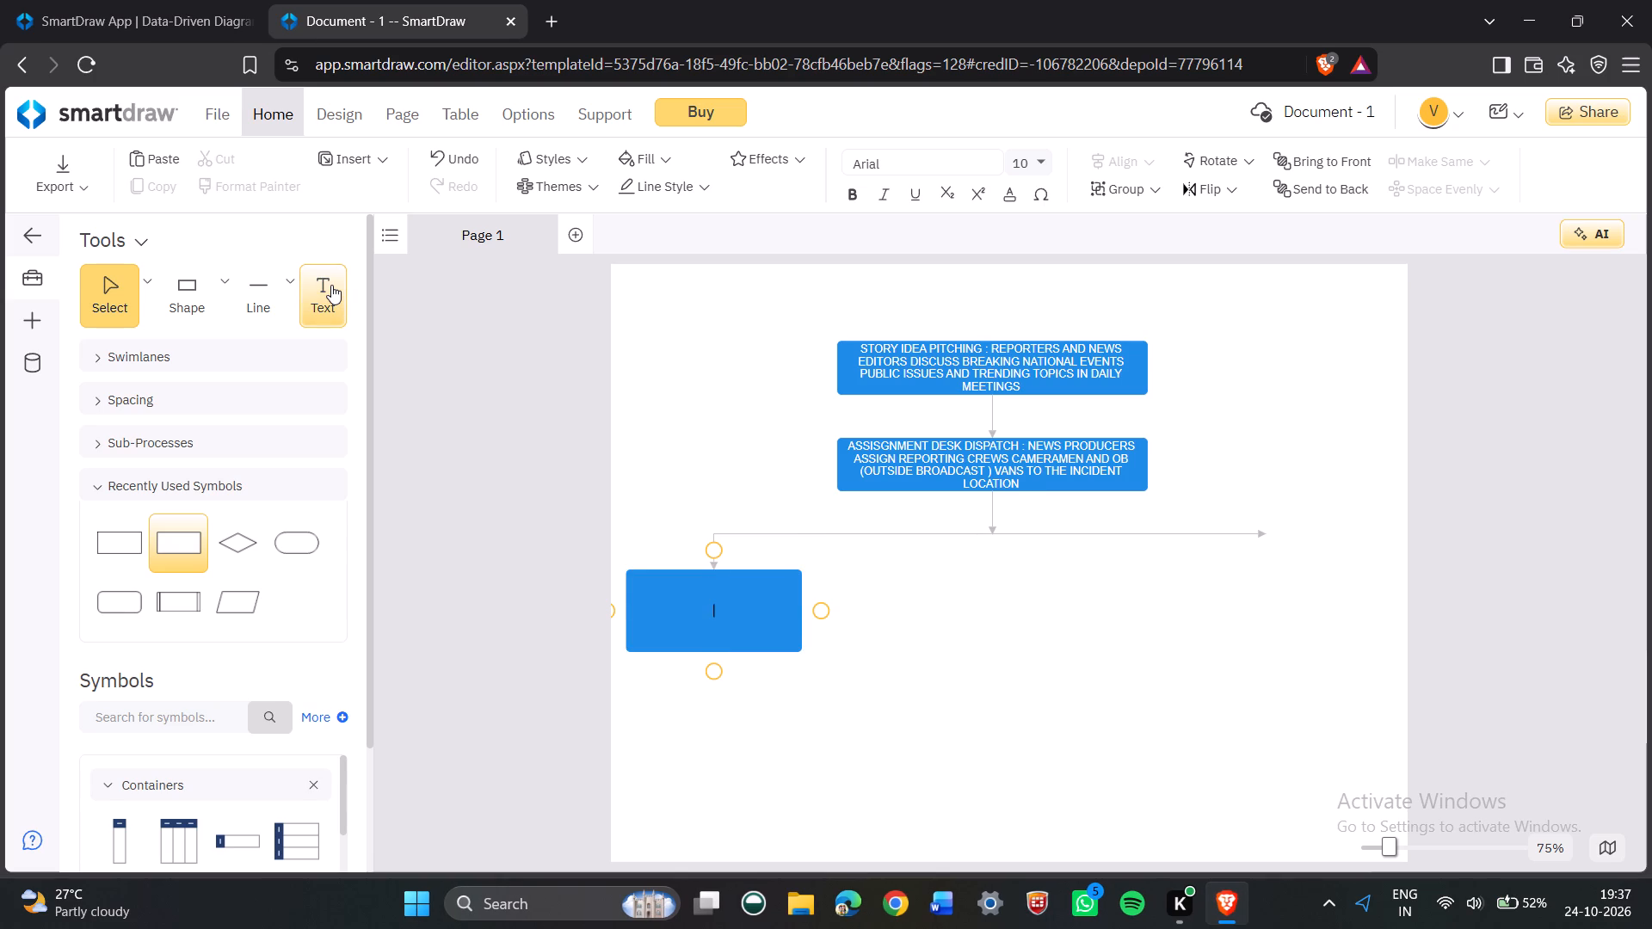
{"action": "type", "text": "FIELD"}
{"action": "key", "text": "space"}
{"action": "type", "text": "GROUND"}
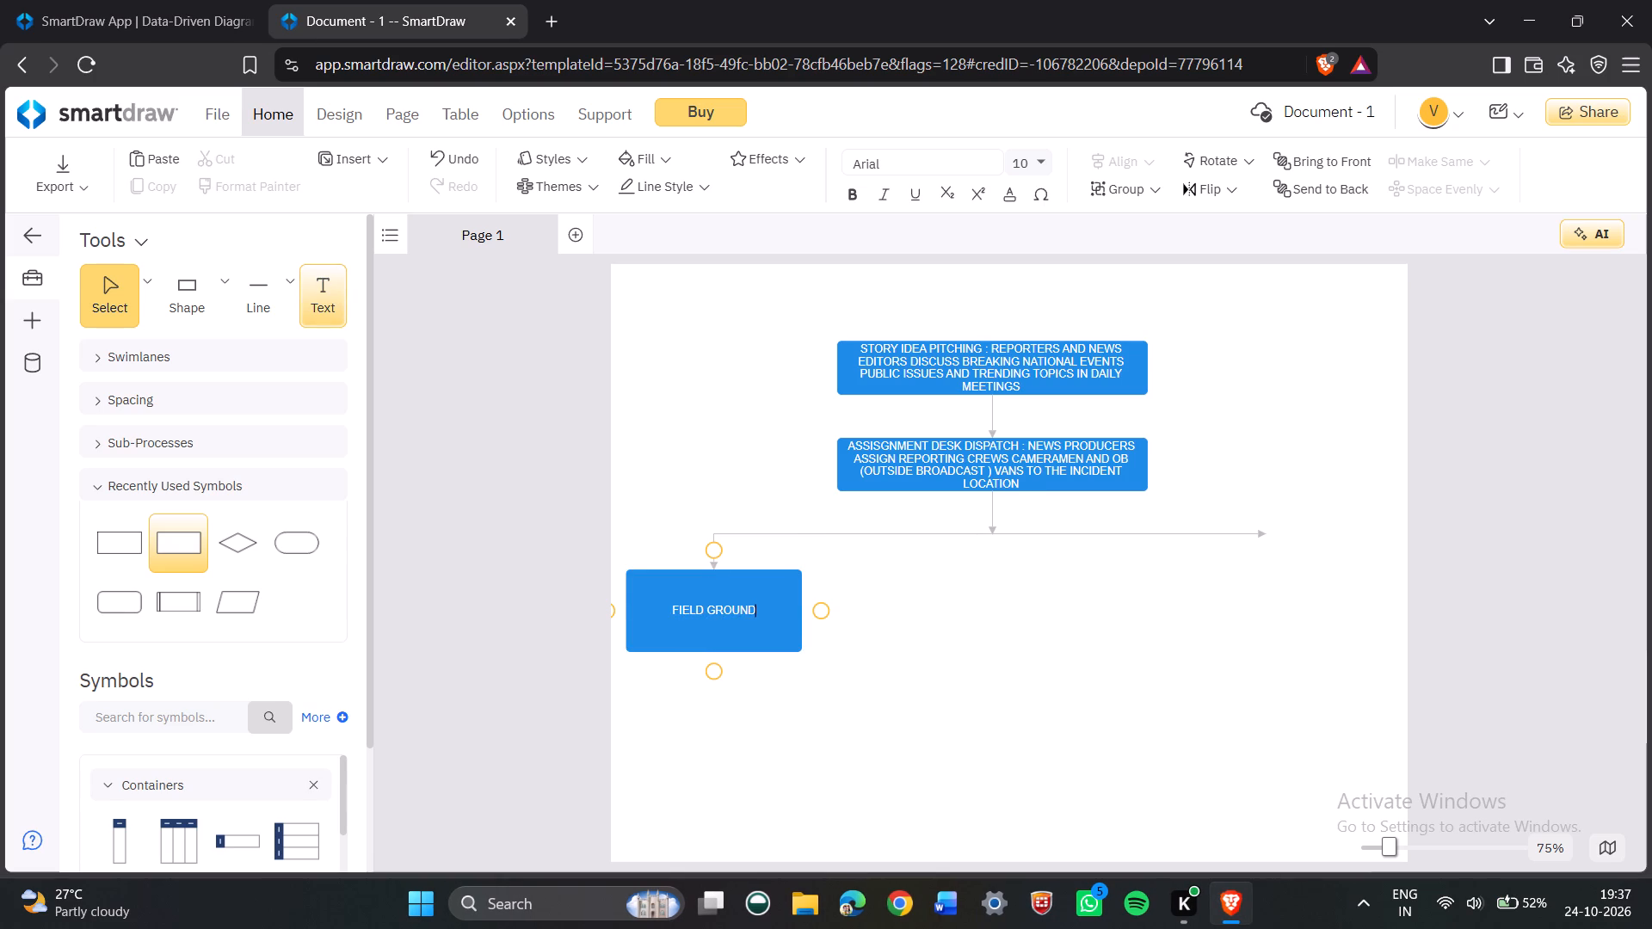
{"action": "key", "text": "space"}
{"action": "type", "text": "REPORTING"}
{"action": "key", "text": "space"}
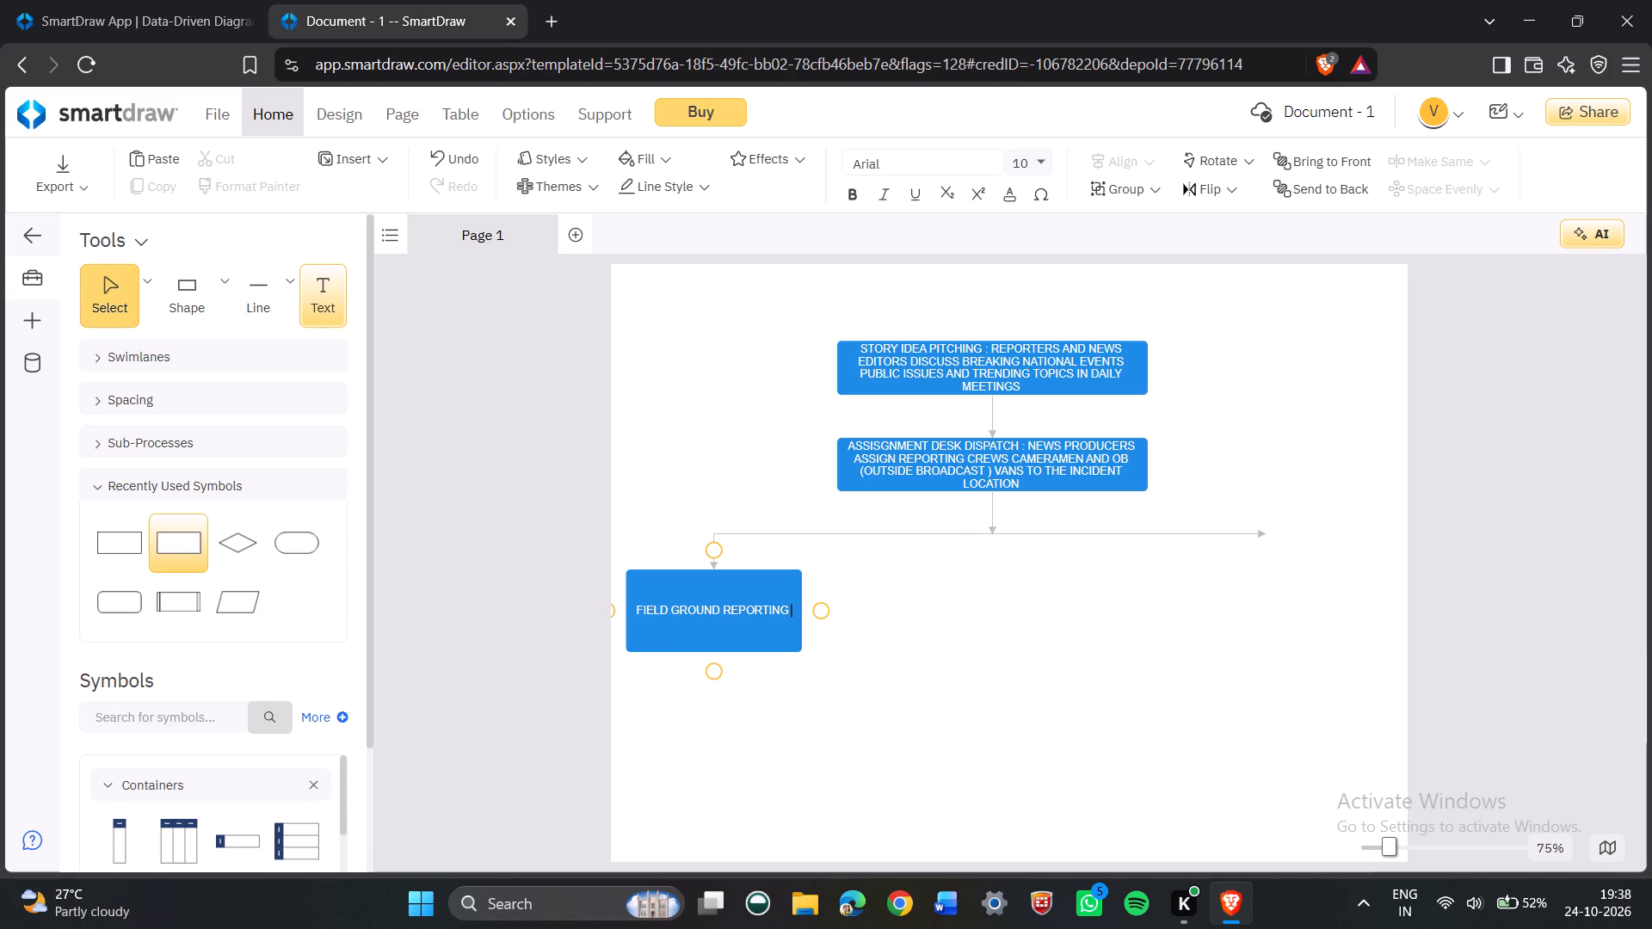
{"action": "type", "text": ": CREW"}
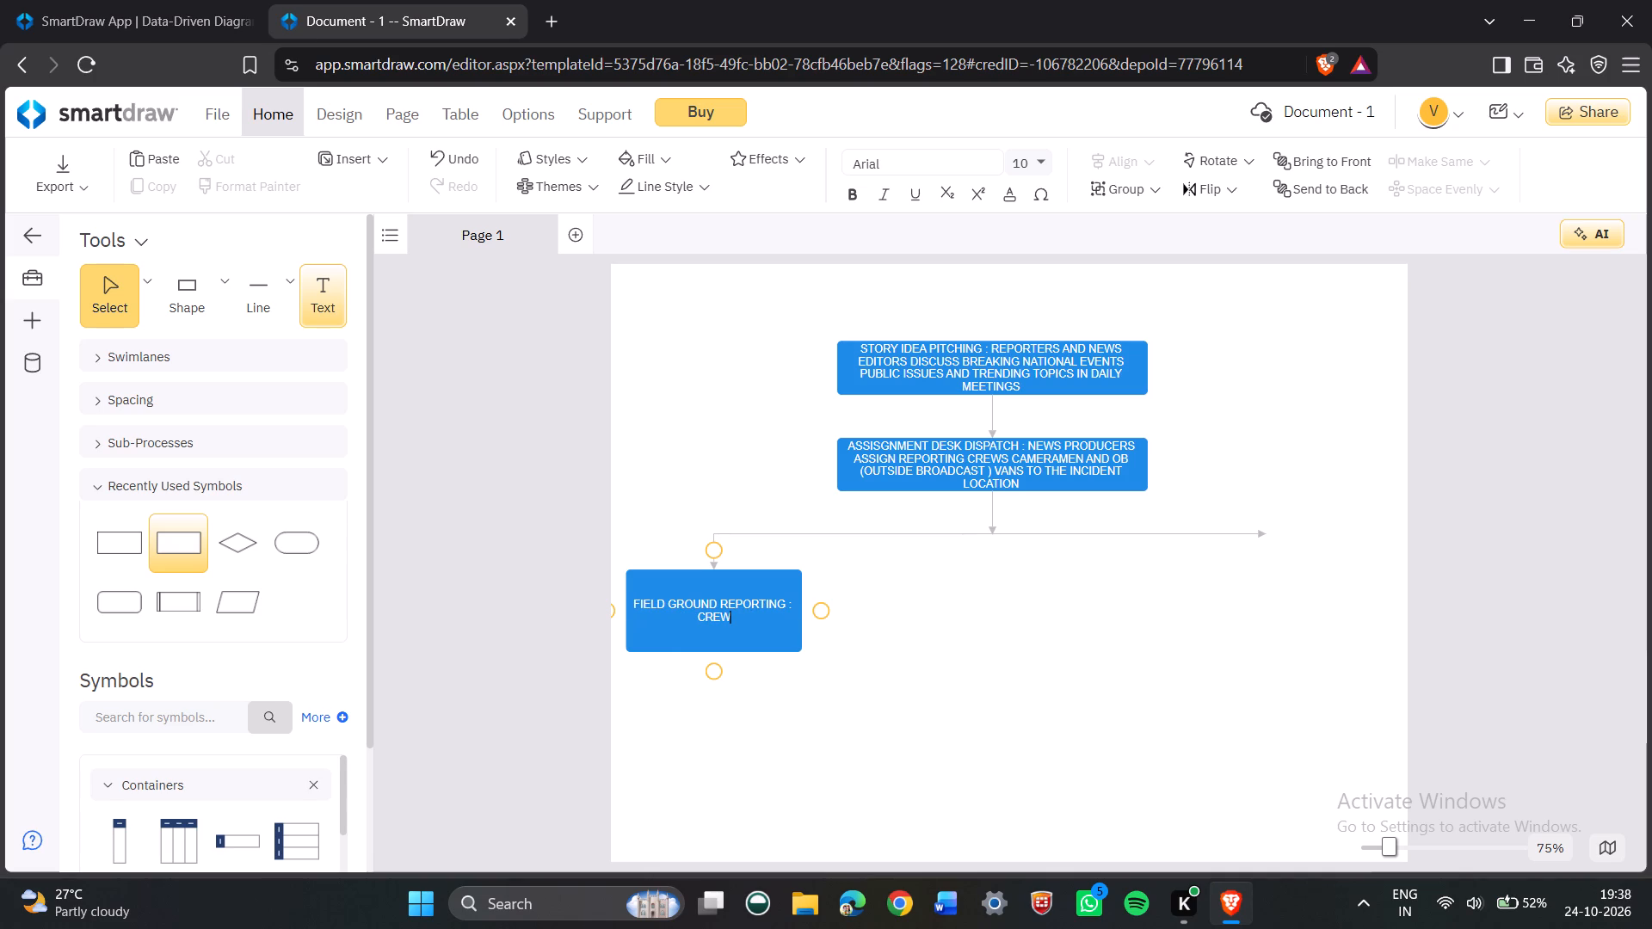
{"action": "key", "text": "space"}
{"action": "type", "text": "CONDU"}
{"action": "type", "text": "CTS"}
{"action": "key", "text": "space"}
{"action": "type", "text": "LIVE"}
{"action": "key", "text": "space"}
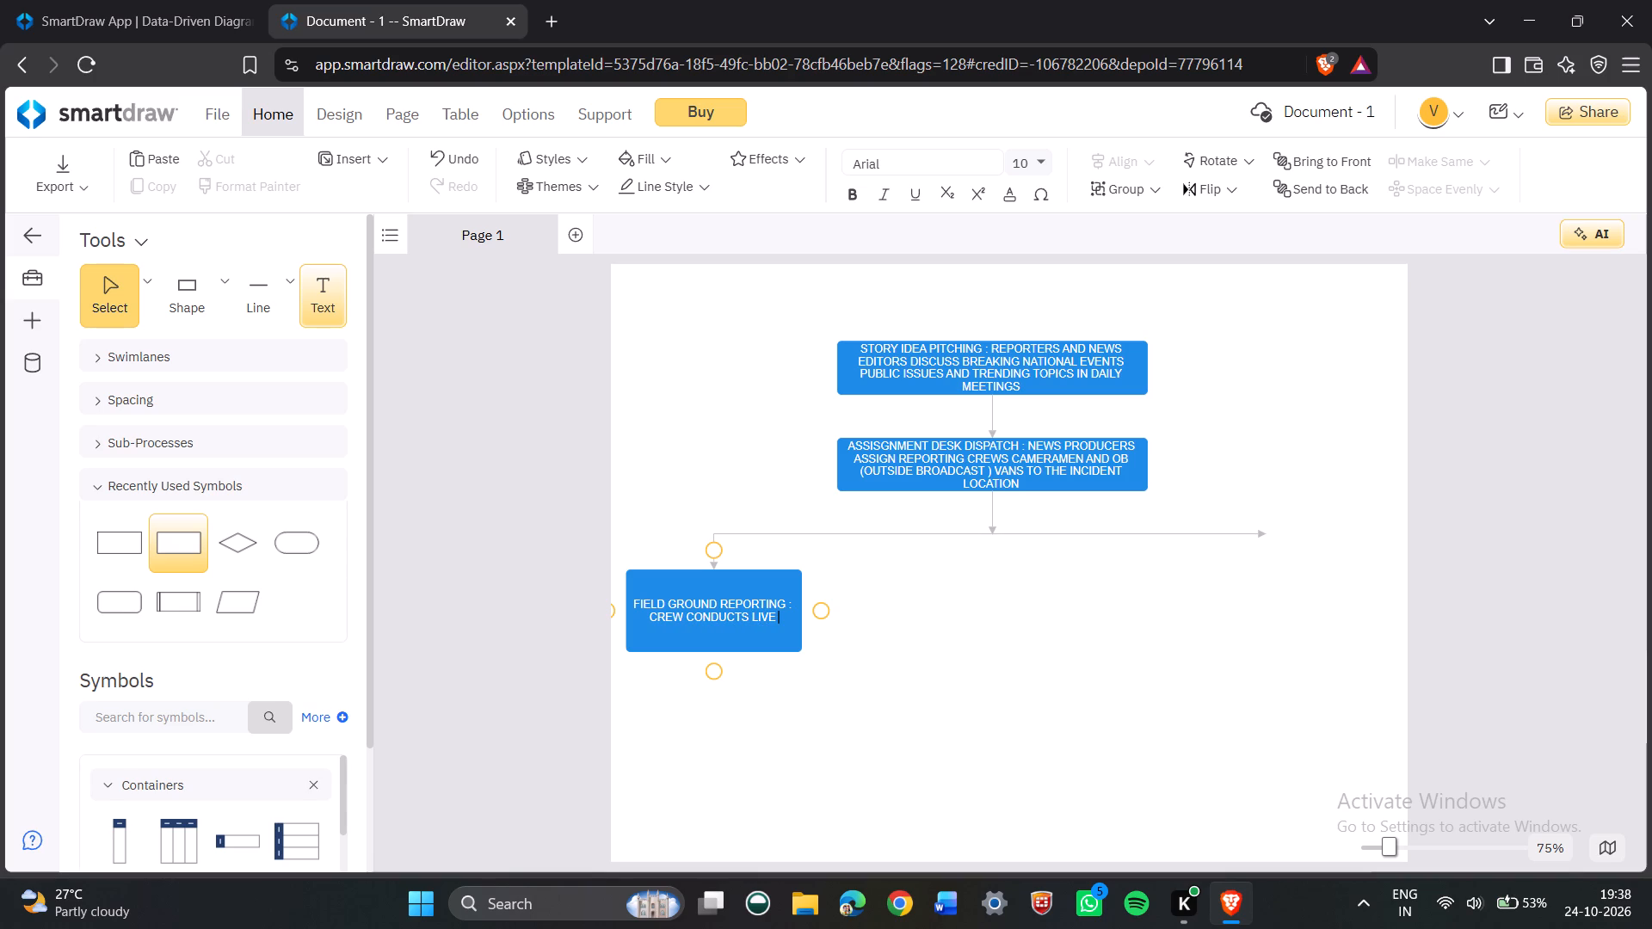
{"action": "type", "text": "INTERVIEW"}
{"action": "key", "text": "space"}
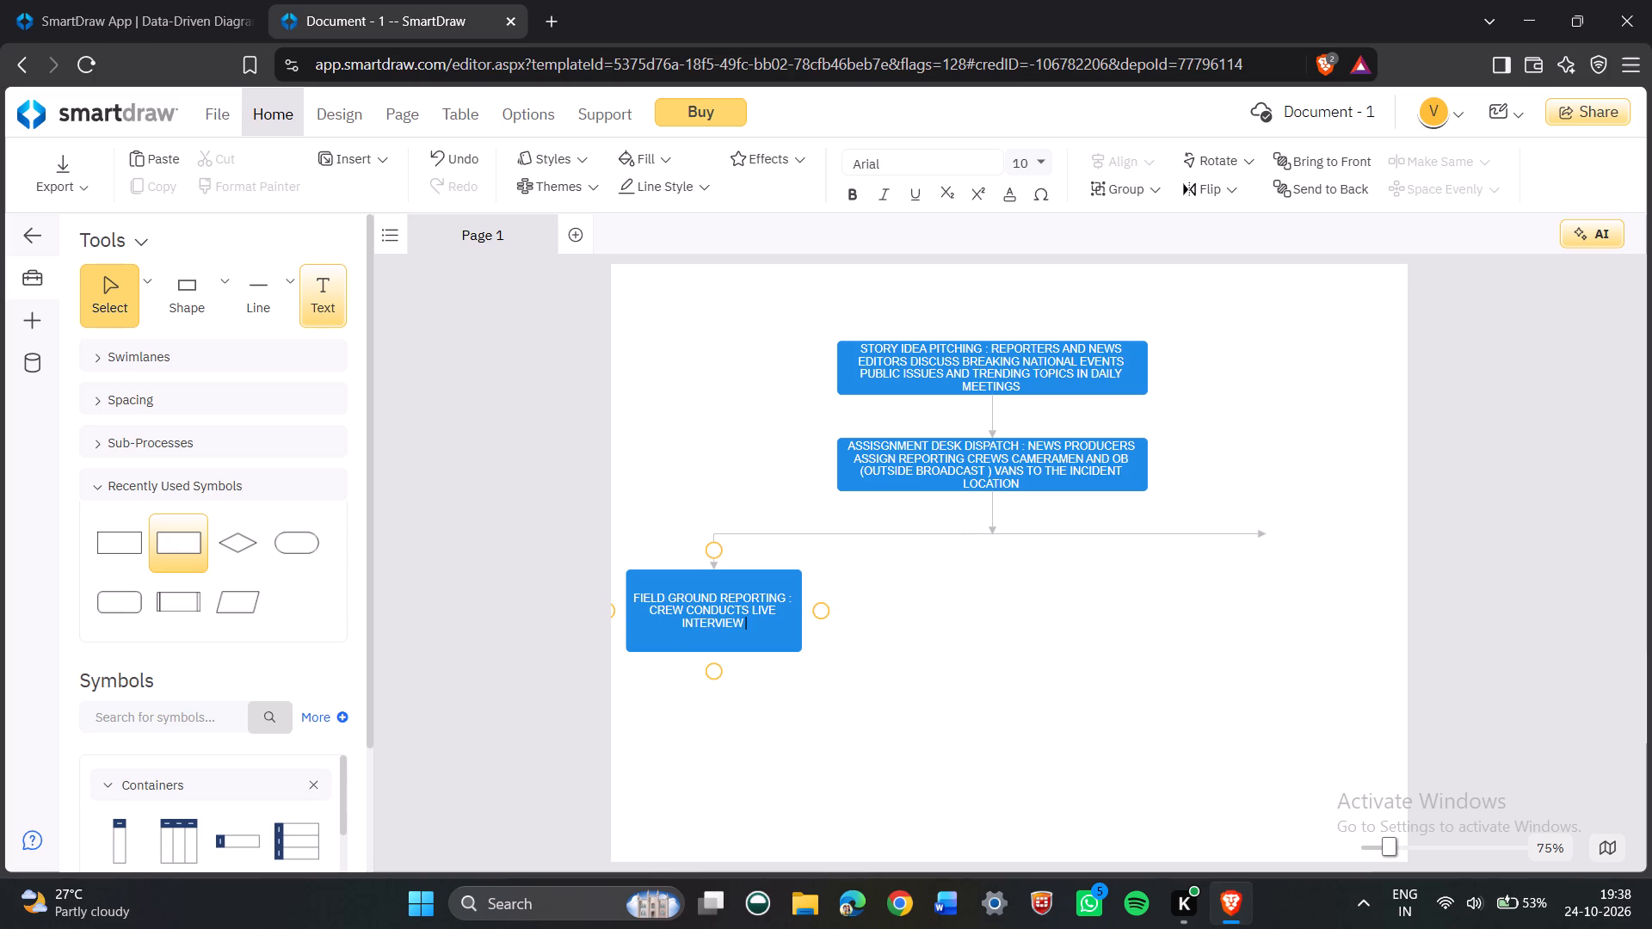
{"action": "type", "text": "GATHERS"}
{"action": "key", "text": "space"}
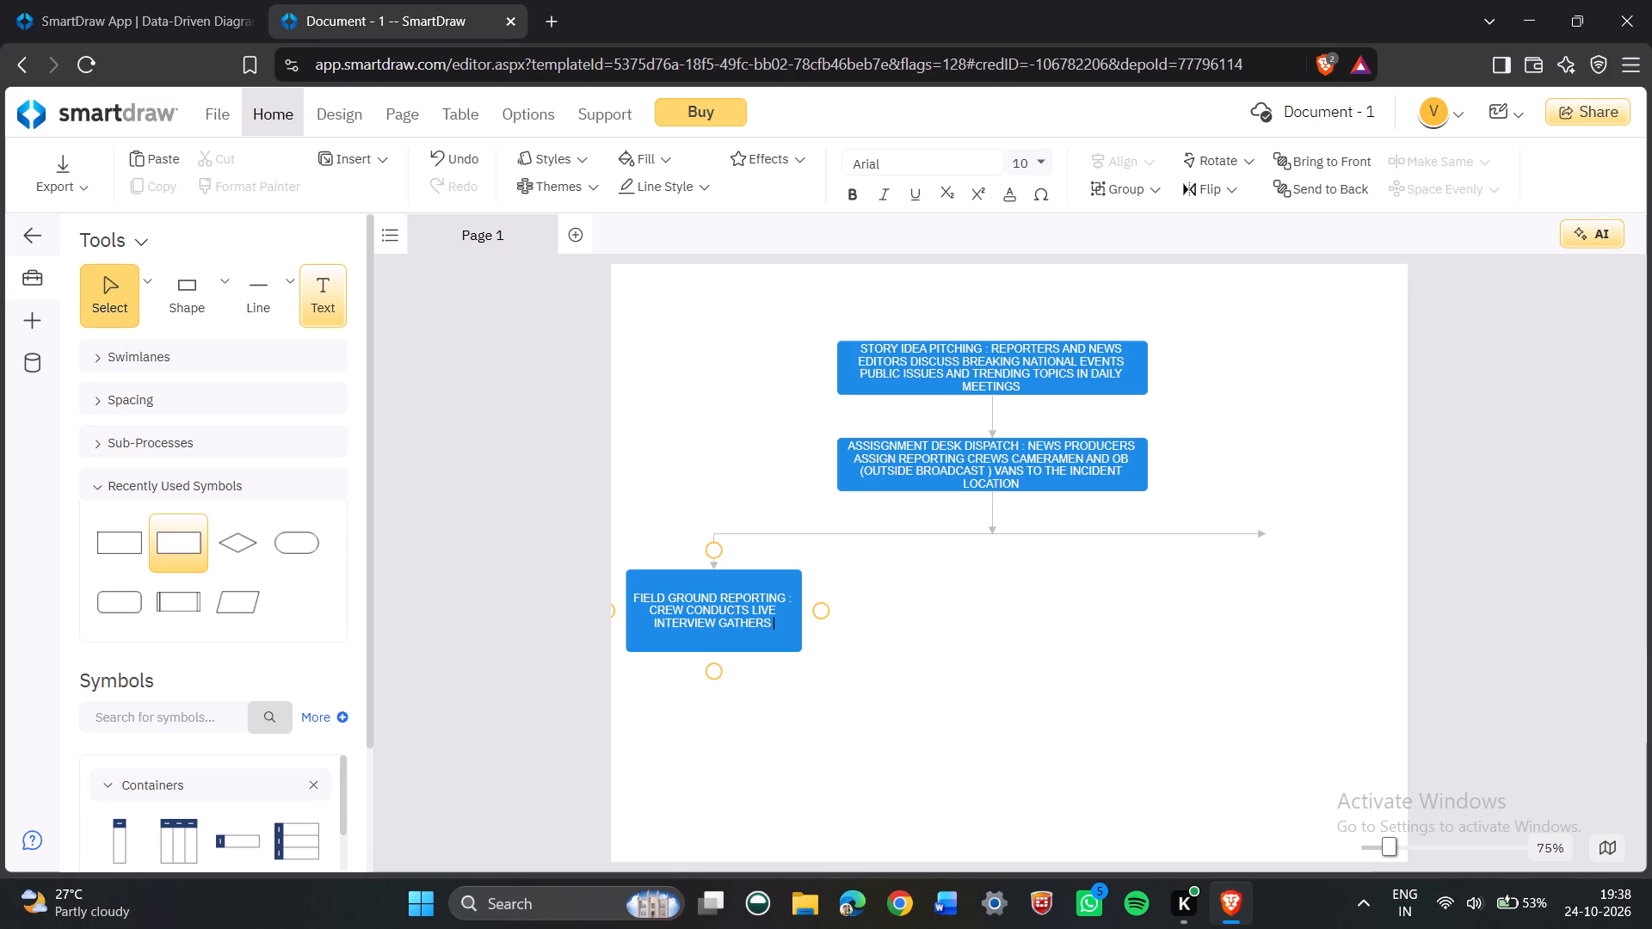
{"action": "type", "text": "VISUA"}
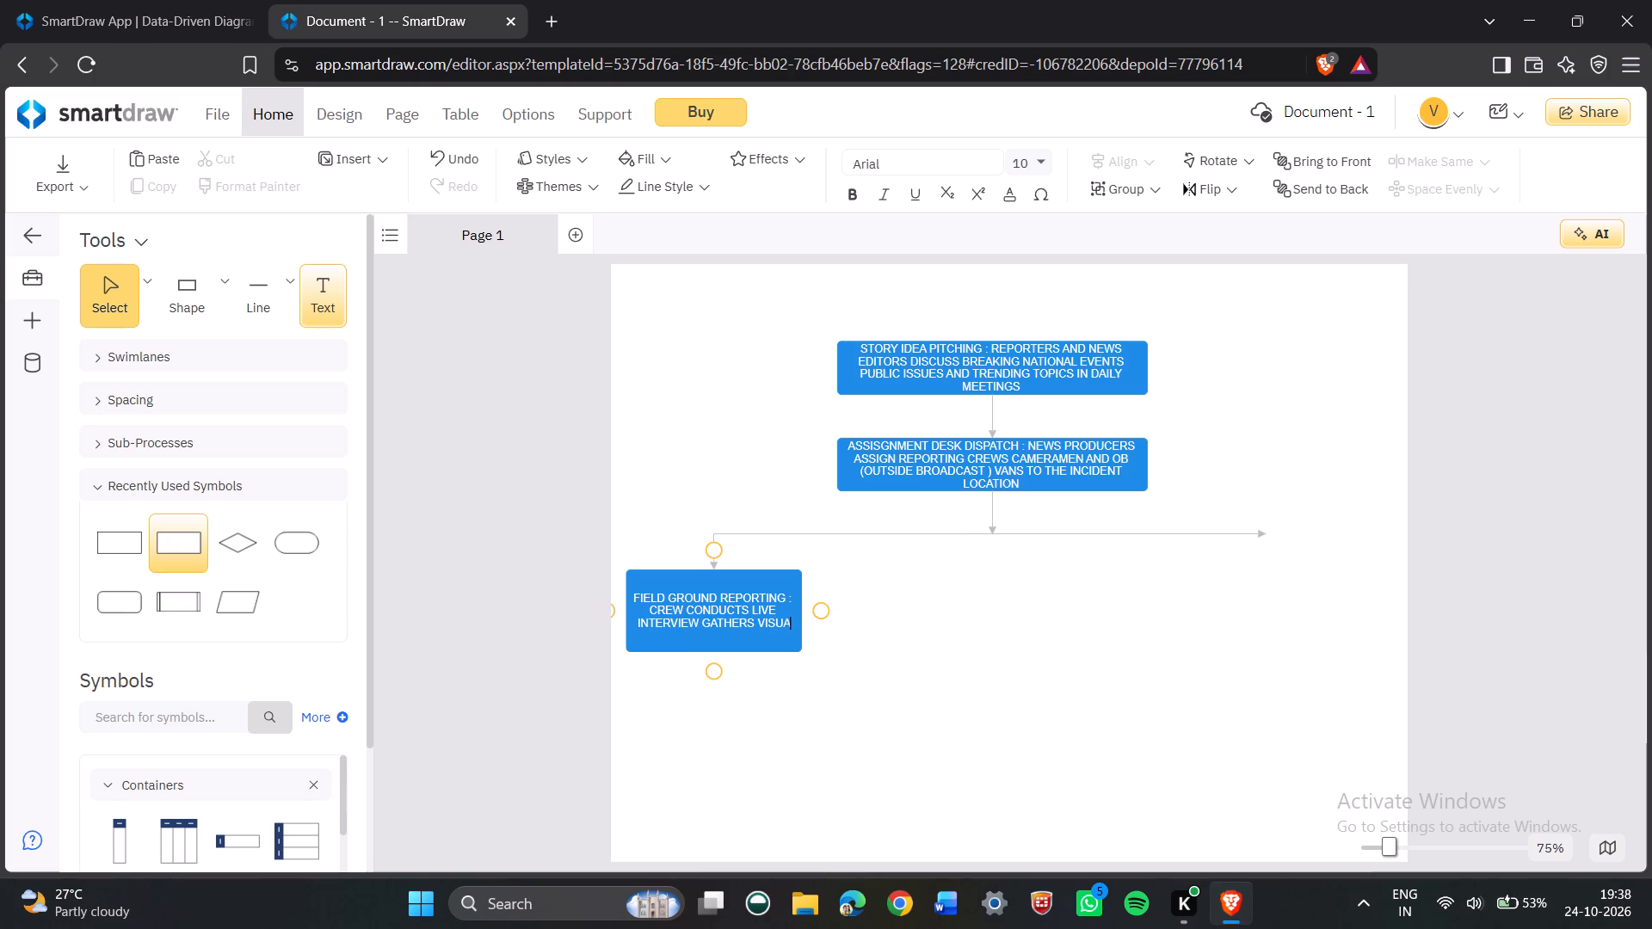
{"action": "type", "text": "L"}
{"action": "key", "text": "space"}
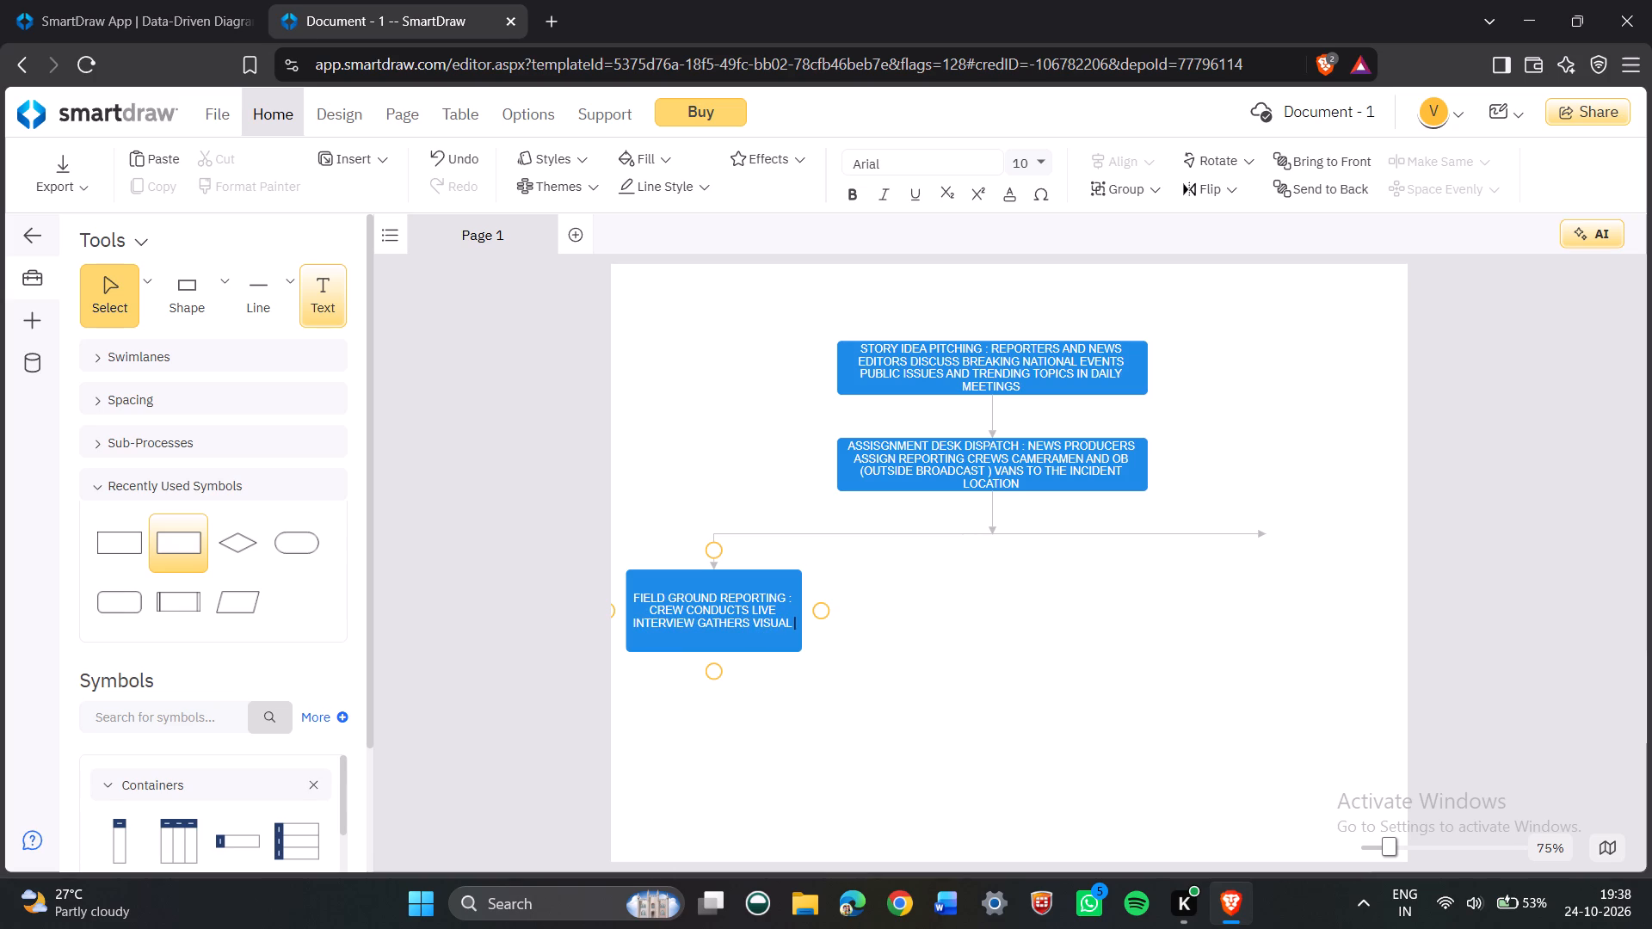
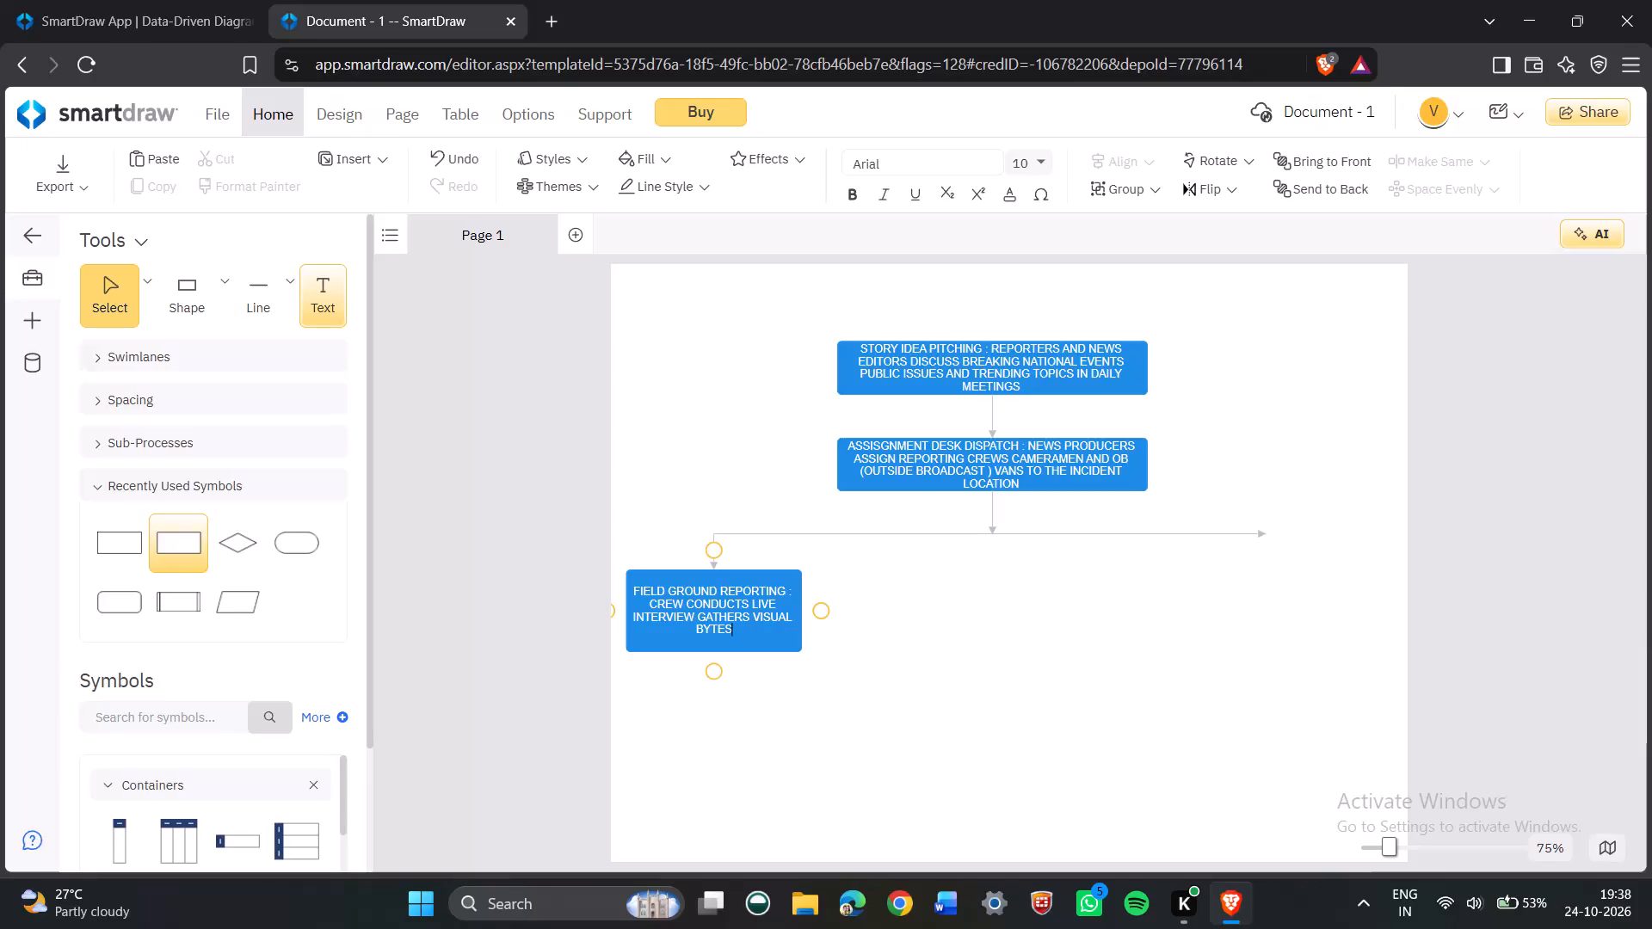
Complete the field ground reporting box label by adding "AND RECORDS INITIAL STATEMENT FROM EYEWITNESSES" after "BYTES".
{"action": "key", "text": "space"}
{"action": "type", "text": "AND RECOR"}
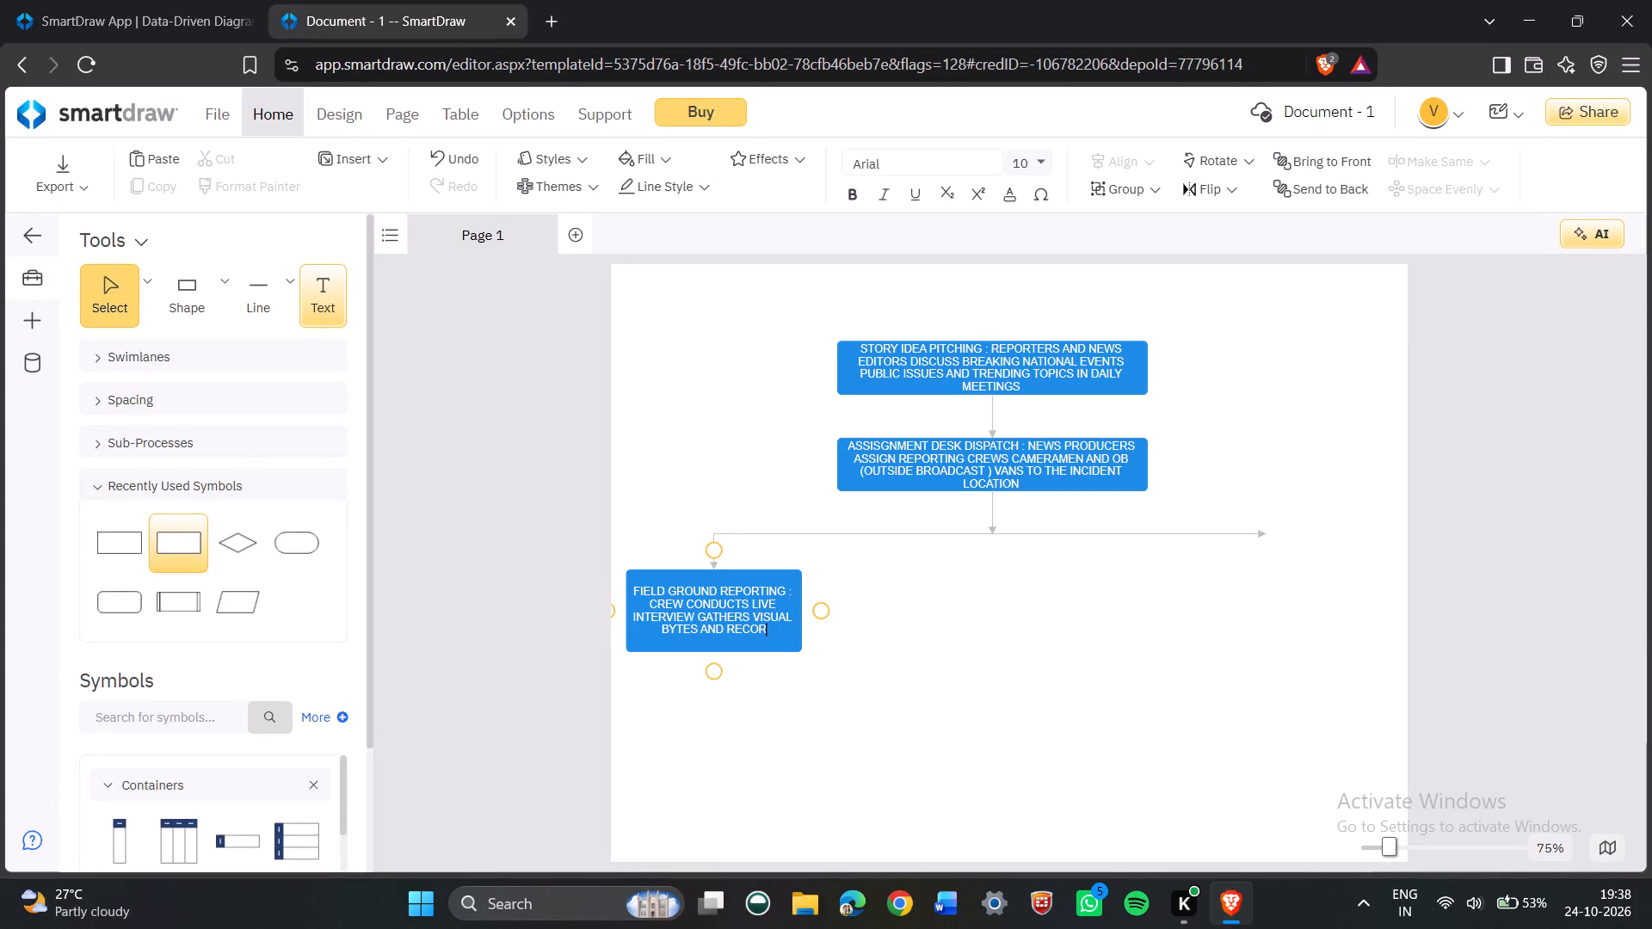
{"action": "type", "text": "DS"}
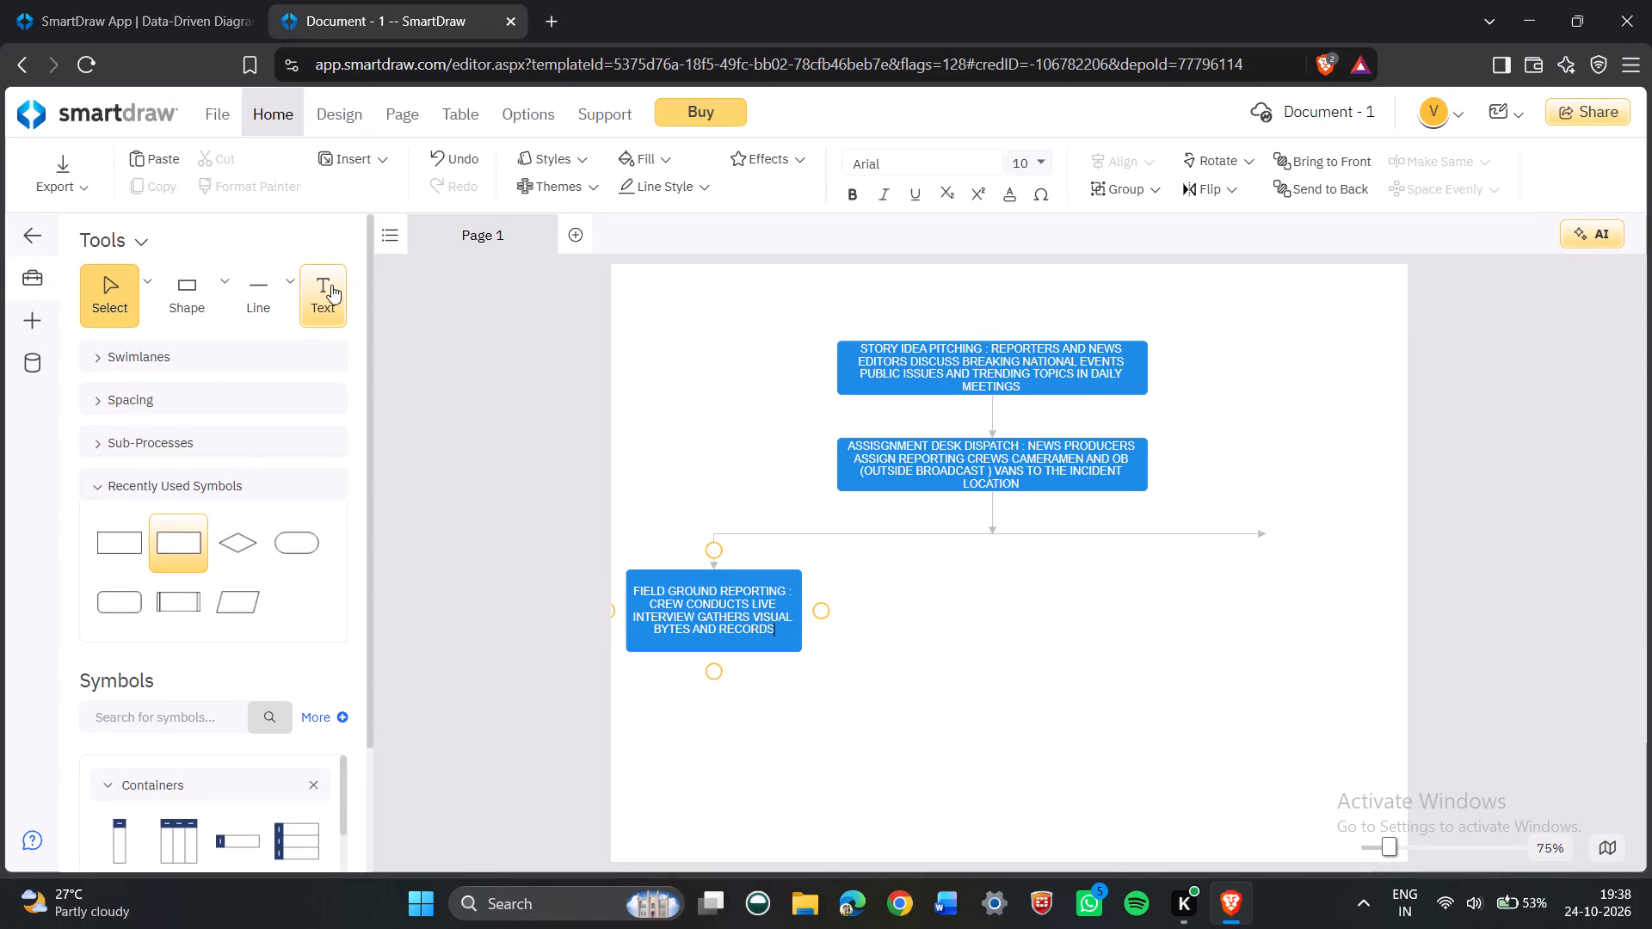
{"action": "key", "text": "space"}
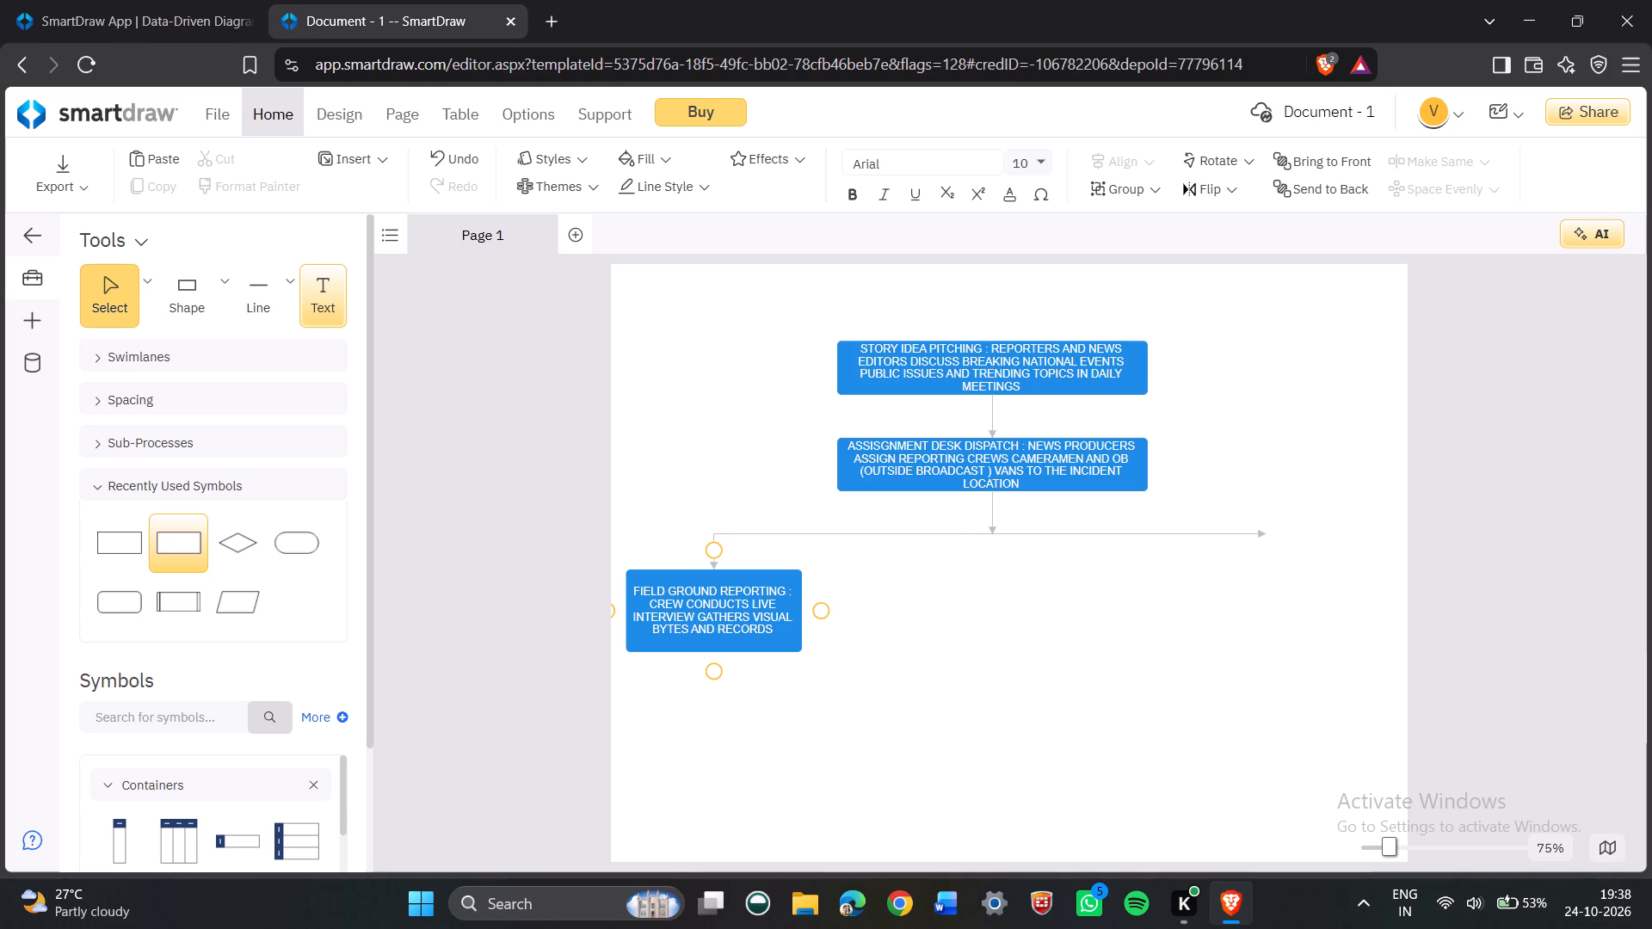
{"action": "type", "text": "INITIAL"}
{"action": "key", "text": "space"}
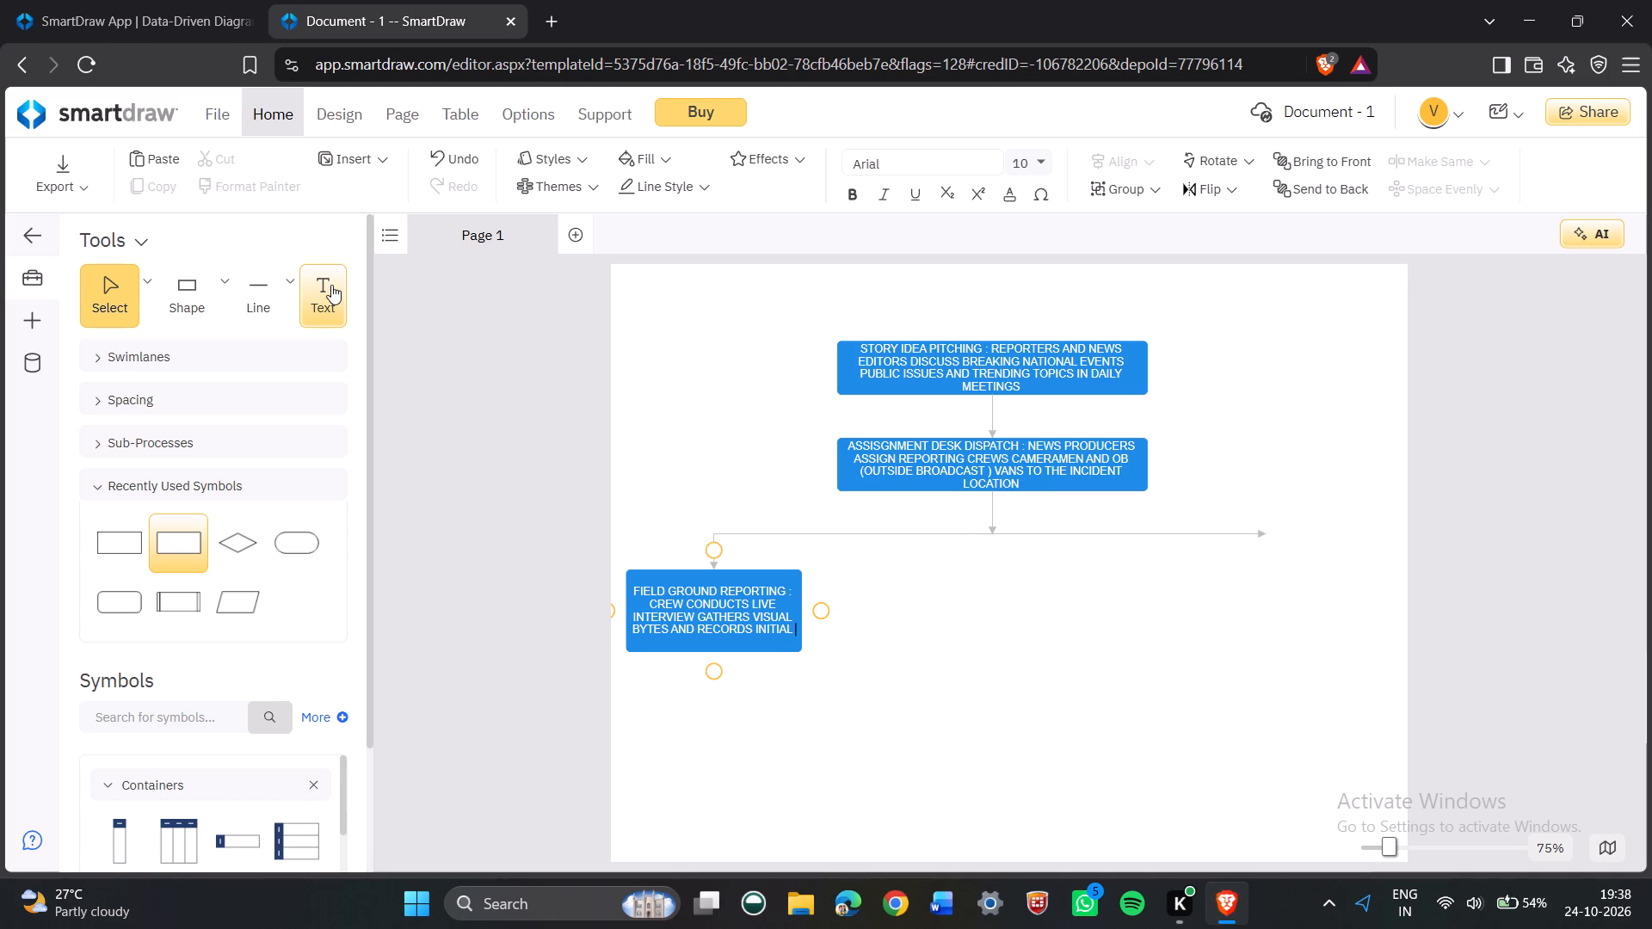
{"action": "type", "text": "STATEMENT"}
{"action": "key", "text": "space"}
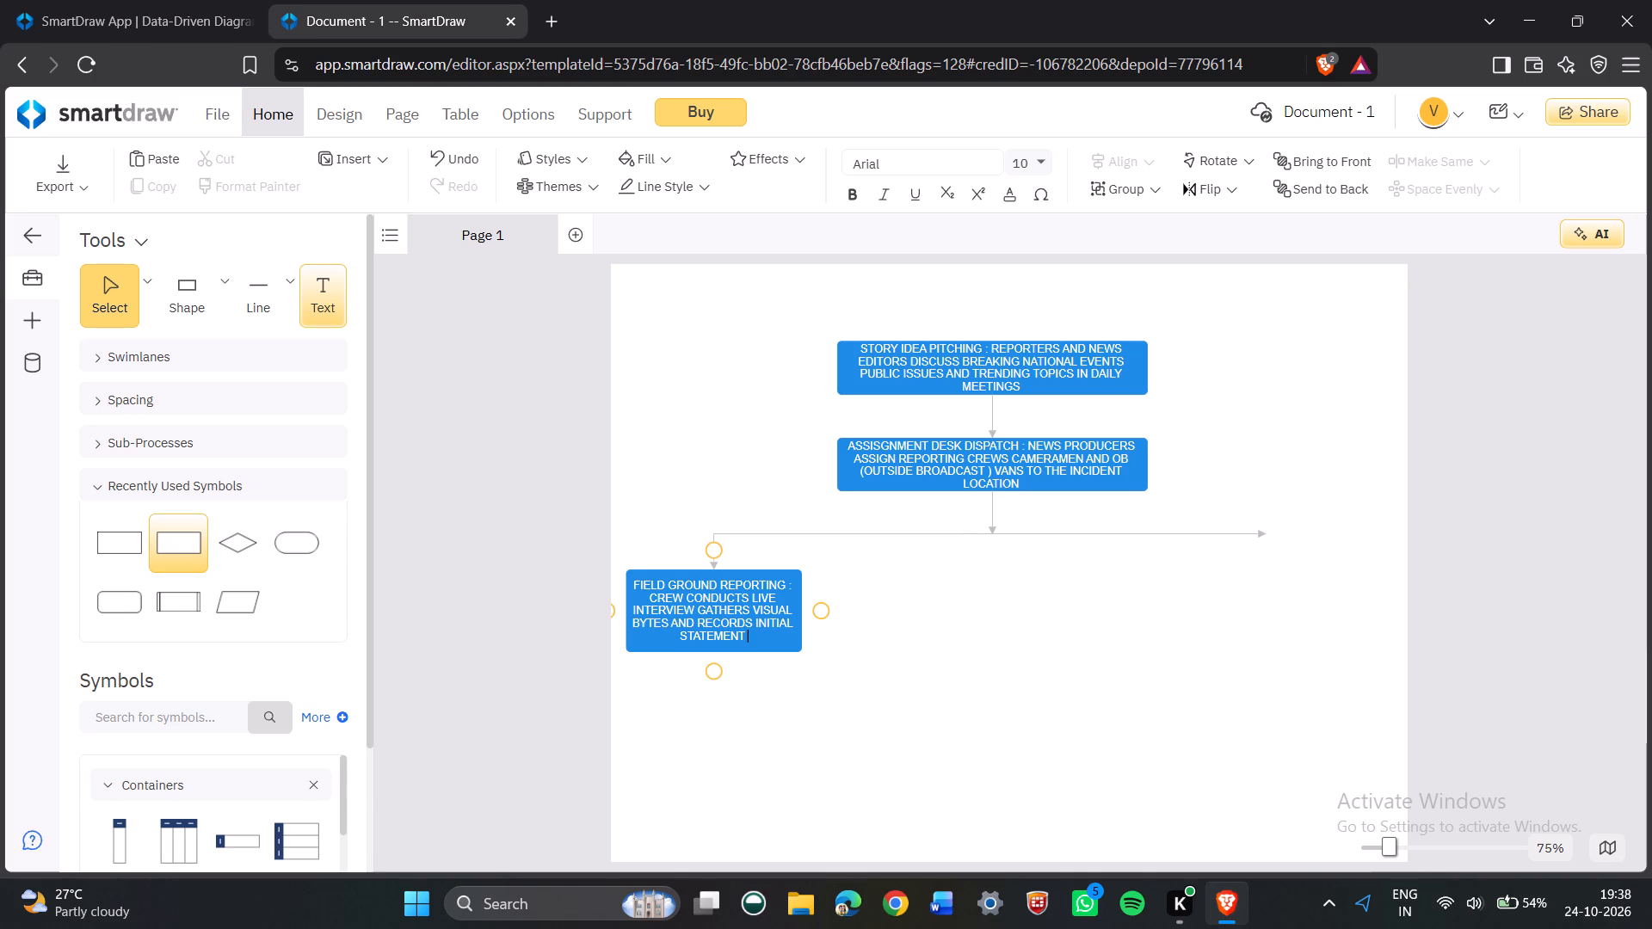
{"action": "type", "text": "FROM"}
{"action": "key", "text": "space"}
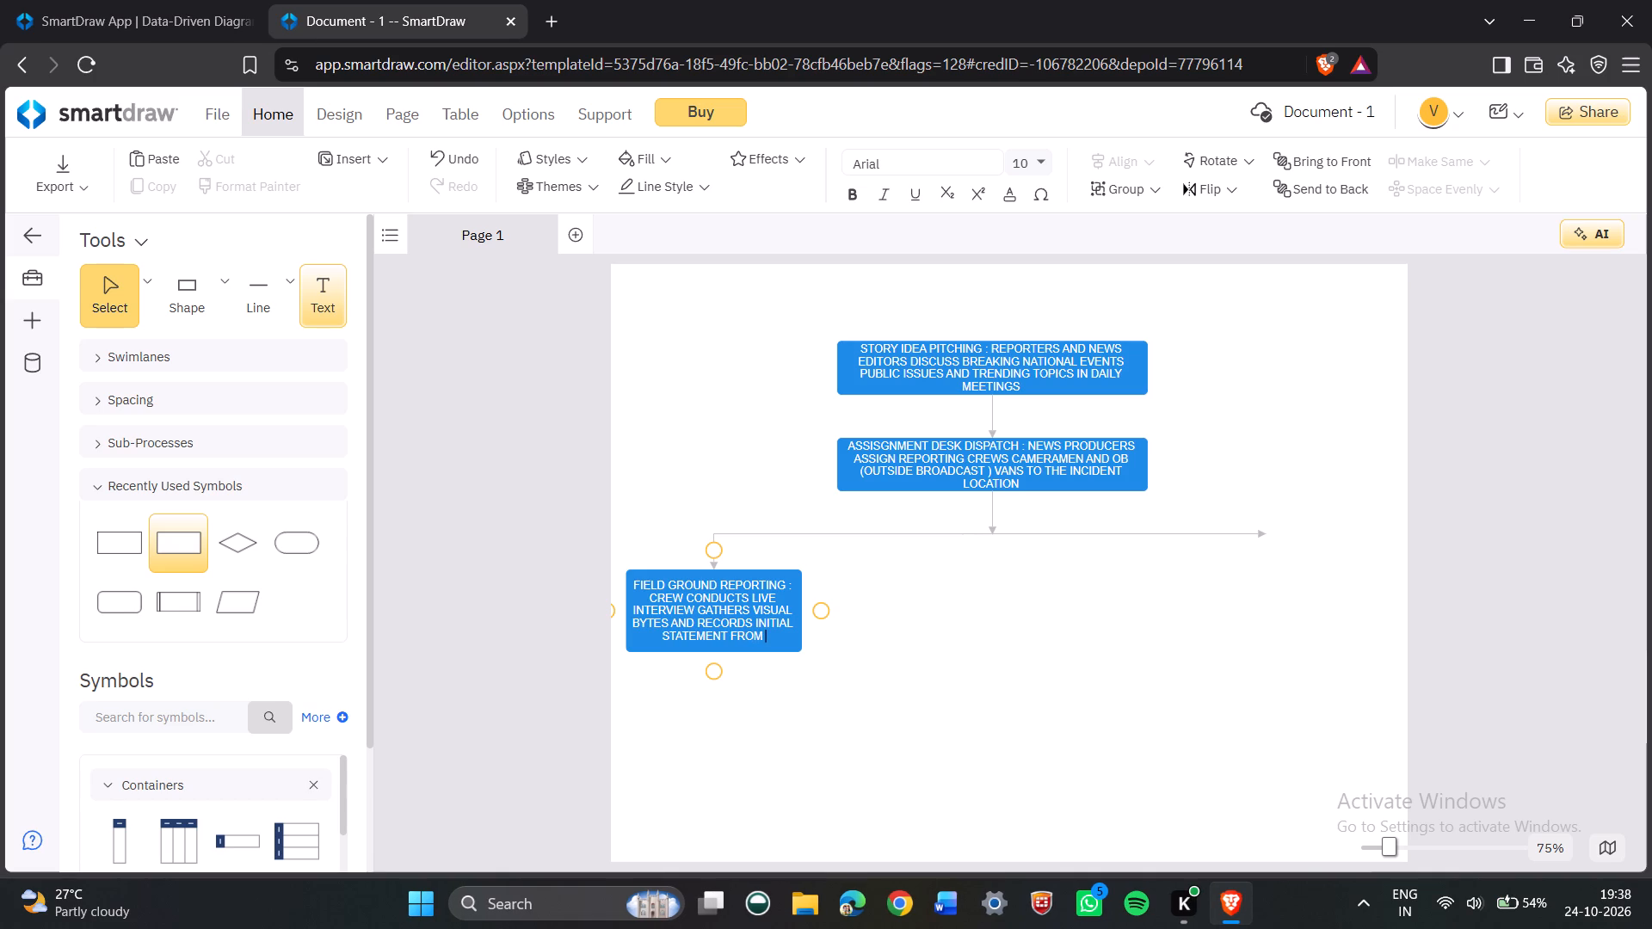
{"action": "type", "text": "EY"}
{"action": "type", "text": "EW"}
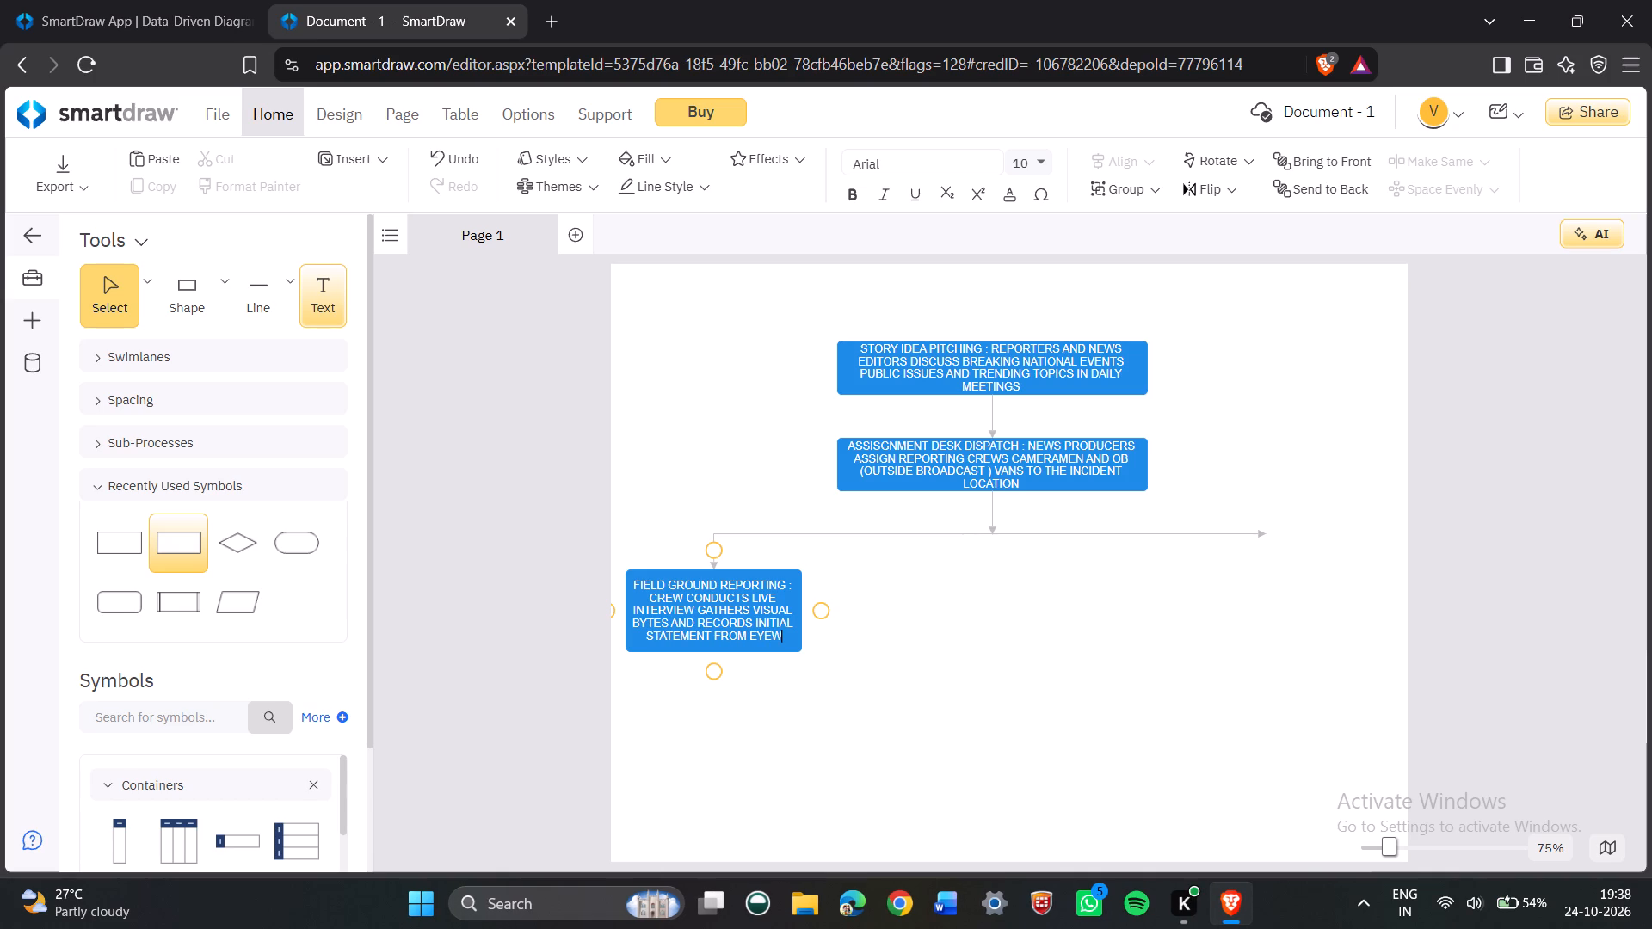
{"action": "key", "text": "i"}
{"action": "key", "text": "t"}
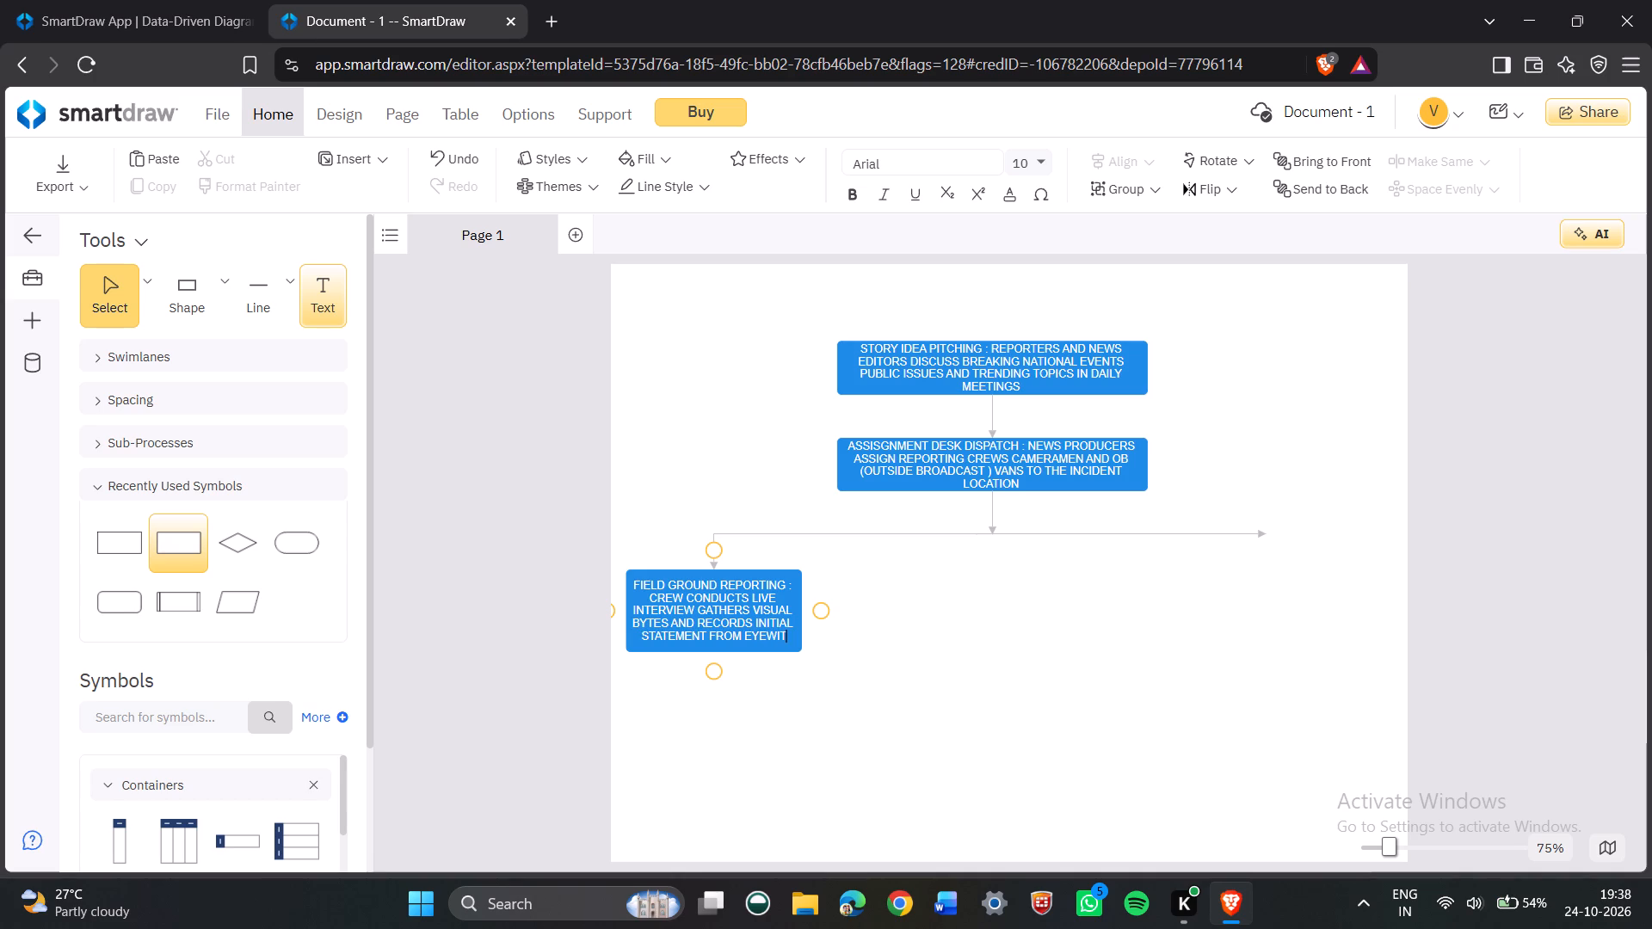
{"action": "type", "text": "NESSES"}
{"action": "key", "text": "space"}
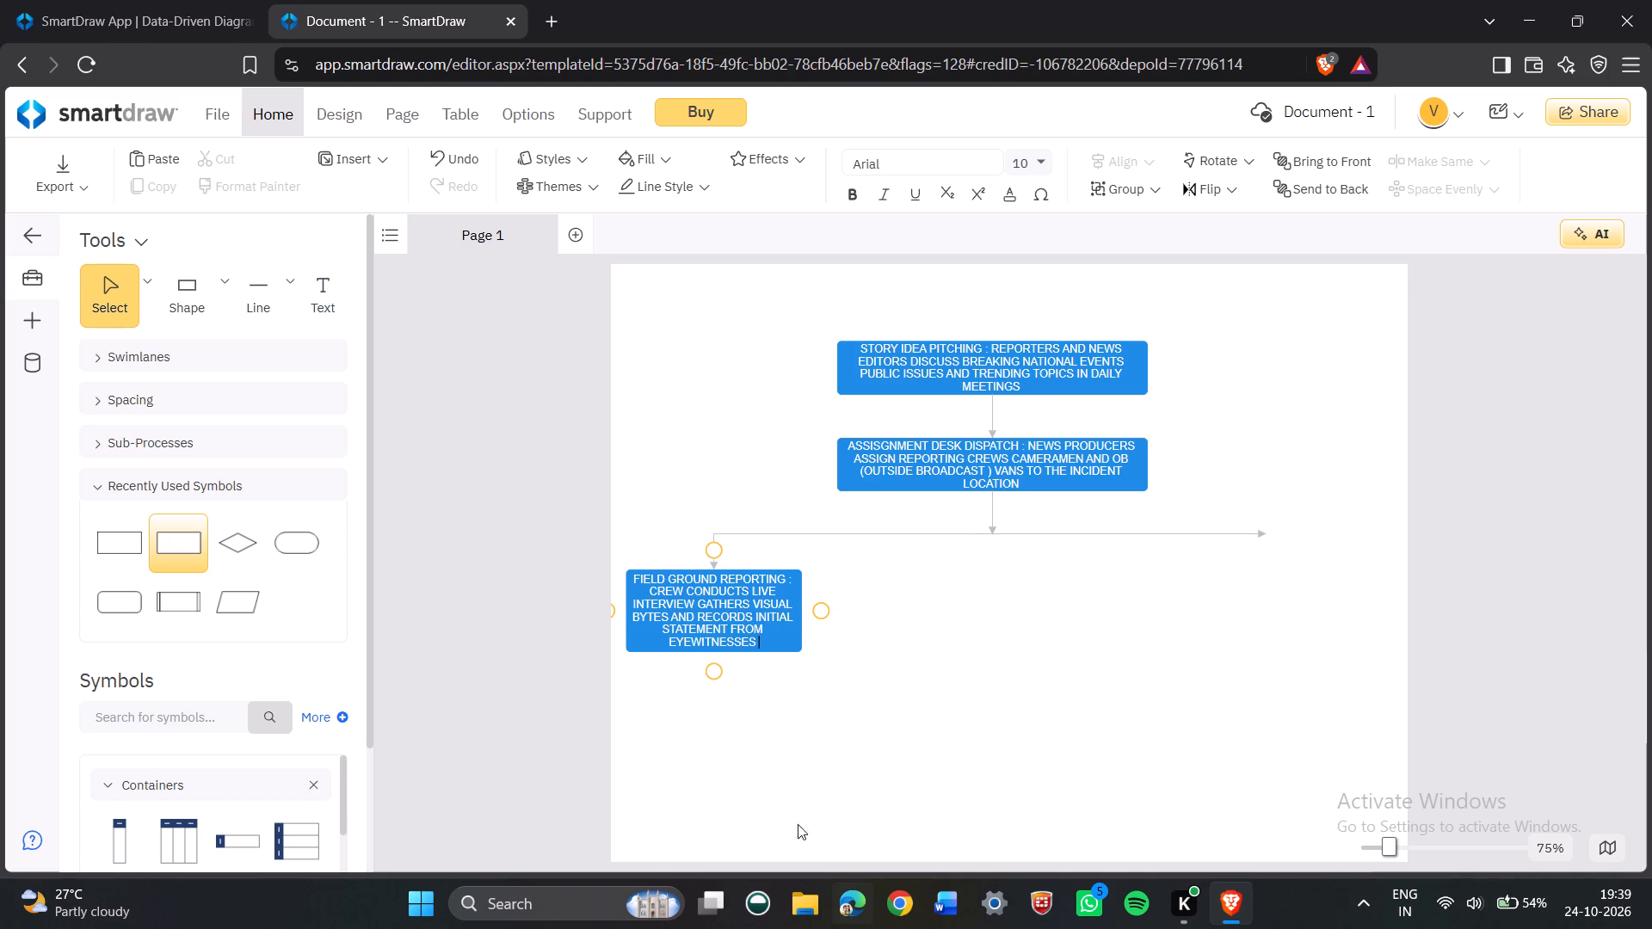
{"action": "left_click_drag", "start_coordinate": [783, 808], "coordinate": [794, 810]}
Place a rectangle below the right end of the branch line, heightened to match the field ground reporting box and widened to a similar size.
{"action": "left_click_drag", "start_coordinate": [193, 292], "coordinate": [199, 293]}
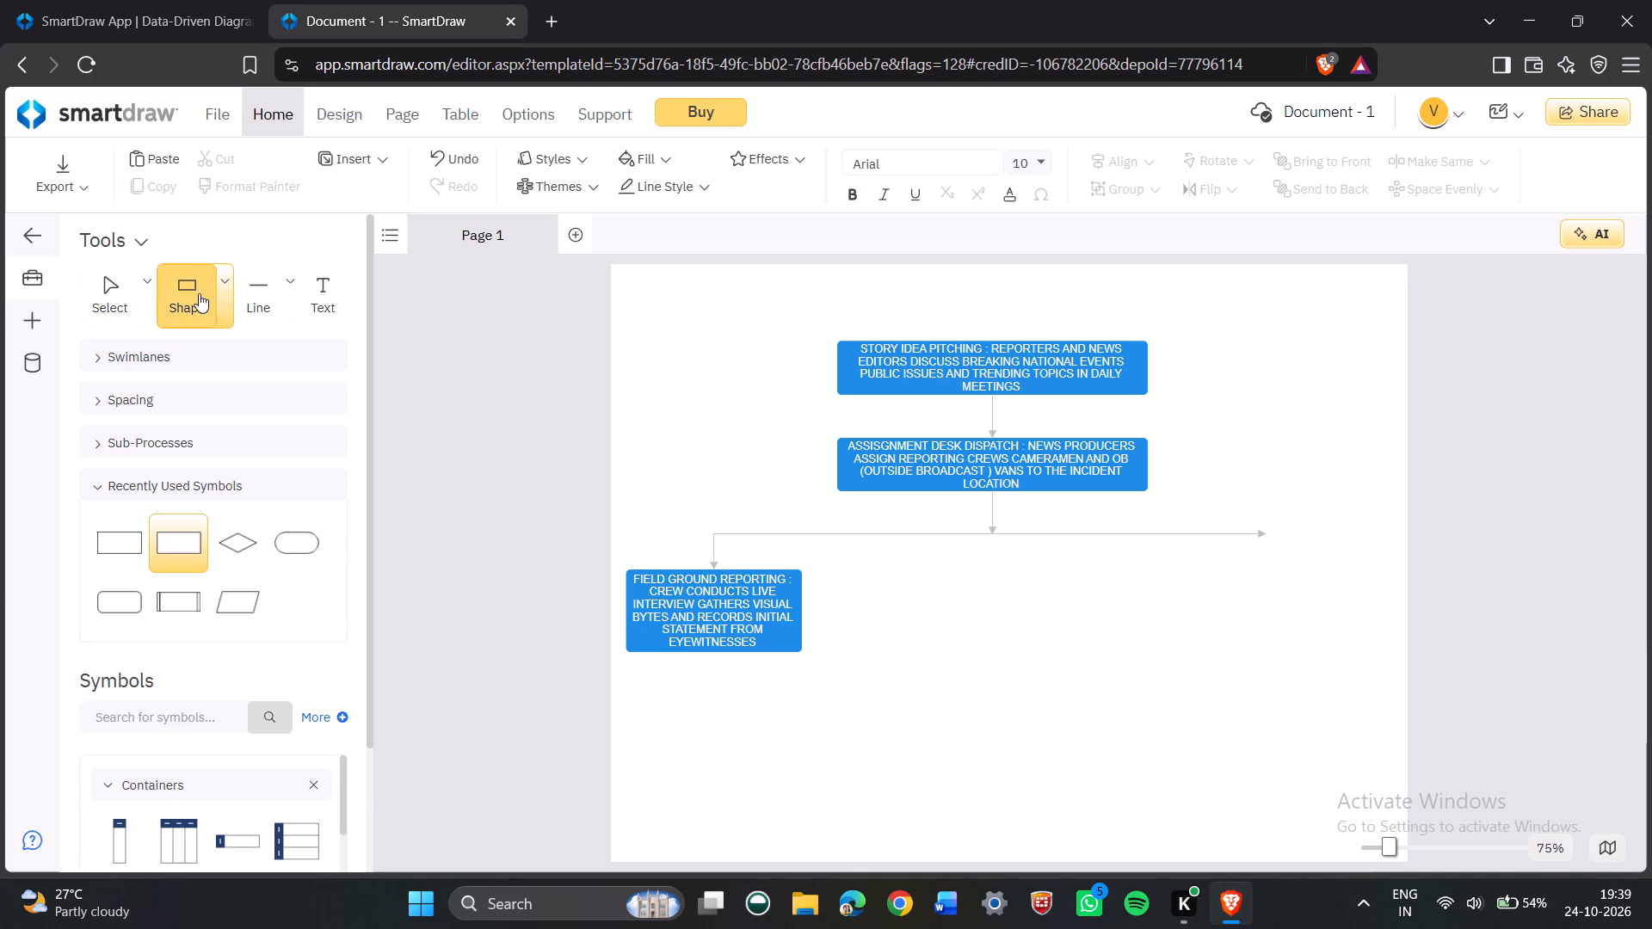
{"action": "left_click_drag", "start_coordinate": [199, 293], "coordinate": [1242, 620]}
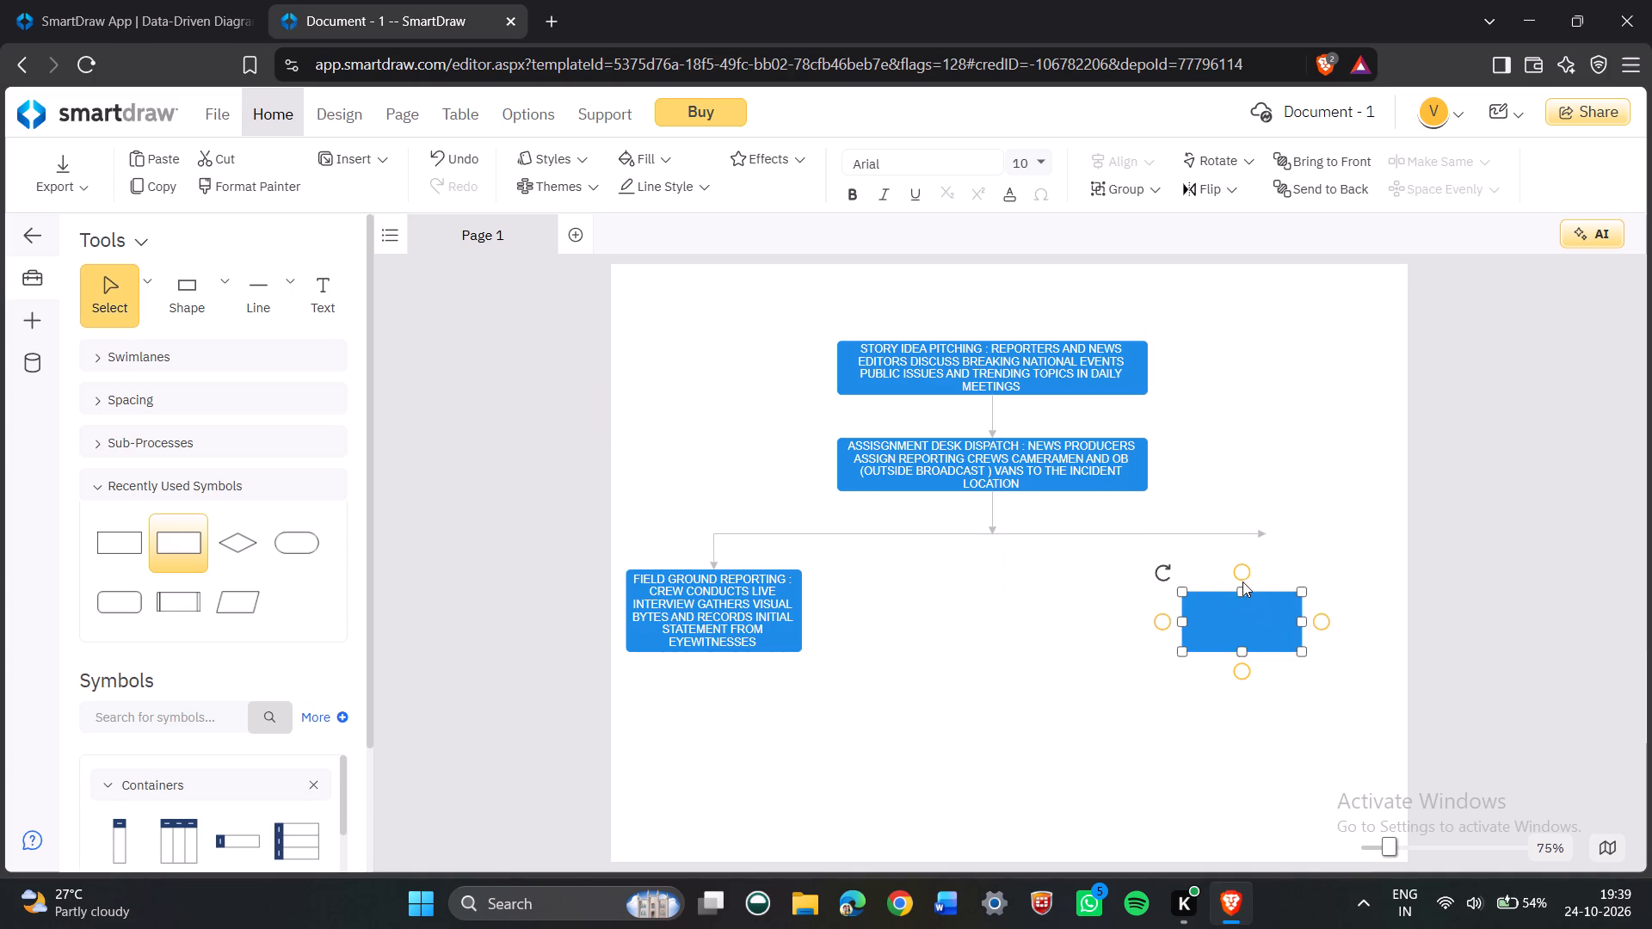
{"action": "left_click_drag", "start_coordinate": [1240, 590], "coordinate": [1236, 572]}
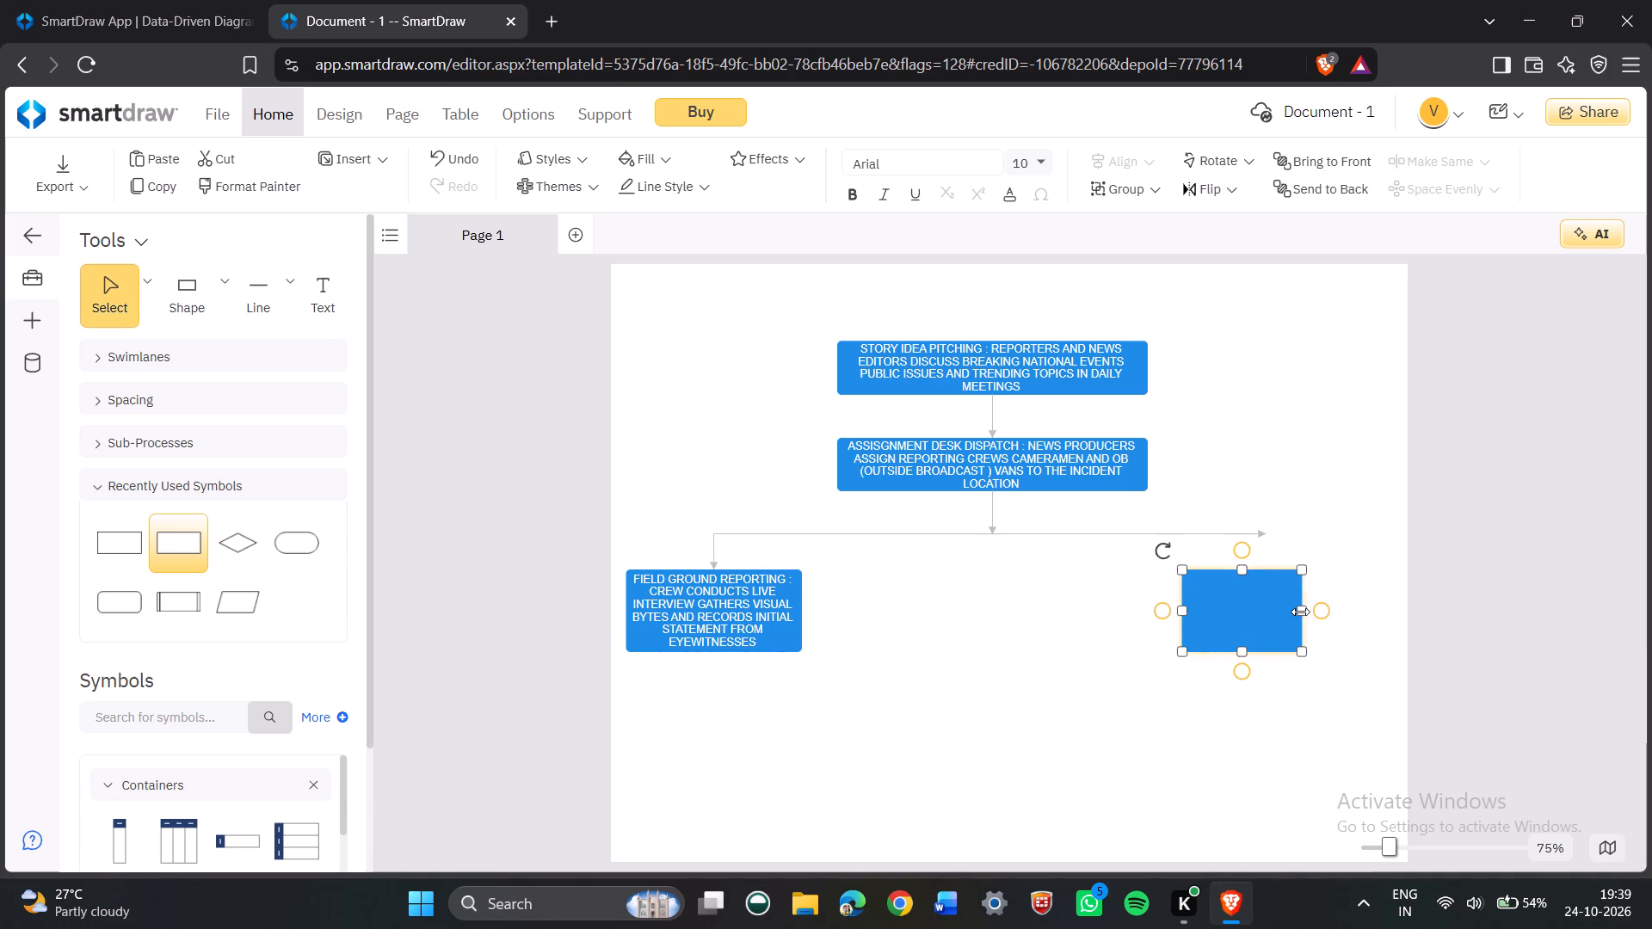
{"action": "left_click_drag", "start_coordinate": [1303, 612], "coordinate": [1355, 623]}
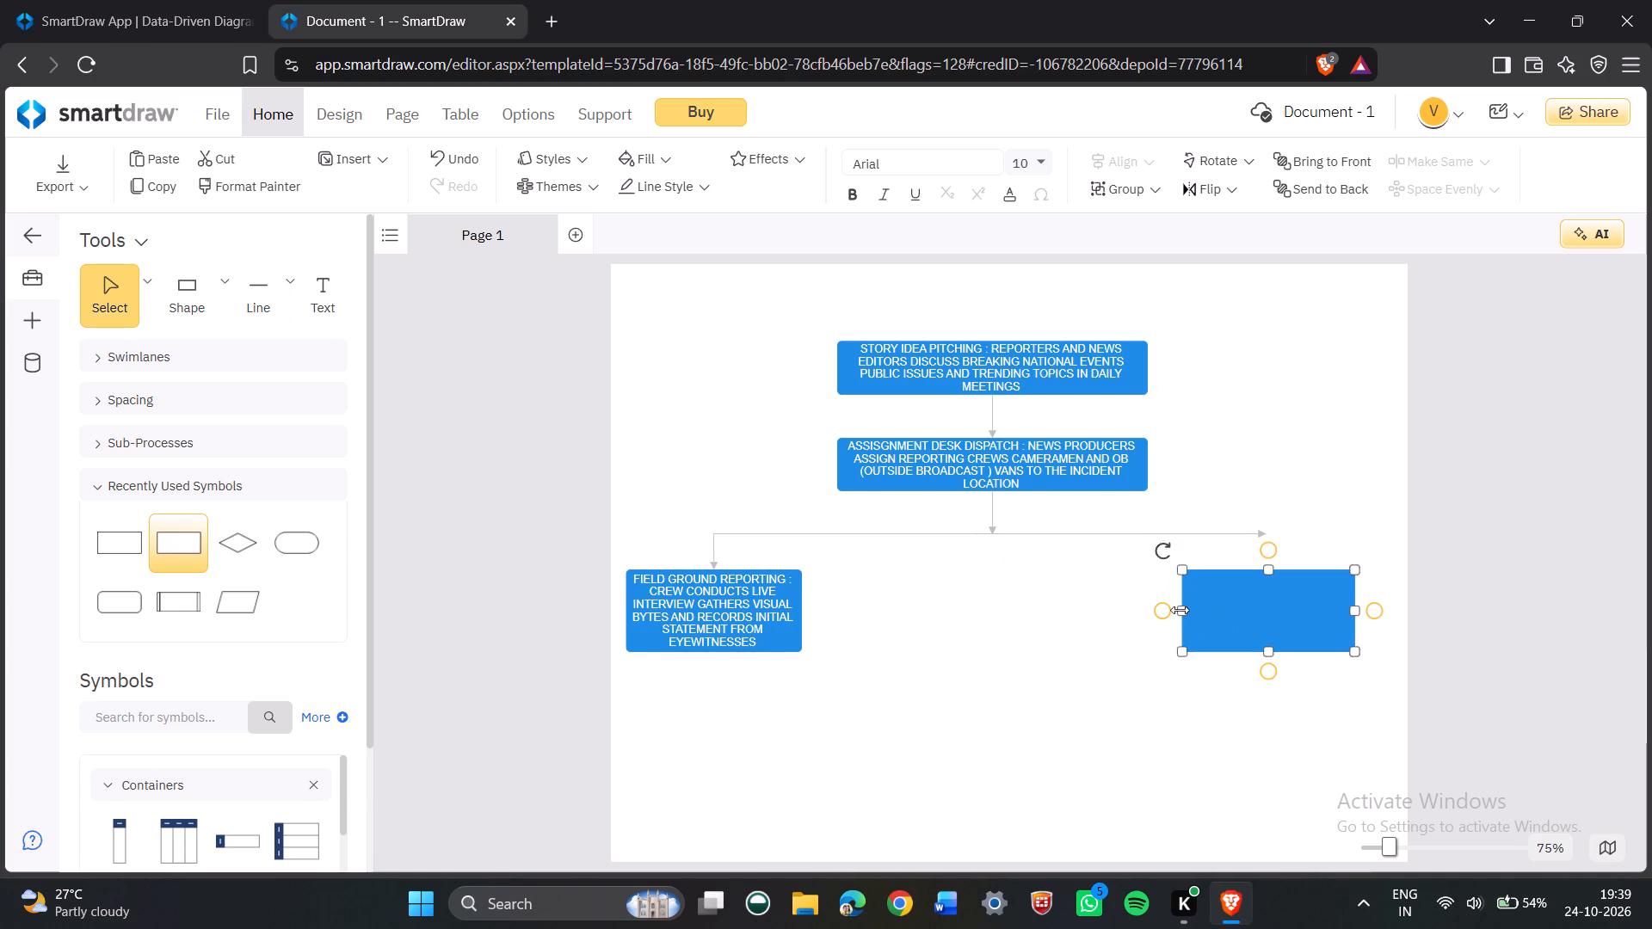
{"action": "left_click_drag", "start_coordinate": [1180, 610], "coordinate": [1170, 614]}
{"action": "left_click", "coordinate": [1028, 604]}
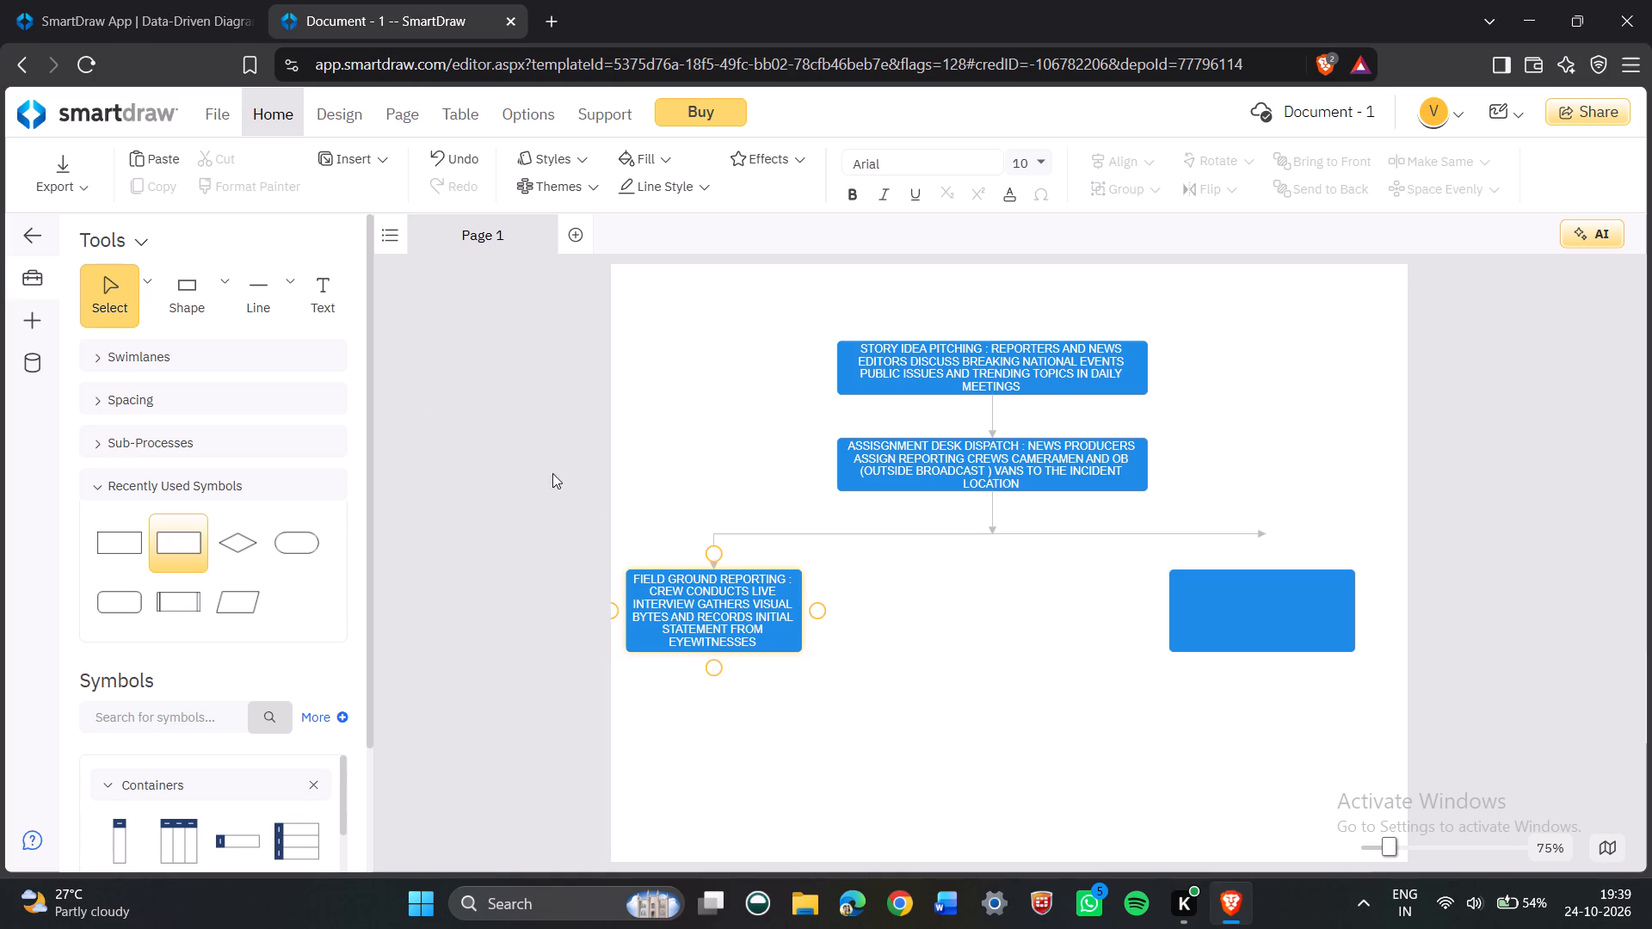
Draw a short vertical connector from the right end of the branch line down to the top of the new empty box.
{"action": "double_click", "coordinate": [270, 305]}
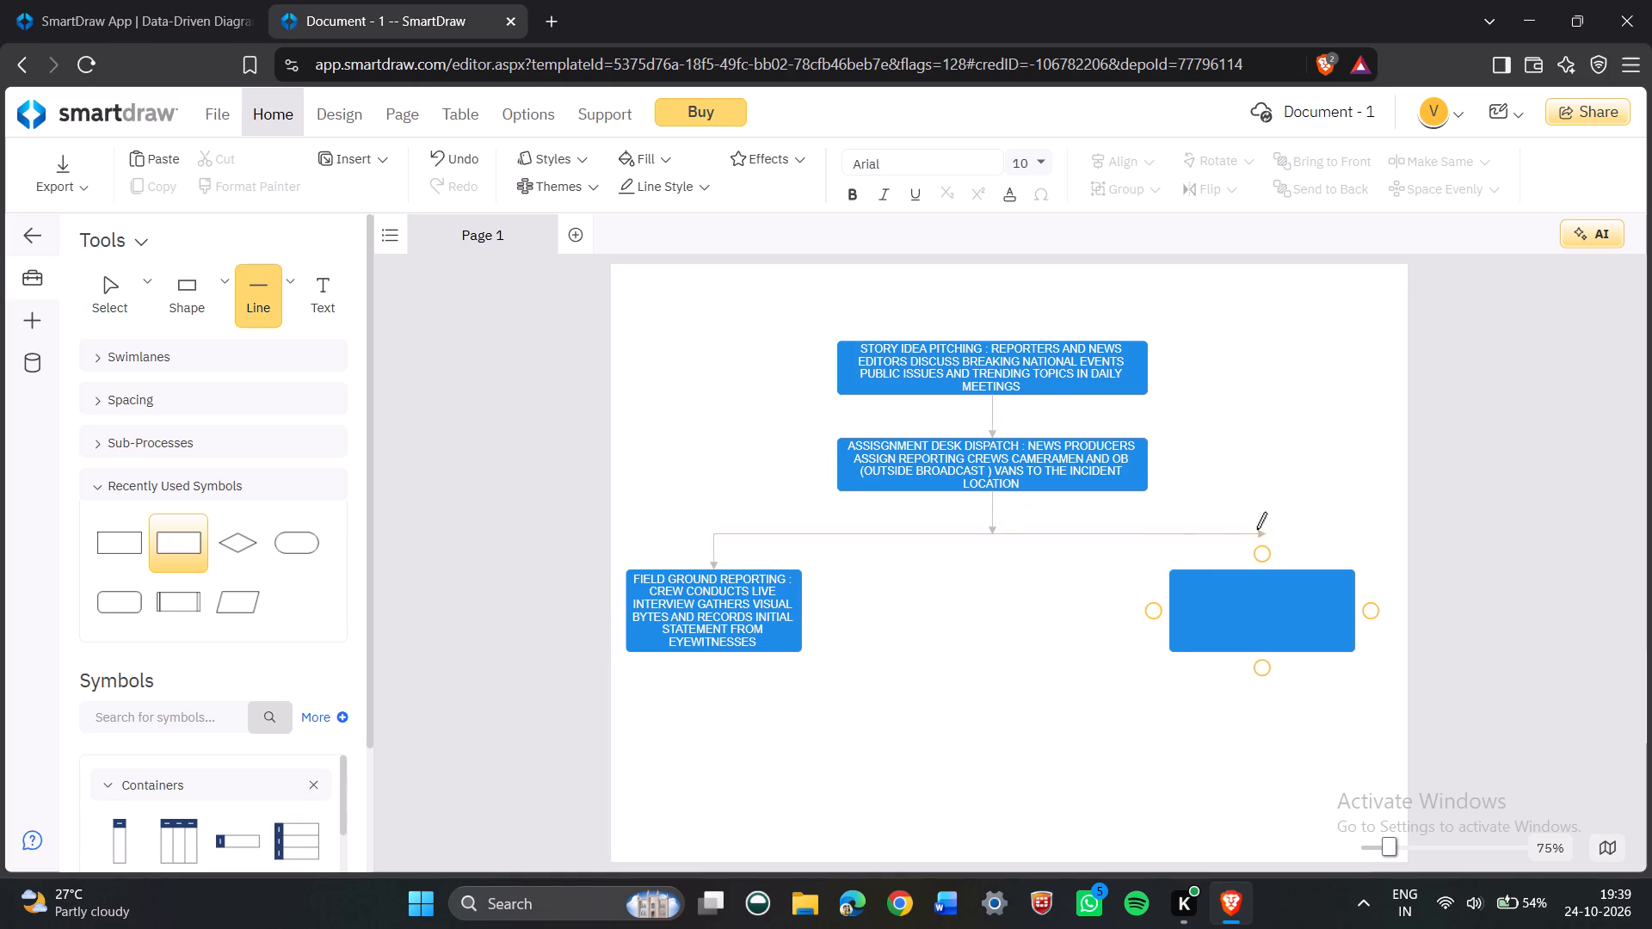
{"action": "left_click_drag", "start_coordinate": [1258, 533], "coordinate": [1260, 577]}
Label the right branch box "VIDEO FOOTAGE TRANSMISSION:HIGH-DEFINITION VIDEO FILES AND AUDIO BYTES ARE SENT".
{"action": "left_click", "coordinate": [1262, 634]}
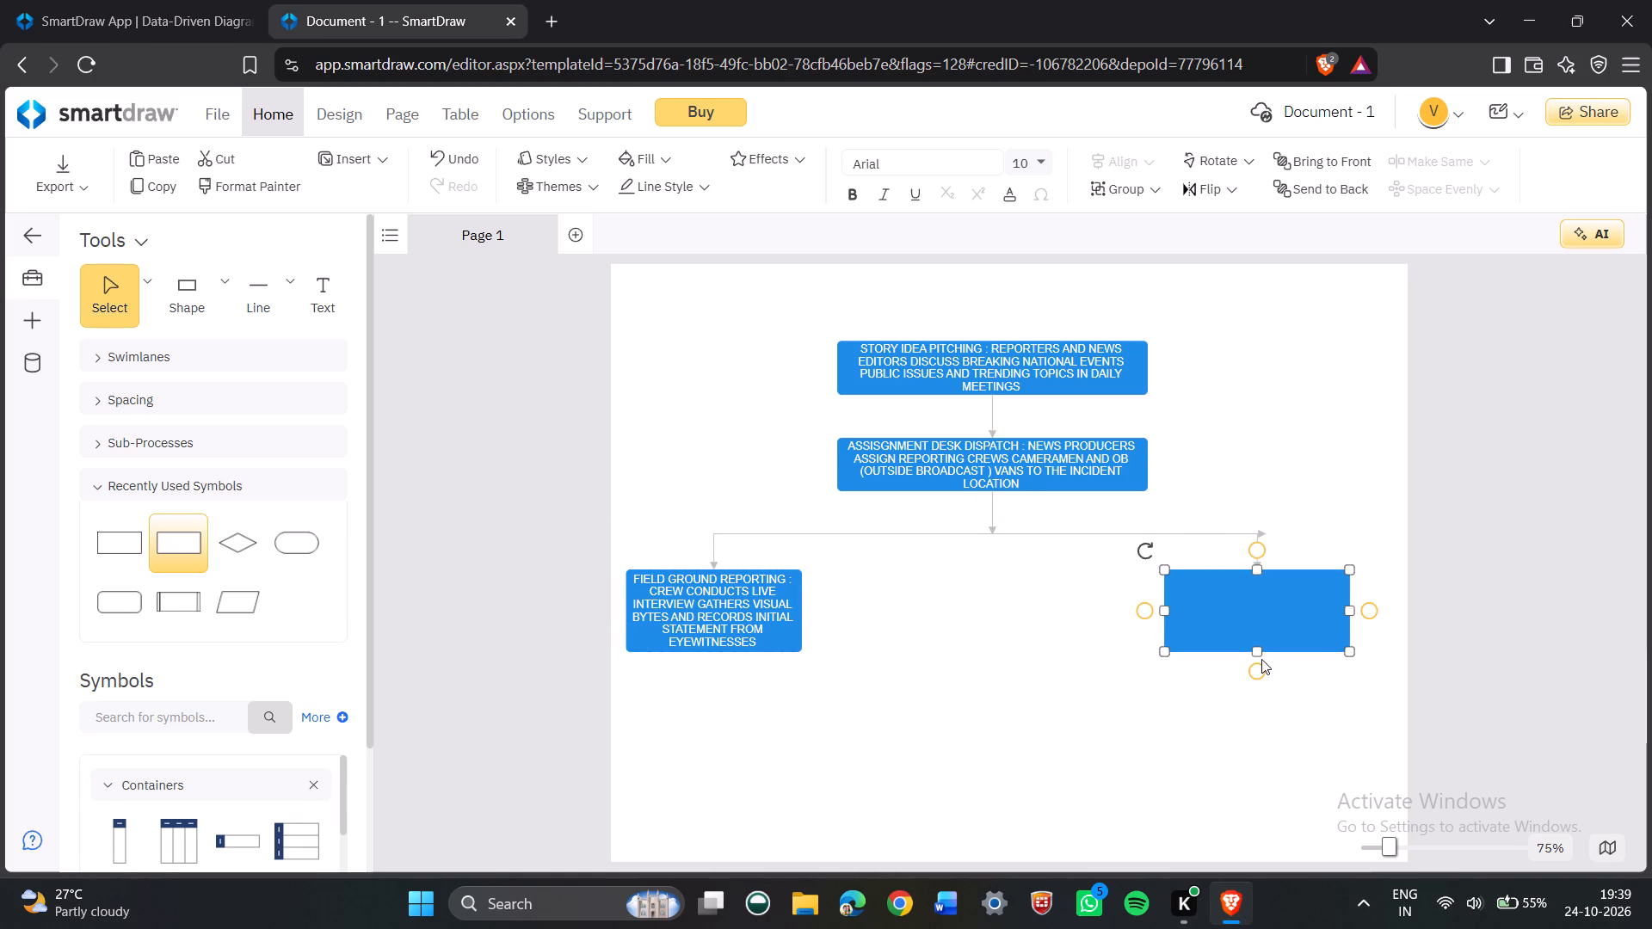
{"action": "left_click", "coordinate": [1256, 653]}
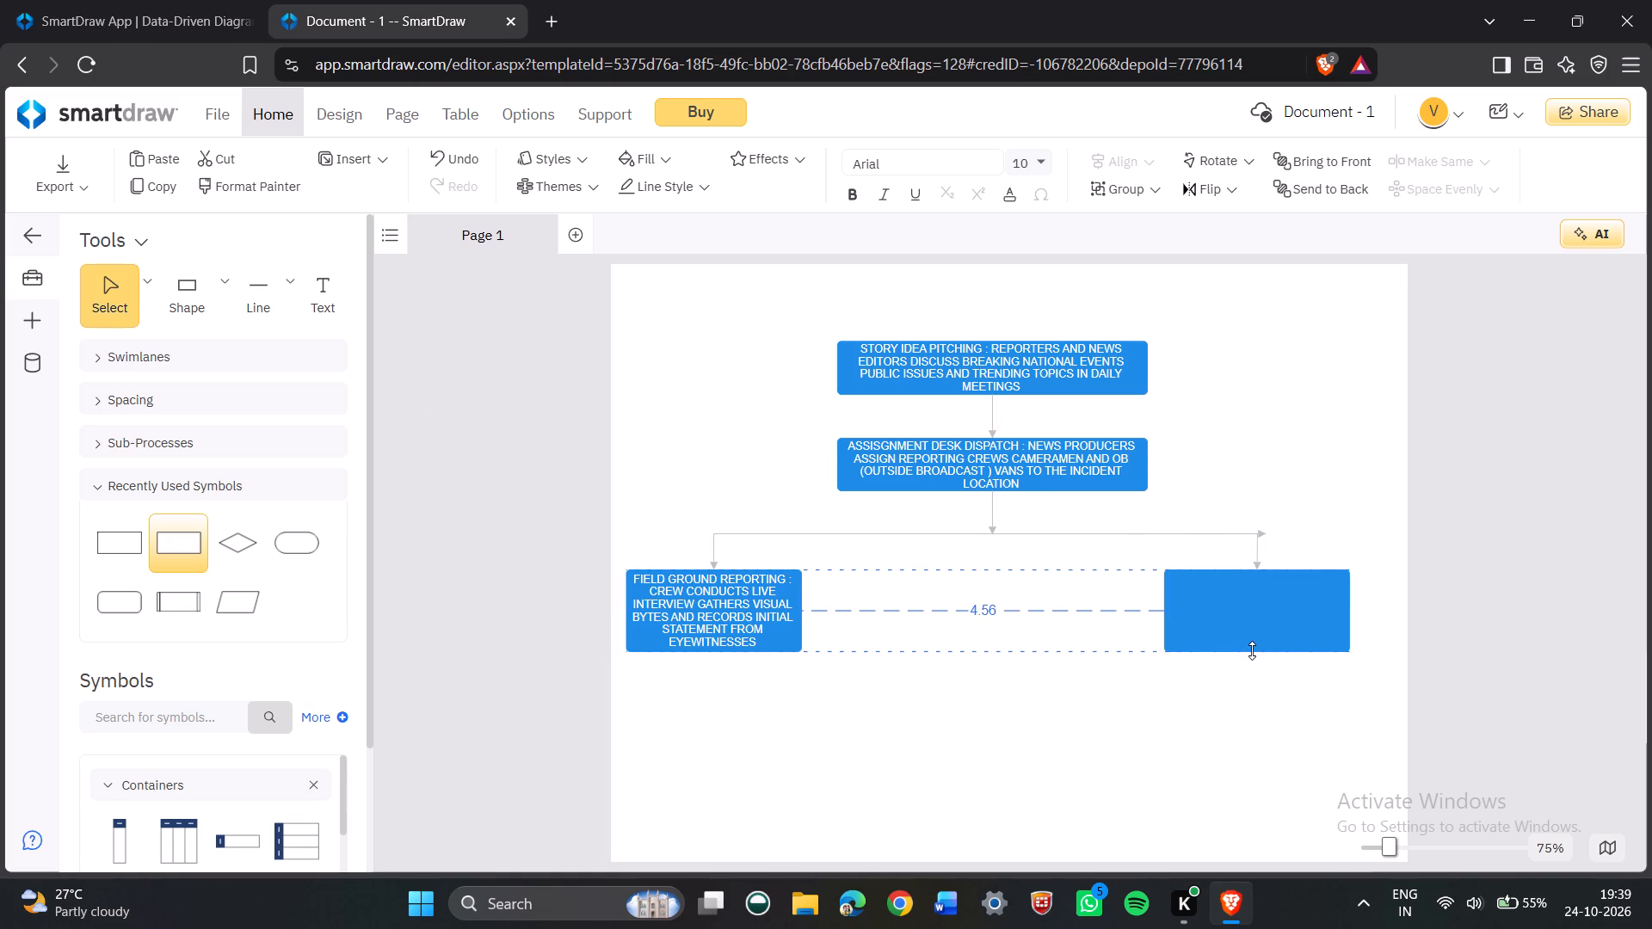
{"action": "left_click", "coordinate": [330, 282]}
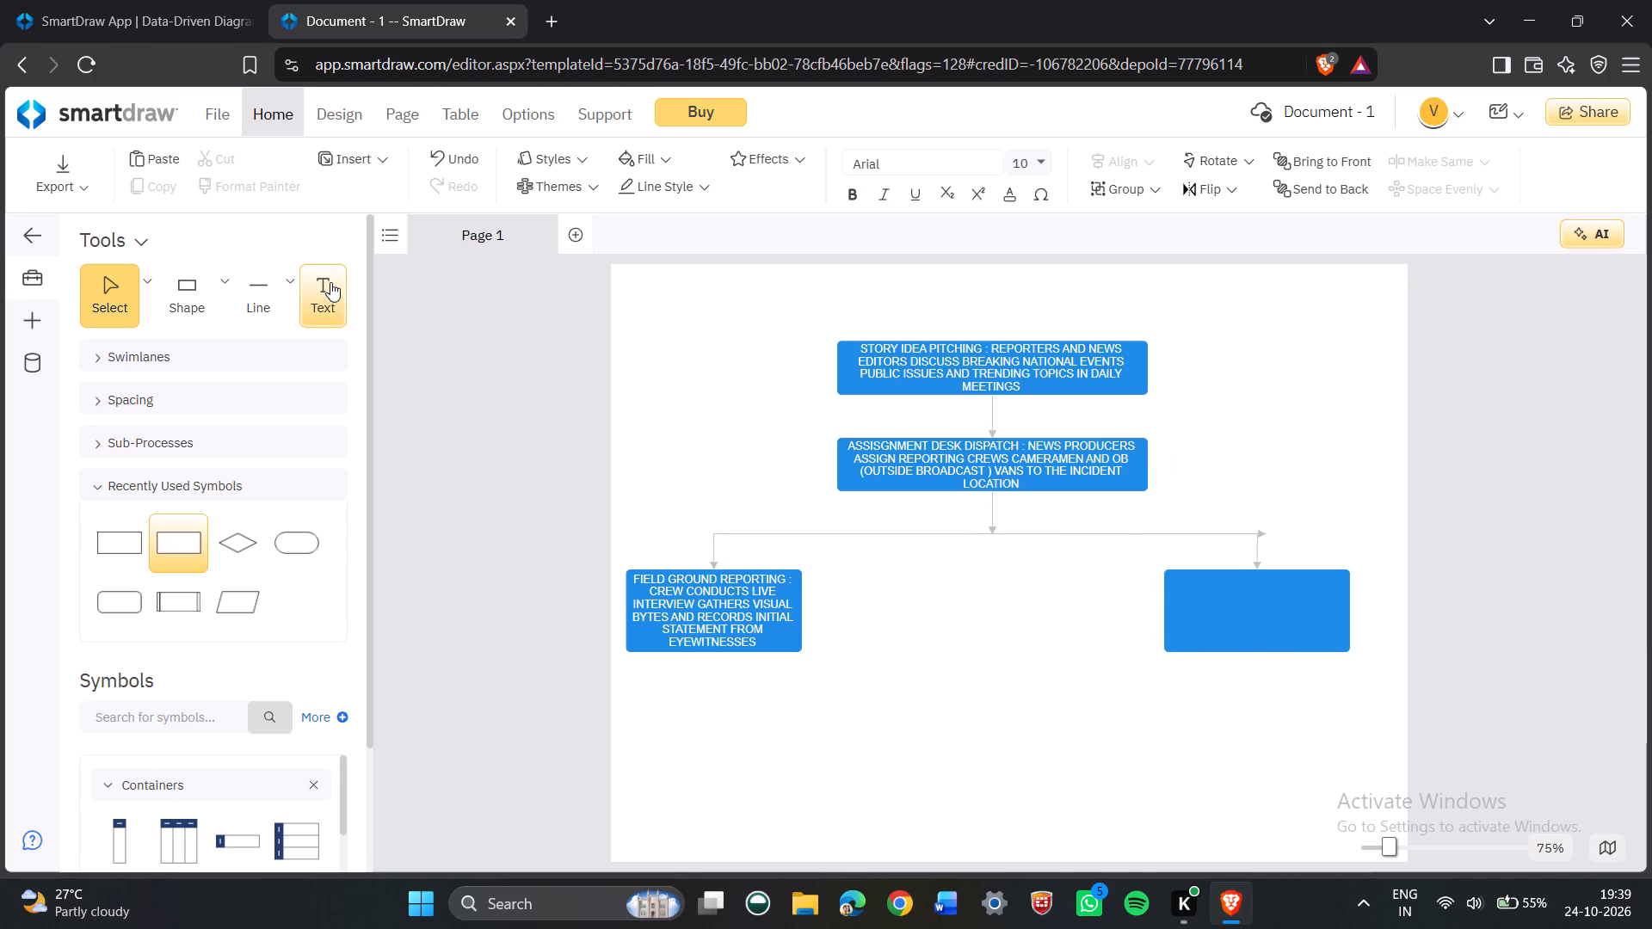
{"action": "type", "text": "VIDEO"}
{"action": "key", "text": "space"}
{"action": "type", "text": "FOOTAGE"}
{"action": "key", "text": "space"}
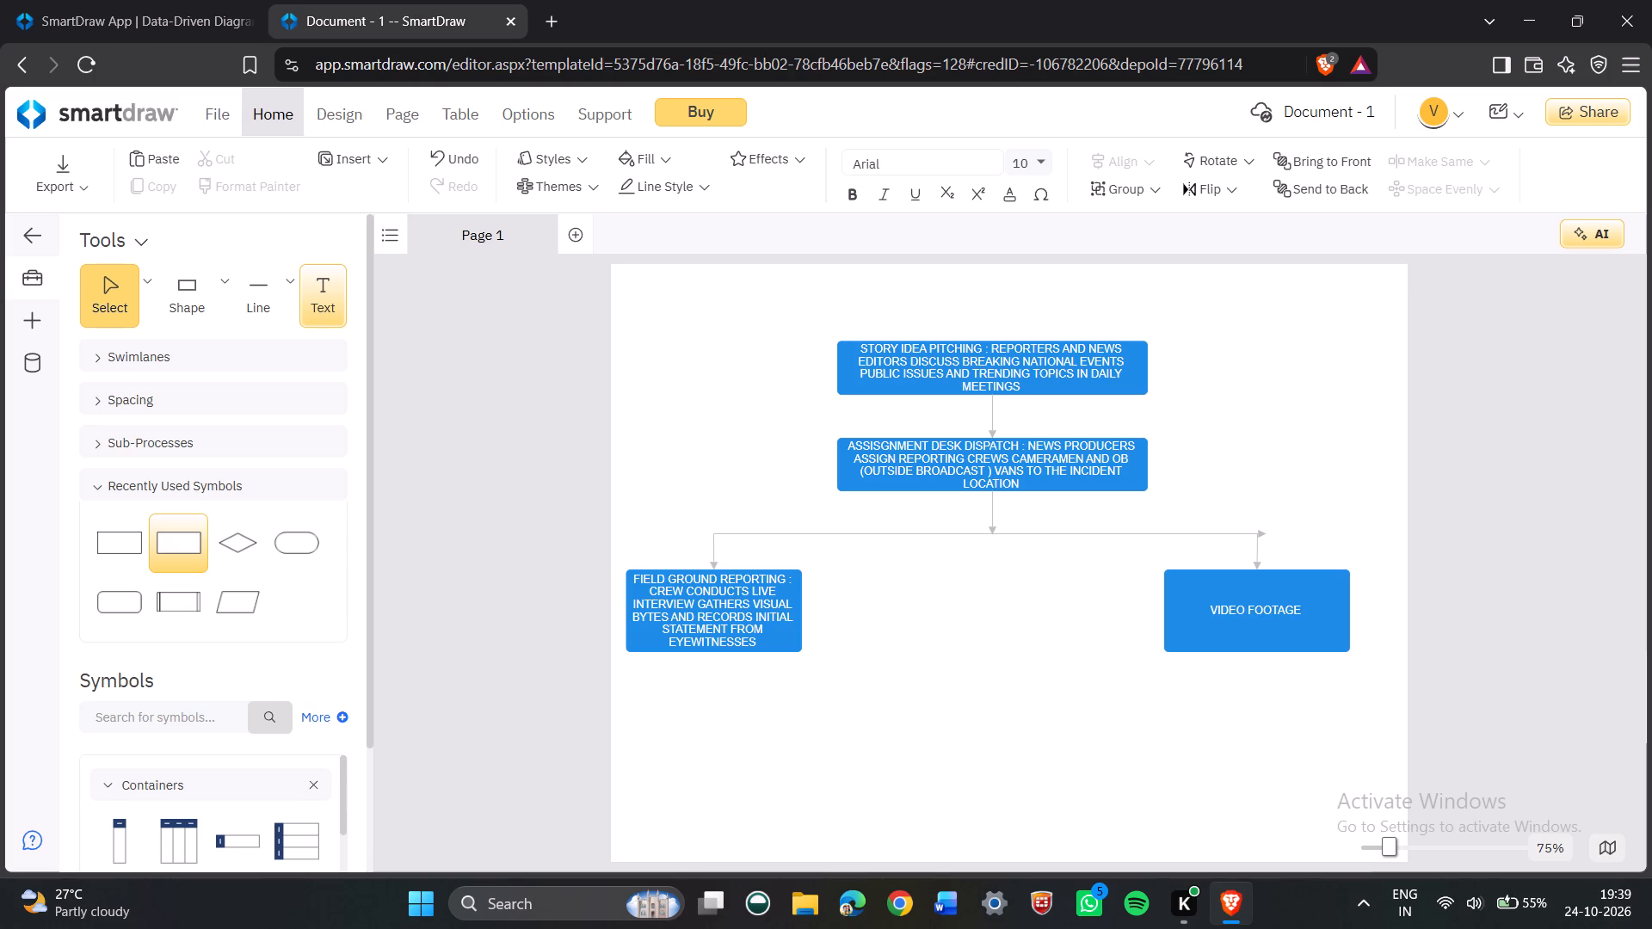
{"action": "type", "text": "TRAN"}
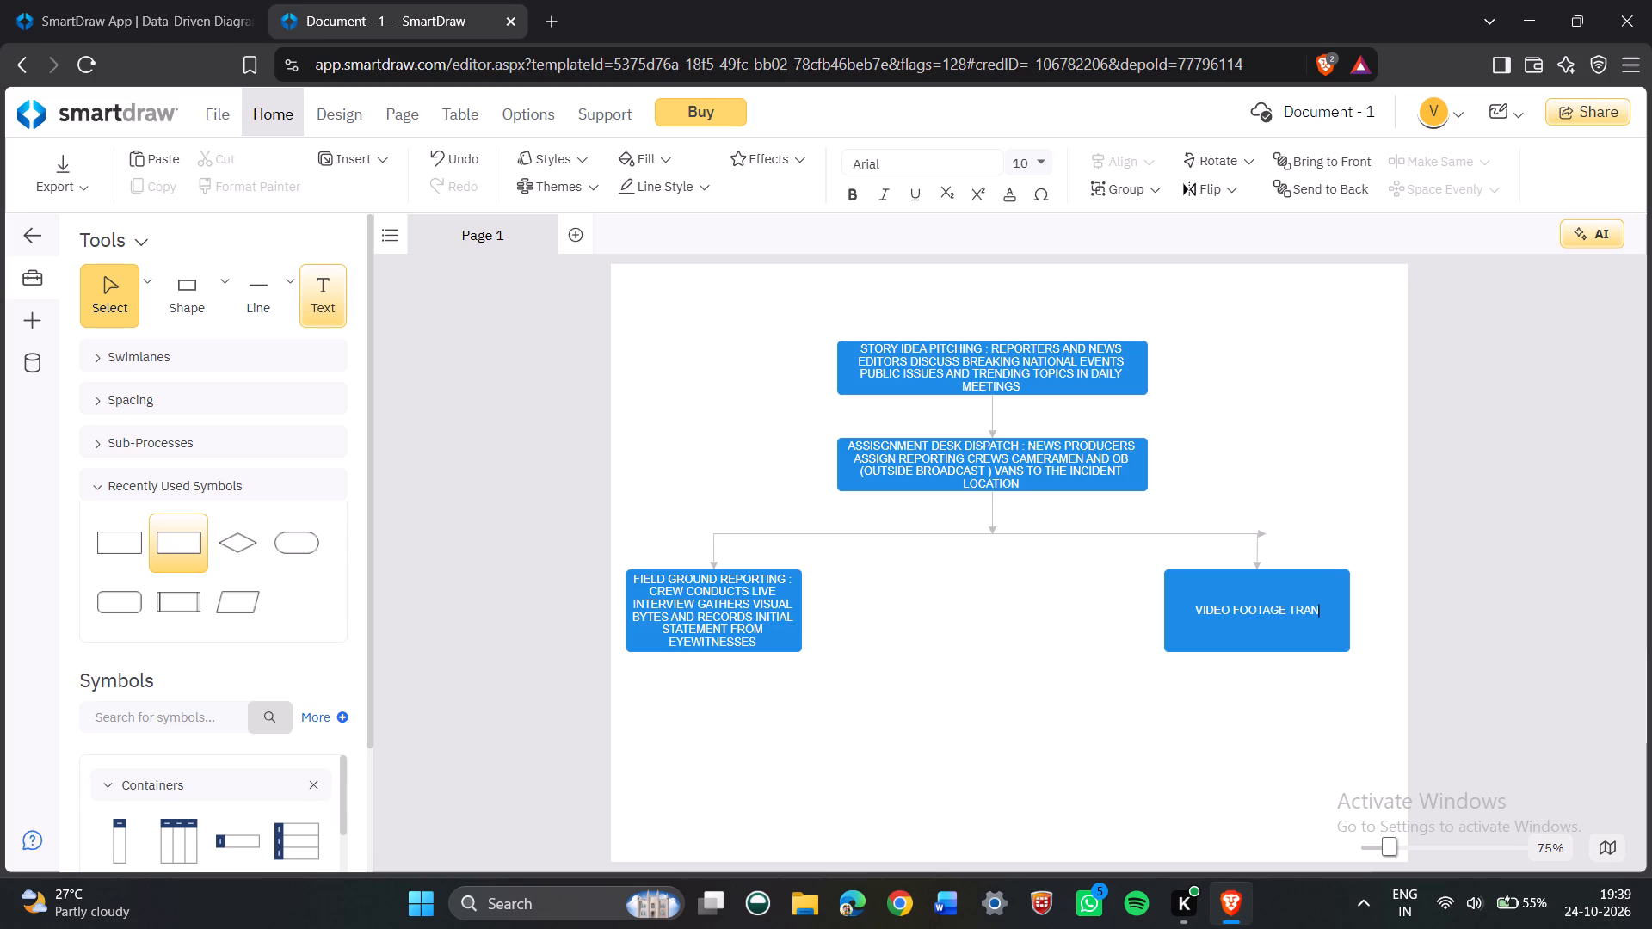
{"action": "key", "text": "s"}
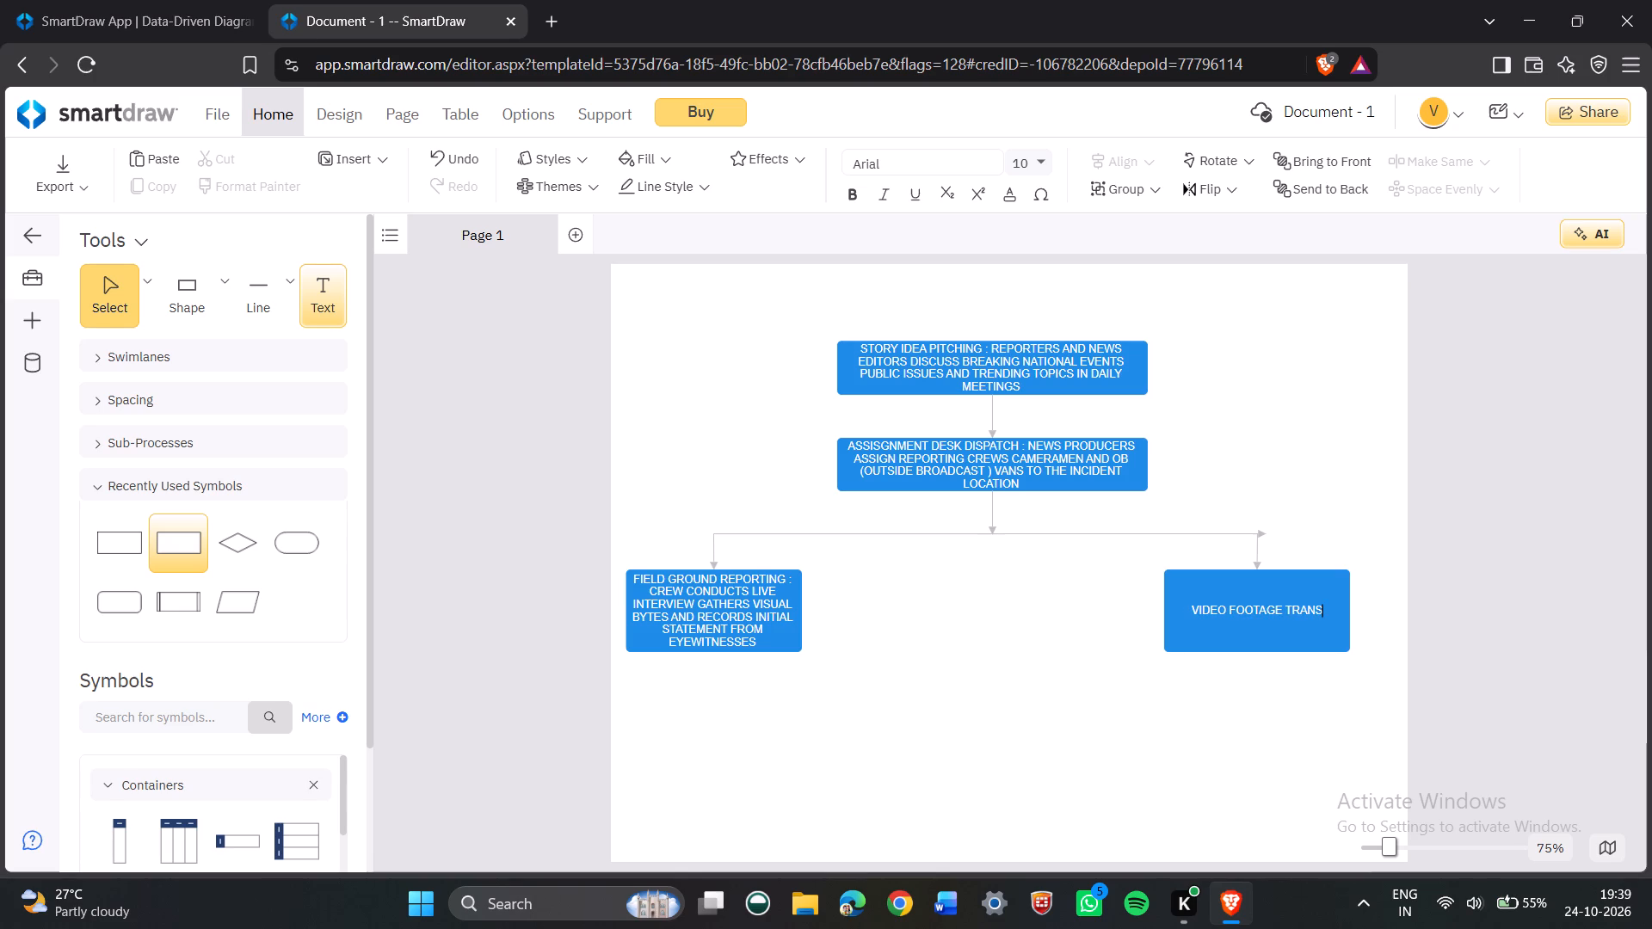
{"action": "type", "text": "MISSION"}
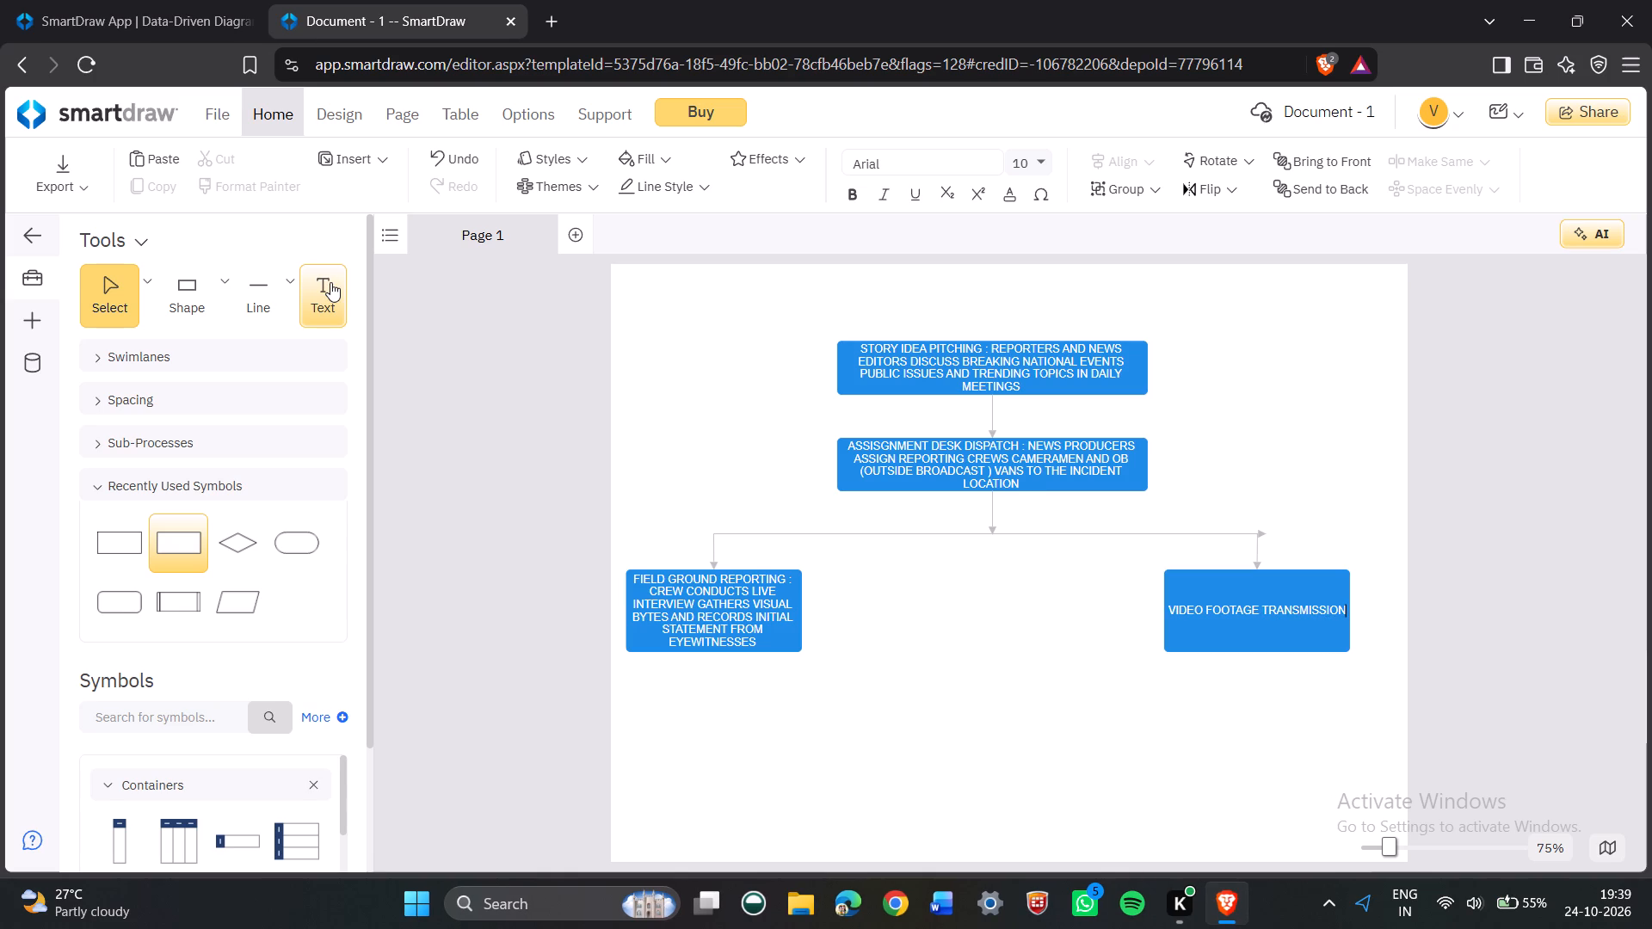
{"action": "type", "text": ":HIGH"}
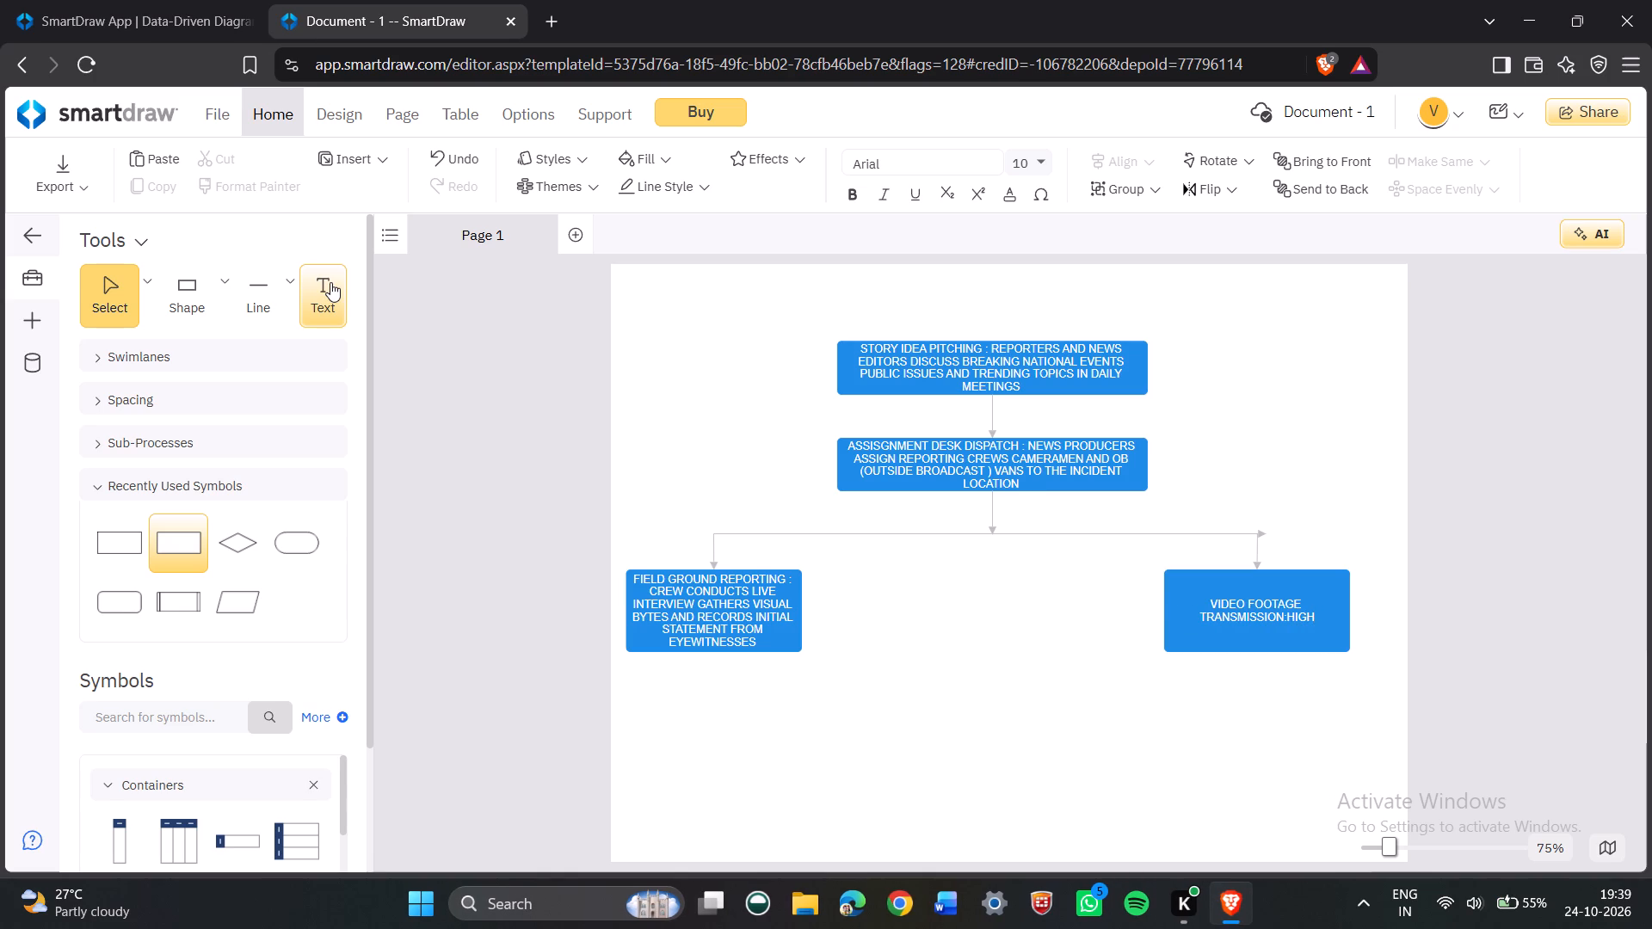
{"action": "type", "text": "-DEFI"}
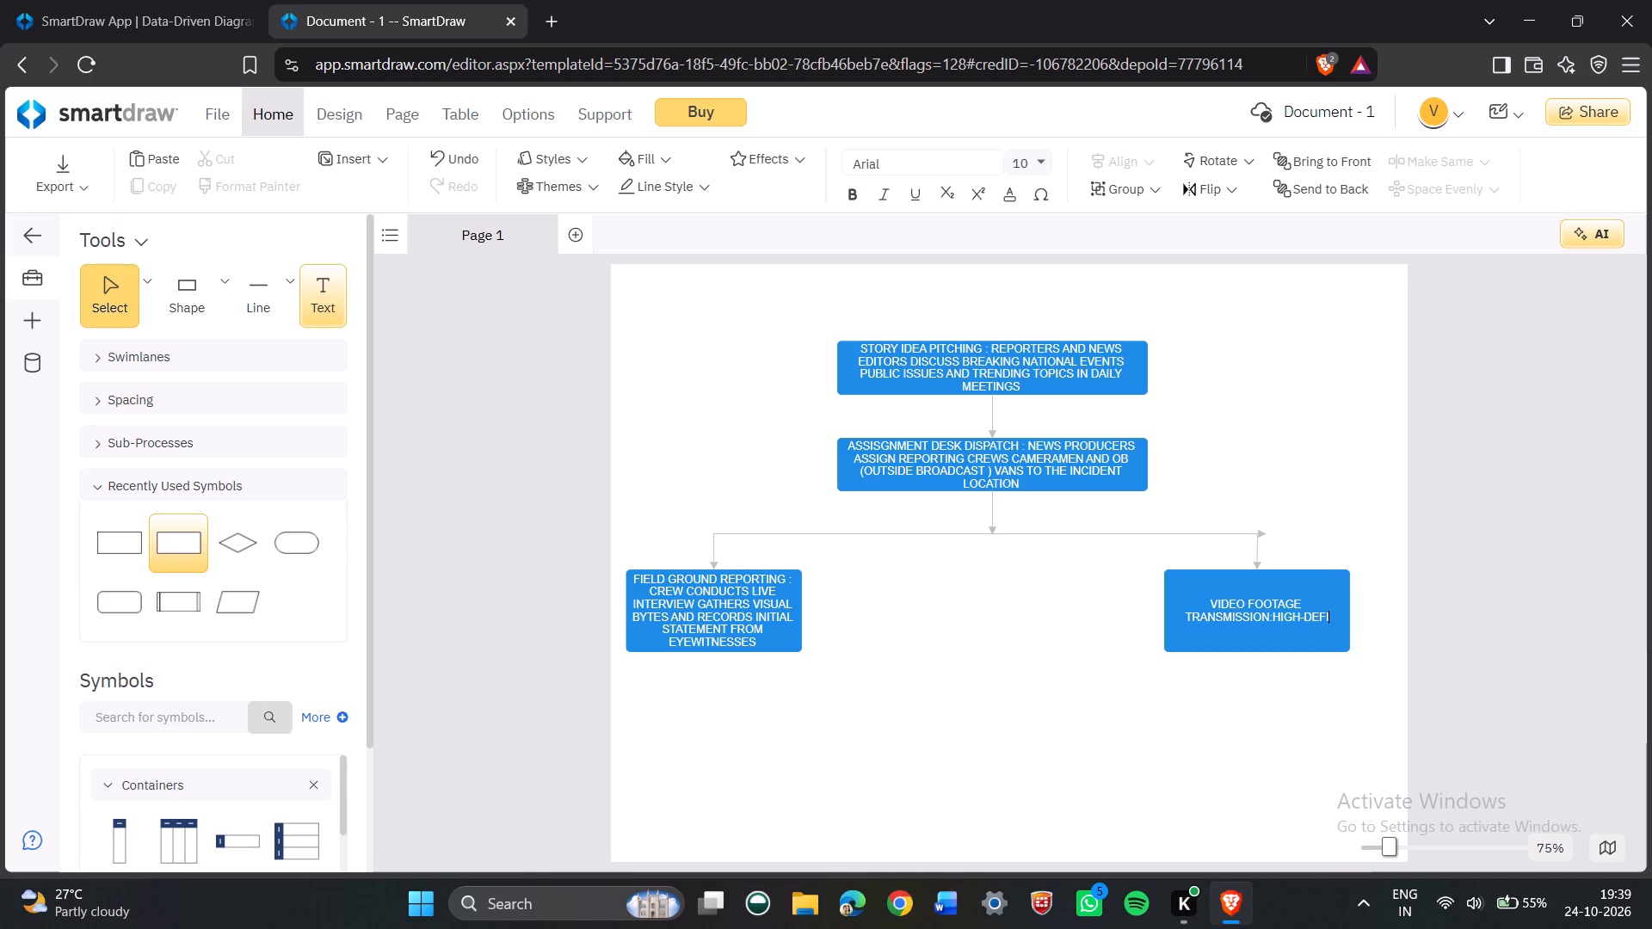
{"action": "type", "text": "NITION"}
{"action": "key", "text": "space"}
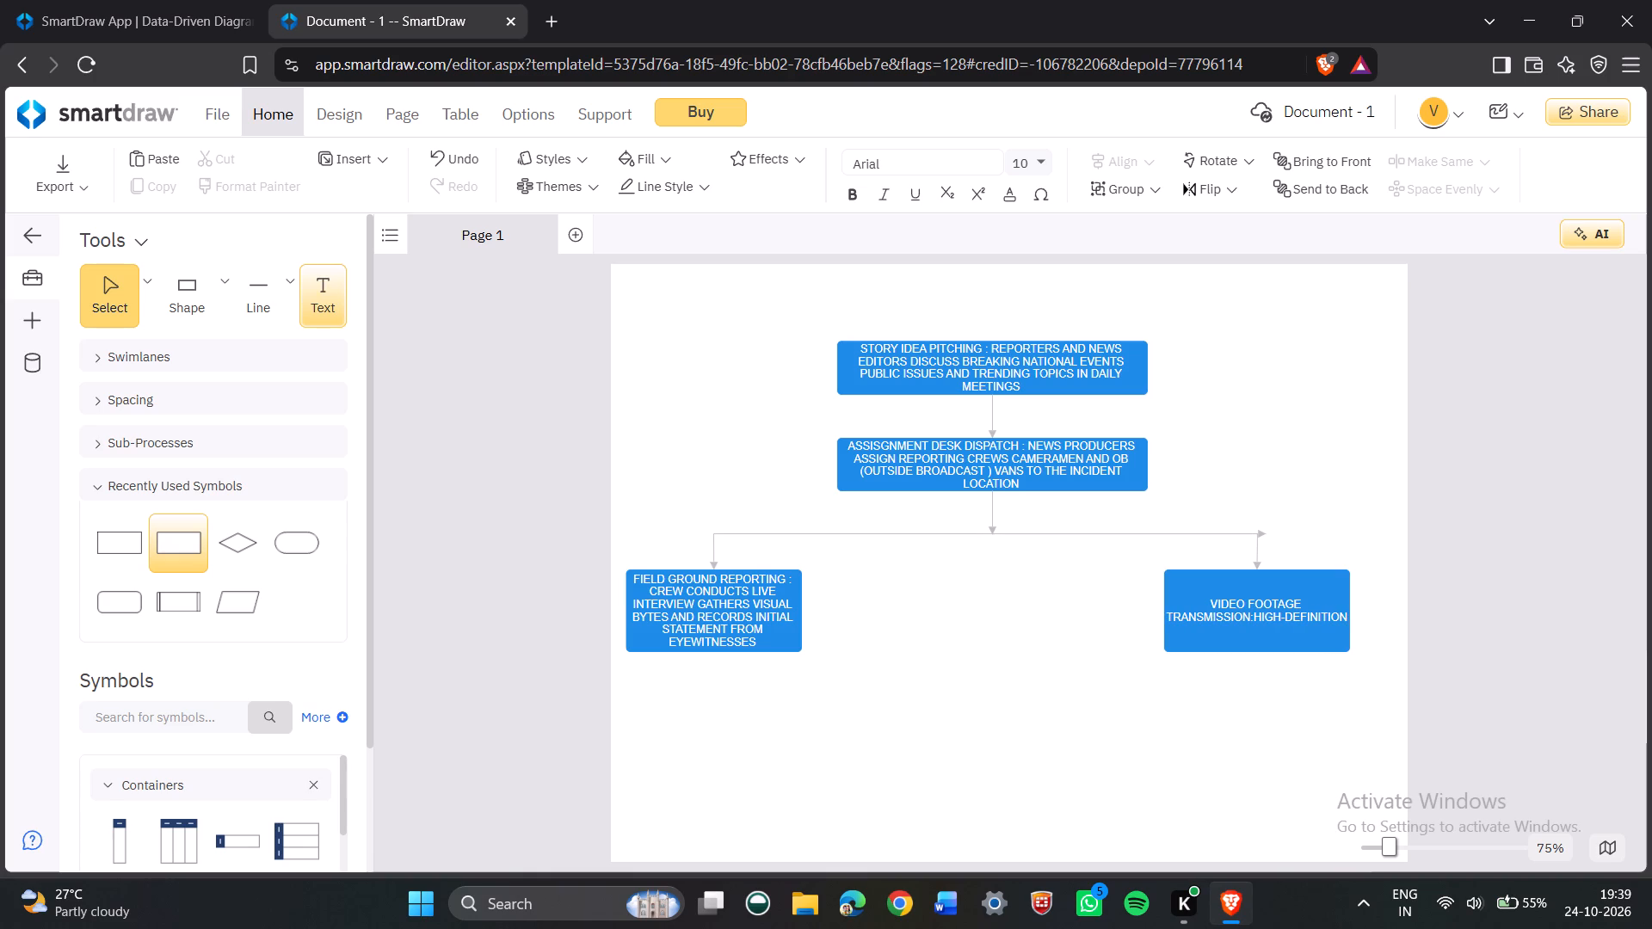
{"action": "key", "text": "v"}
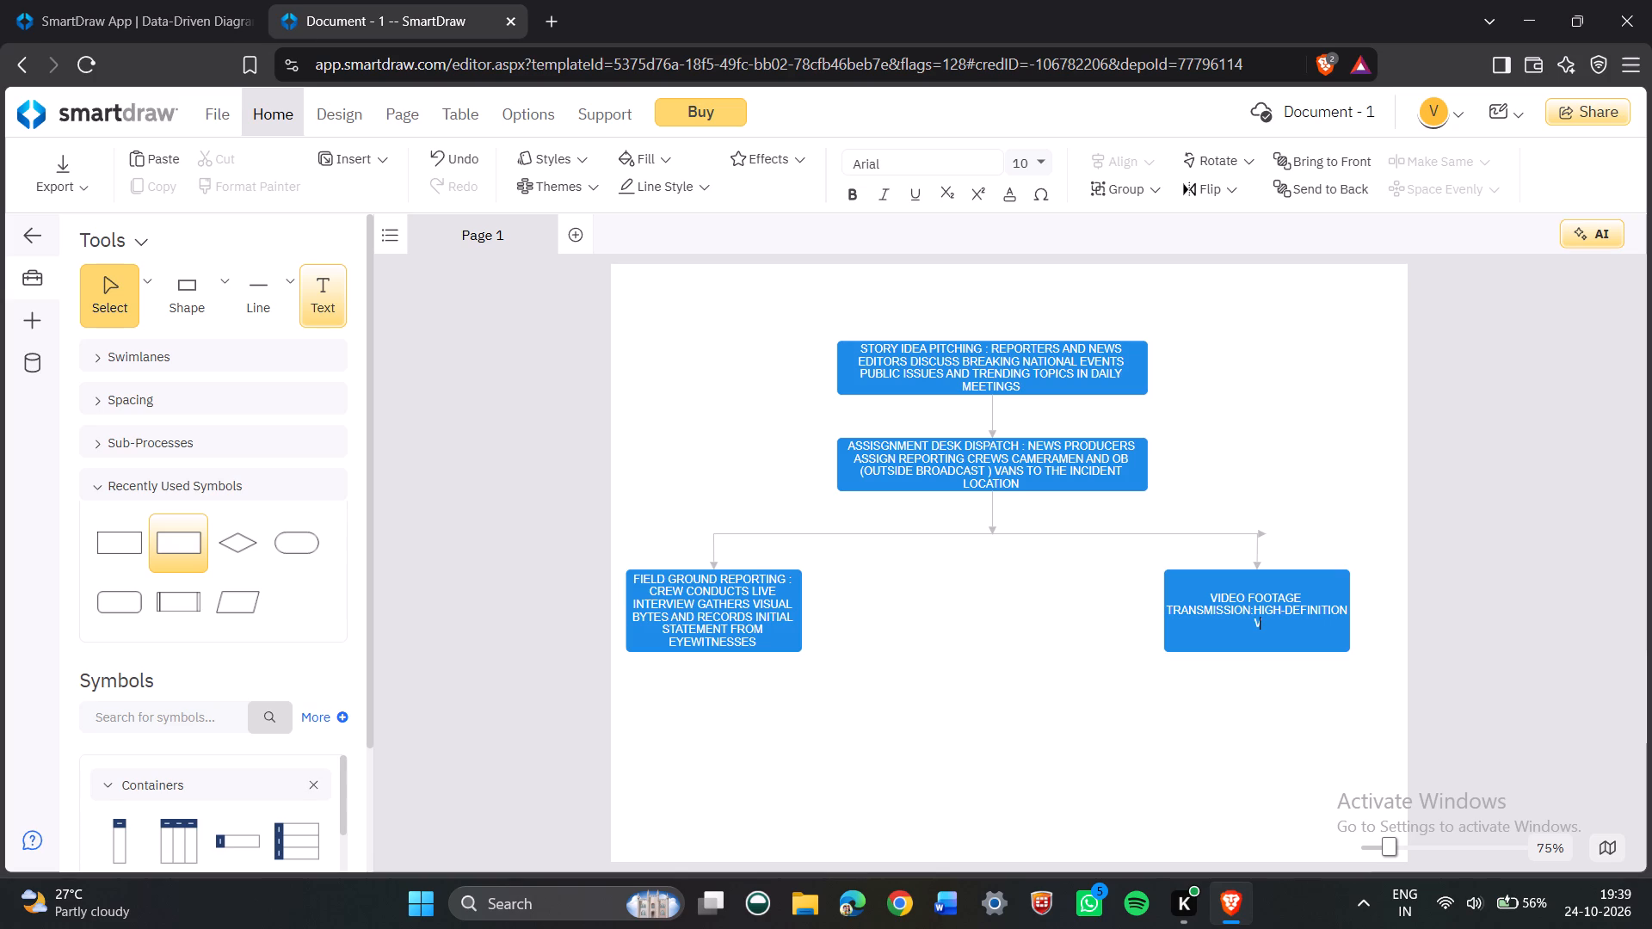
{"action": "type", "text": "IDEO"}
{"action": "type", "text": "FILES"}
{"action": "key", "text": "space"}
{"action": "key", "text": "BackSpace"}
{"action": "key", "text": "BackSpace"}
{"action": "key", "text": "BackSpace"}
{"action": "key", "text": "BackSpace"}
{"action": "key", "text": "BackSpace"}
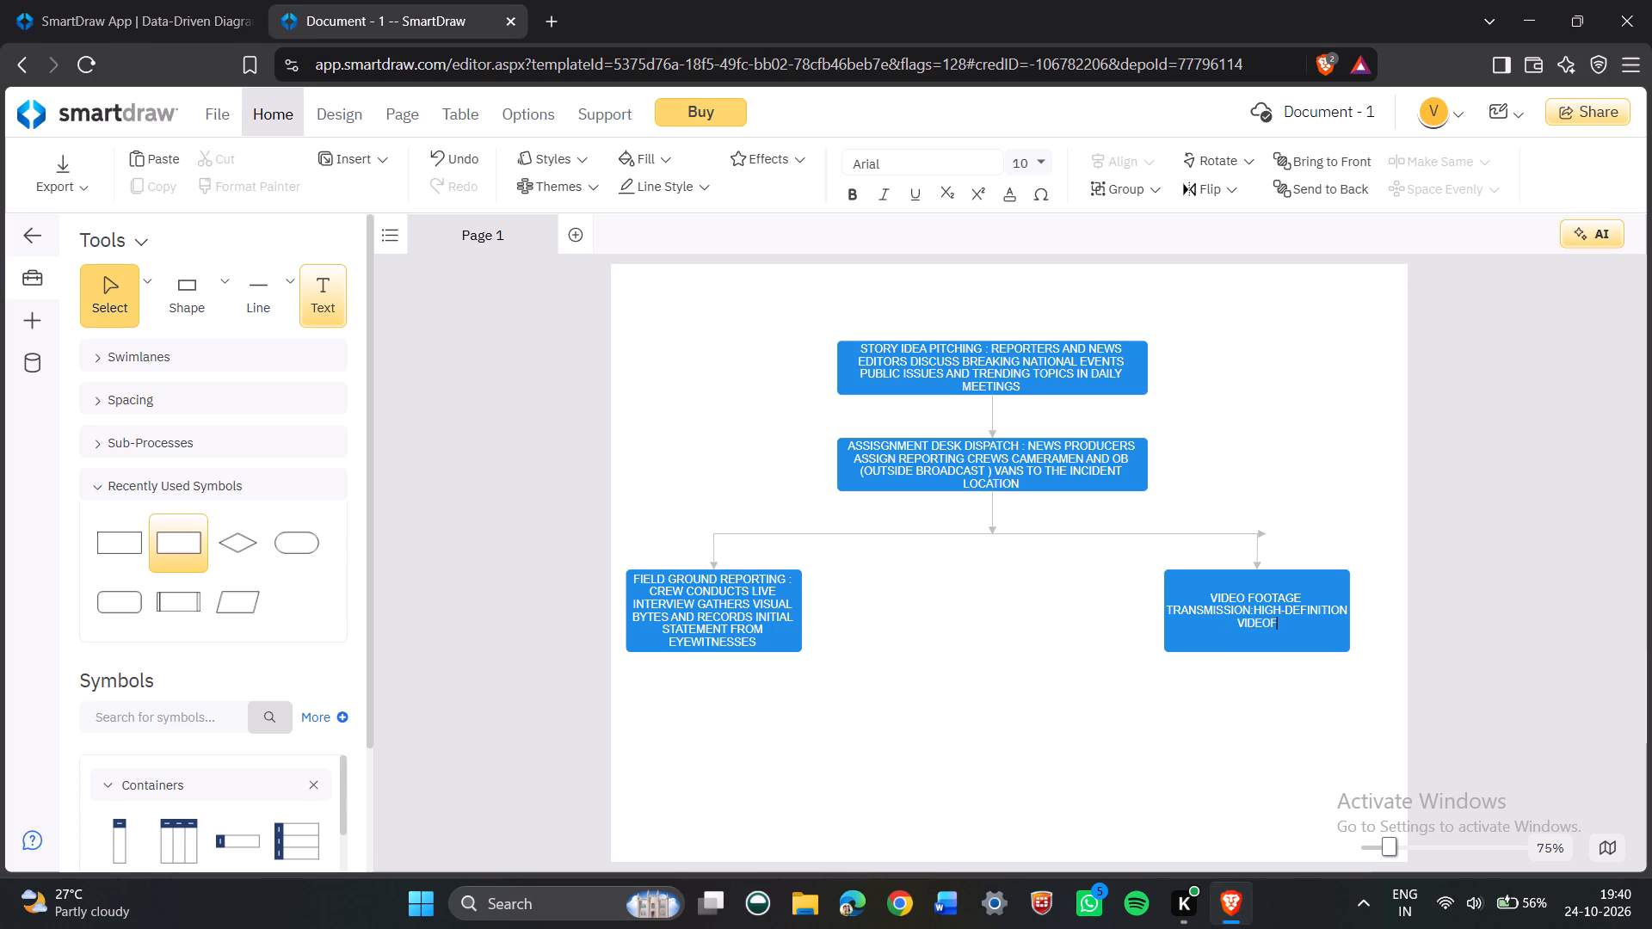
{"action": "key", "text": "BackSpace"}
{"action": "key", "text": "space"}
{"action": "type", "text": "FILES"}
{"action": "key", "text": "space"}
{"action": "type", "text": "AND"}
{"action": "key", "text": "space"}
{"action": "type", "text": "AUDIO"}
{"action": "key", "text": "space"}
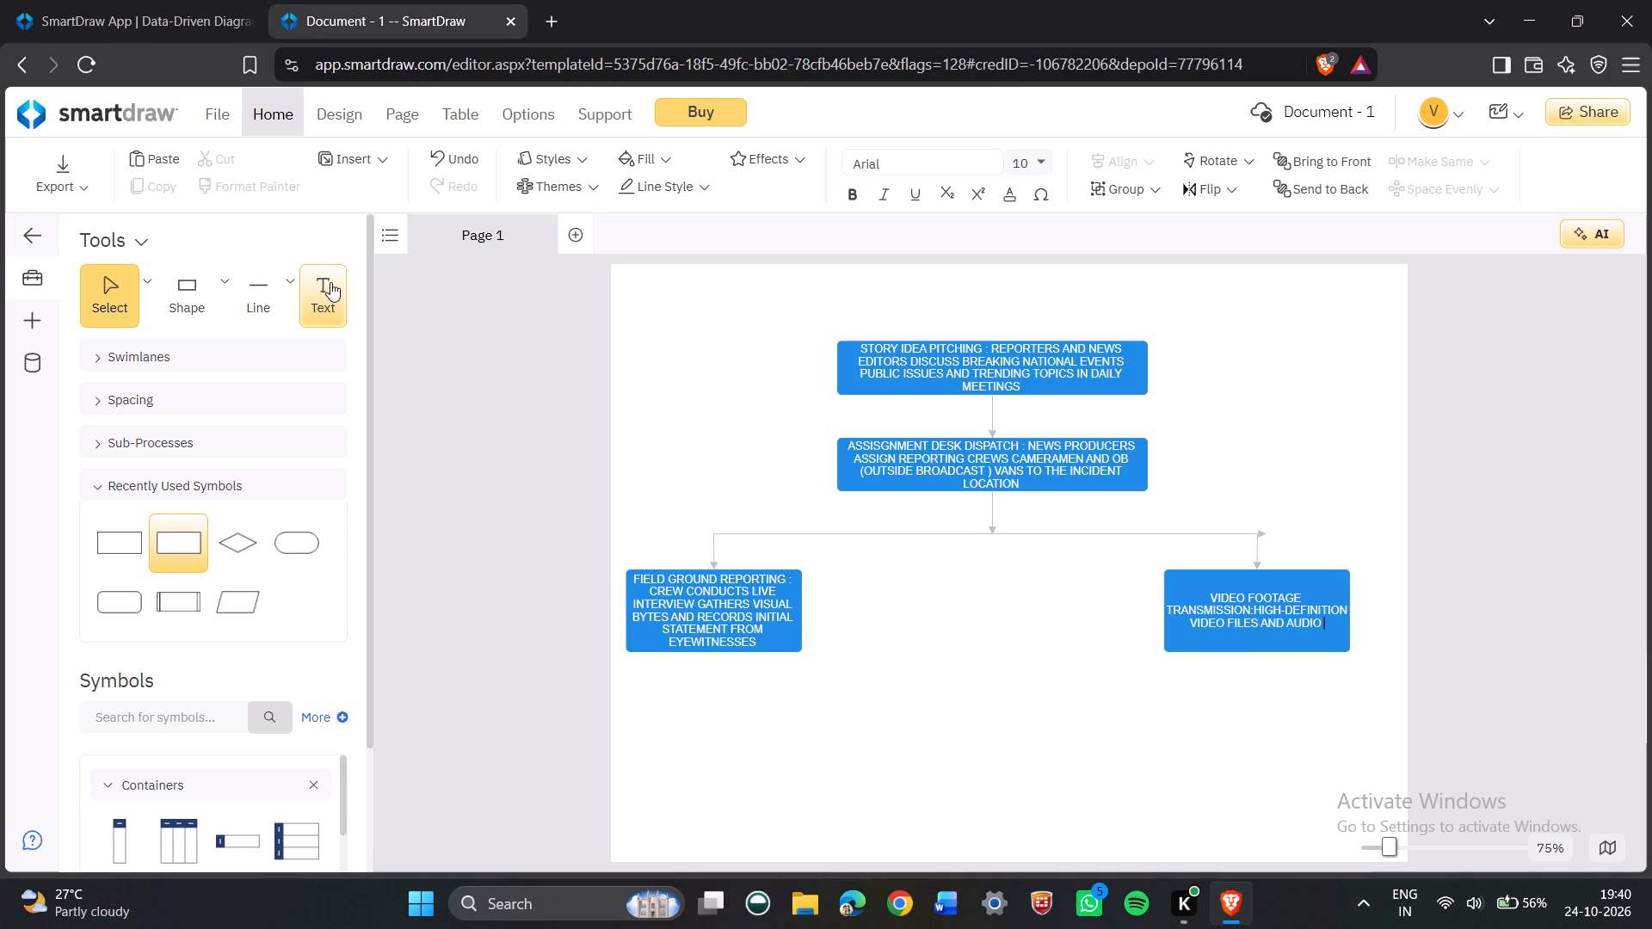
{"action": "type", "text": "BYTES"}
{"action": "key", "text": "space"}
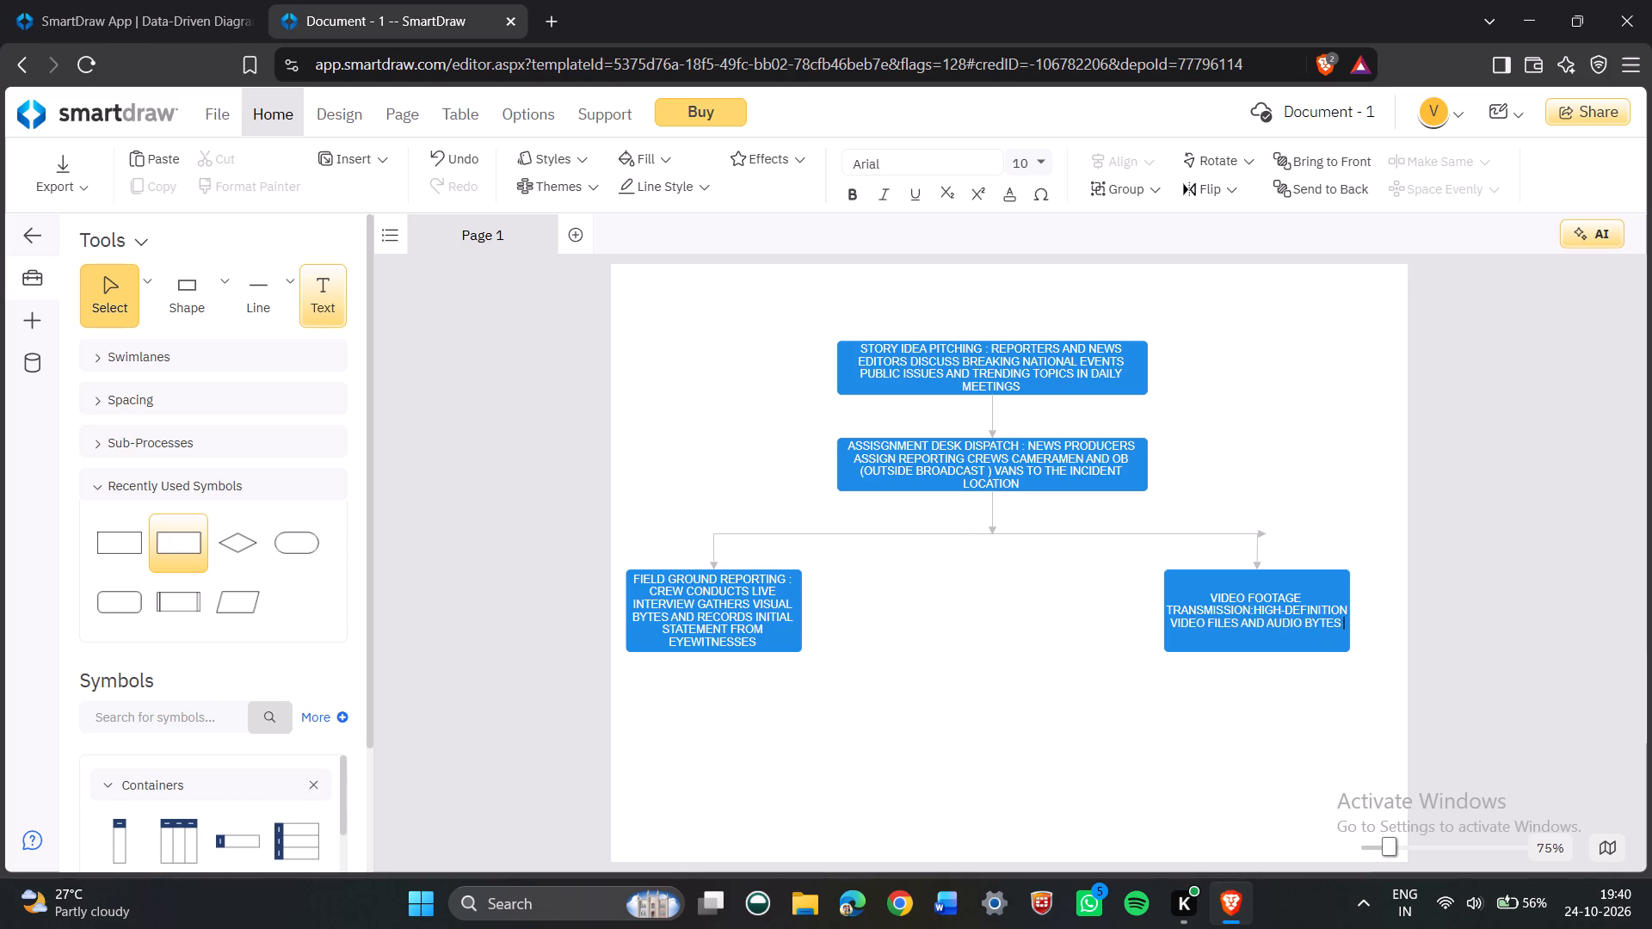
{"action": "type", "text": "ARE SENT"}
{"action": "key", "text": "space"}
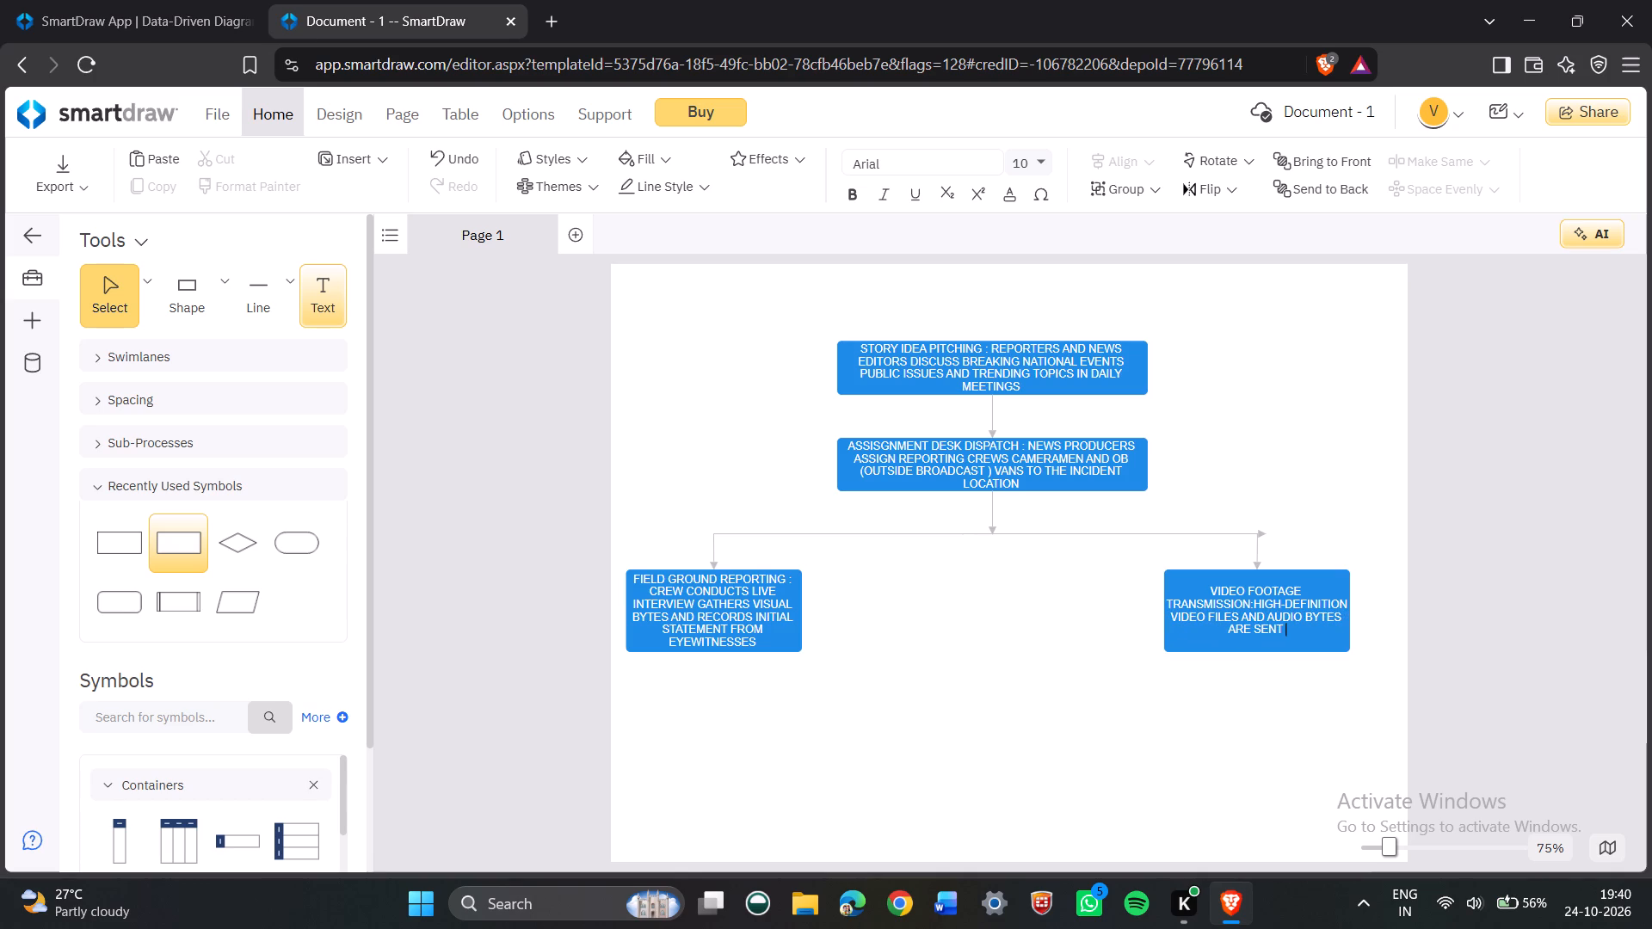
Complete the video footage transmission box label by adding "VIA SATELLITE UPLINK OR CLOUD FEEDS BACK TO STUDIO" after "SENT".
{"action": "type", "text": "VIA SA"}
{"action": "type", "text": "TE"}
{"action": "type", "text": "LLITE"}
{"action": "key", "text": "space"}
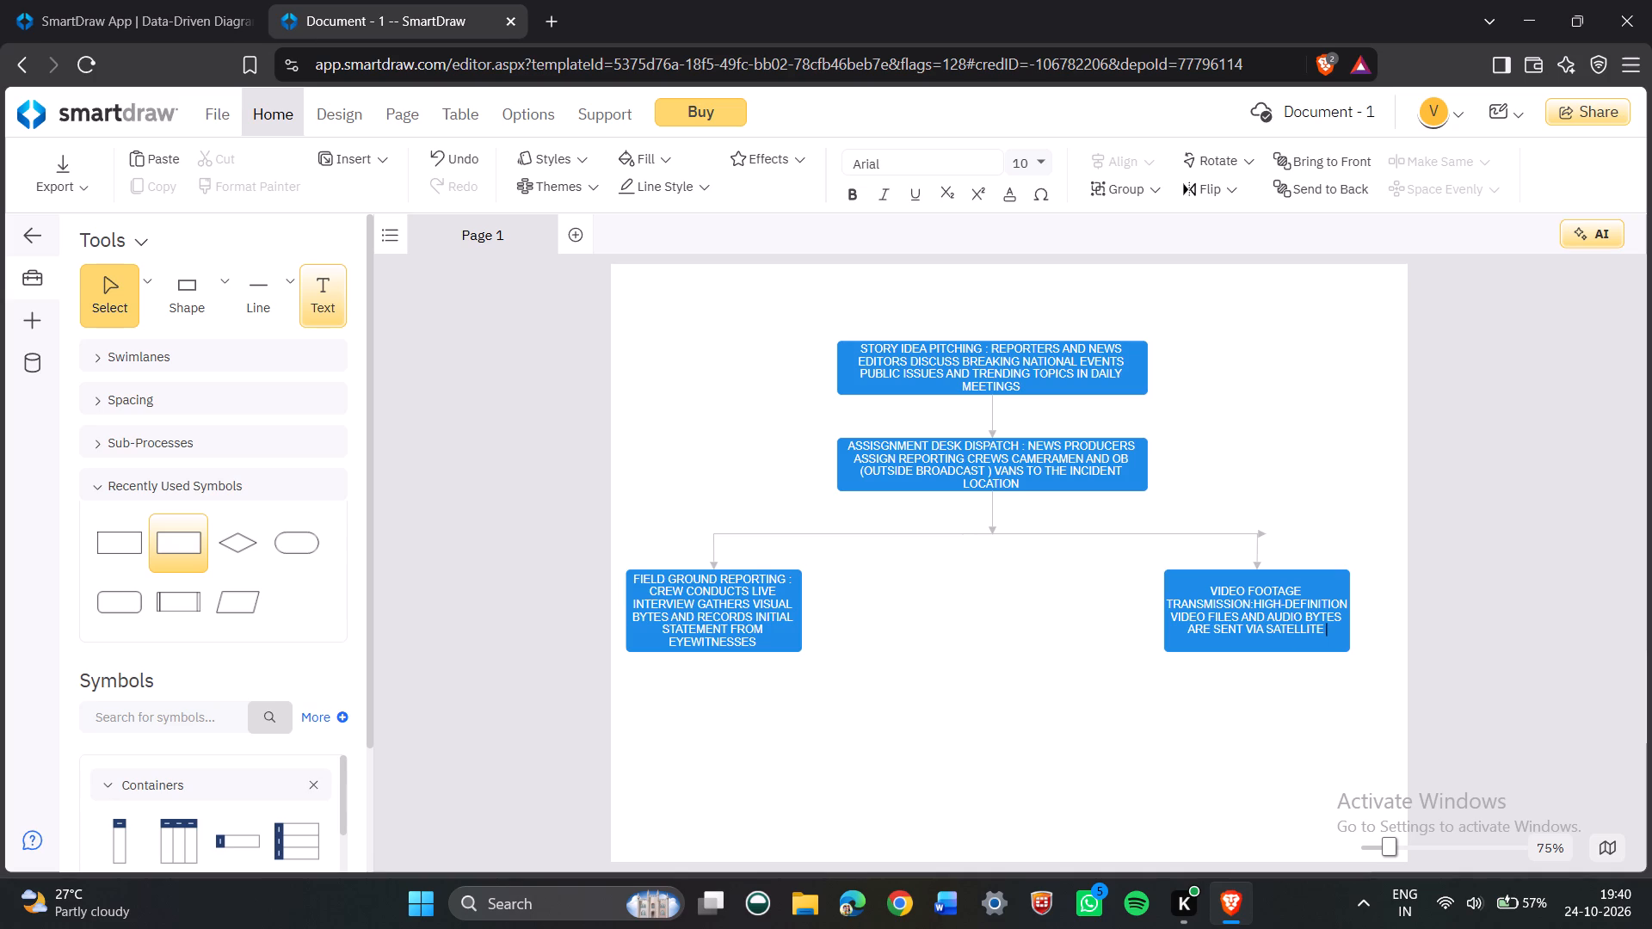
{"action": "type", "text": "UPLINK"}
{"action": "key", "text": "space"}
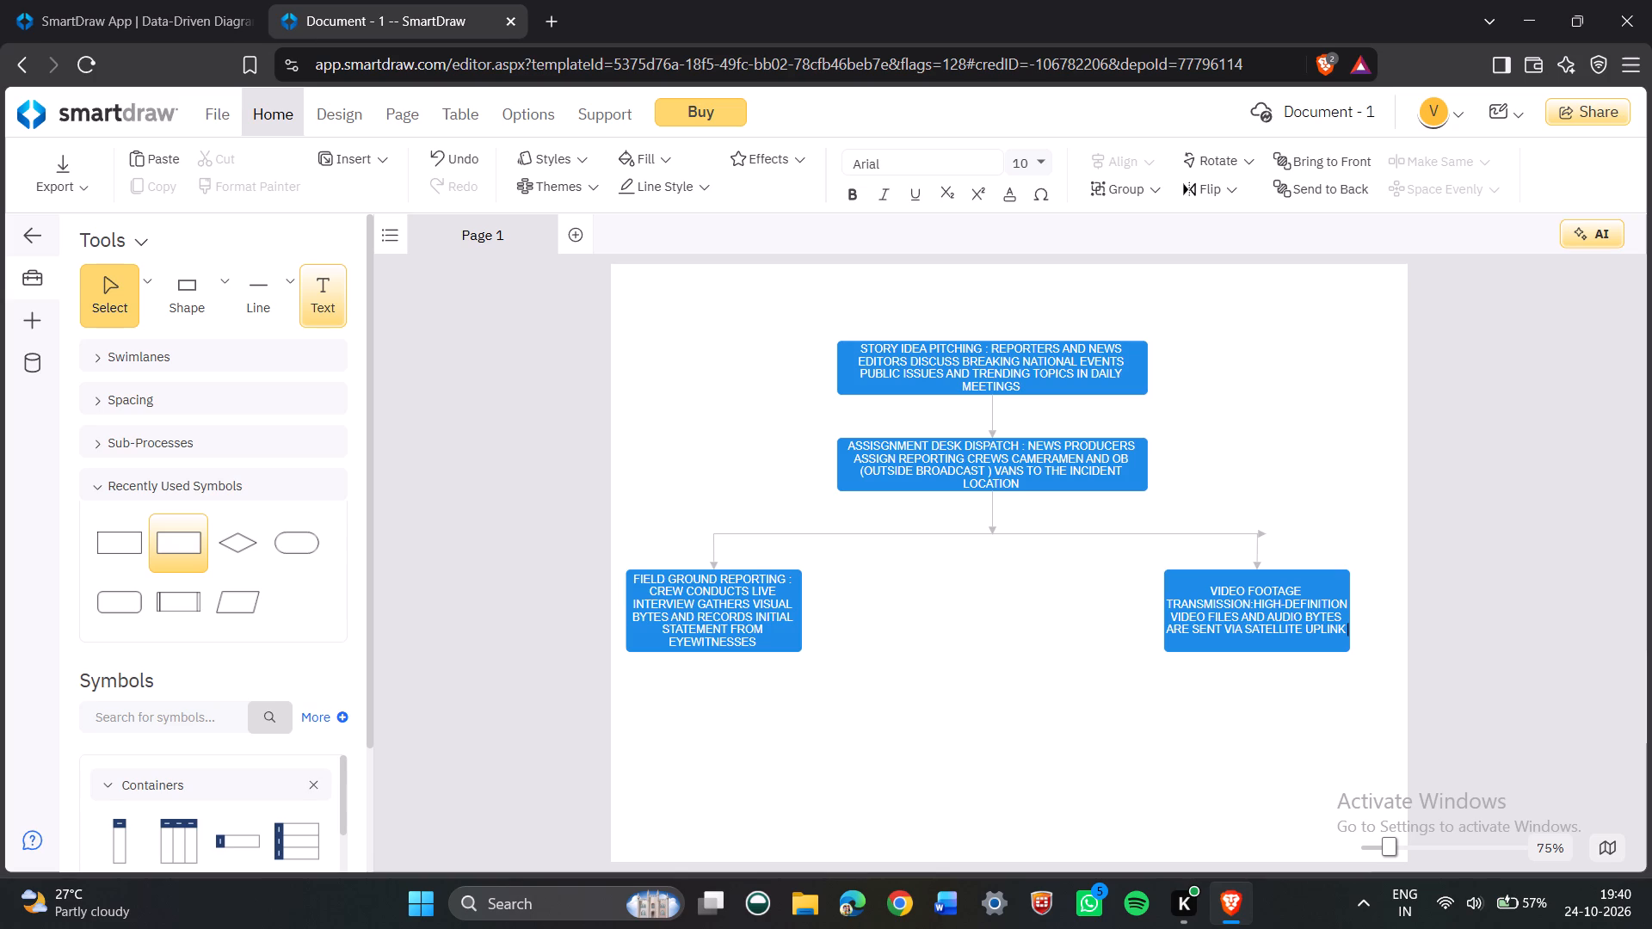
{"action": "type", "text": "OR CLO"}
{"action": "key", "text": "u"}
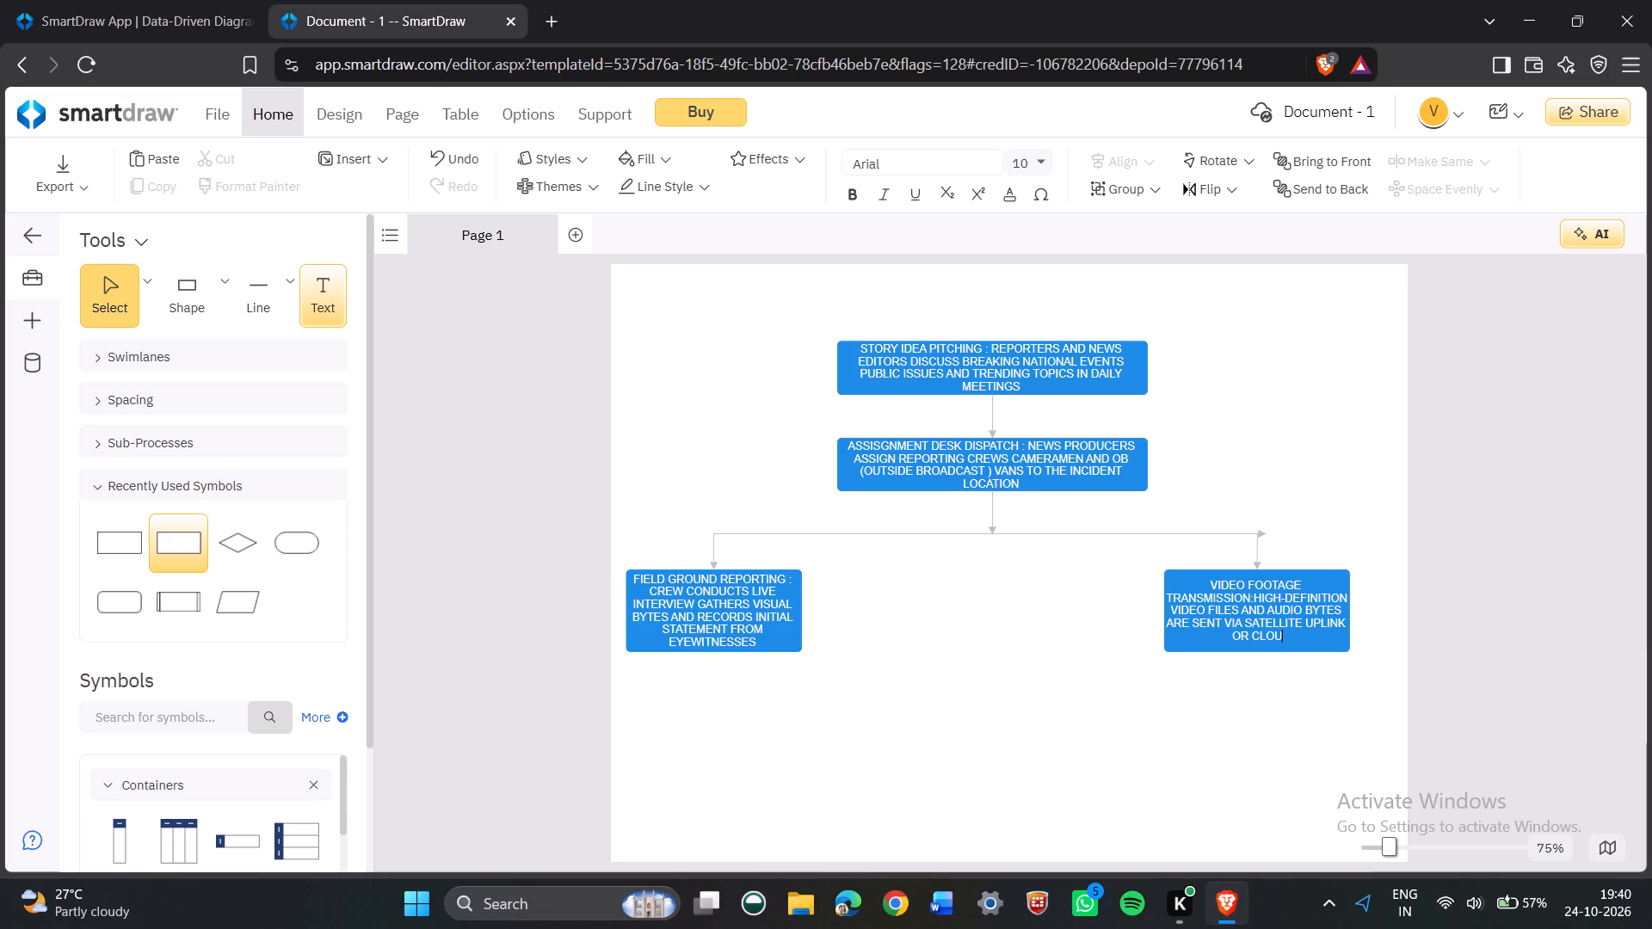
{"action": "type", "text": "D"}
{"action": "key", "text": "space"}
{"action": "type", "text": "FEED"}
{"action": "type", "text": "S"}
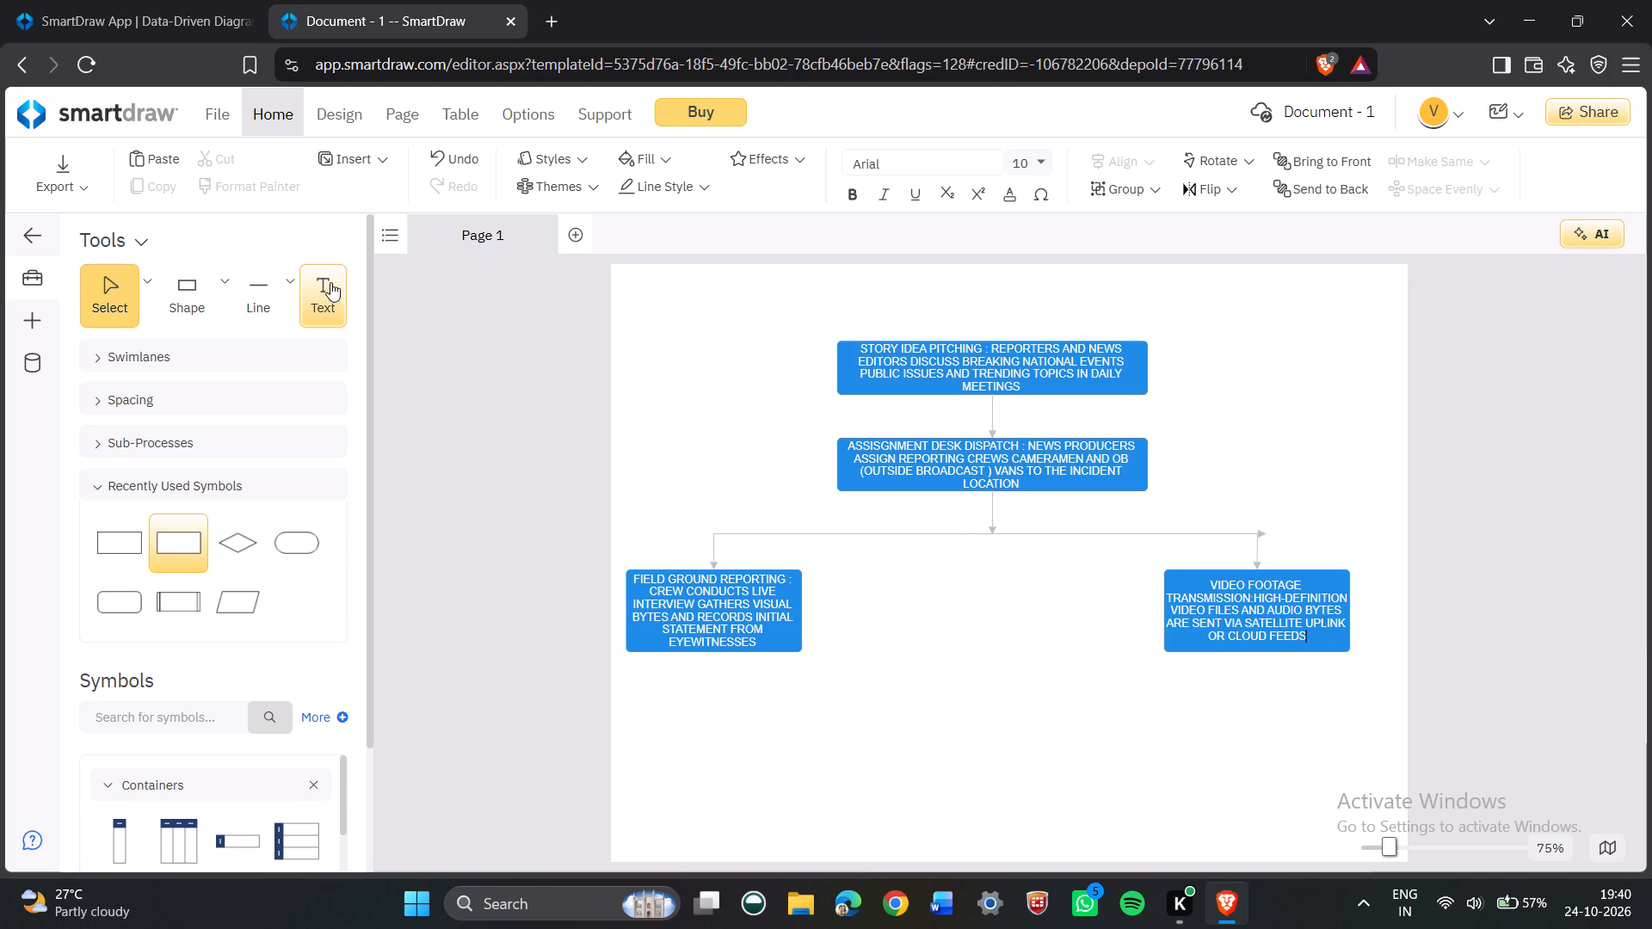
{"action": "key", "text": "space"}
{"action": "type", "text": "BACK"}
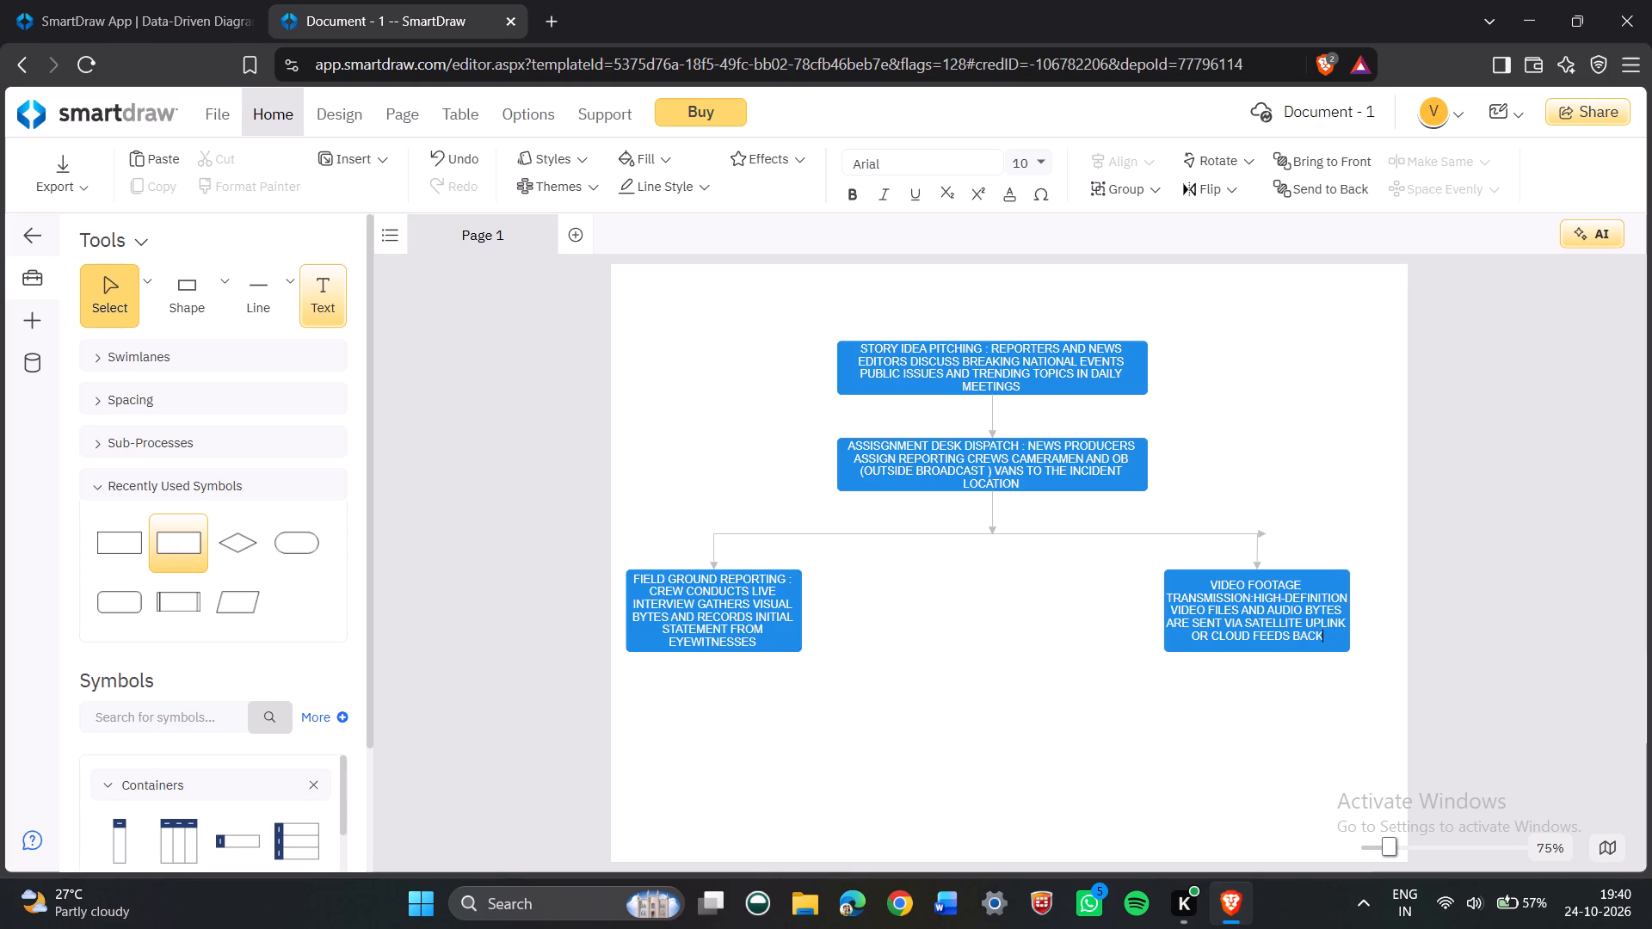
{"action": "key", "text": "space"}
{"action": "type", "text": "TO STUDIO"}
{"action": "key", "text": "space"}
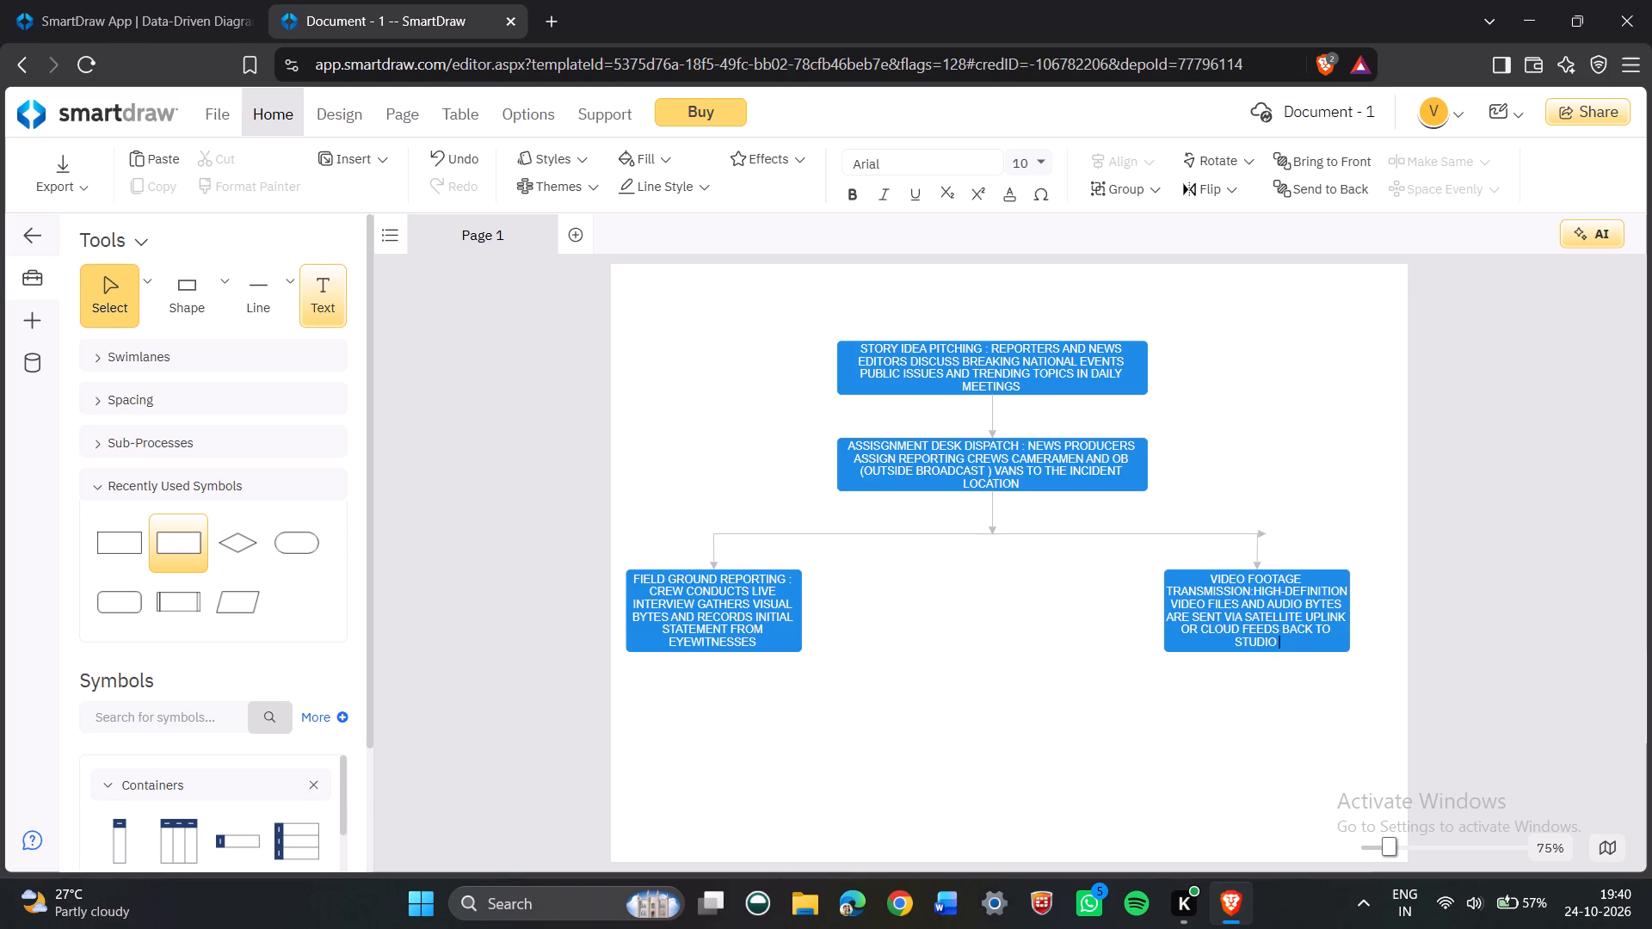
{"action": "left_click", "coordinate": [918, 707]}
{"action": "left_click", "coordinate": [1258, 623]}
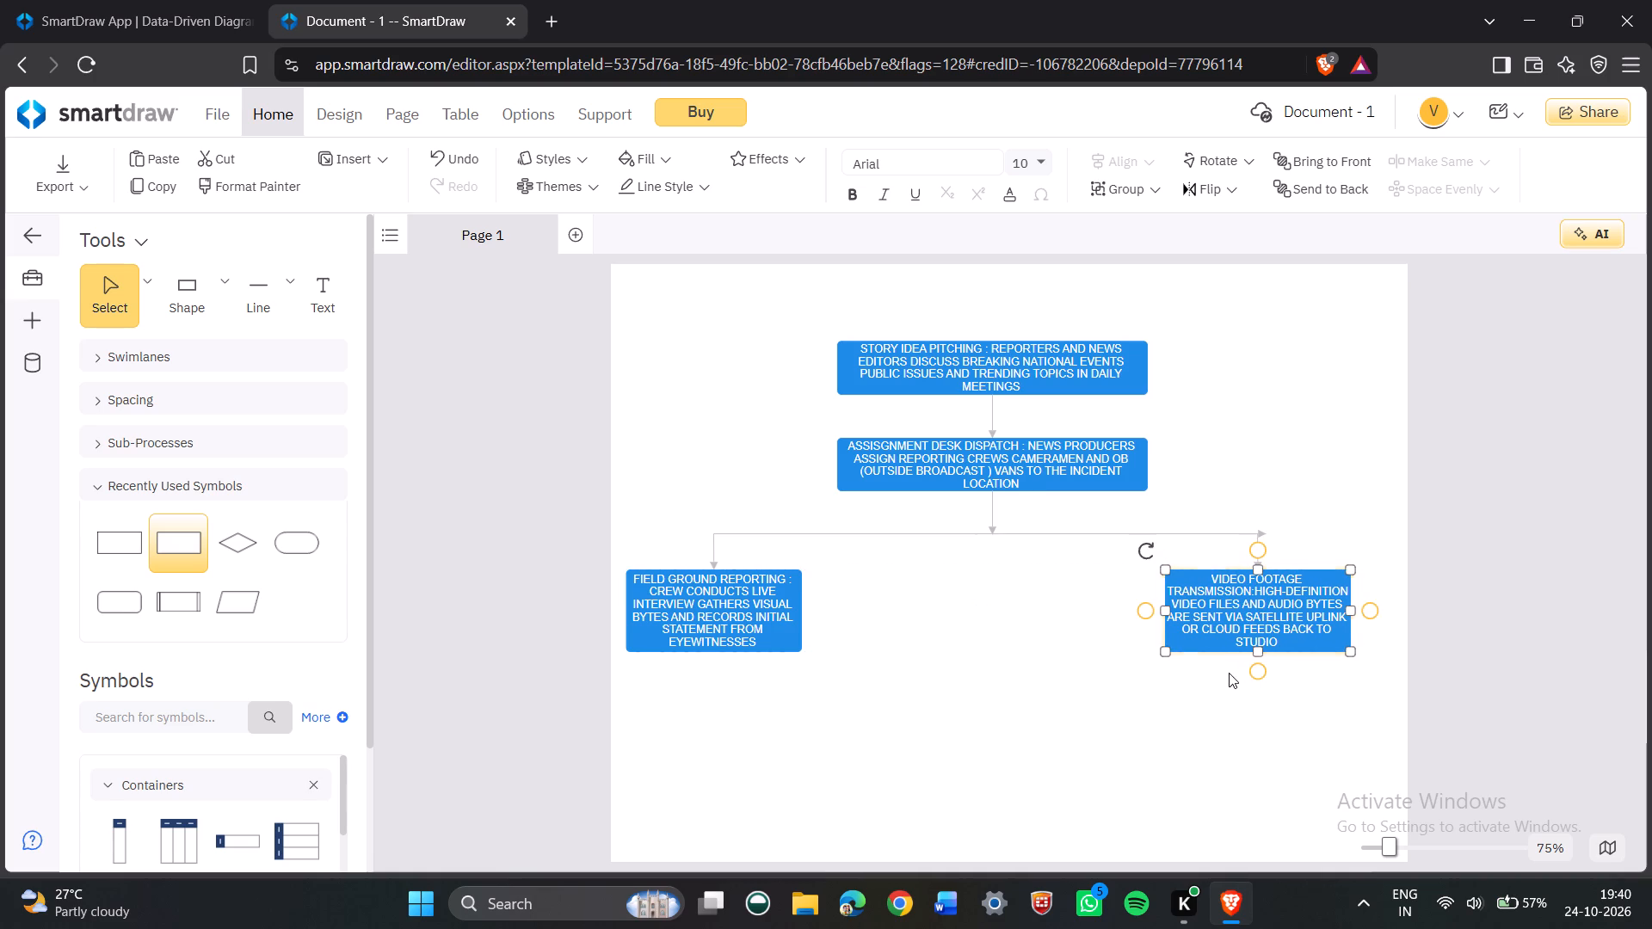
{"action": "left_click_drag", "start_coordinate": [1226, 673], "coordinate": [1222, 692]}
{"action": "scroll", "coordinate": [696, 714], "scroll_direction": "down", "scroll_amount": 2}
Draw a short vertical connector downward from the bottom of the field ground reporting box.
{"action": "double_click", "coordinate": [270, 299]}
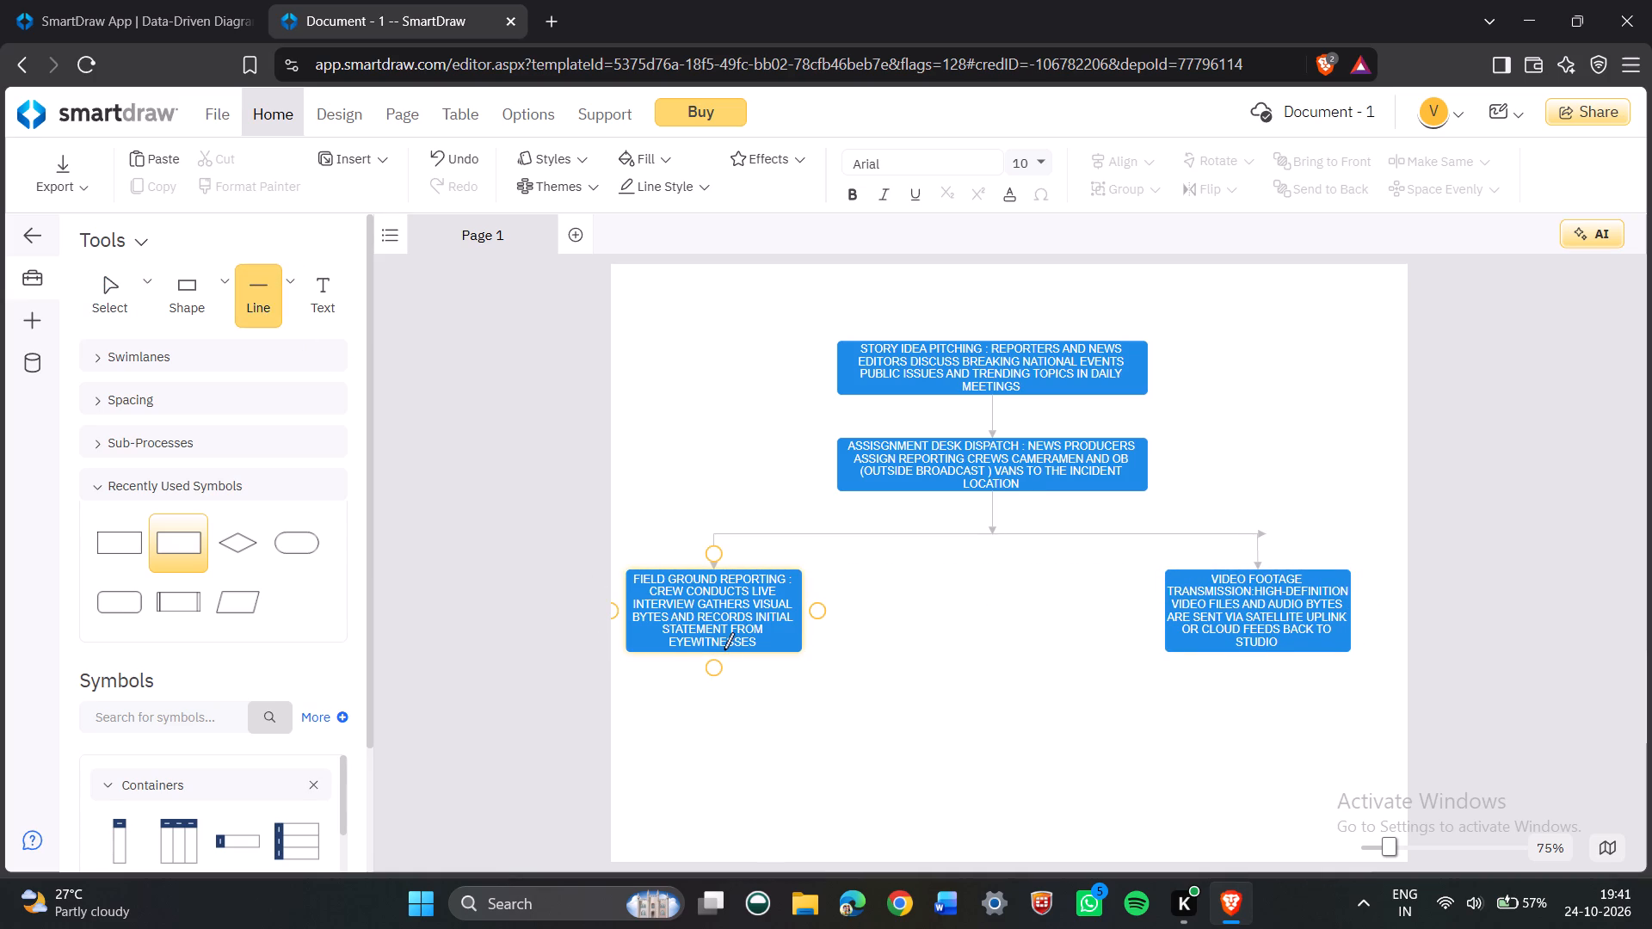
{"action": "left_click_drag", "start_coordinate": [718, 649], "coordinate": [715, 690]}
{"action": "left_click", "coordinate": [710, 729]}
Place a rectangle below the new connector and enlarge it to match the width and height of the field ground reporting box.
{"action": "left_click_drag", "start_coordinate": [194, 292], "coordinate": [715, 718]}
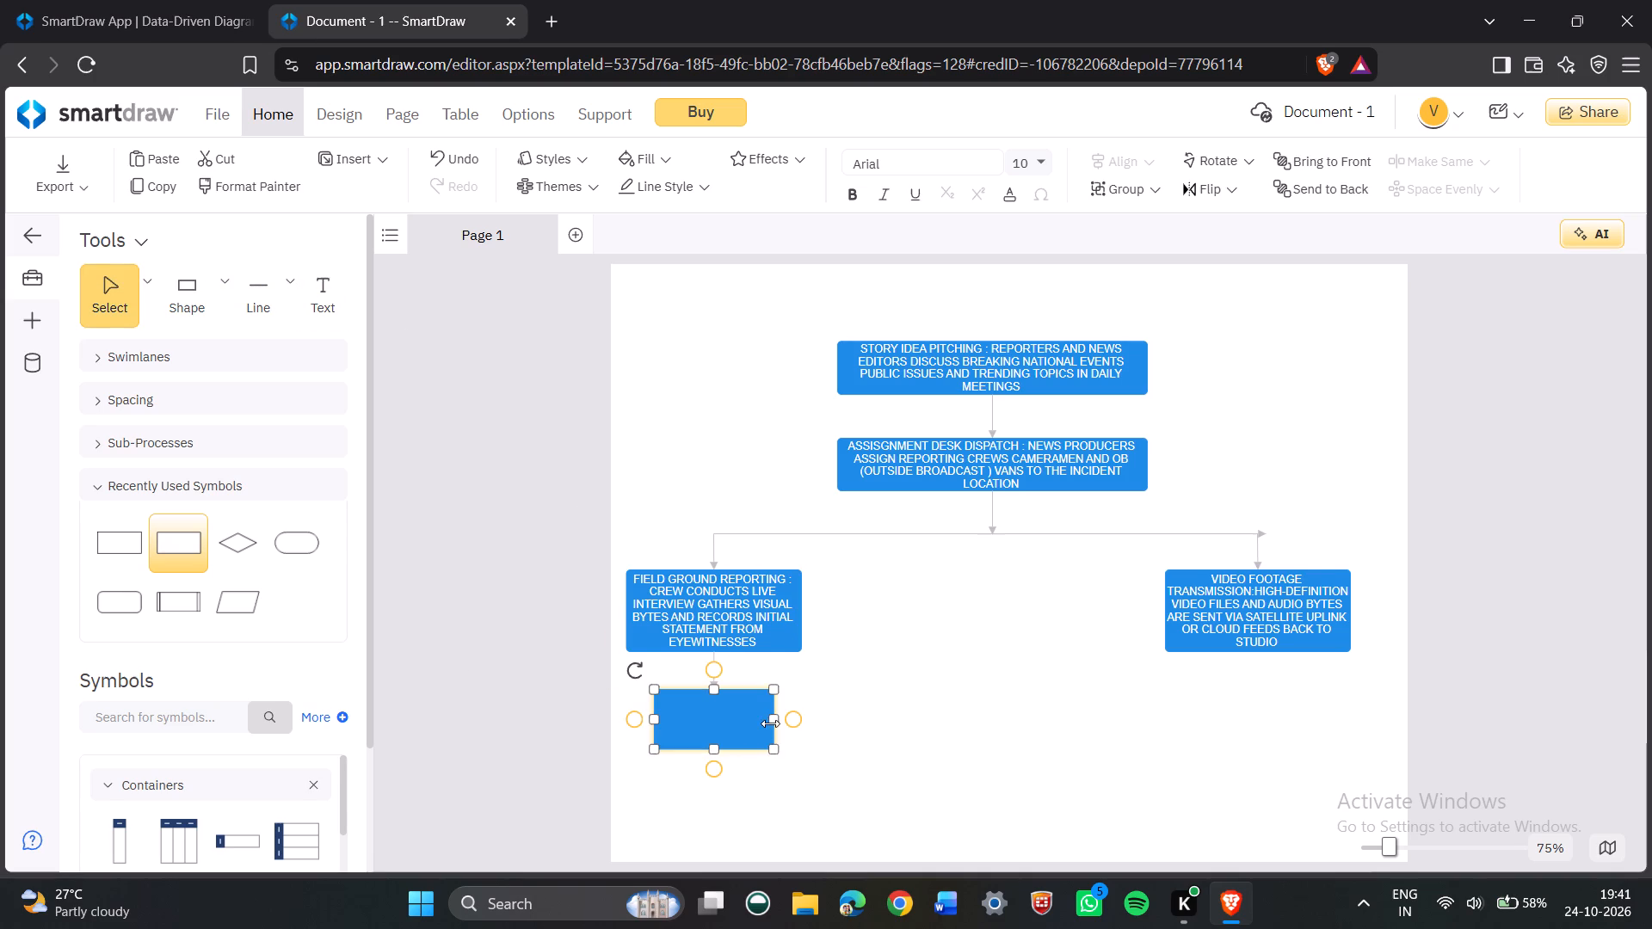
{"action": "left_click_drag", "start_coordinate": [774, 724], "coordinate": [805, 725]}
{"action": "left_click_drag", "start_coordinate": [656, 718], "coordinate": [632, 730]}
{"action": "left_click_drag", "start_coordinate": [628, 730], "coordinate": [620, 729]}
{"action": "left_click", "coordinate": [633, 719]}
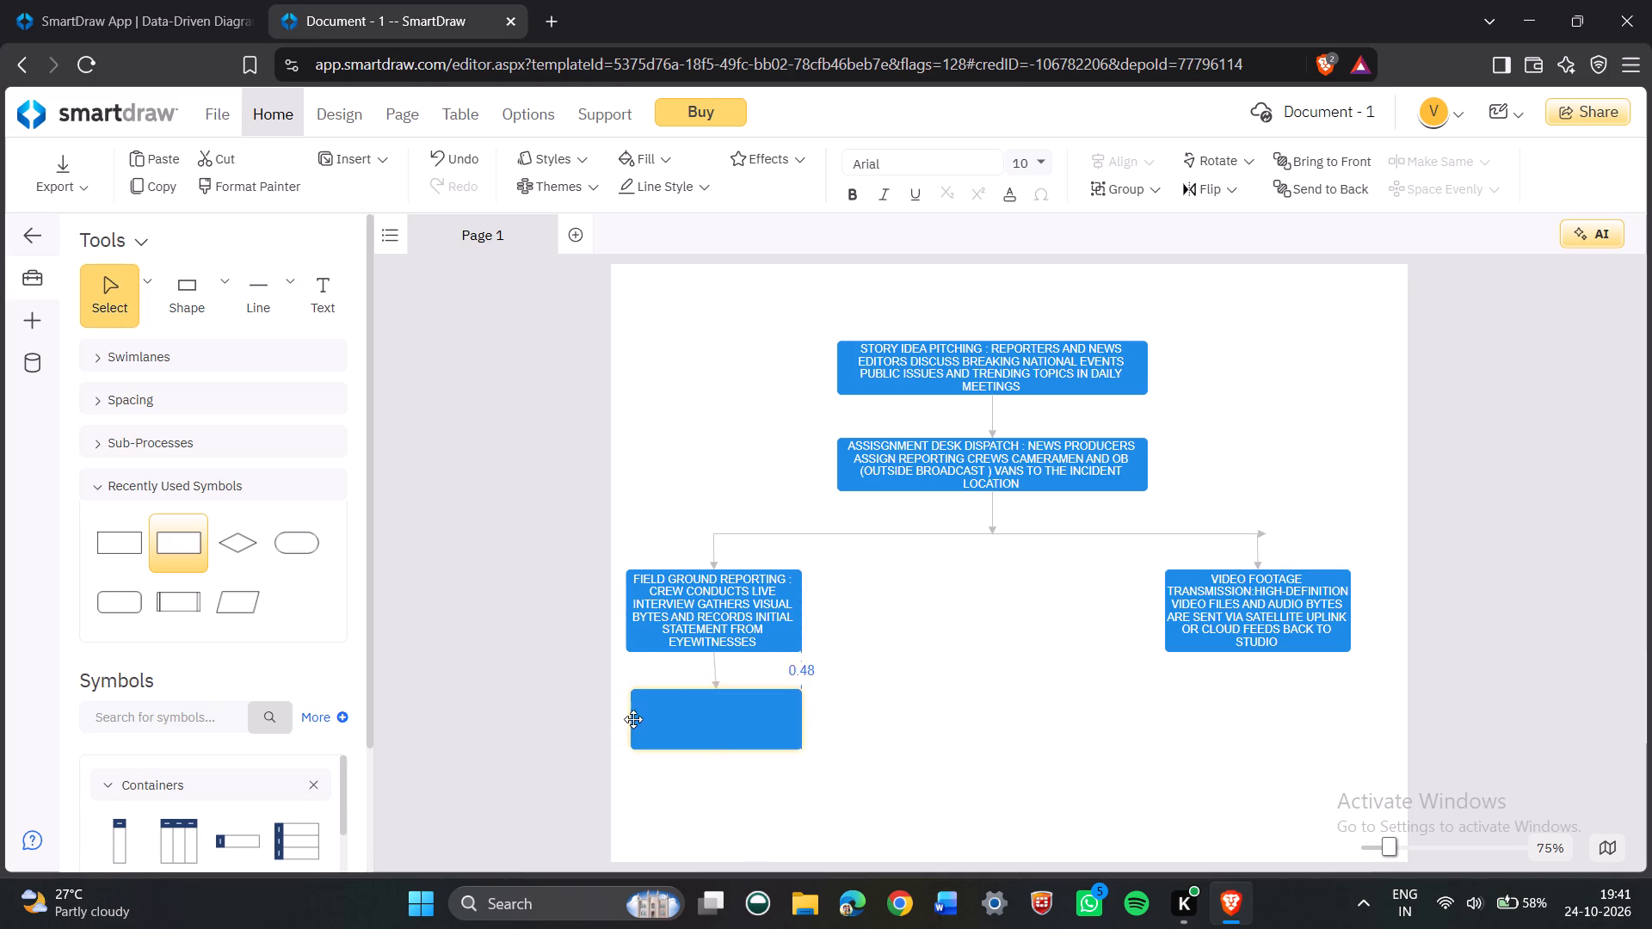
{"action": "left_click_drag", "start_coordinate": [632, 717], "coordinate": [631, 727]}
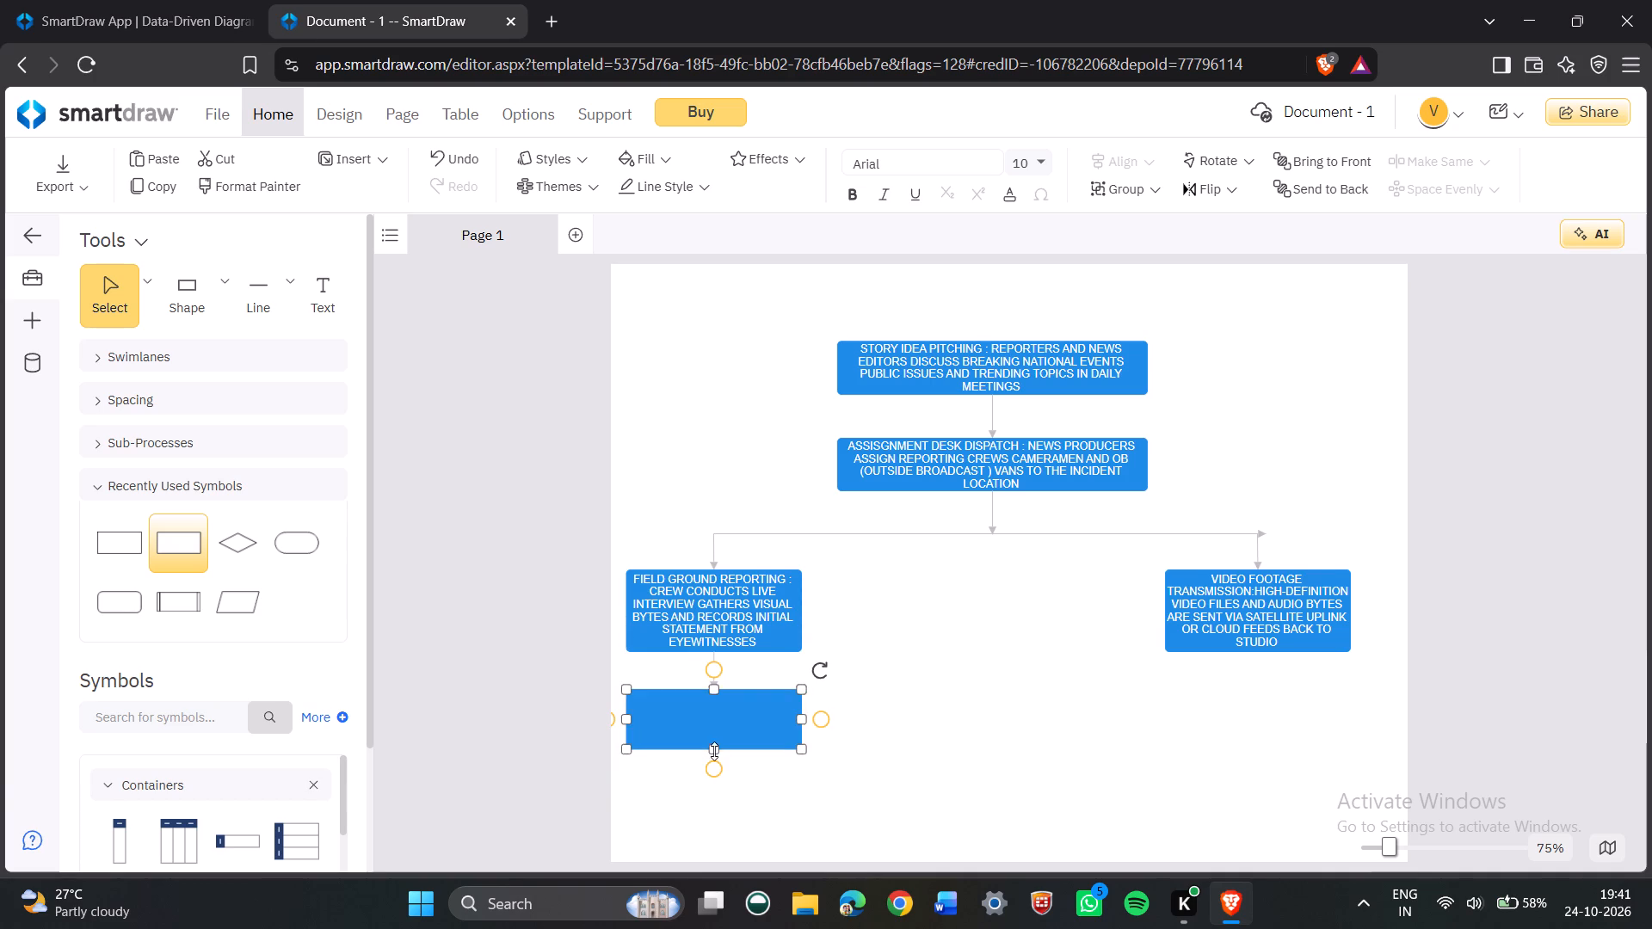
{"action": "left_click_drag", "start_coordinate": [713, 750], "coordinate": [709, 774]}
Label the new box under field ground reporting with the heading "SCRIPTWRITING & FACT-CHECKING:".
{"action": "left_click", "coordinate": [324, 293]}
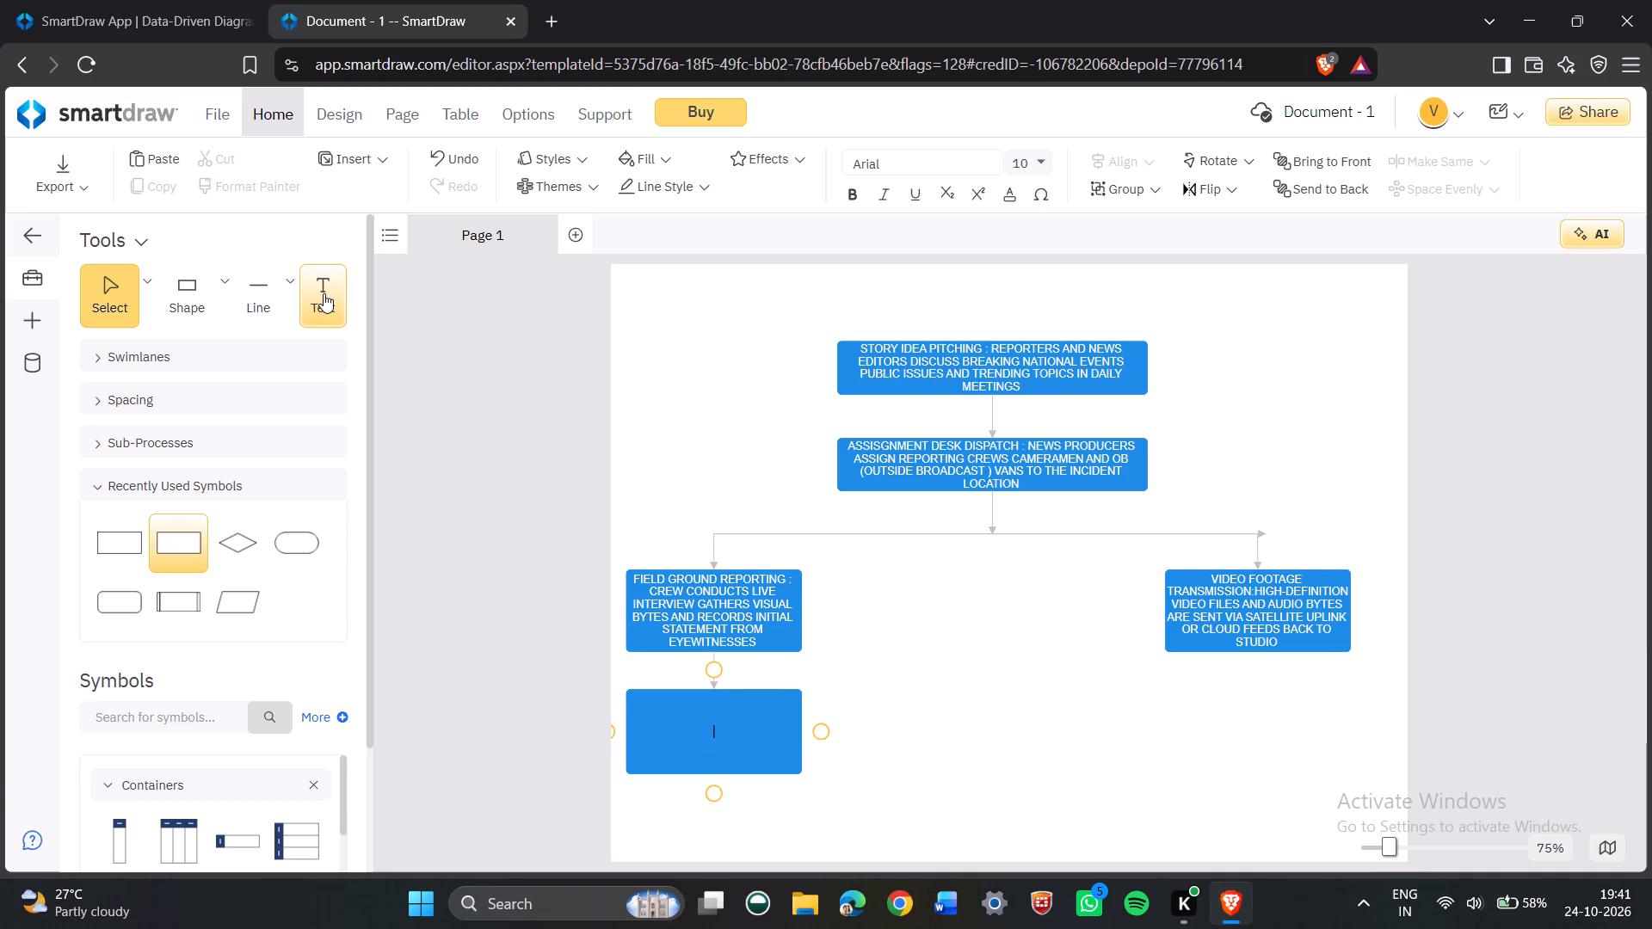
{"action": "key", "text": "s"}
{"action": "type", "text": "CRIP"}
{"action": "type", "text": "TWRITING"}
{"action": "key", "text": "space"}
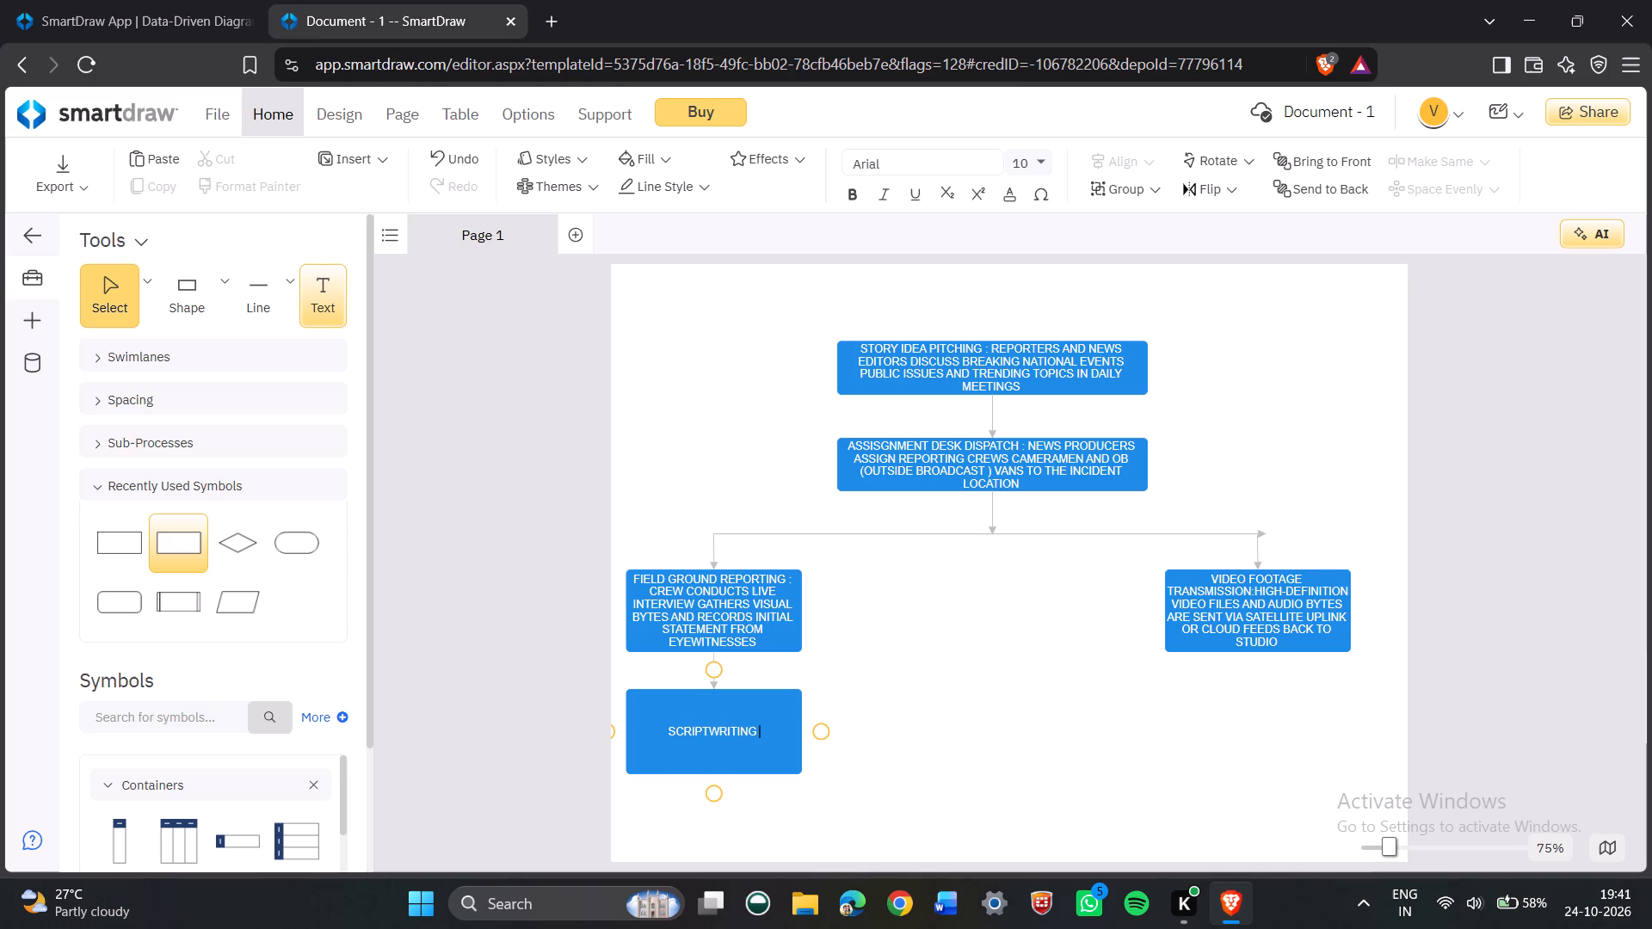
{"action": "key", "text": "shift+ampersand"}
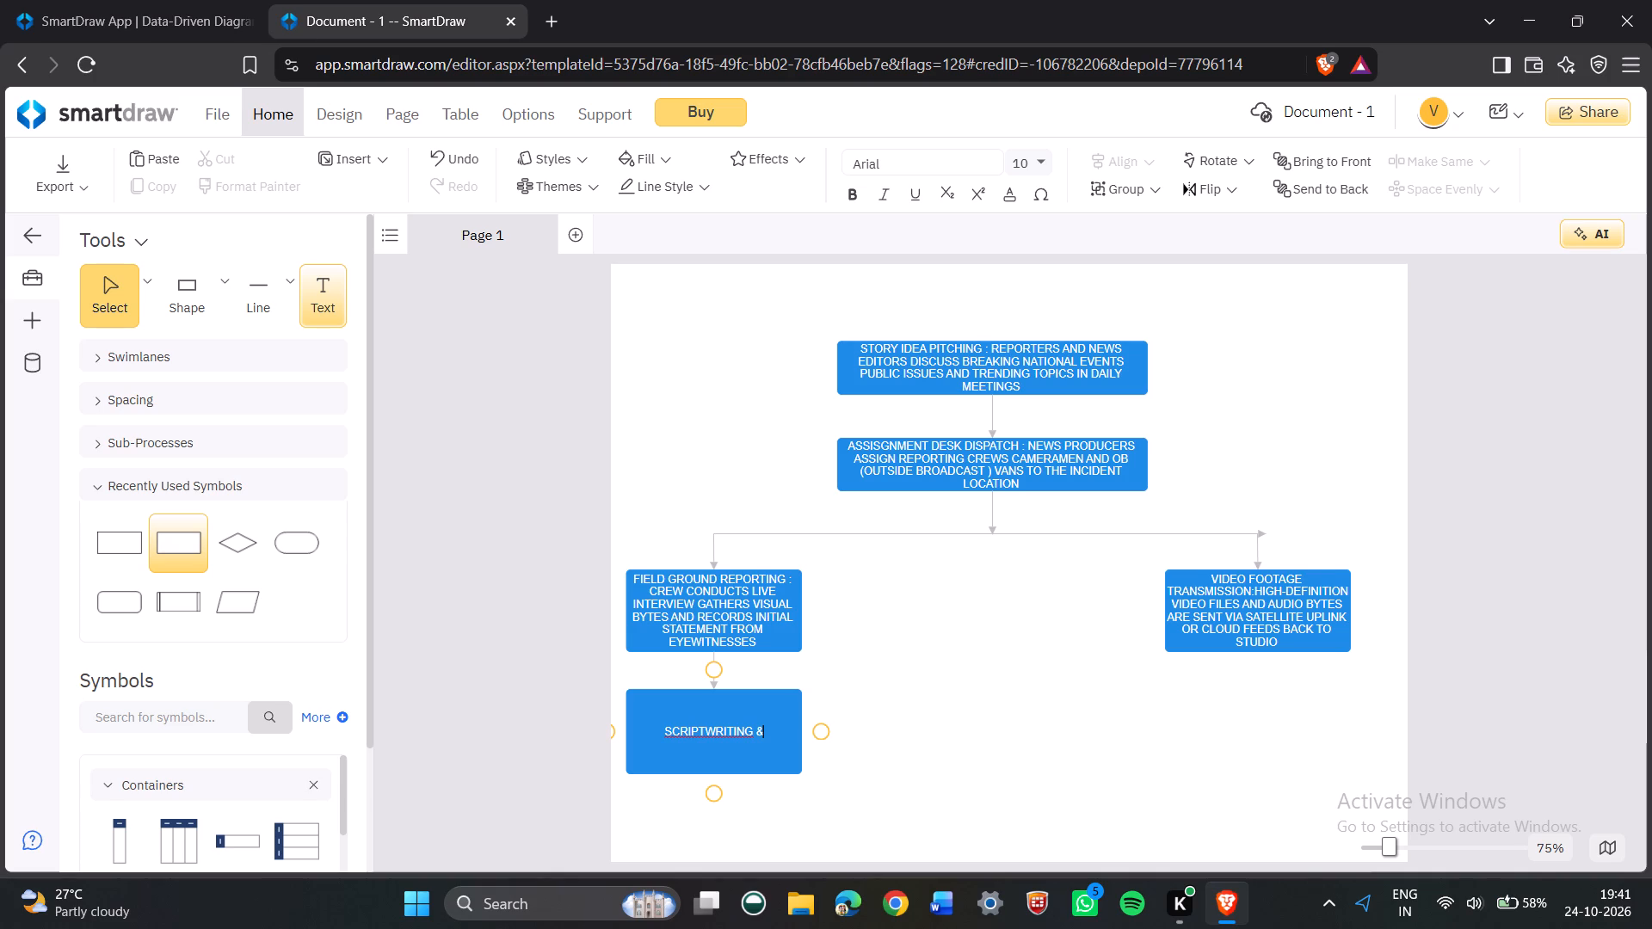
{"action": "key", "text": "space"}
{"action": "type", "text": "FACT"}
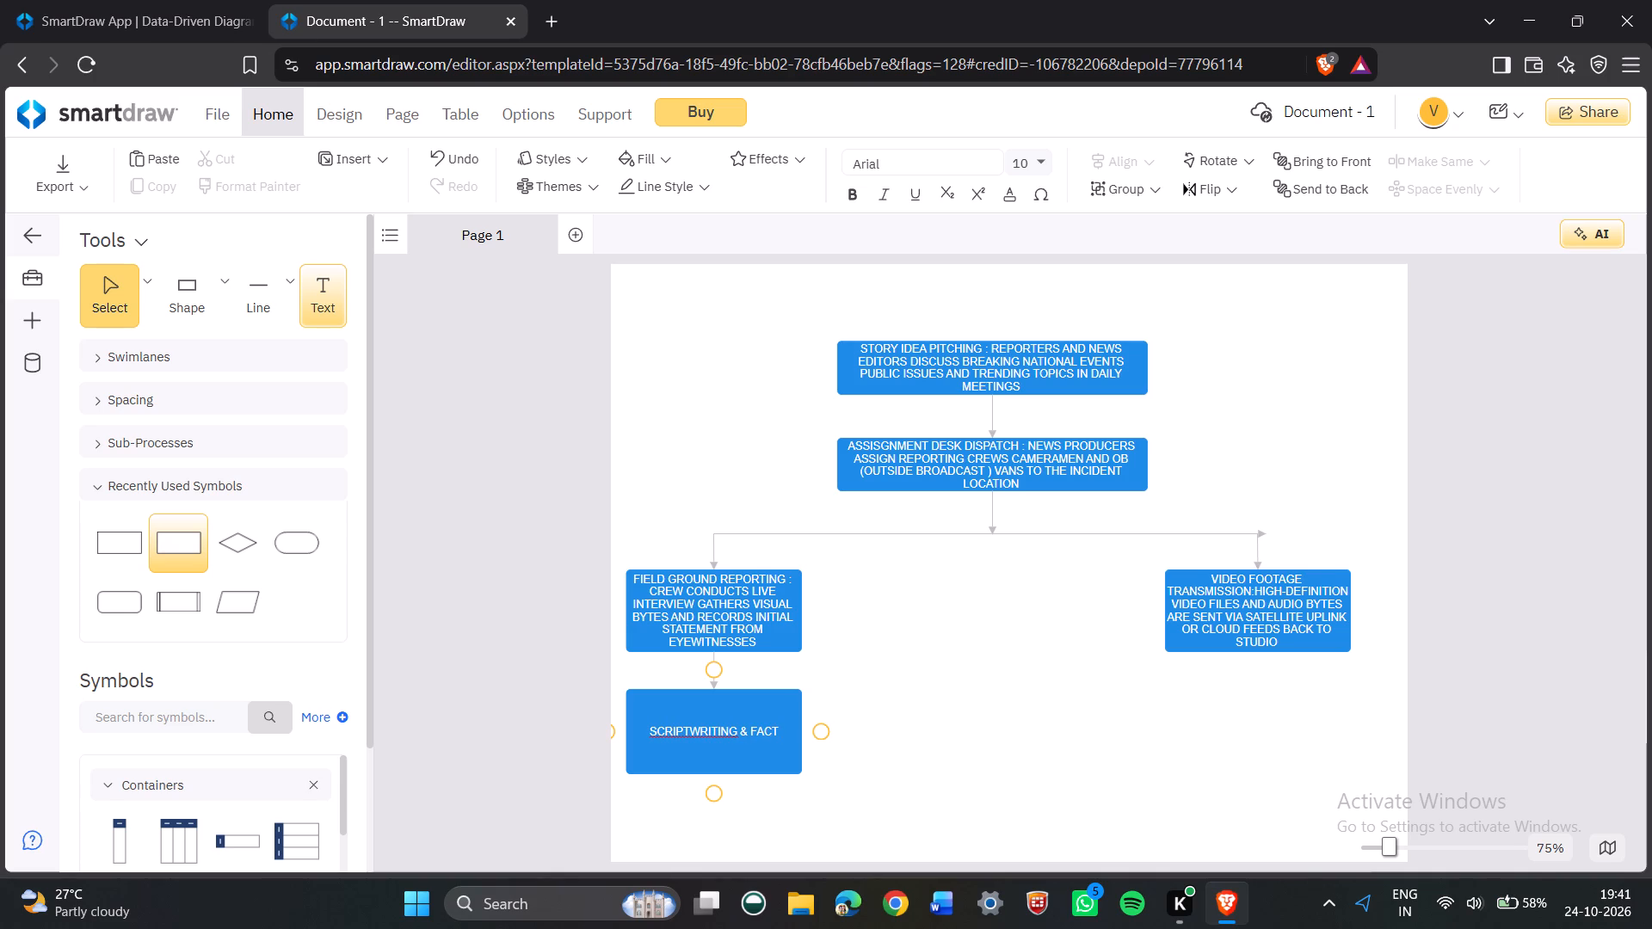
{"action": "type", "text": "-CHECKING"}
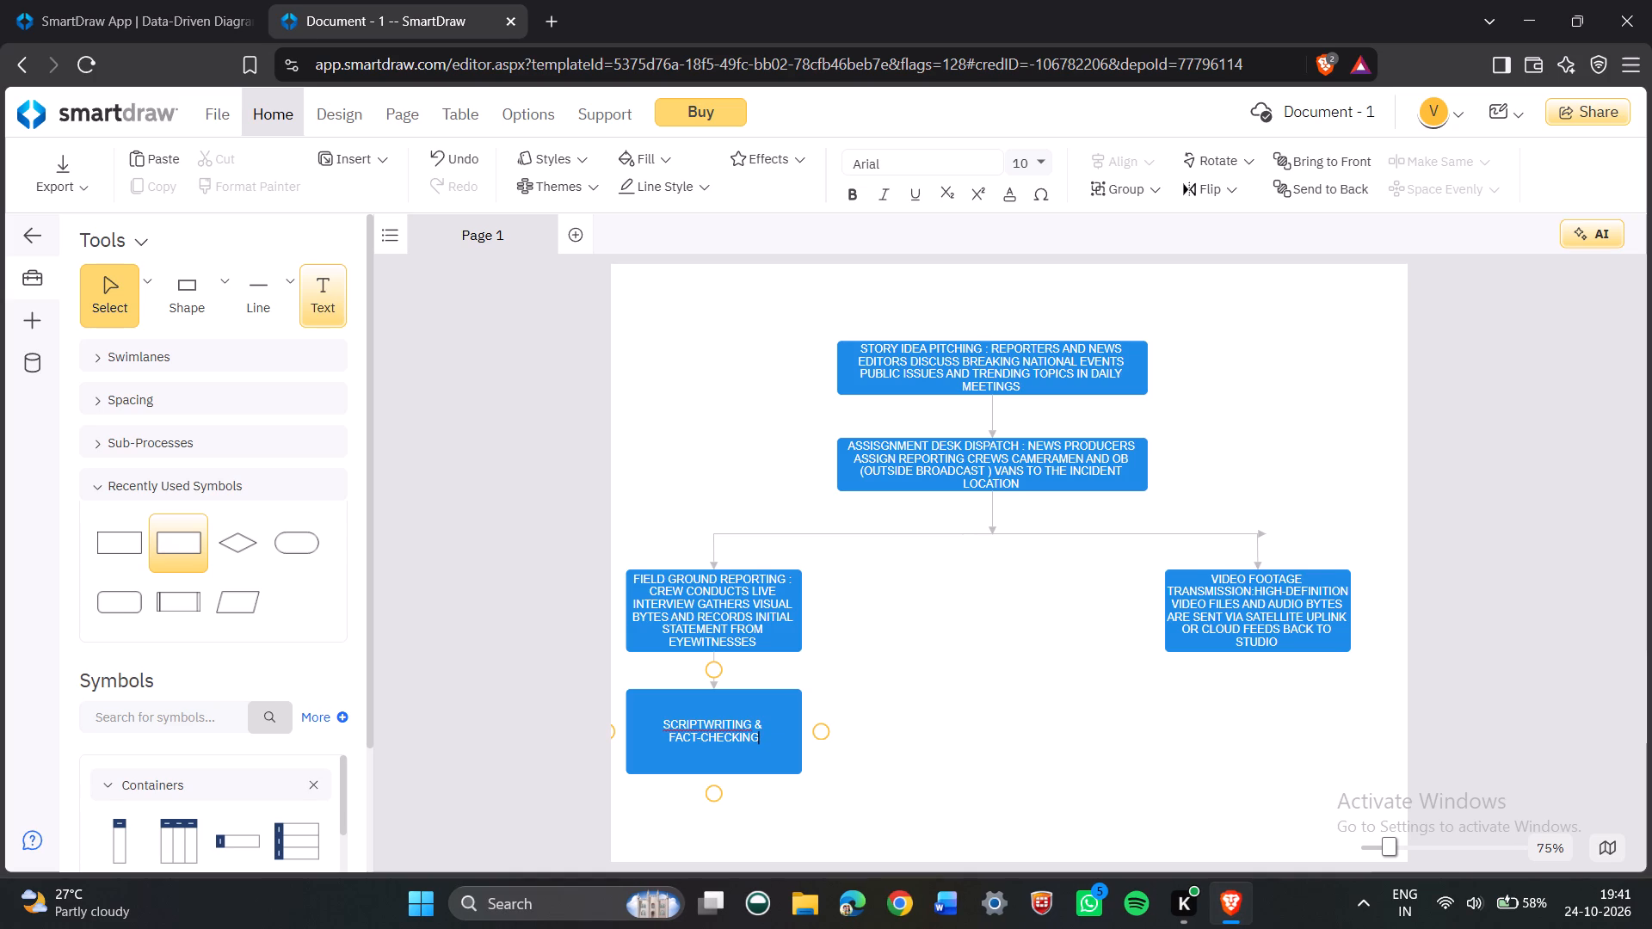
{"action": "key", "text": "shift+colon"}
Add "DESK JOURNALISTS WRITE CONCISE NEWS BULLETIN SCRIPTS" after the scriptwriting and fact-checking heading.
{"action": "type", "text": "DESK JOU"}
{"action": "key", "text": "r"}
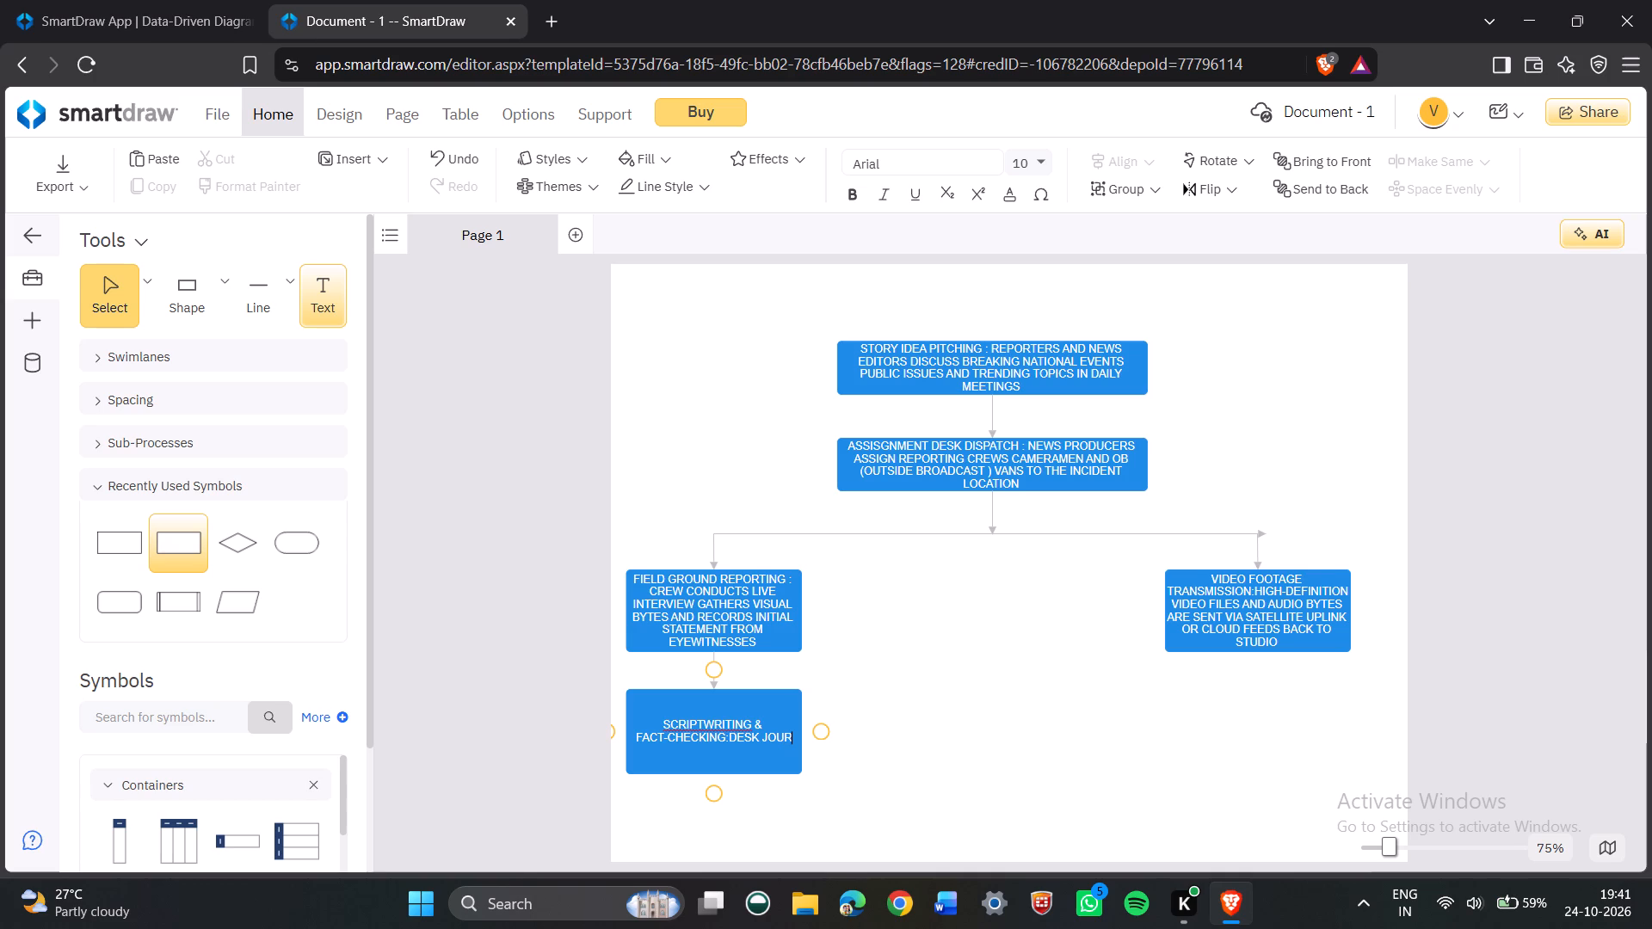
{"action": "type", "text": "NA"}
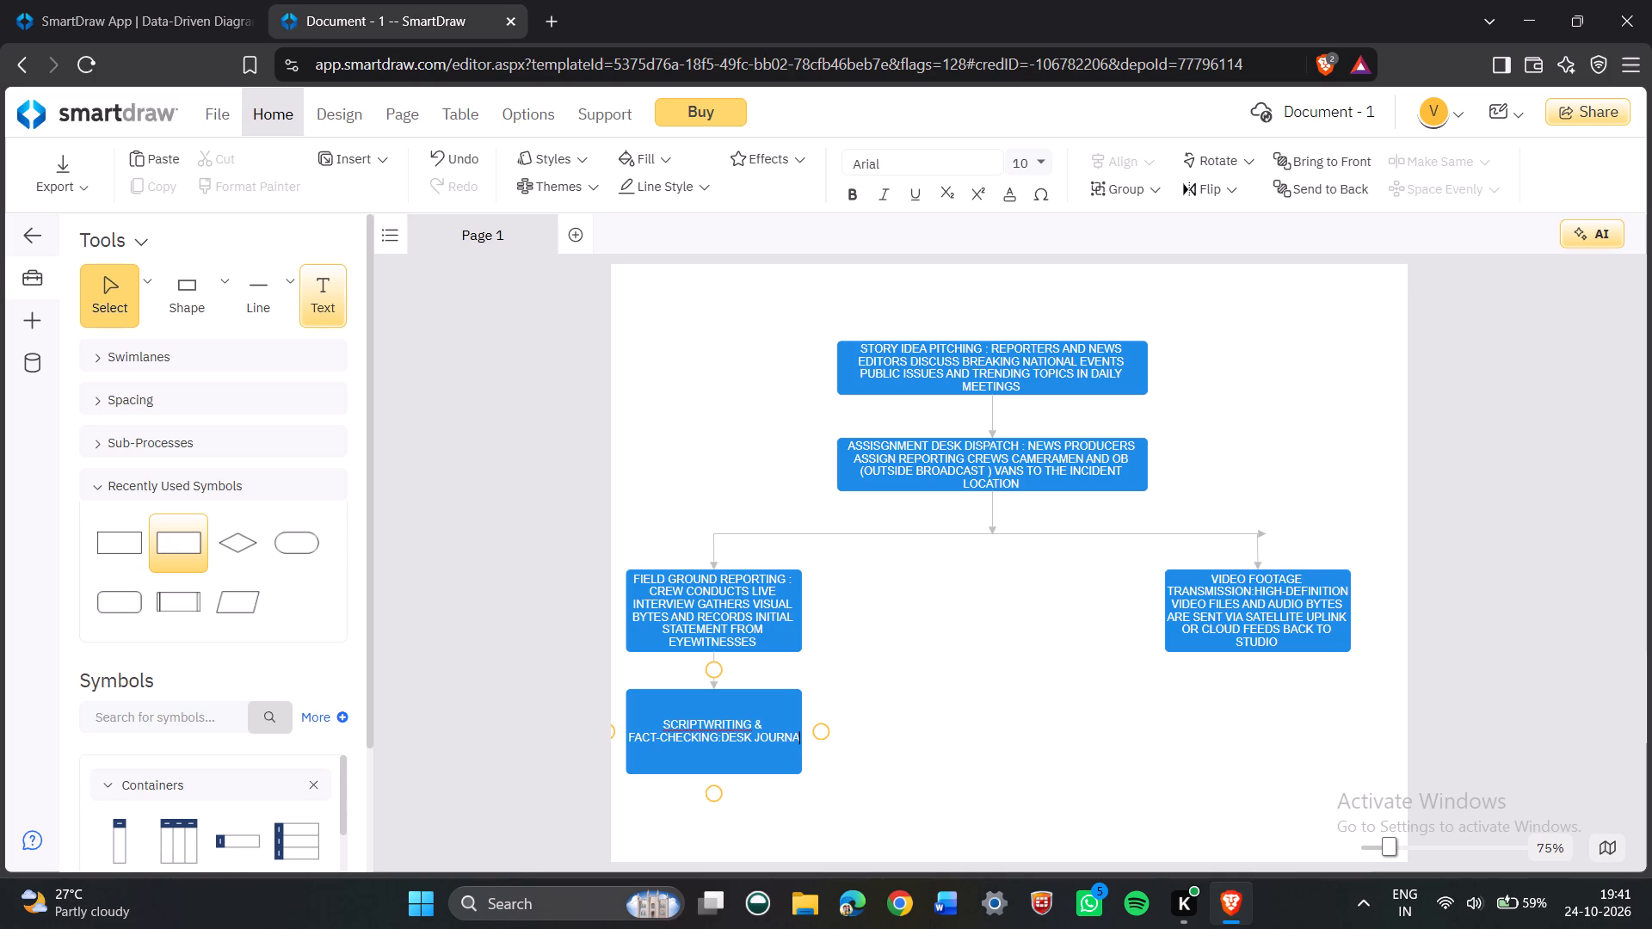
{"action": "type", "text": "LISTS"}
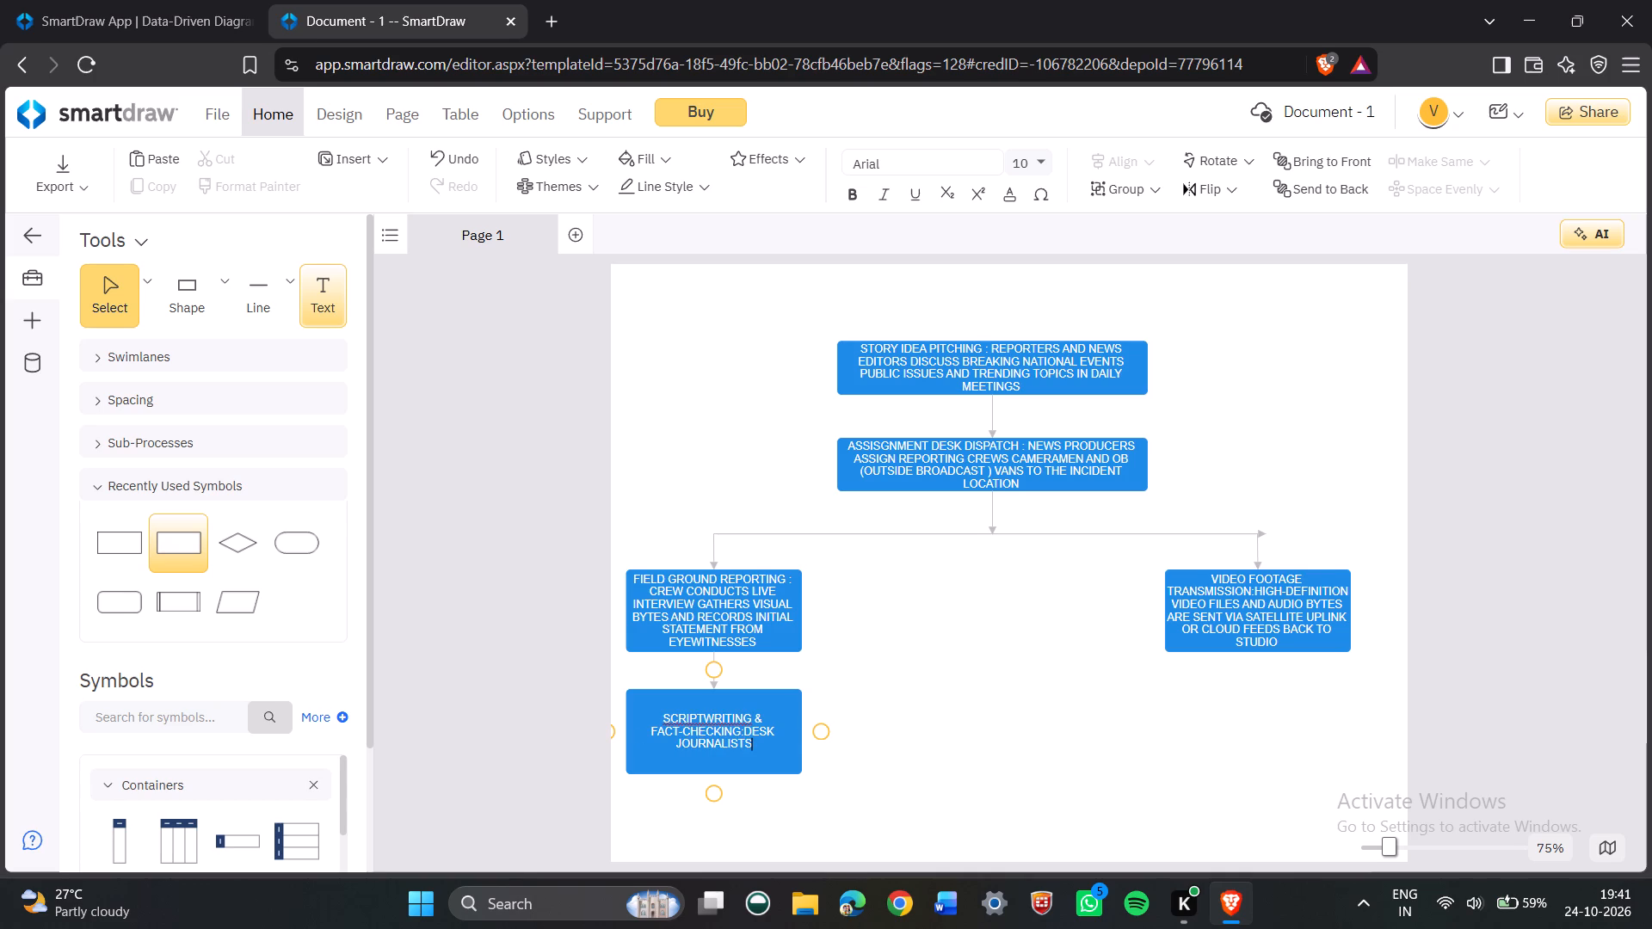
{"action": "key", "text": "space"}
{"action": "type", "text": "WRITE"}
{"action": "key", "text": "space"}
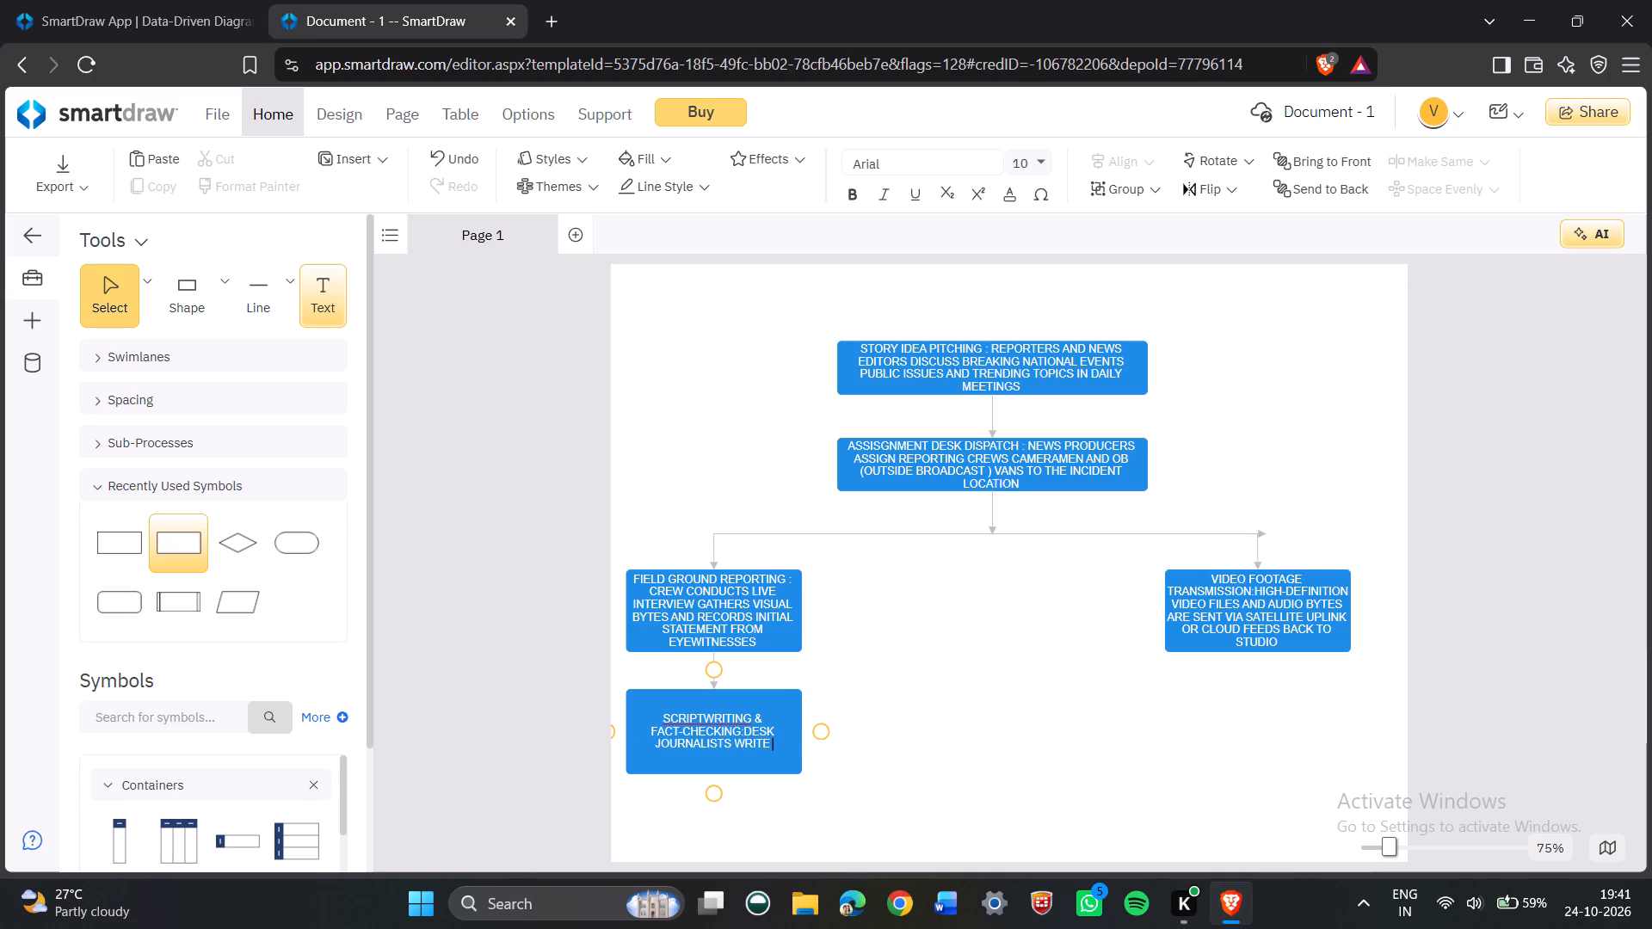
{"action": "type", "text": "CONCIS"}
{"action": "key", "text": "e"}
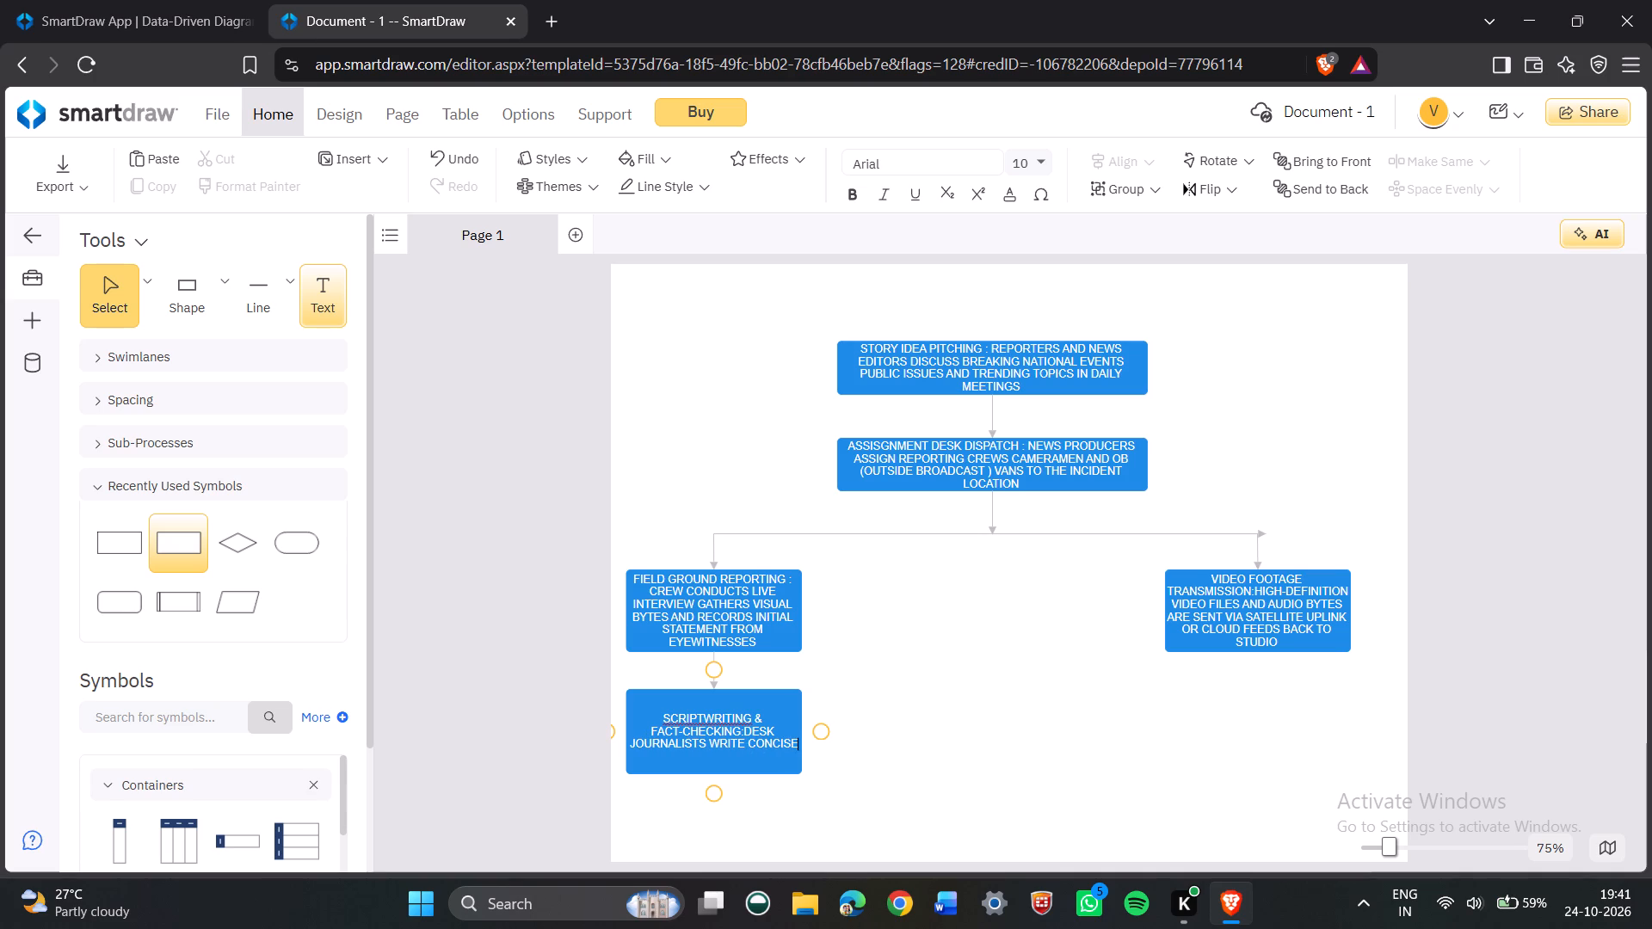
{"action": "key", "text": "space"}
{"action": "type", "text": "NEWS"}
{"action": "key", "text": "space"}
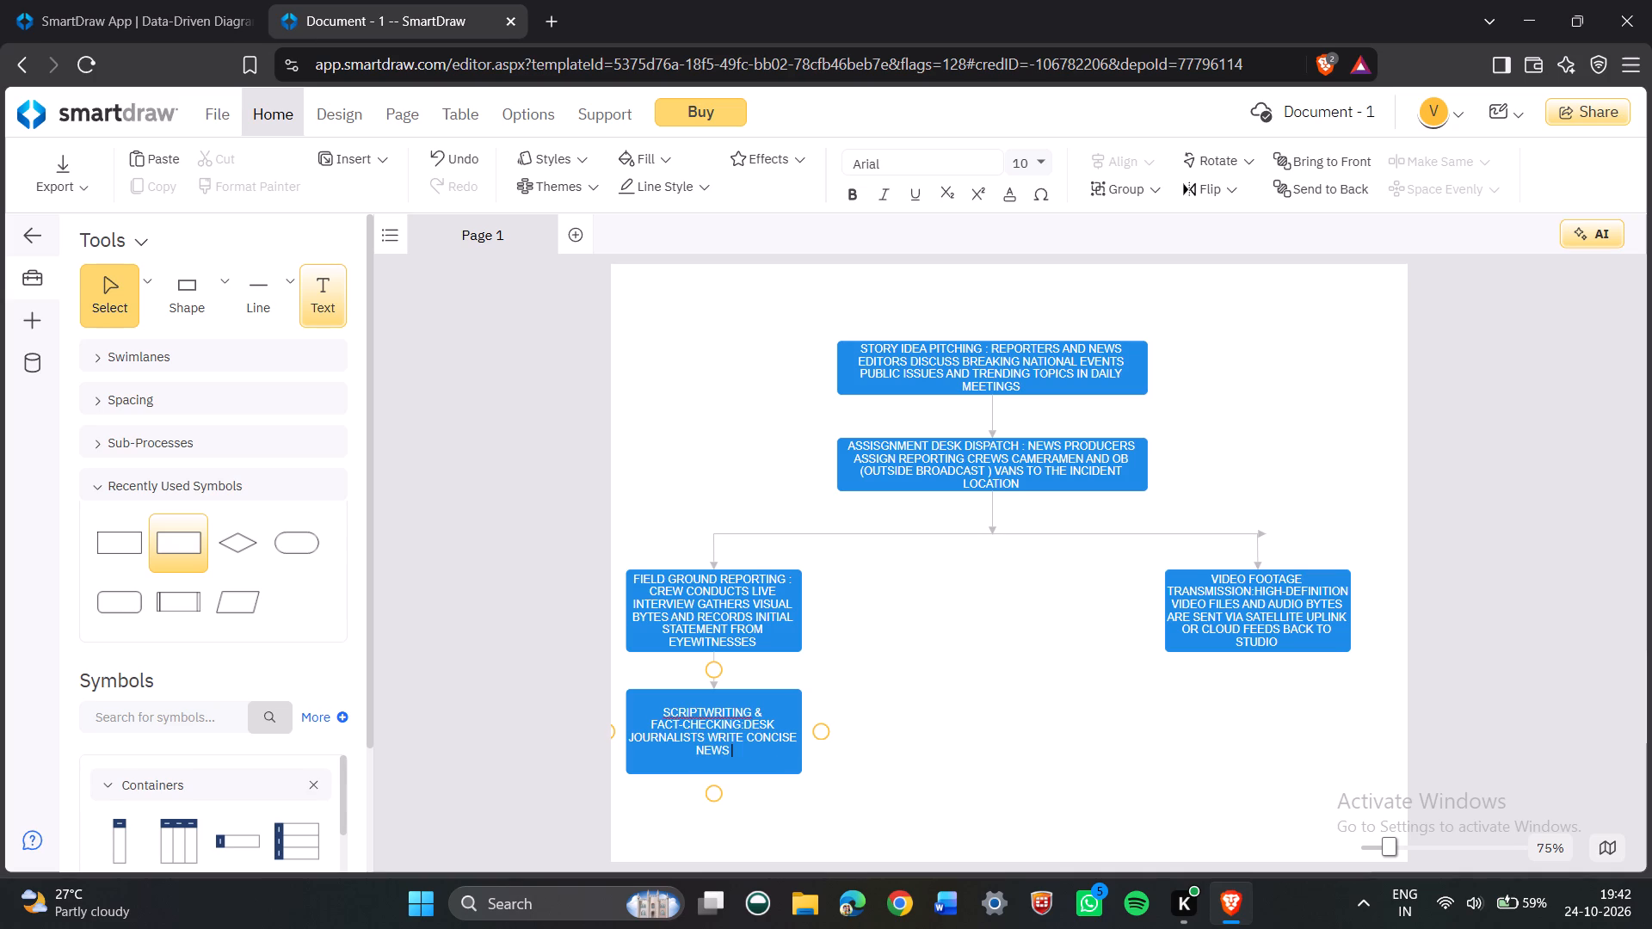
{"action": "type", "text": "BULLET"}
{"action": "type", "text": "IN"}
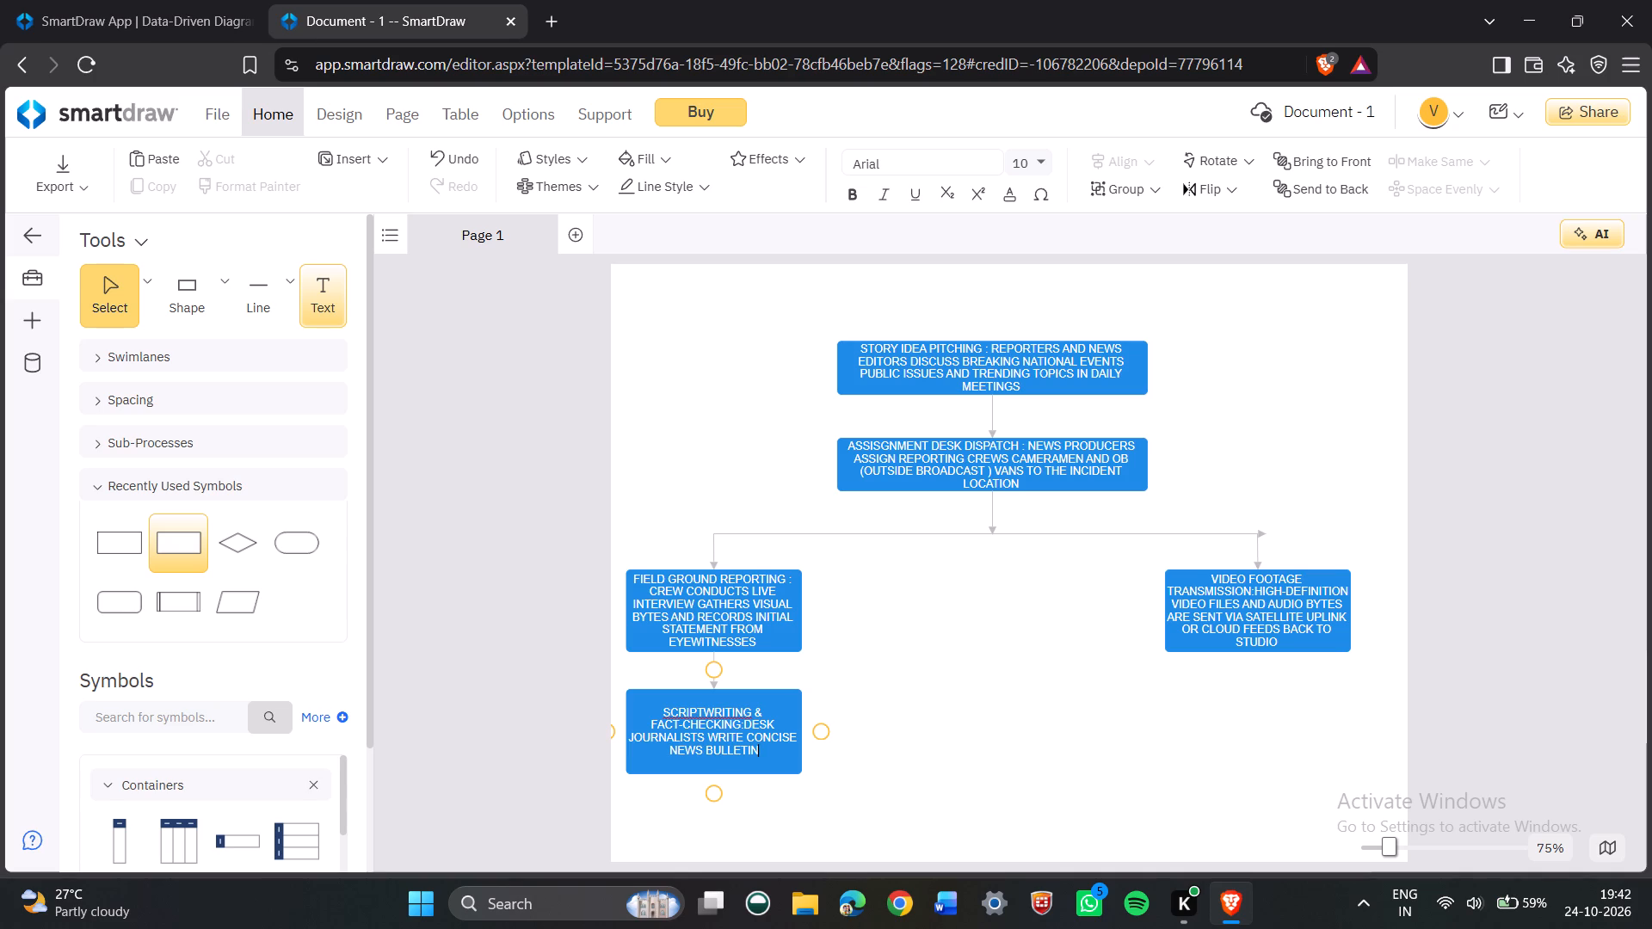
{"action": "key", "text": "space"}
{"action": "type", "text": "SCRIPTS"}
{"action": "key", "text": "space"}
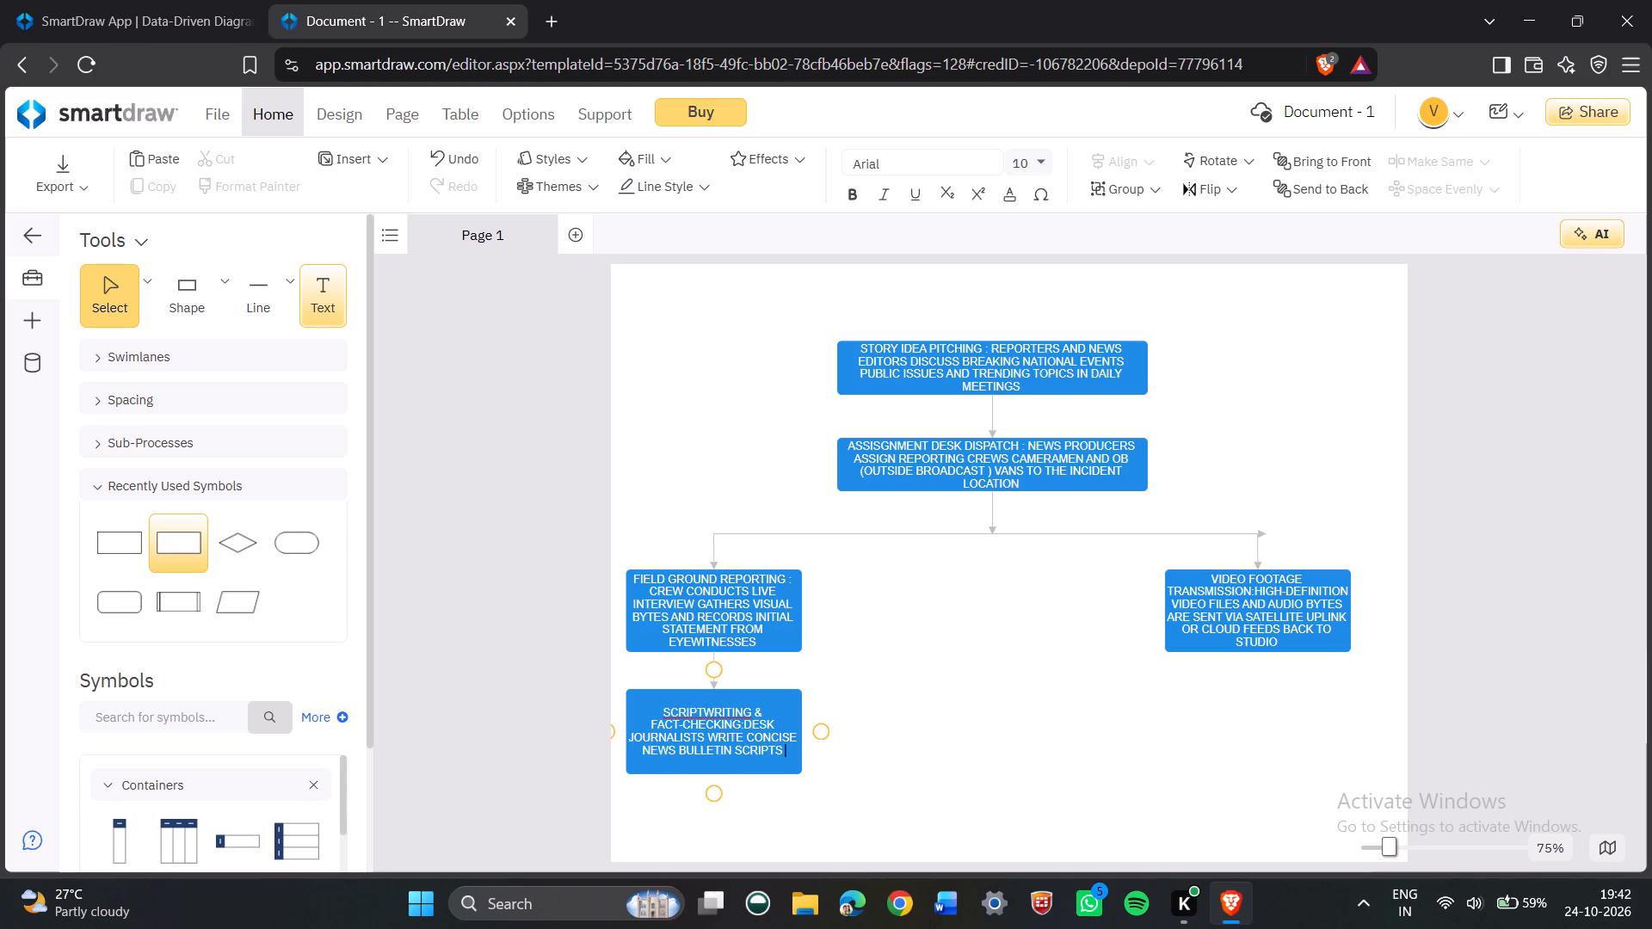
Continue the scriptwriting and fact-checking box's text with "WHILE CROSS-VERIFYING FACTS".
{"action": "type", "text": "WHILE"}
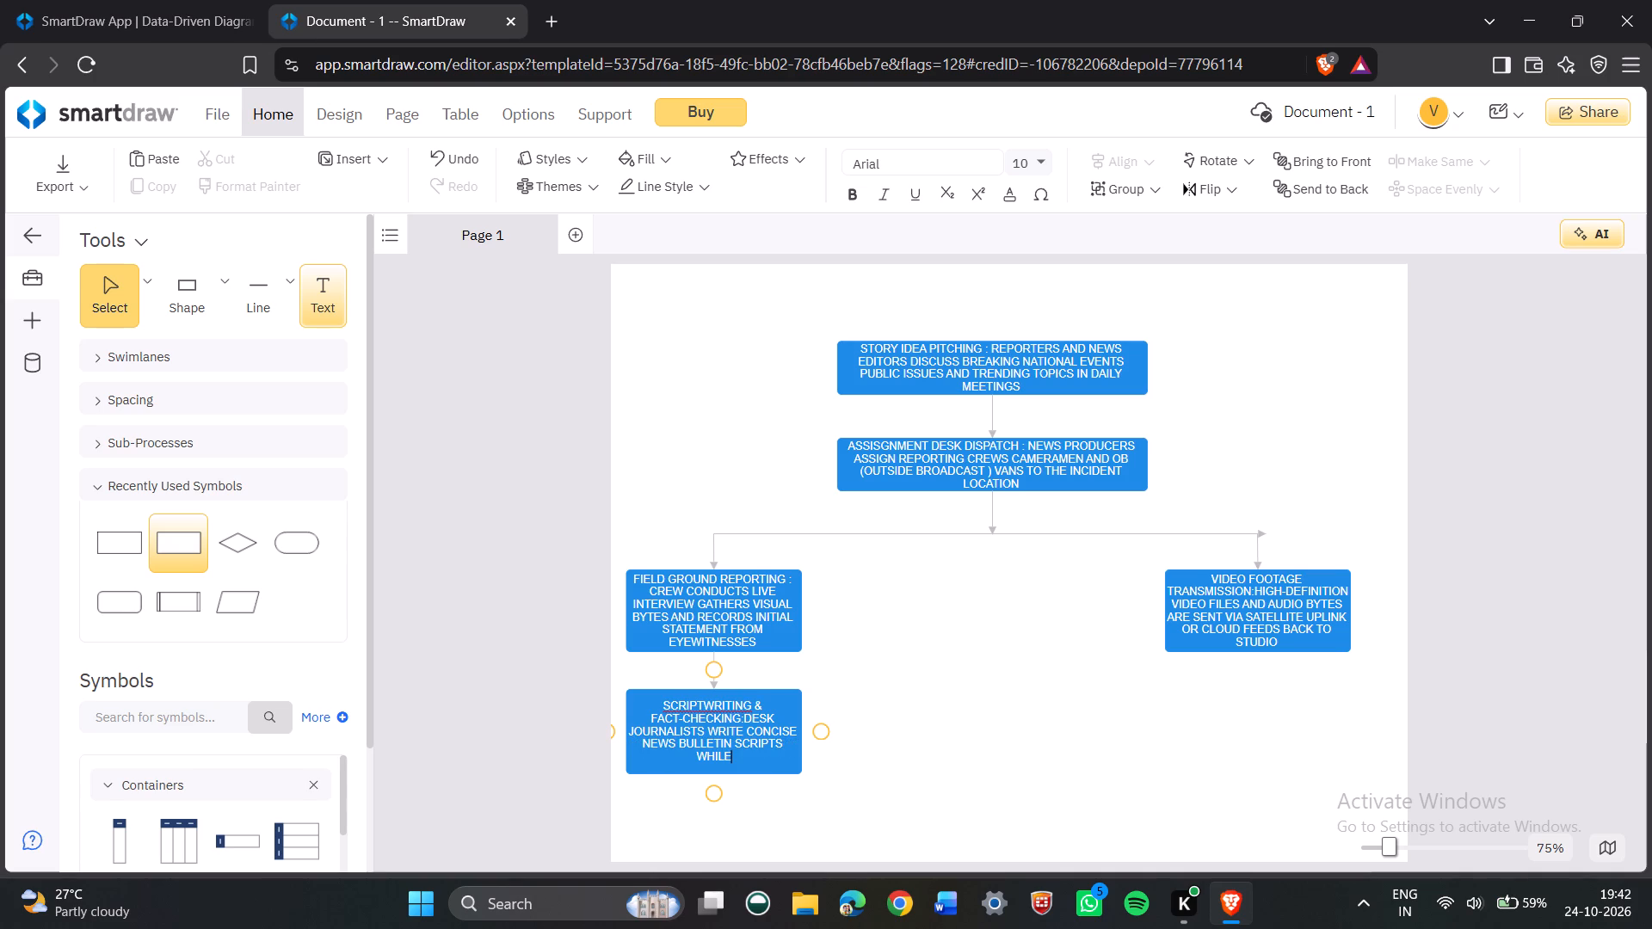
{"action": "key", "text": "space"}
{"action": "type", "text": "CROSS"}
{"action": "key", "text": "minus"}
{"action": "type", "text": "VERIFICATION"}
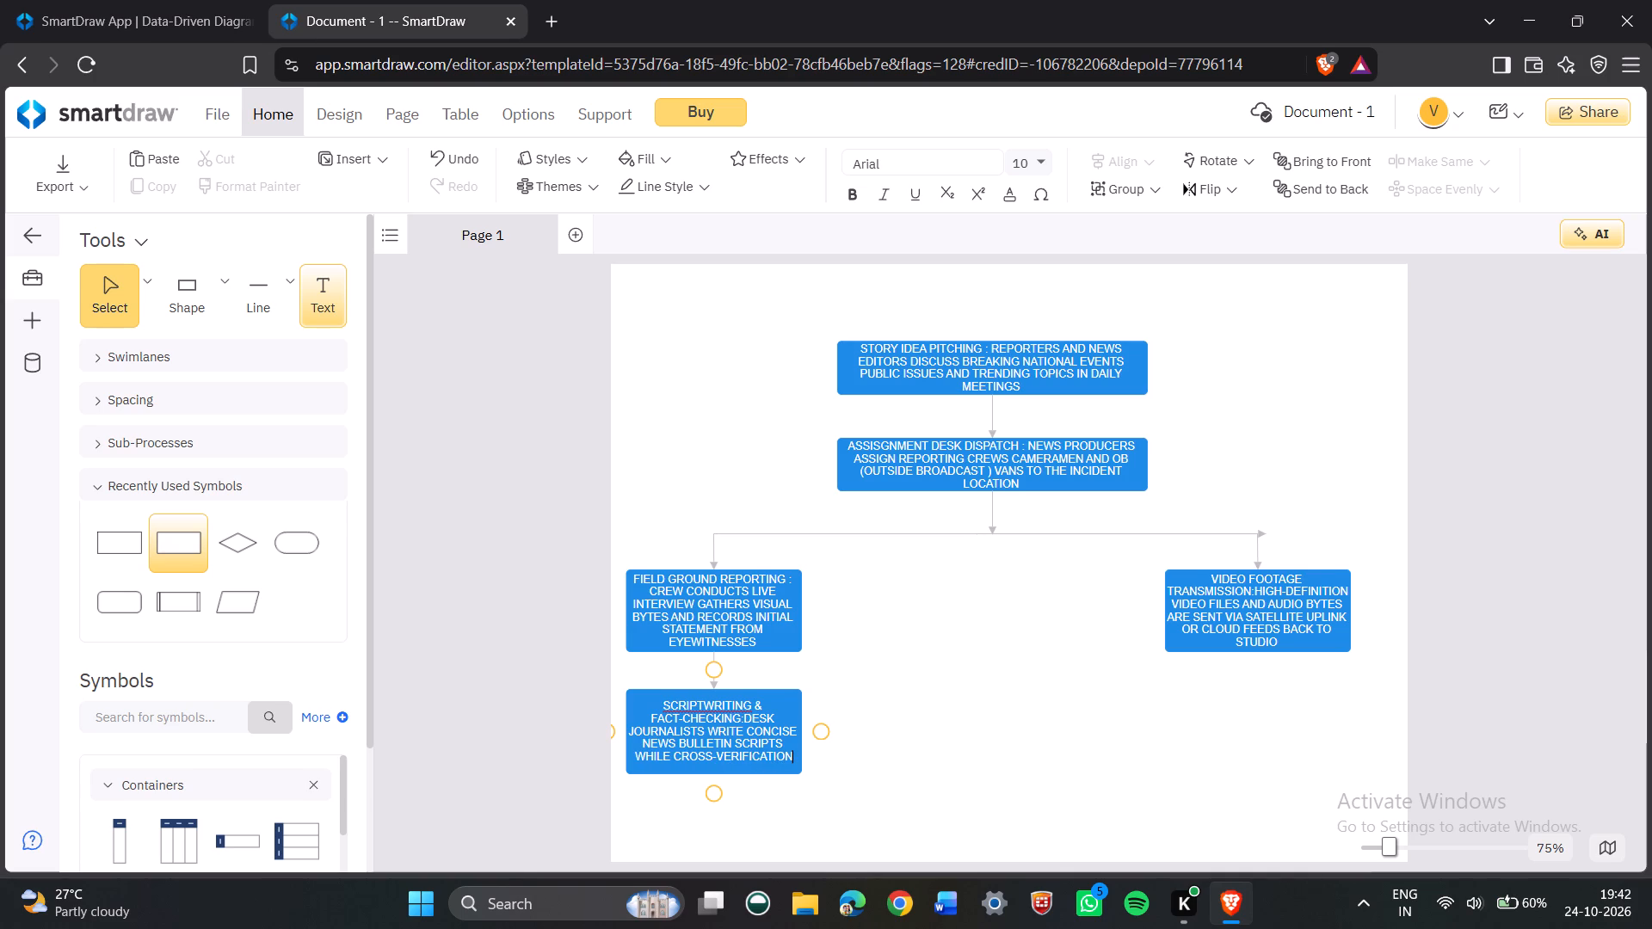
{"action": "key", "text": "BackSpace"}
{"action": "key", "text": "BackSpace"}
{"action": "key", "text": "BackSpace"}
{"action": "key", "text": "BackSpace"}
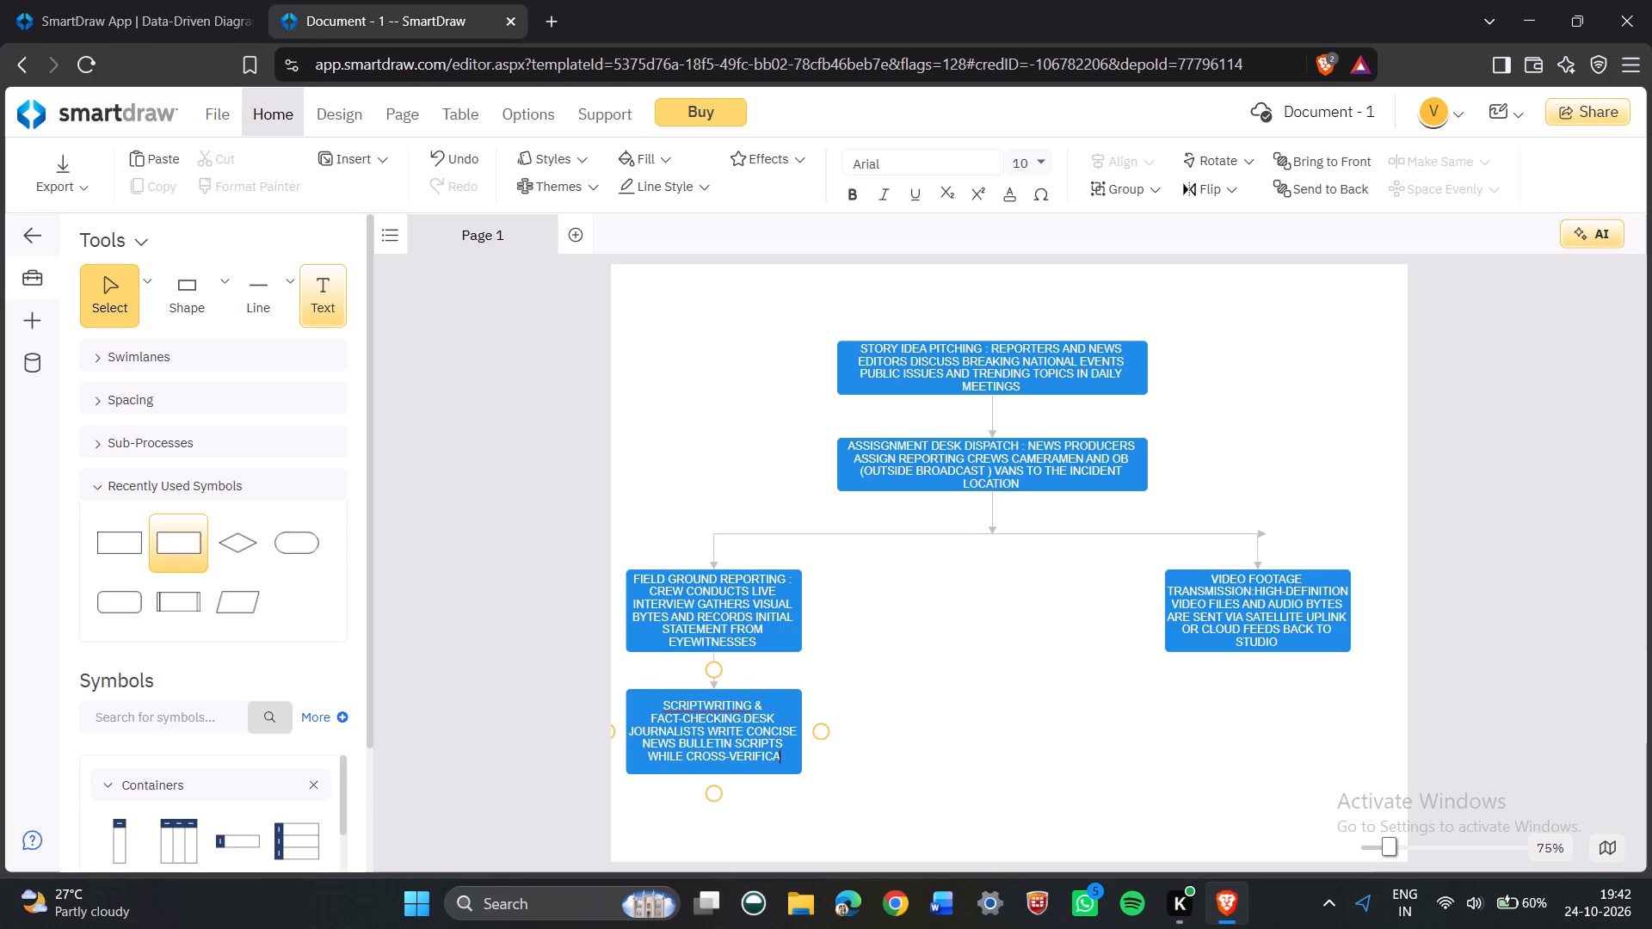
{"action": "key", "text": "BackSpace"}
{"action": "key", "text": "BackSpace"}
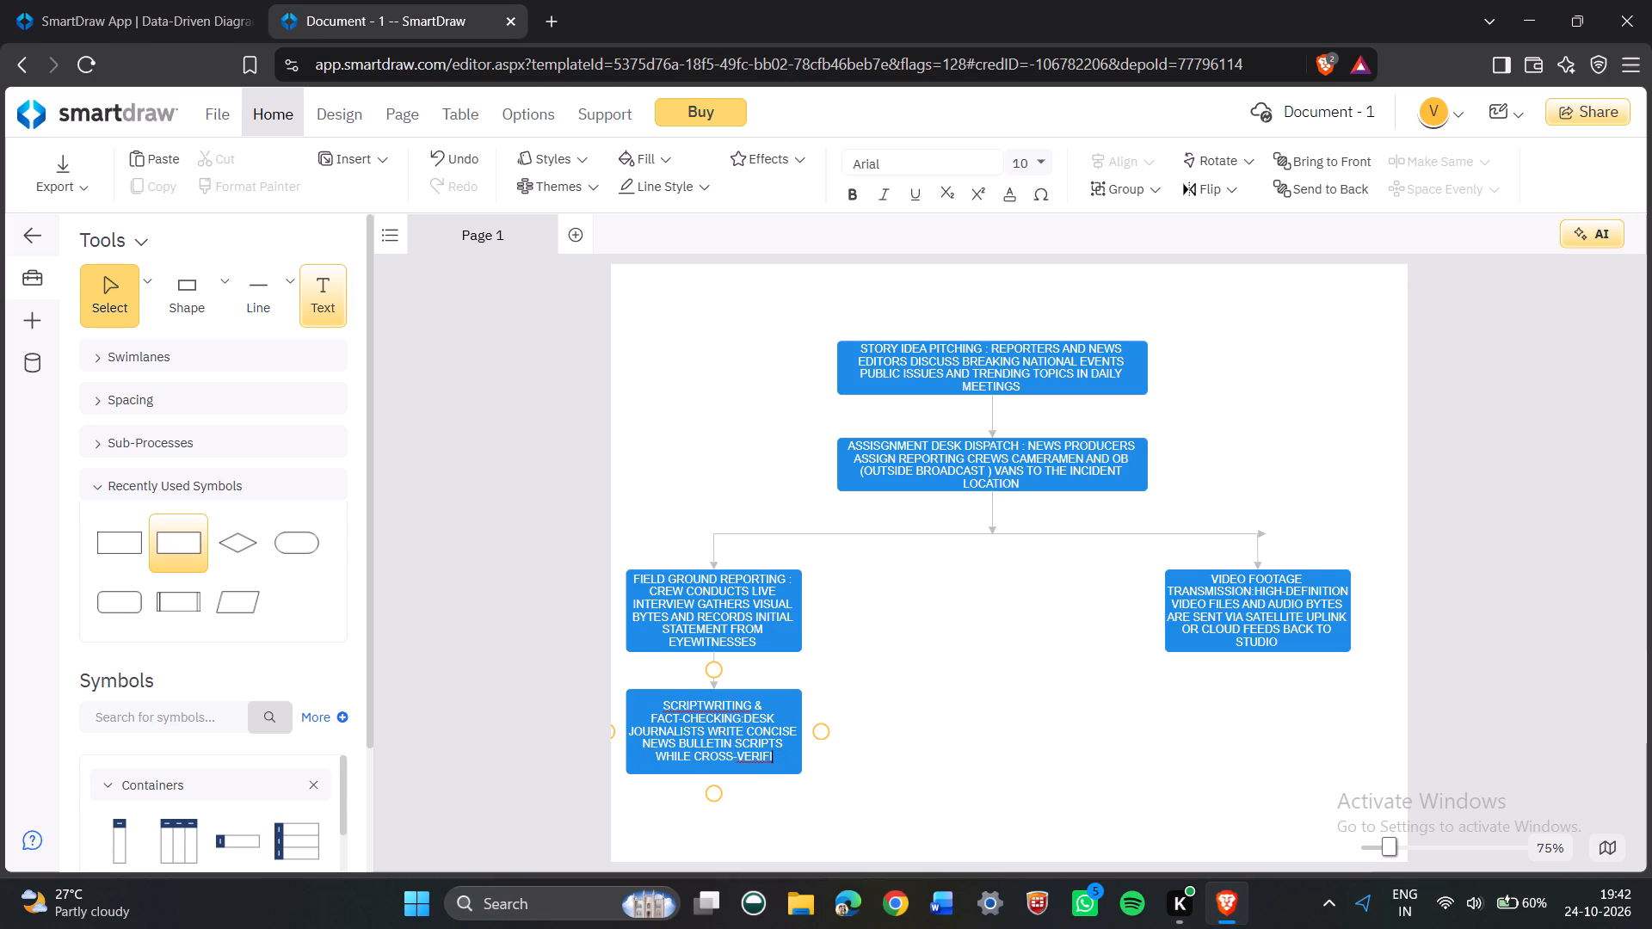
{"action": "key", "text": "BackSpace"}
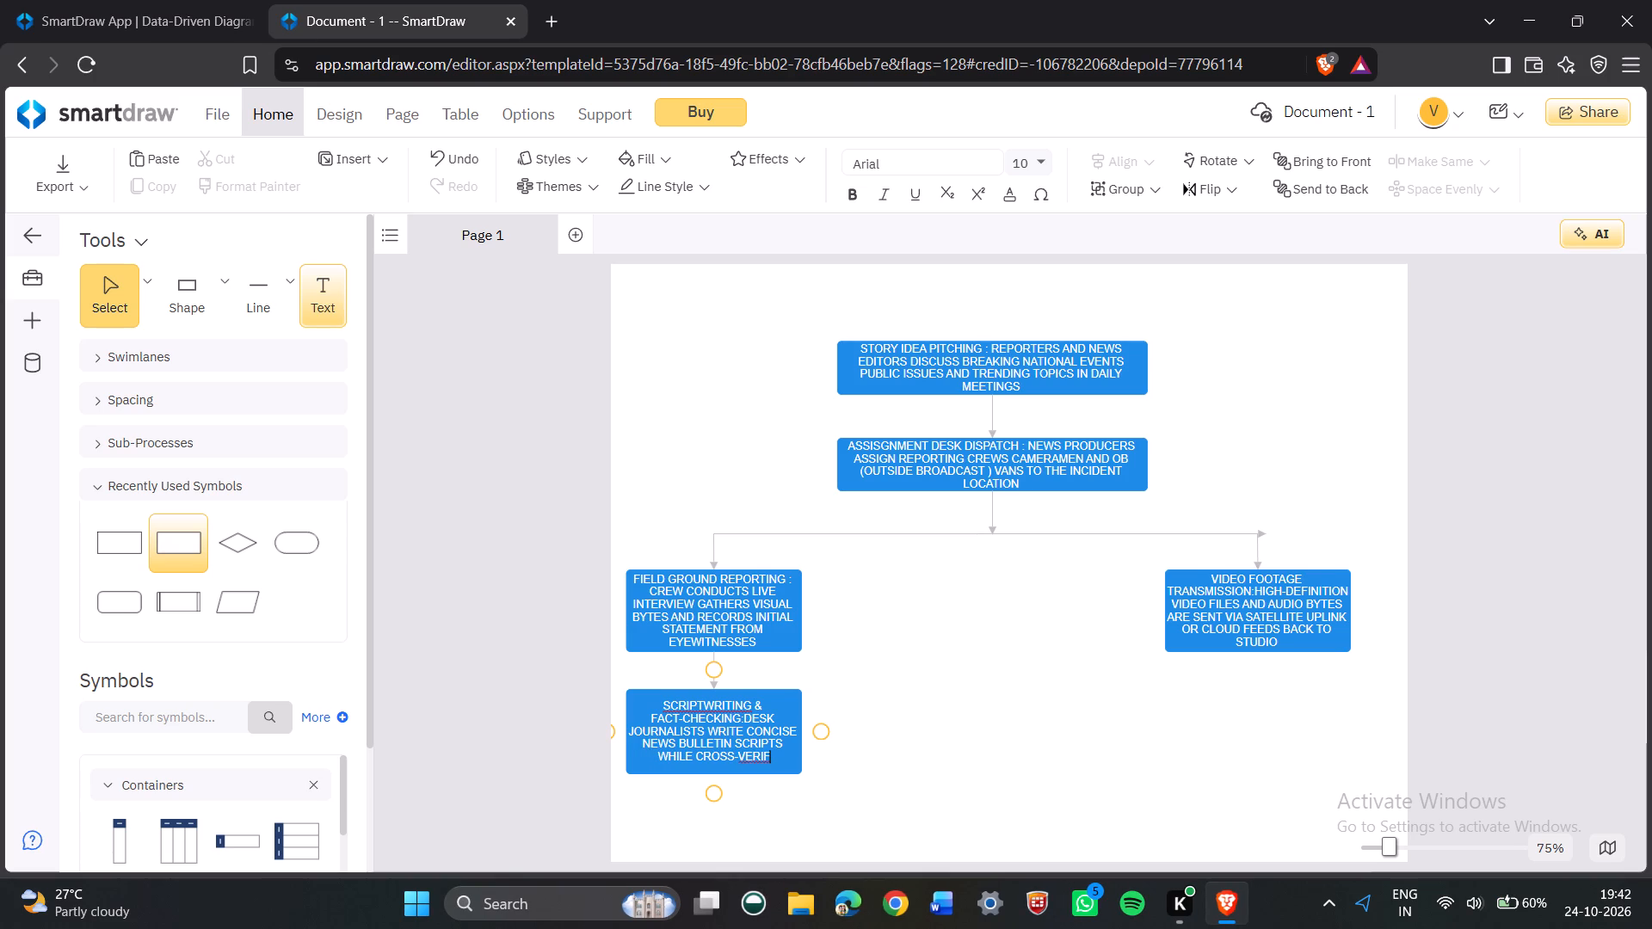
{"action": "type", "text": "YING"}
{"action": "key", "text": "space"}
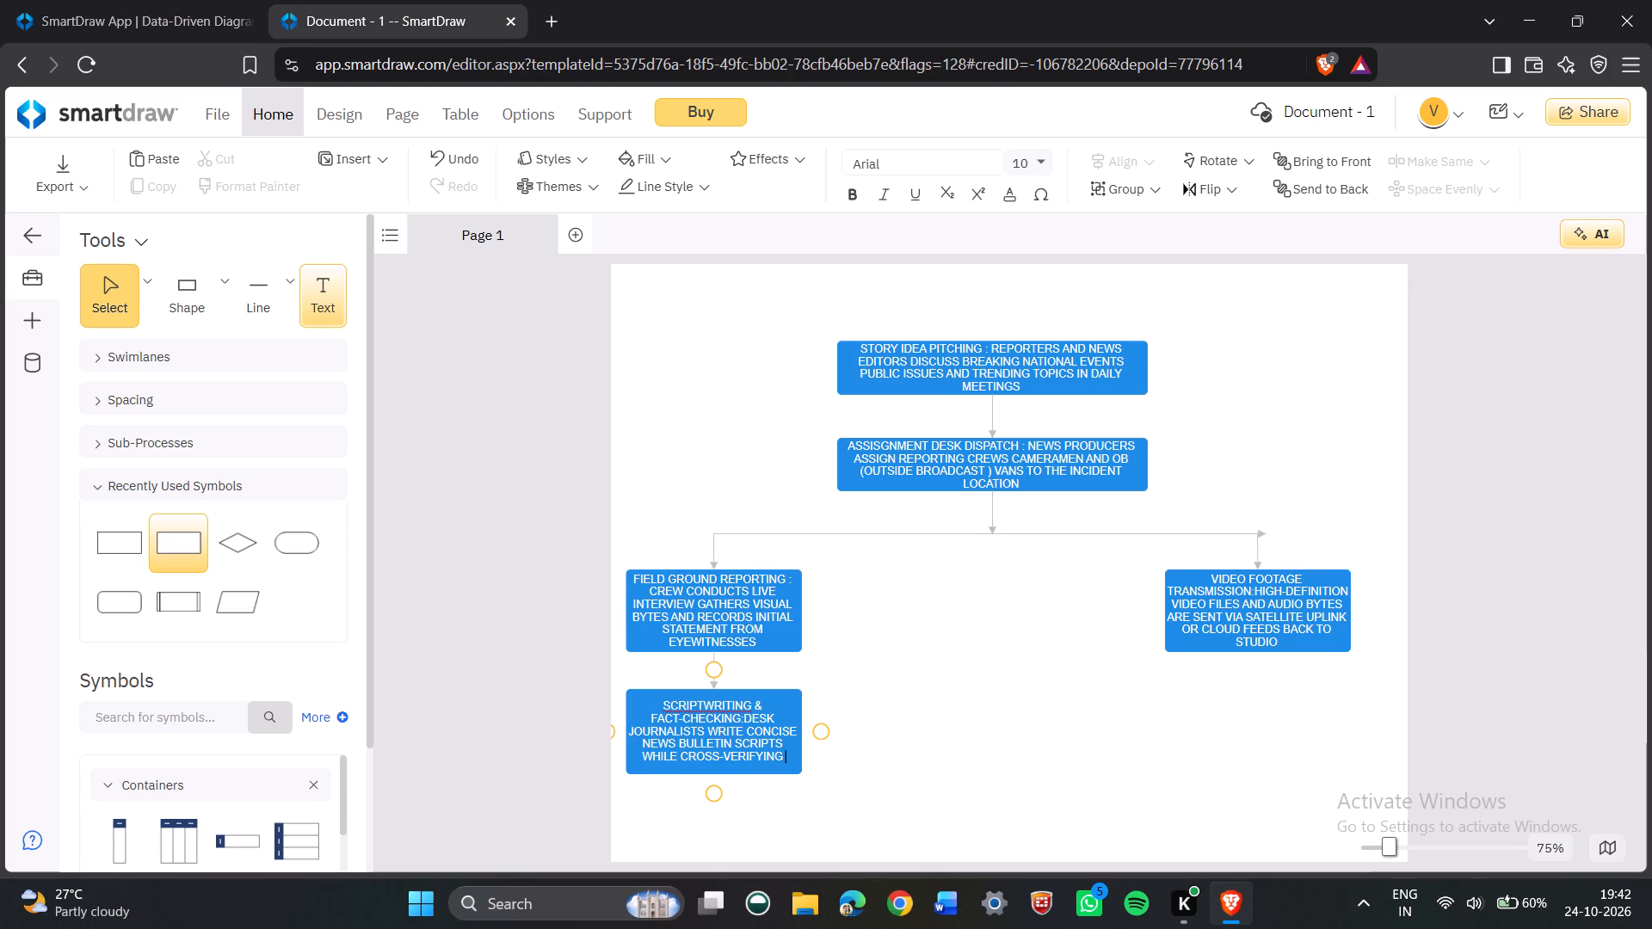
{"action": "type", "text": "FACTS"}
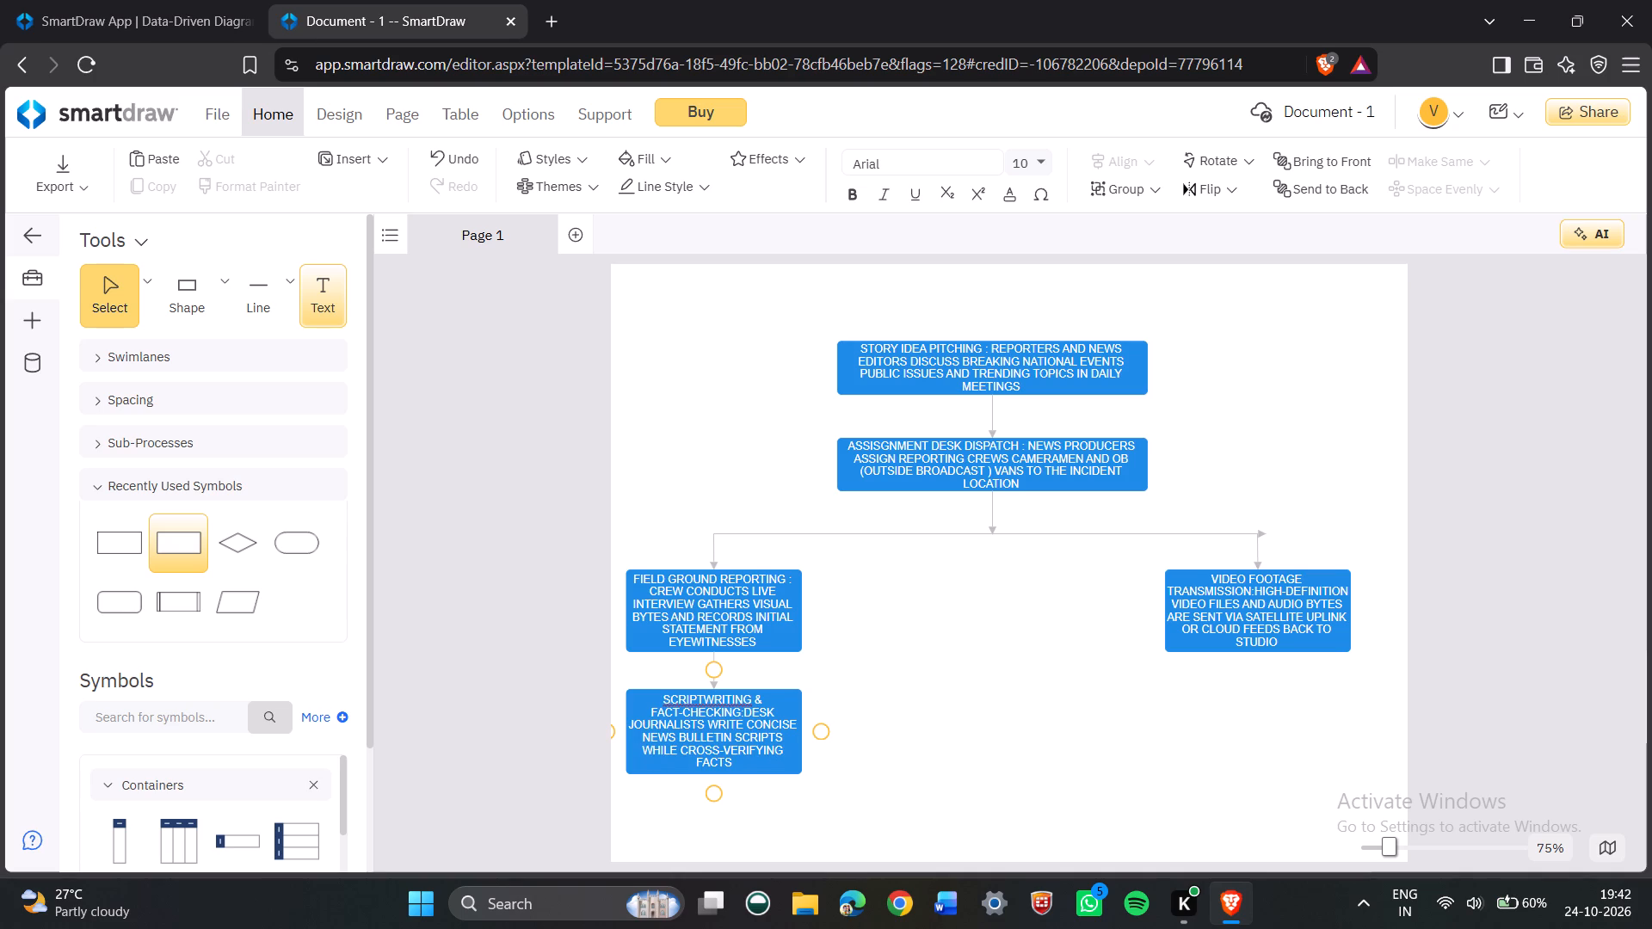
Complete the scriptwriting and fact-checking box's text with "AND LEGAL GUIDELINES", spaced correctly after "FACTS".
{"action": "type", "text": "AND LEGAL"}
{"action": "key", "text": "space"}
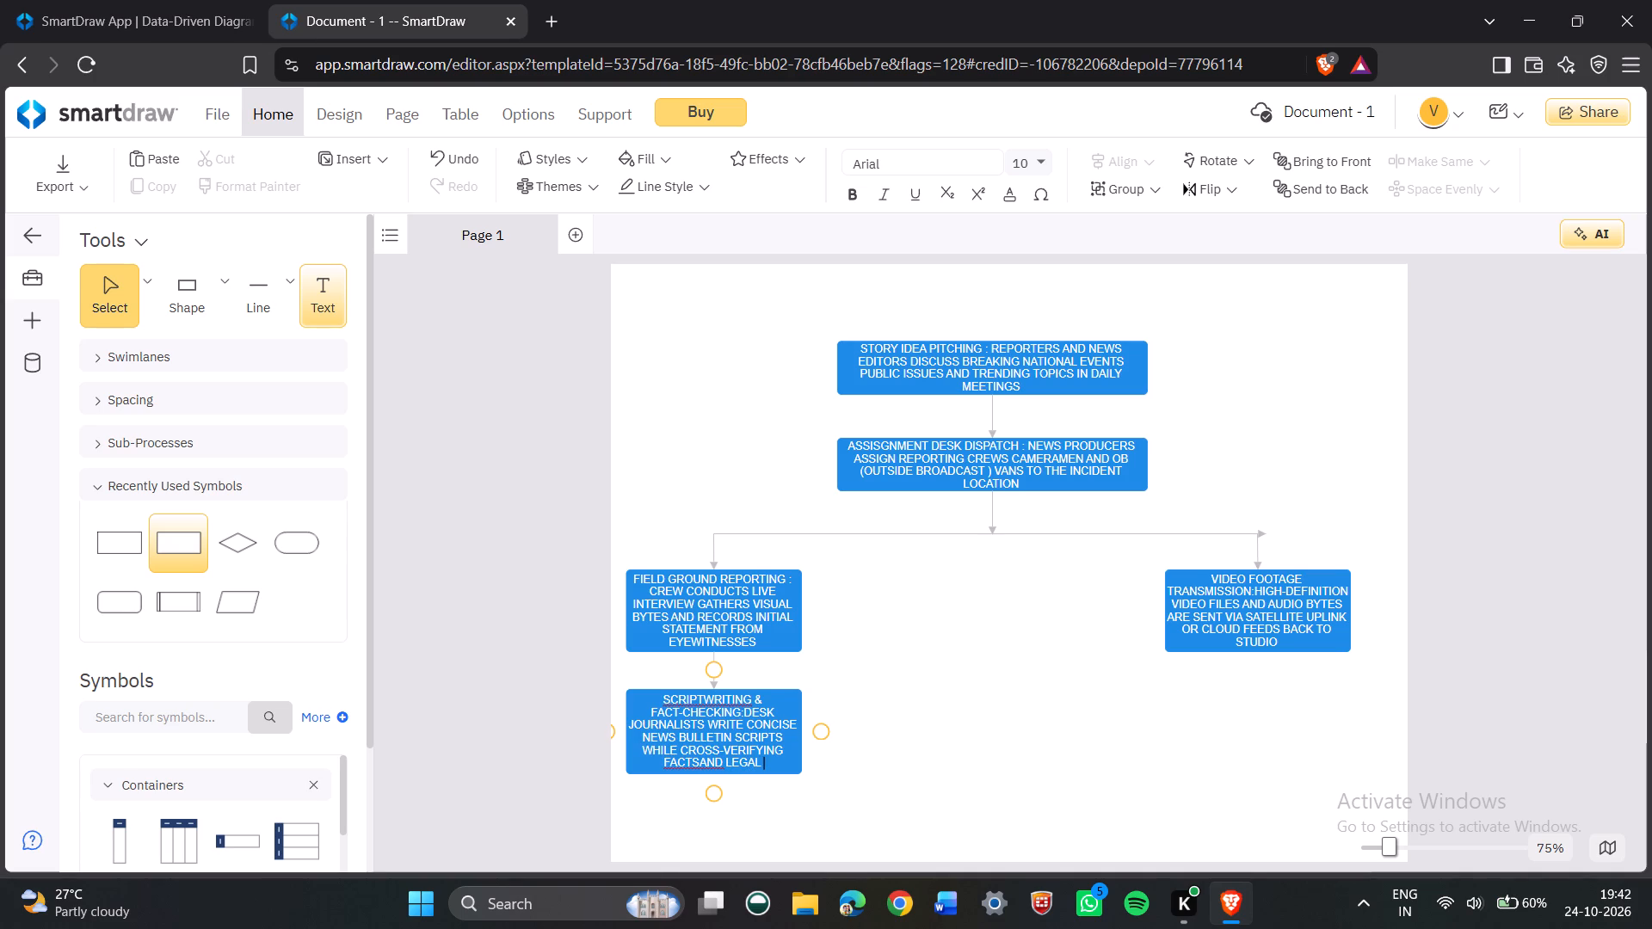
{"action": "key", "text": "BackSpace"}
{"action": "key", "text": "BackSpace"}
{"action": "key", "text": "BackSpace"}
{"action": "key", "text": "BackSpace"}
{"action": "key", "text": "BackSpace"}
{"action": "key", "text": "BackSpace"}
{"action": "key", "text": "BackSpace"}
{"action": "key", "text": "BackSpace"}
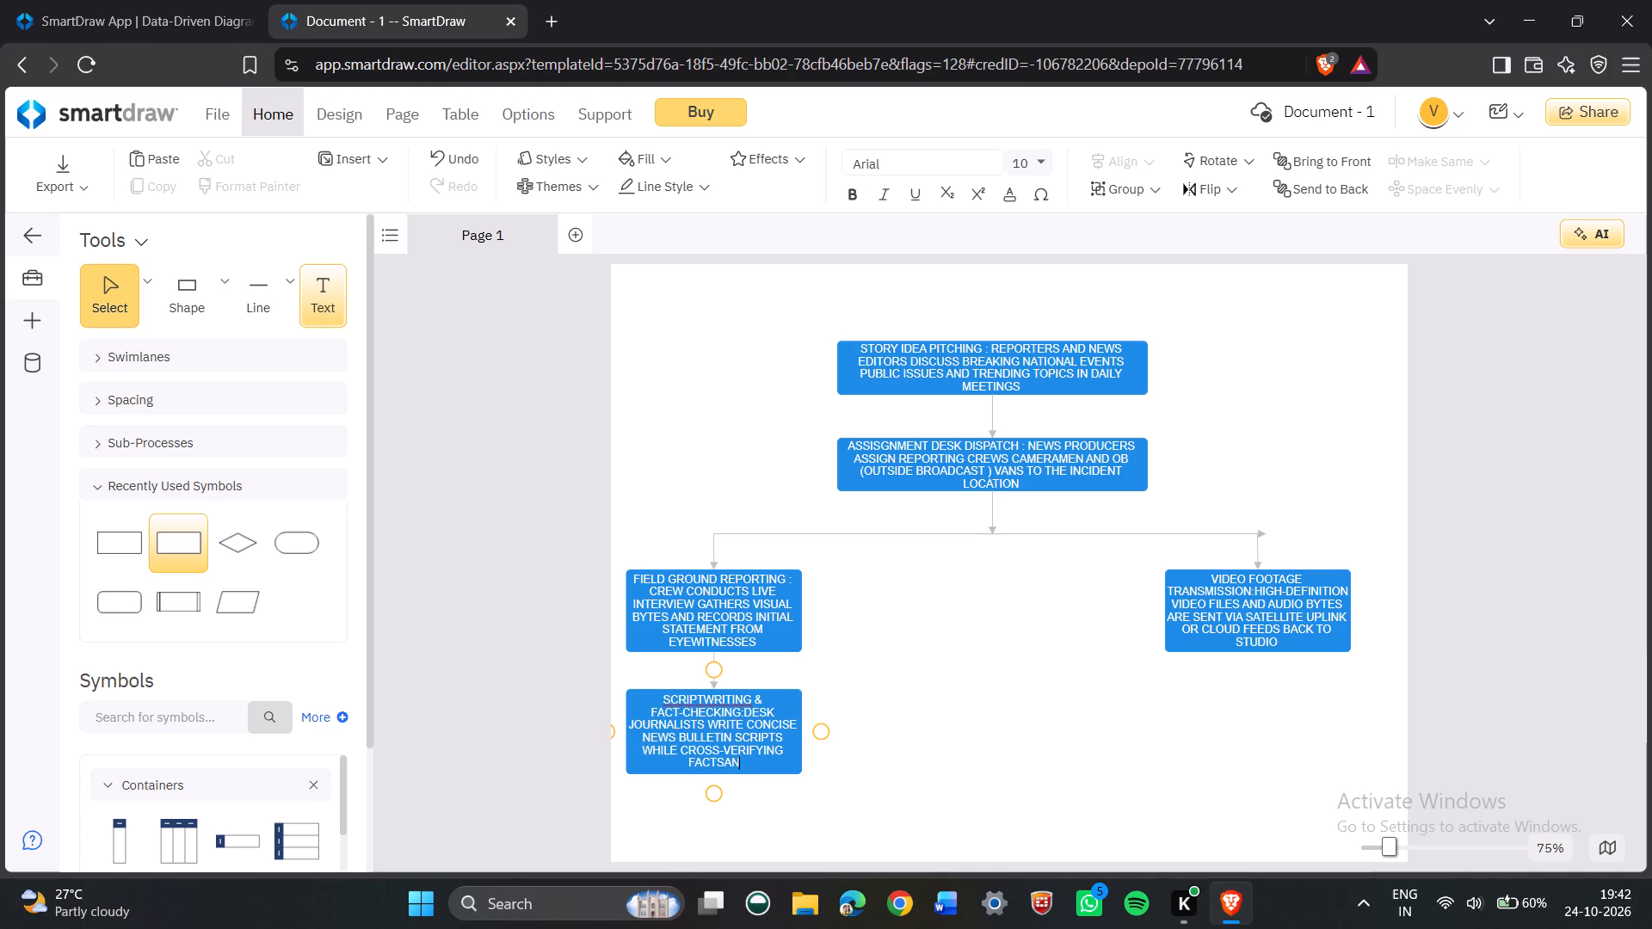
{"action": "key", "text": "BackSpace"}
{"action": "key", "text": "BackSpace"}
{"action": "key", "text": "space"}
{"action": "type", "text": "AND LEGAL"}
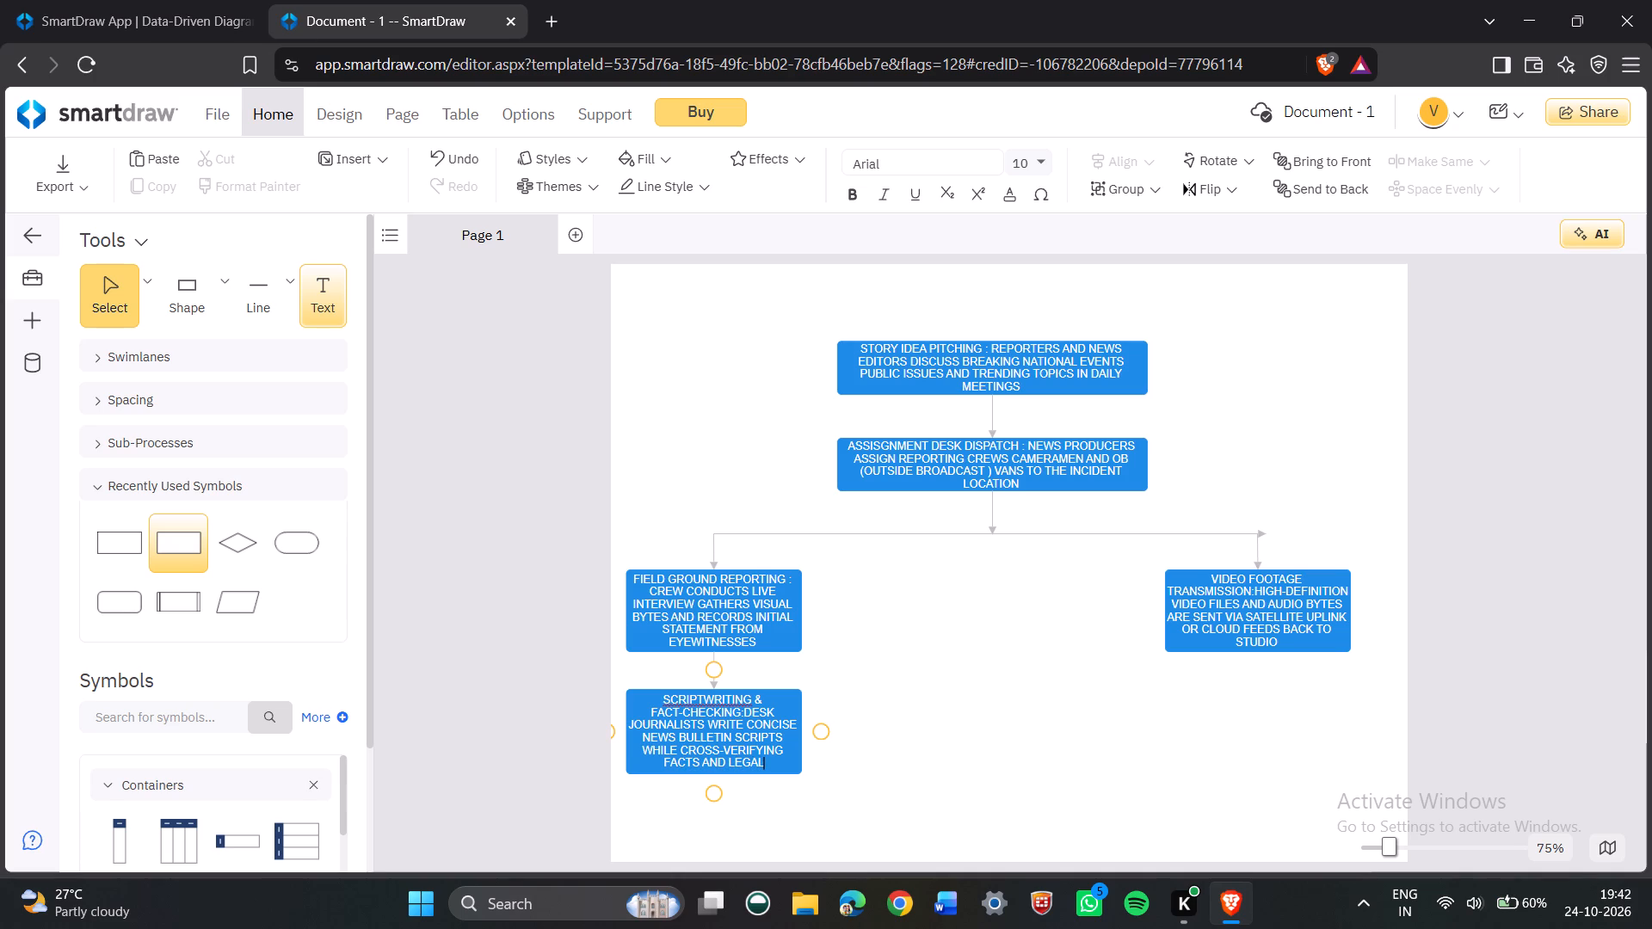
{"action": "key", "text": "space"}
{"action": "type", "text": "GUIDELINES"}
{"action": "key", "text": "space"}
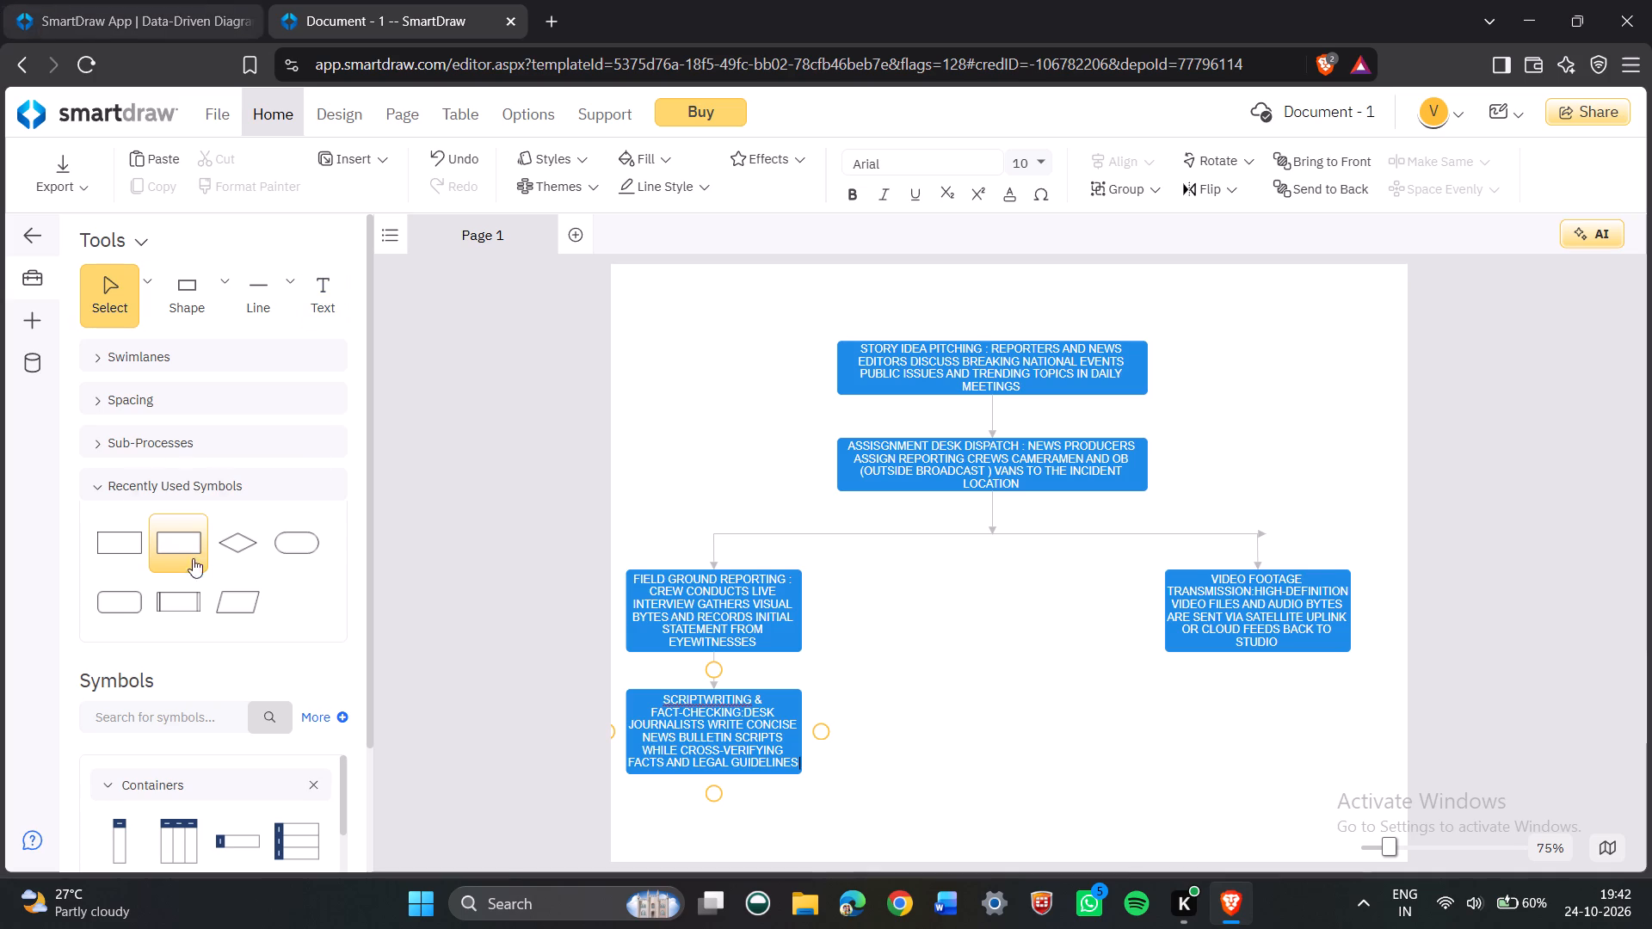
{"action": "left_click", "coordinate": [994, 758]}
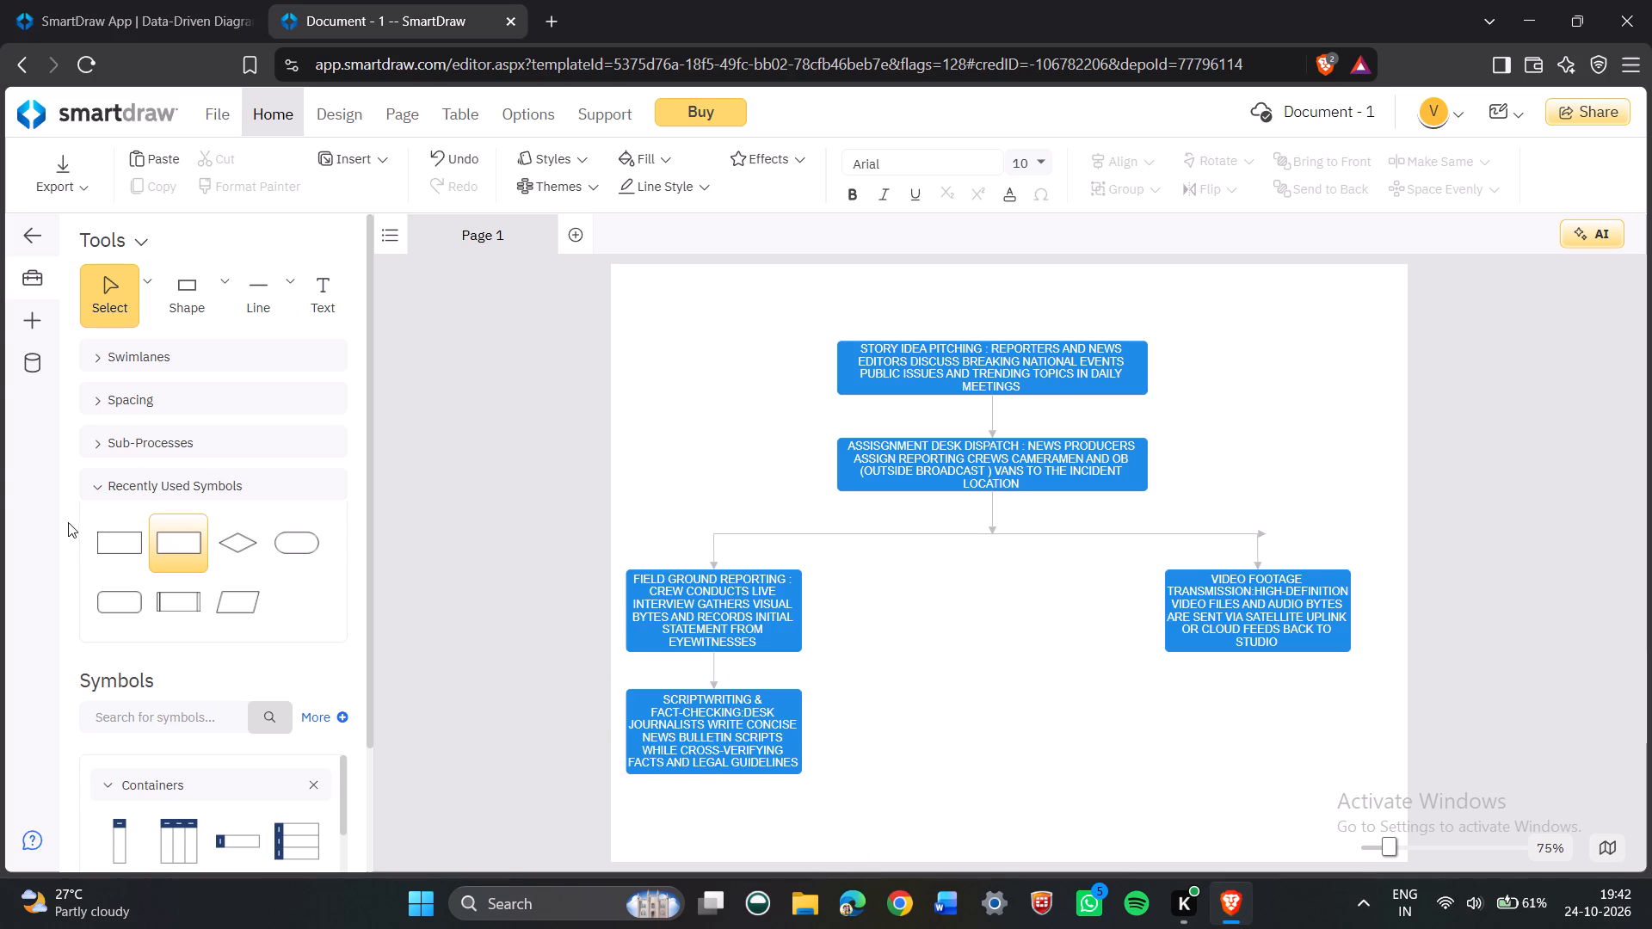
Place a rectangle below the video footage transmission box, matching that box's width and the scriptwriting box's height.
{"action": "left_click", "coordinate": [270, 293]}
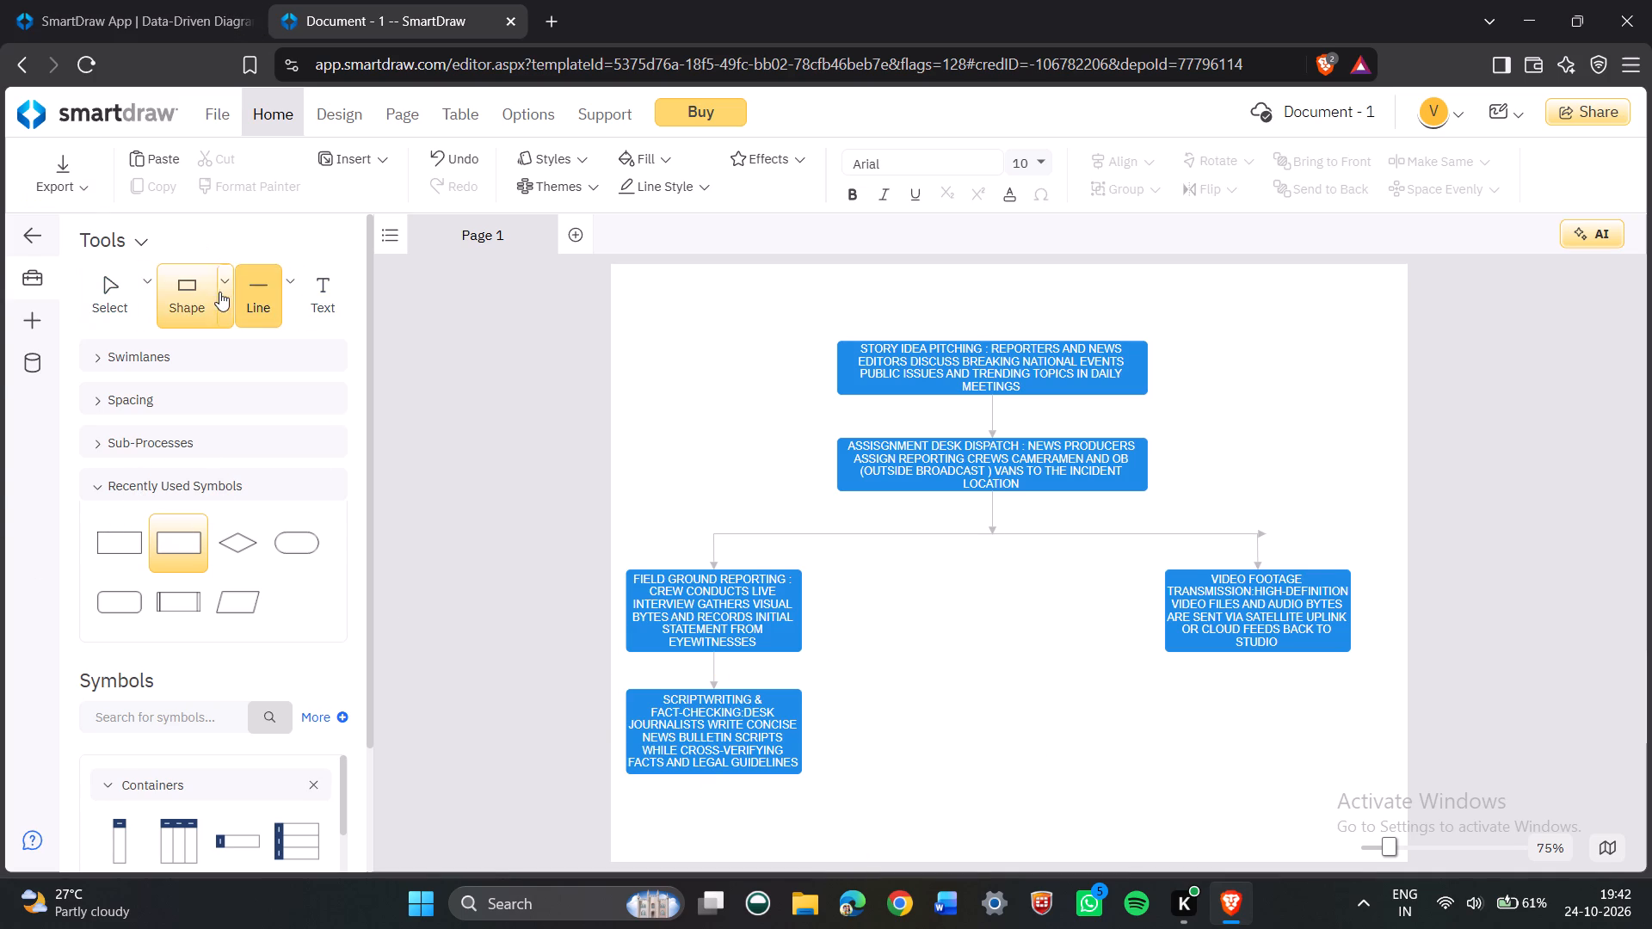
{"action": "left_click_drag", "start_coordinate": [169, 285], "coordinate": [1254, 749]}
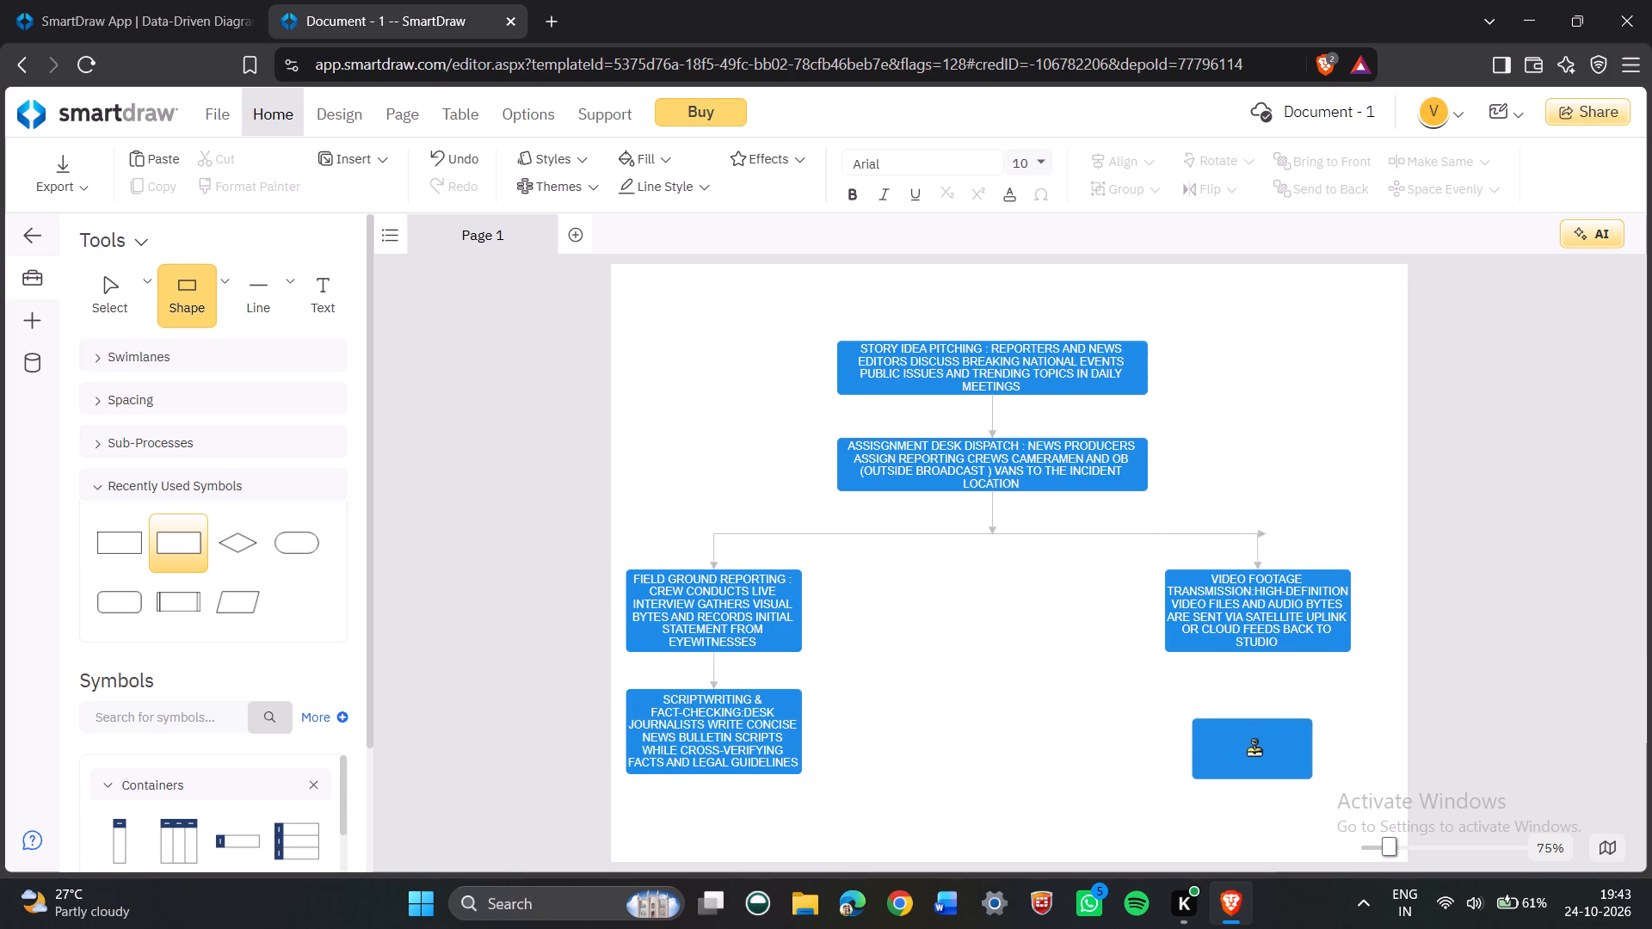
{"action": "left_click_drag", "start_coordinate": [1254, 749], "coordinate": [1264, 746]}
{"action": "left_click_drag", "start_coordinate": [1322, 746], "coordinate": [1339, 746]}
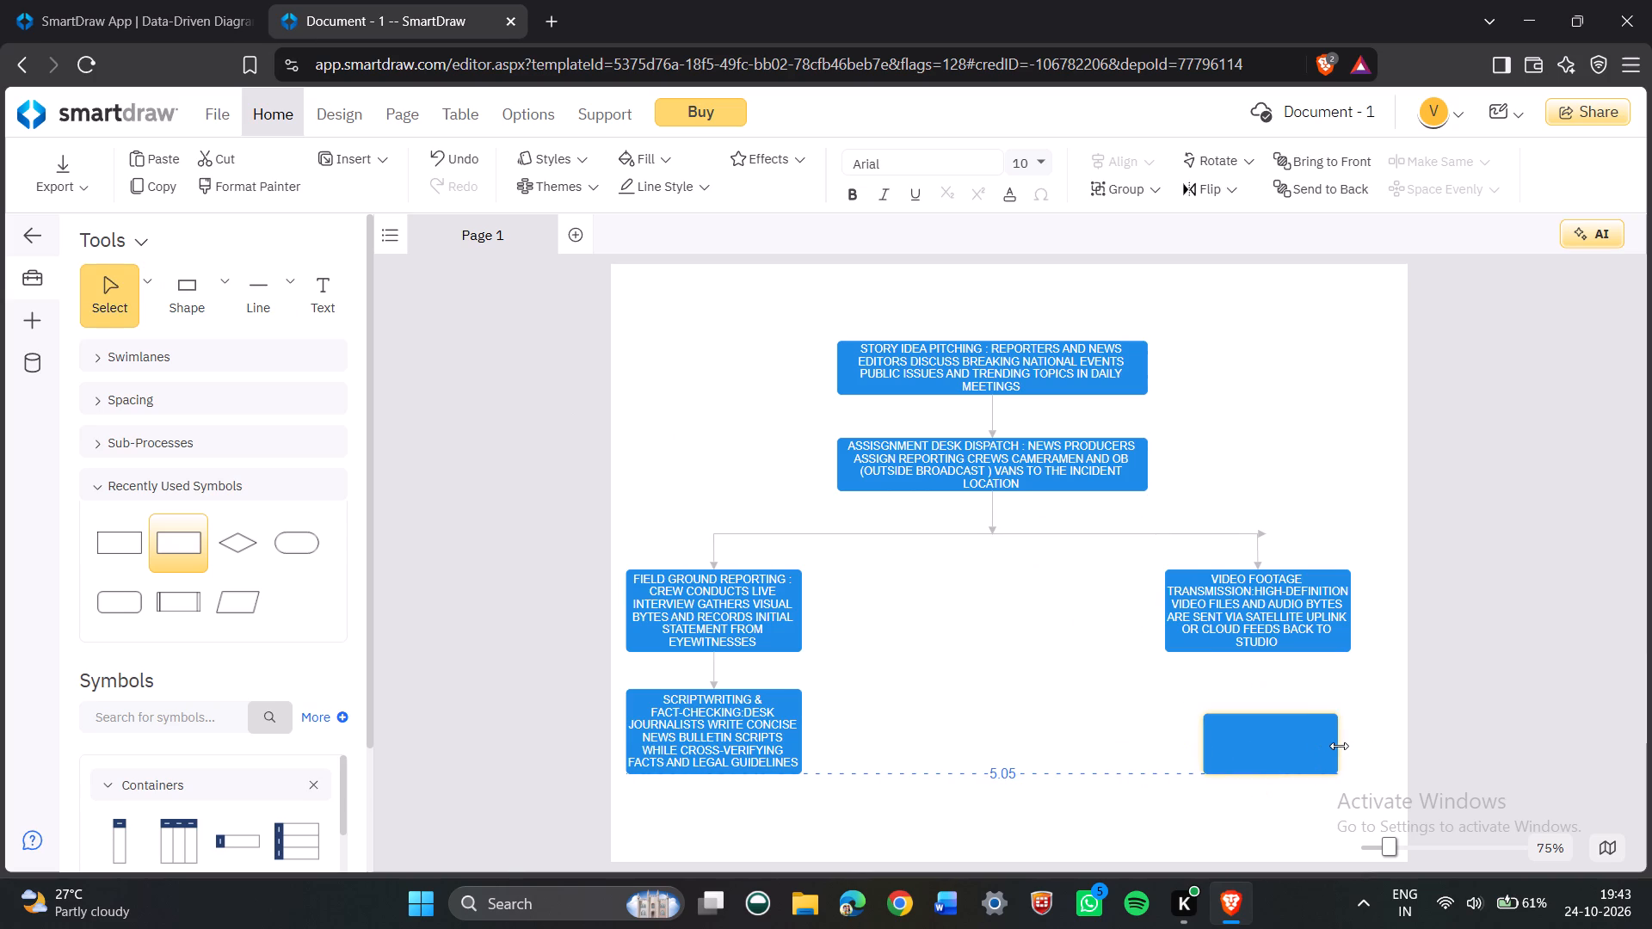
{"action": "left_click_drag", "start_coordinate": [1339, 746], "coordinate": [1353, 746]}
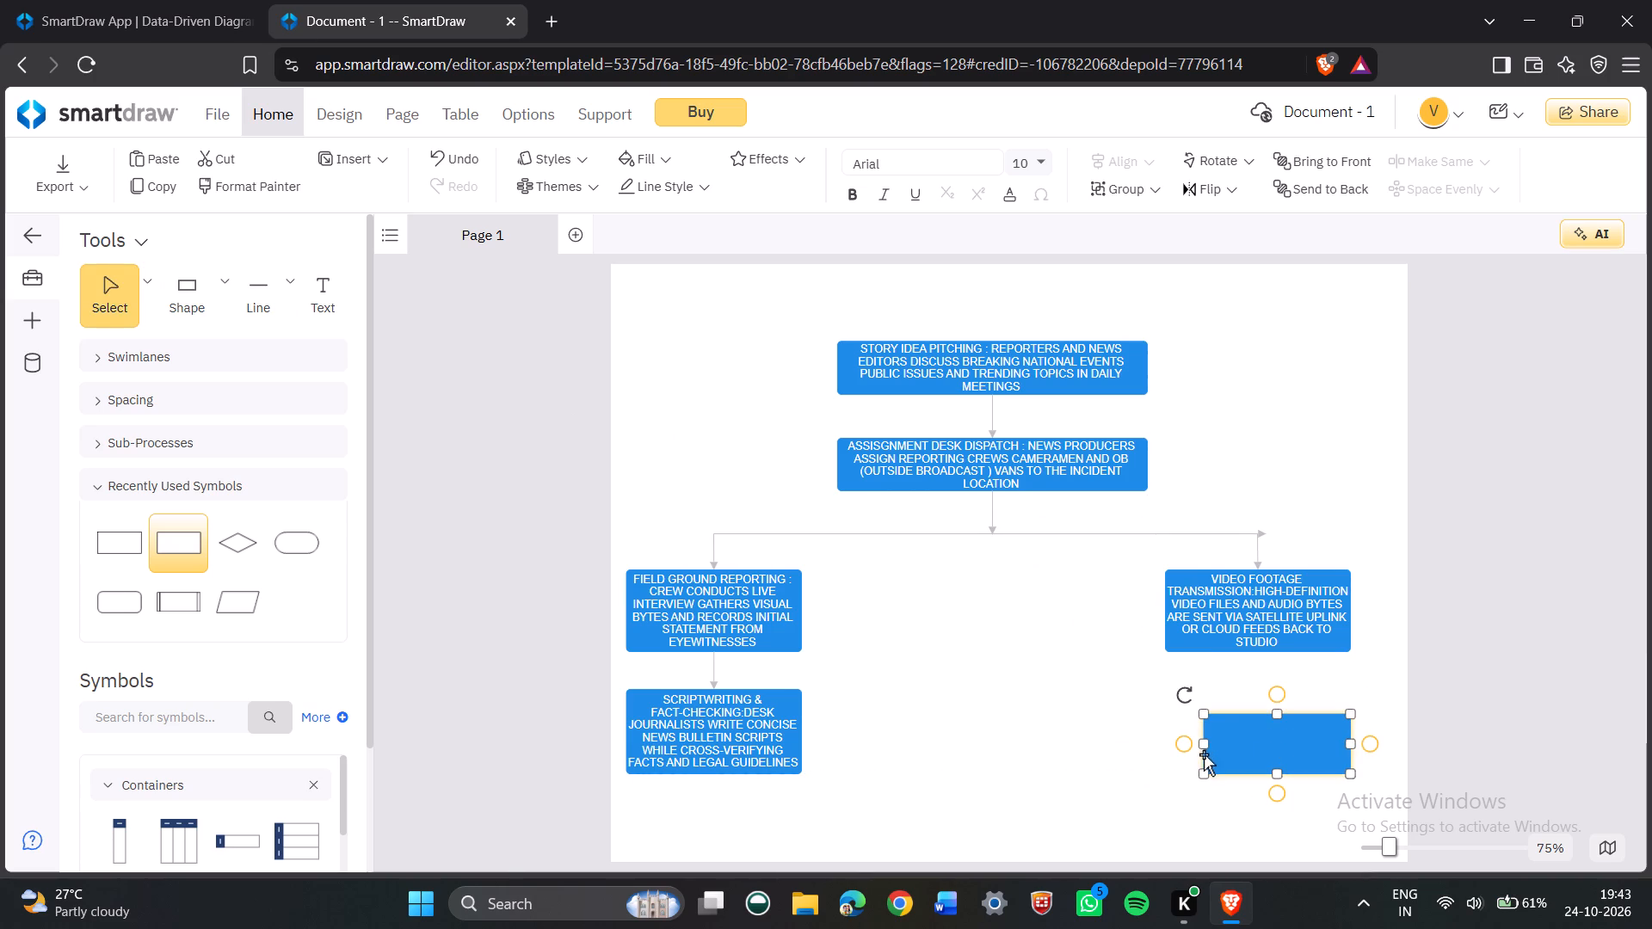
{"action": "left_click_drag", "start_coordinate": [1204, 747], "coordinate": [1165, 760]}
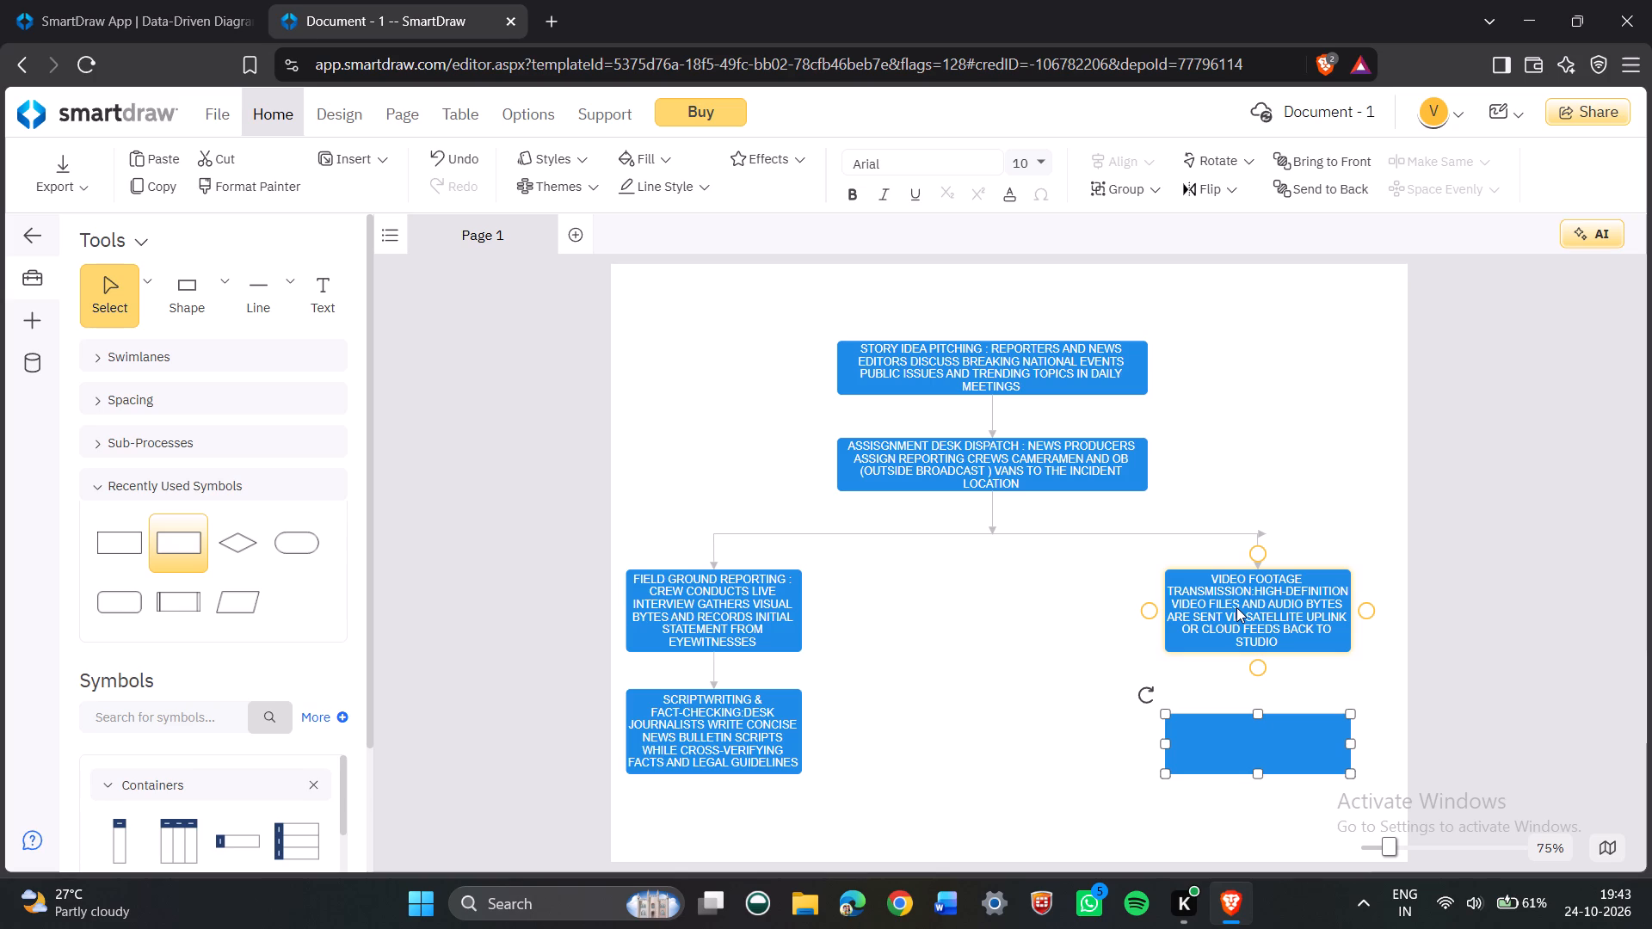
{"action": "left_click_drag", "start_coordinate": [1255, 712], "coordinate": [1253, 689]}
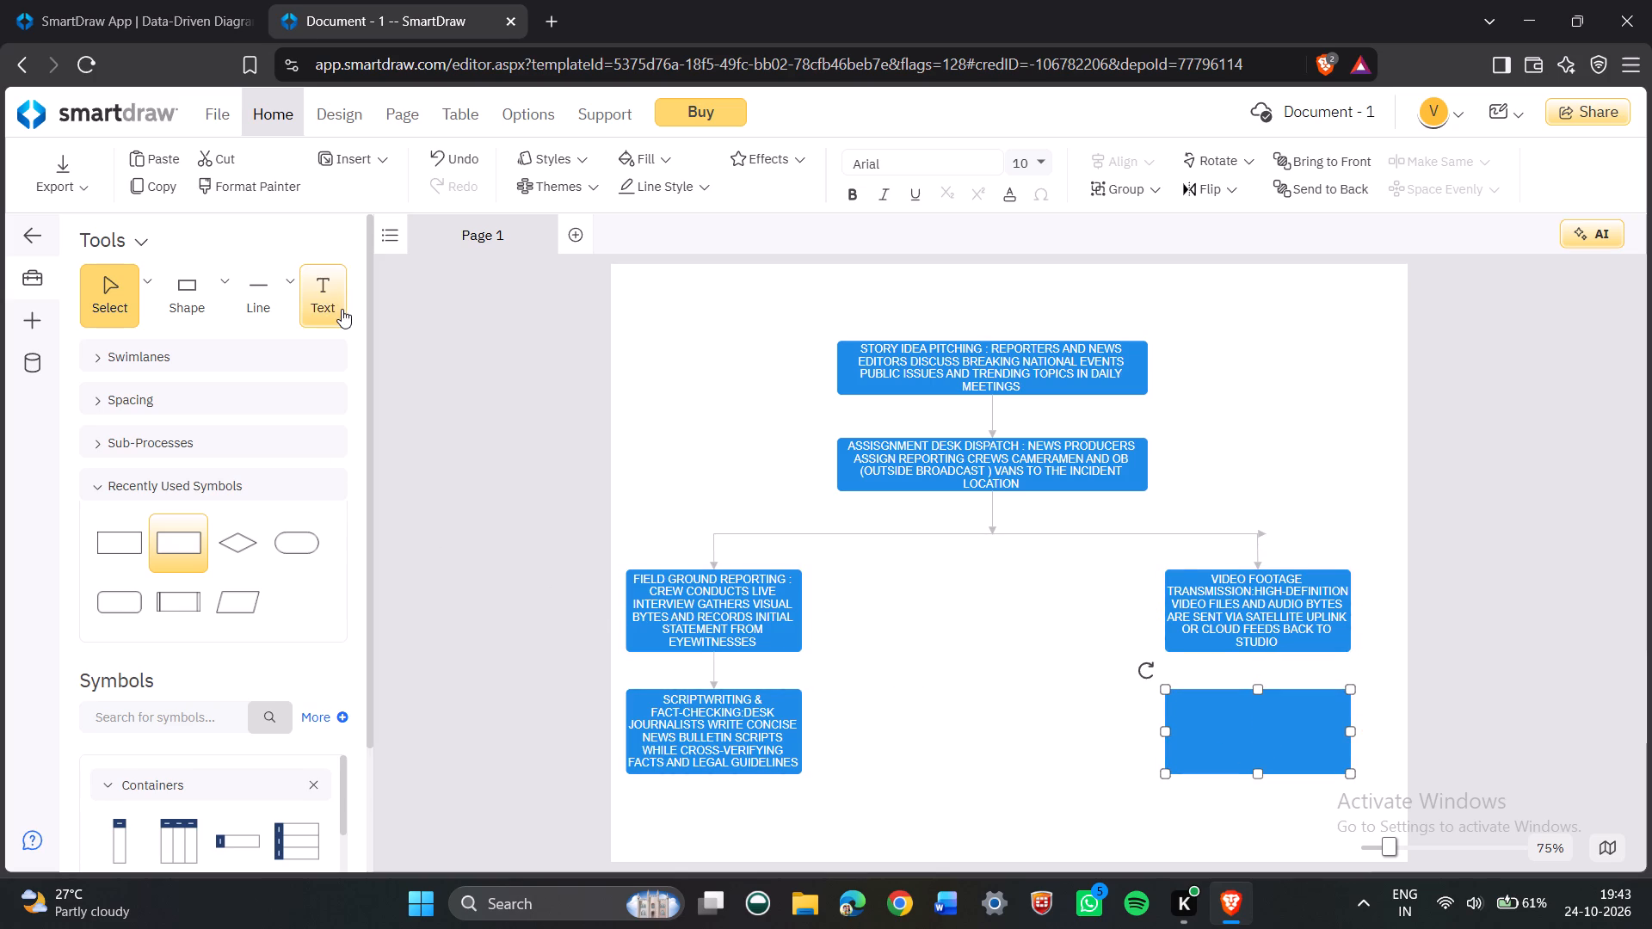
Draw a short vertical connector from the bottom of the video footage transmission box down to the new rectangle.
{"action": "double_click", "coordinate": [254, 298]}
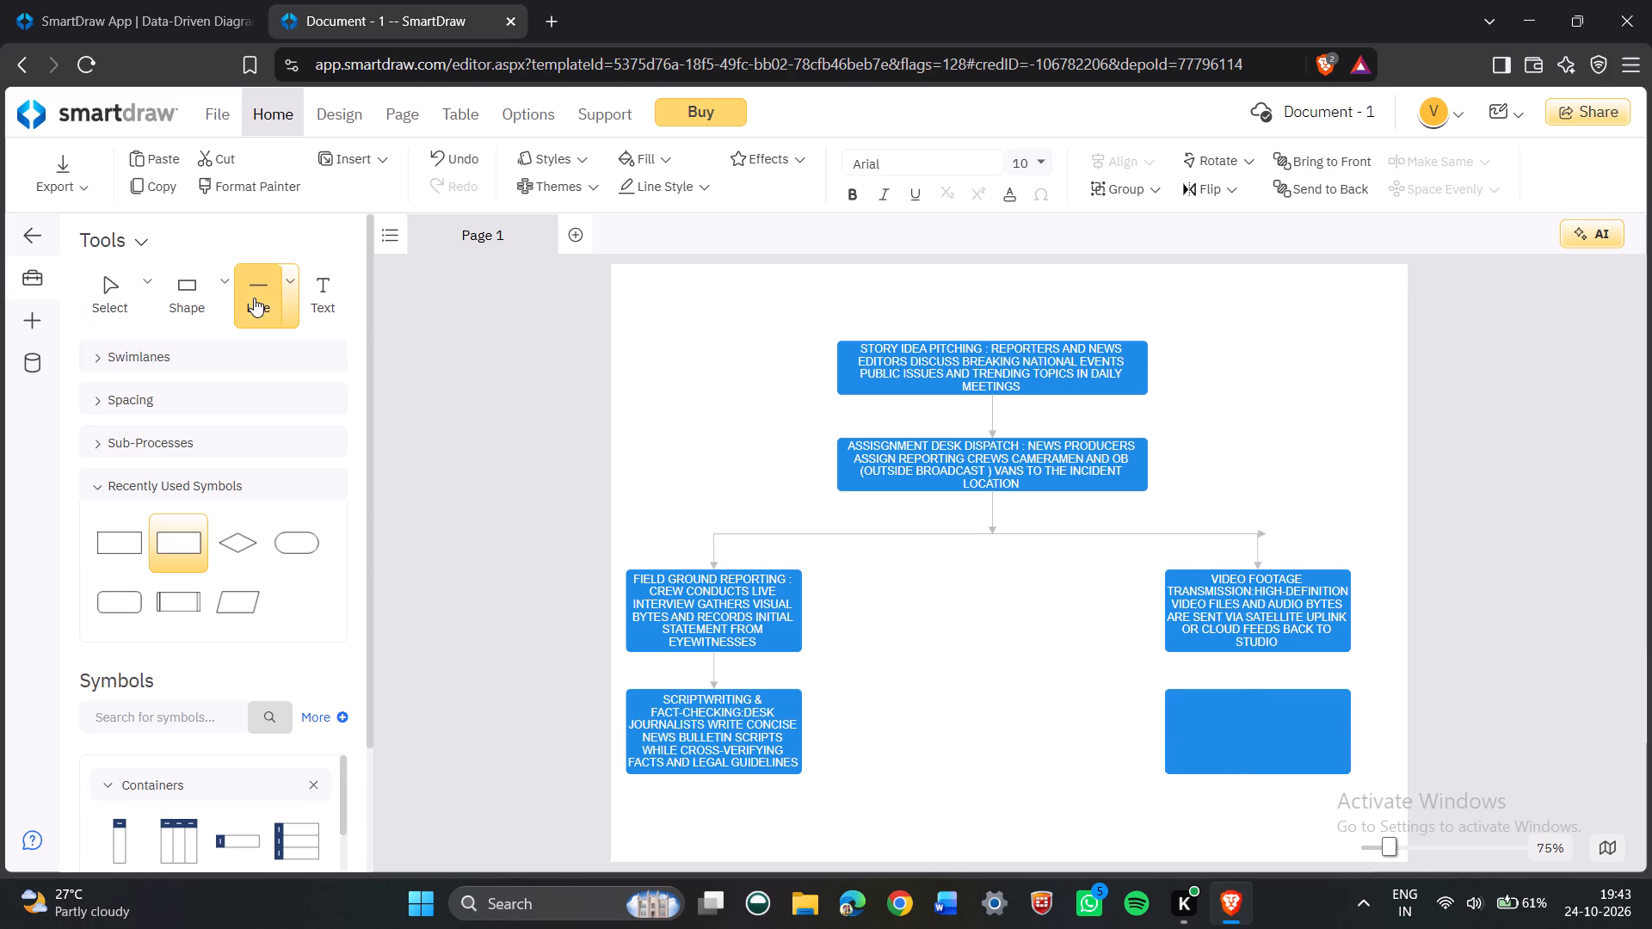
{"action": "left_click_drag", "start_coordinate": [1258, 649], "coordinate": [1230, 642]}
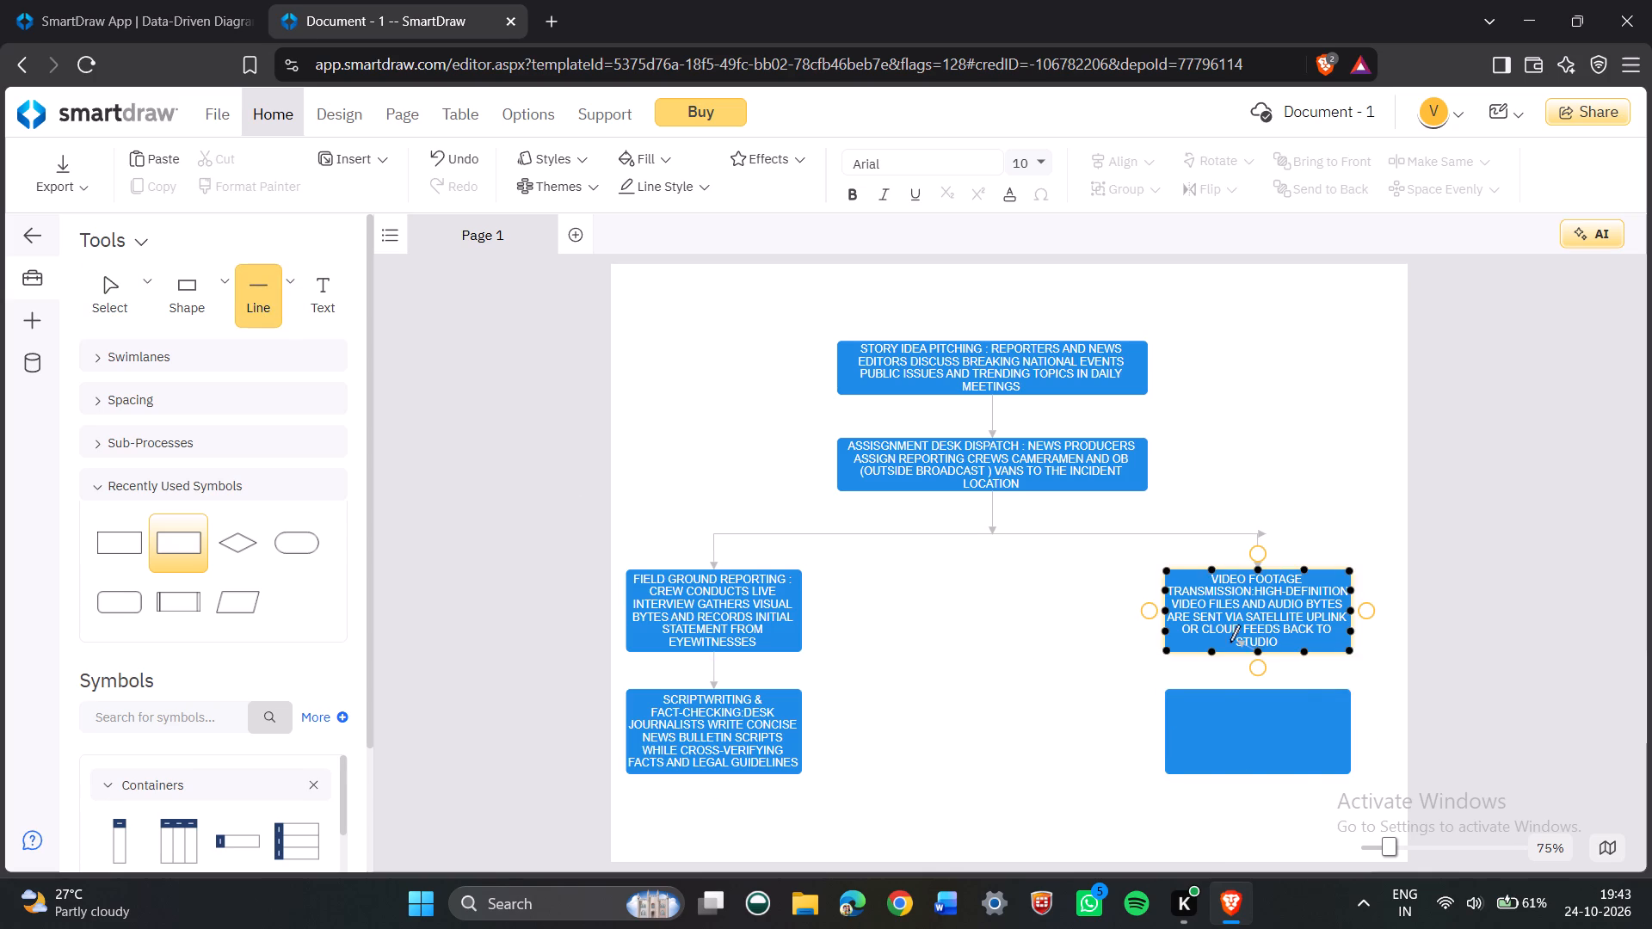
{"action": "left_click_drag", "start_coordinate": [1230, 642], "coordinate": [1261, 701]}
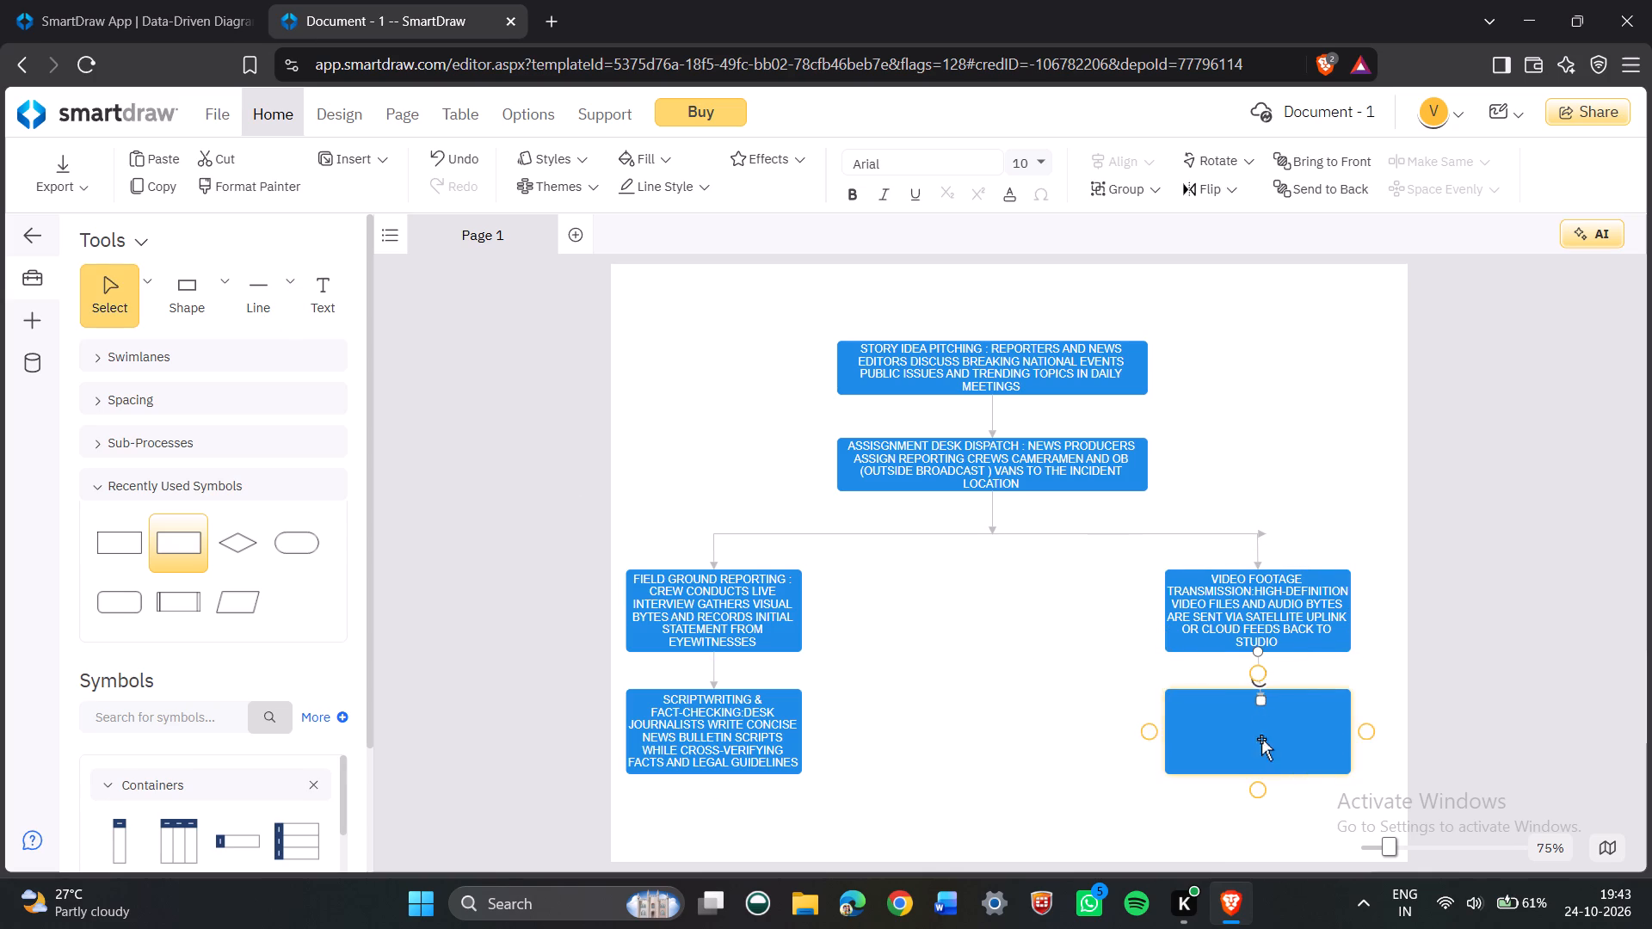
Adjust the new rectangle to sit centred under the connector's arrowhead, with its top and bottom edges level with the scriptwriting box.
{"action": "left_click", "coordinate": [1261, 754]}
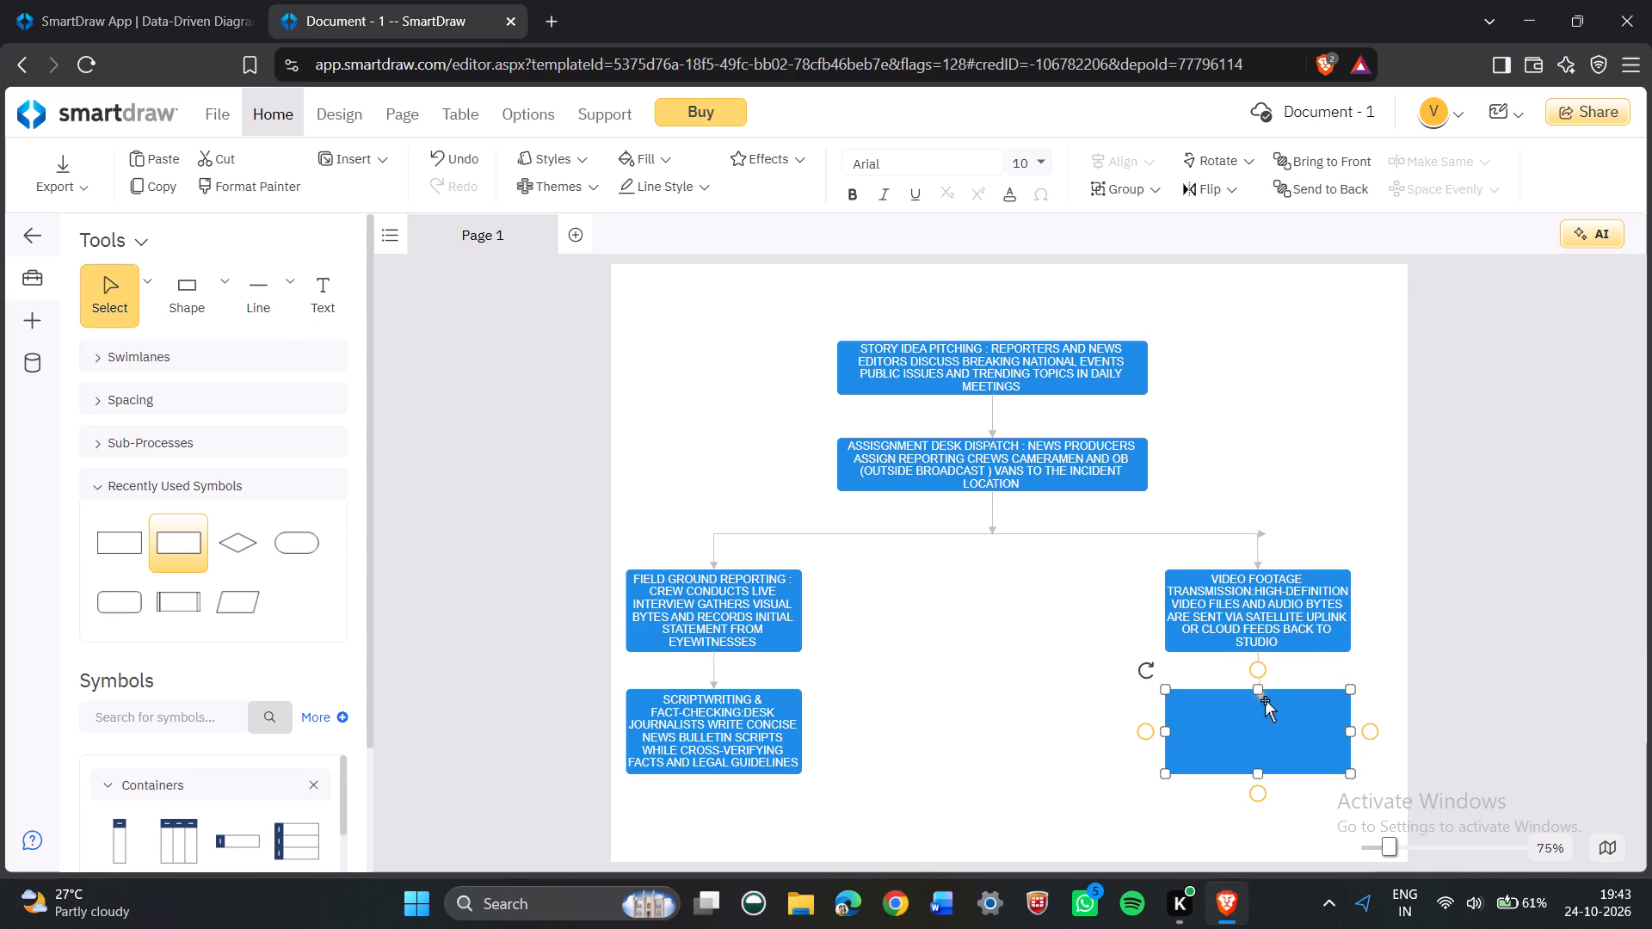
{"action": "left_click", "coordinate": [1259, 692]}
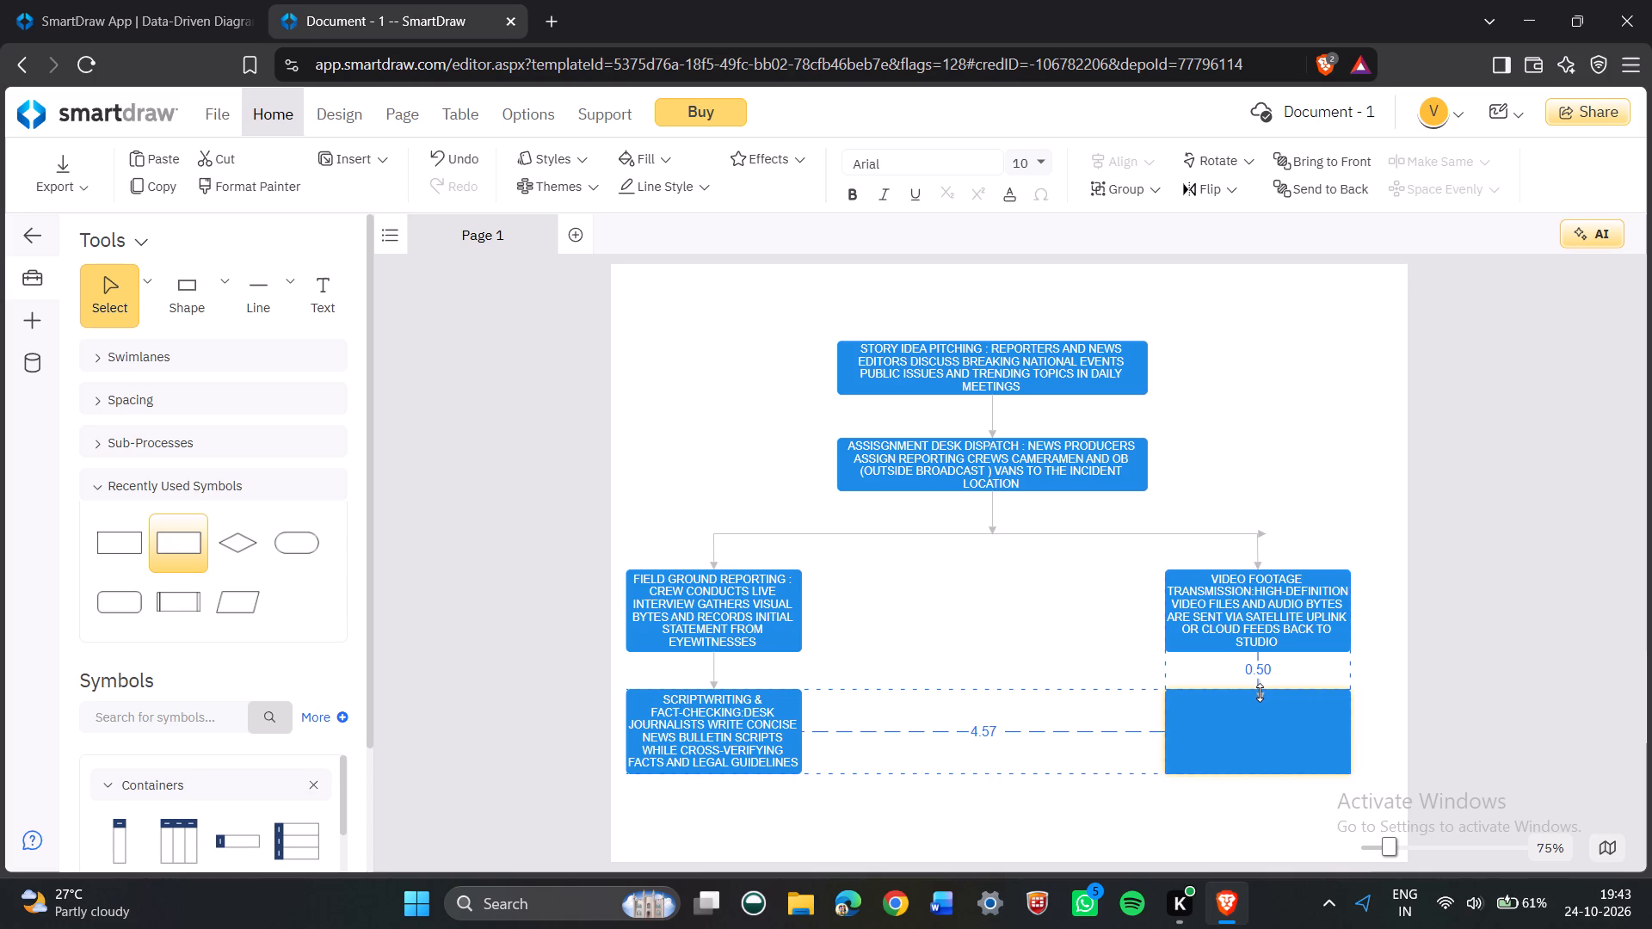
{"action": "left_click_drag", "start_coordinate": [1260, 720], "coordinate": [1268, 720]}
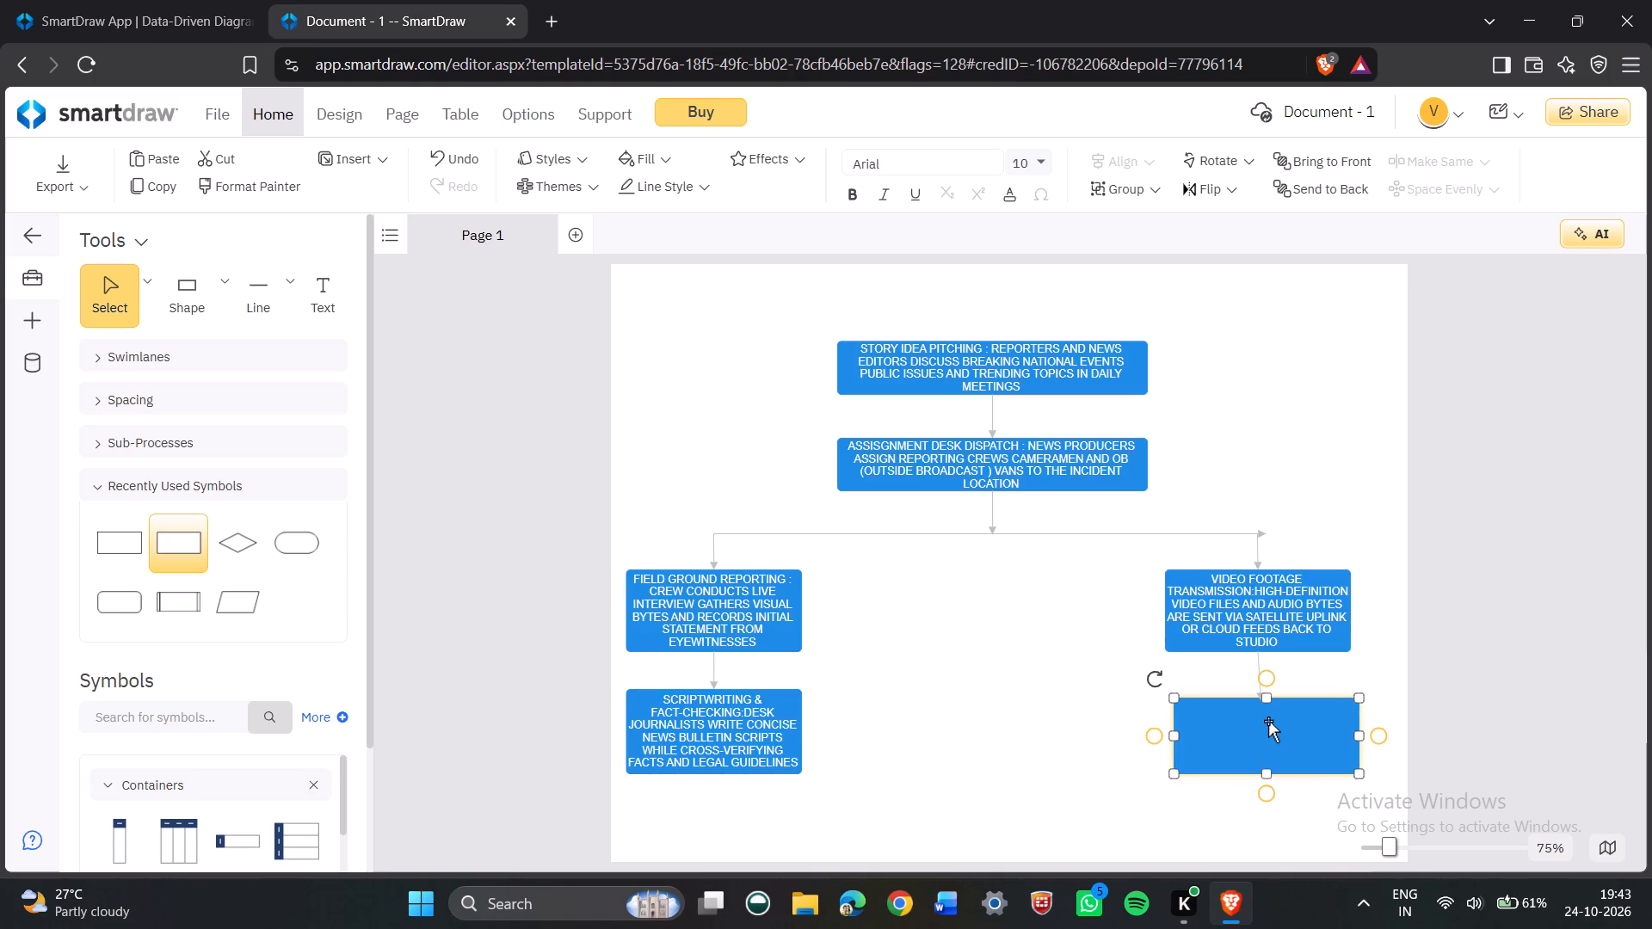
{"action": "left_click", "coordinate": [1259, 723]}
{"action": "left_click_drag", "start_coordinate": [1256, 733], "coordinate": [1256, 723]}
{"action": "left_click_drag", "start_coordinate": [1258, 761], "coordinate": [1258, 764]}
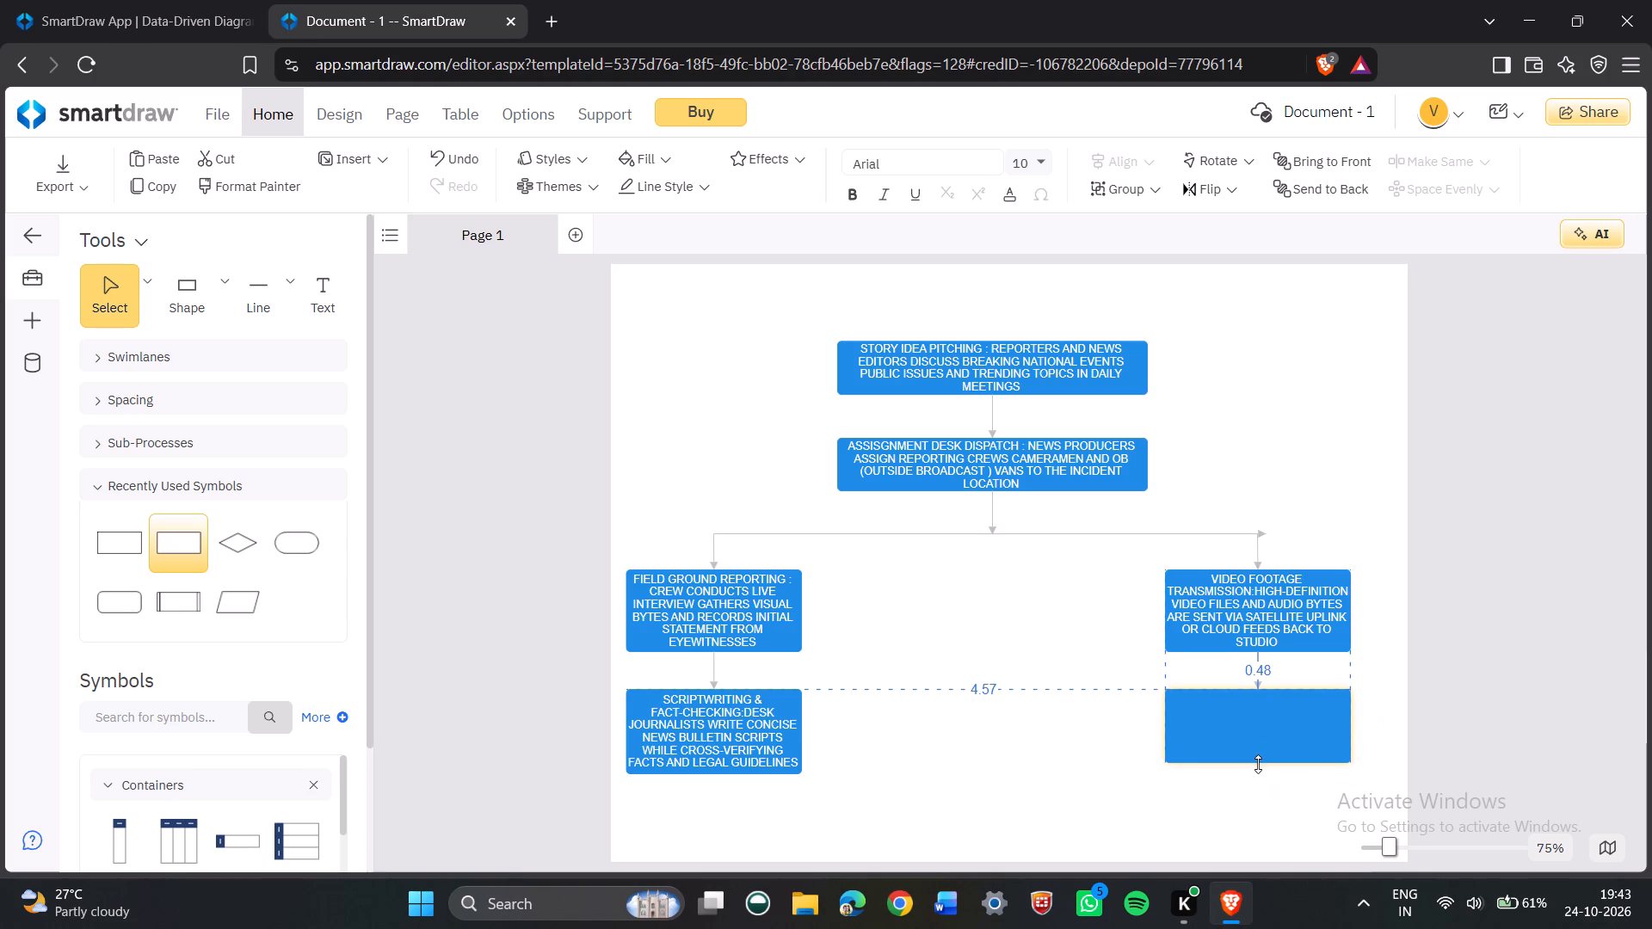
{"action": "left_click_drag", "start_coordinate": [1258, 764], "coordinate": [1258, 774]}
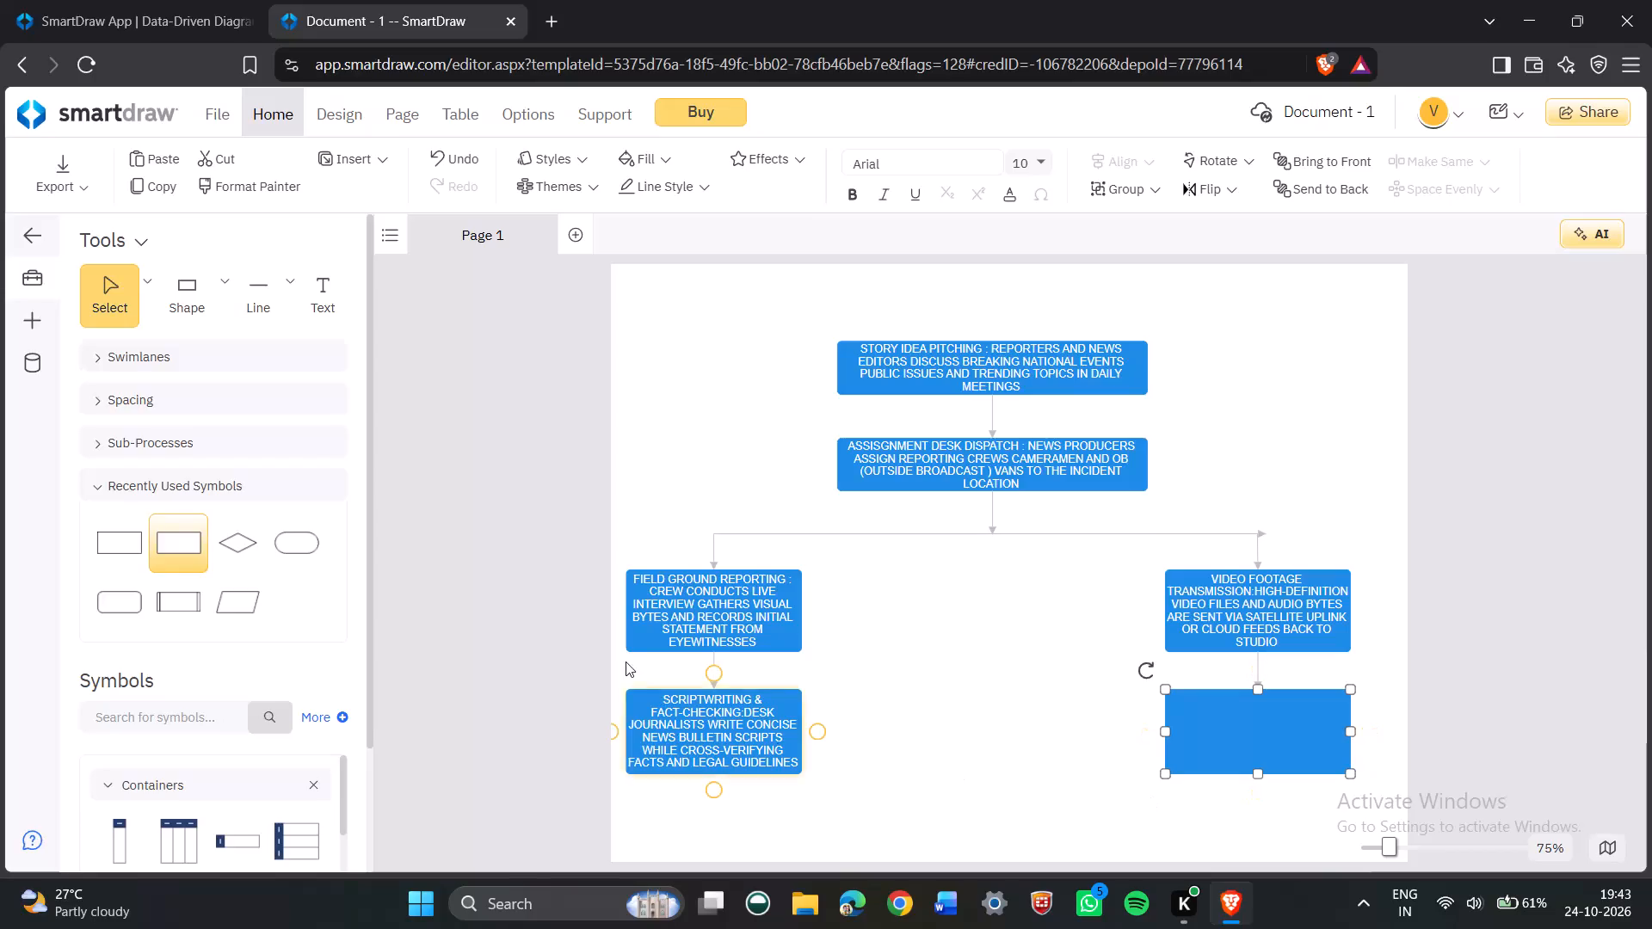
Label the new box under video footage transmission with the heading "VIDEO EDITING & GRAPHICS:".
{"action": "left_click", "coordinate": [330, 299]}
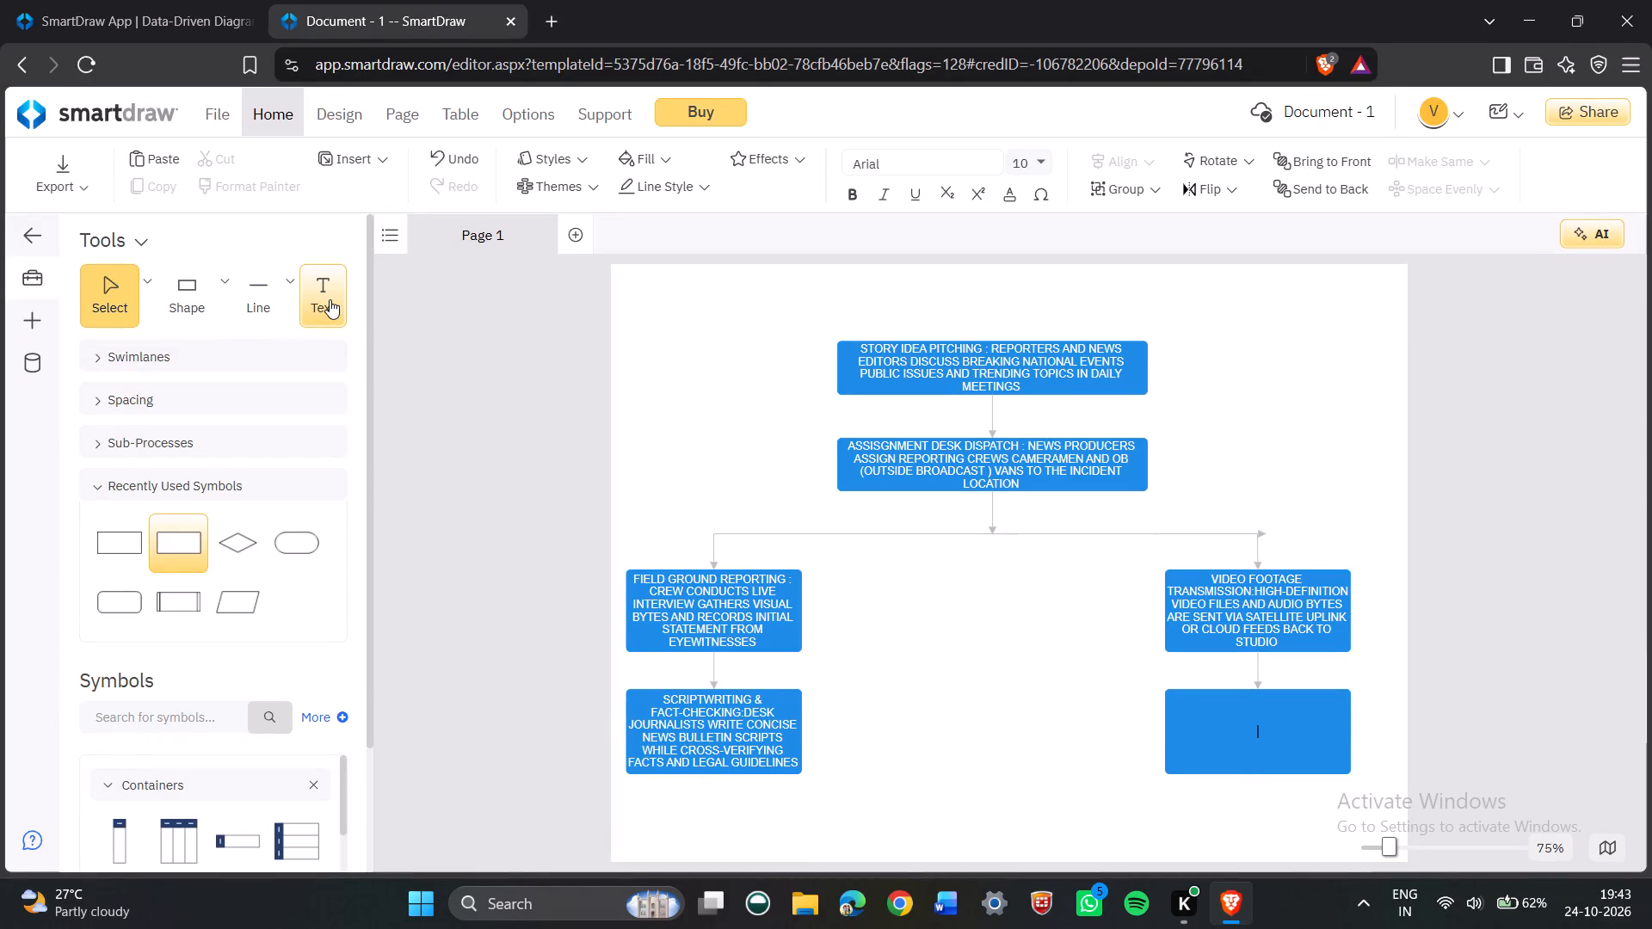
{"action": "type", "text": "VIDEO"}
{"action": "key", "text": "space"}
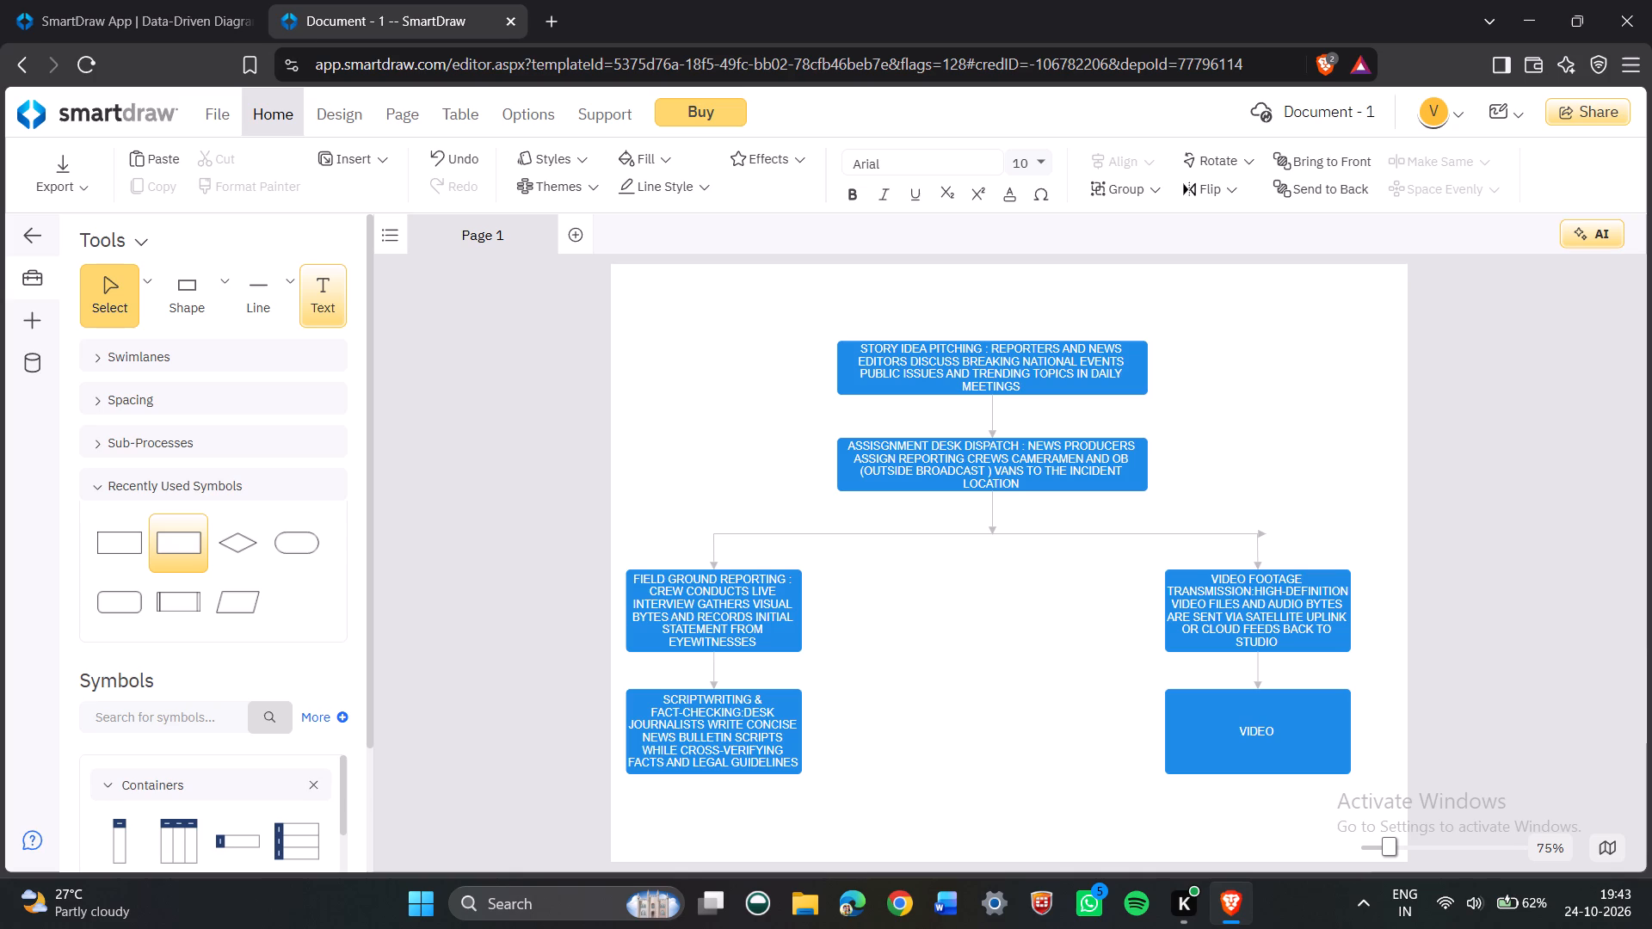
{"action": "type", "text": "EDITING"}
{"action": "key", "text": "space"}
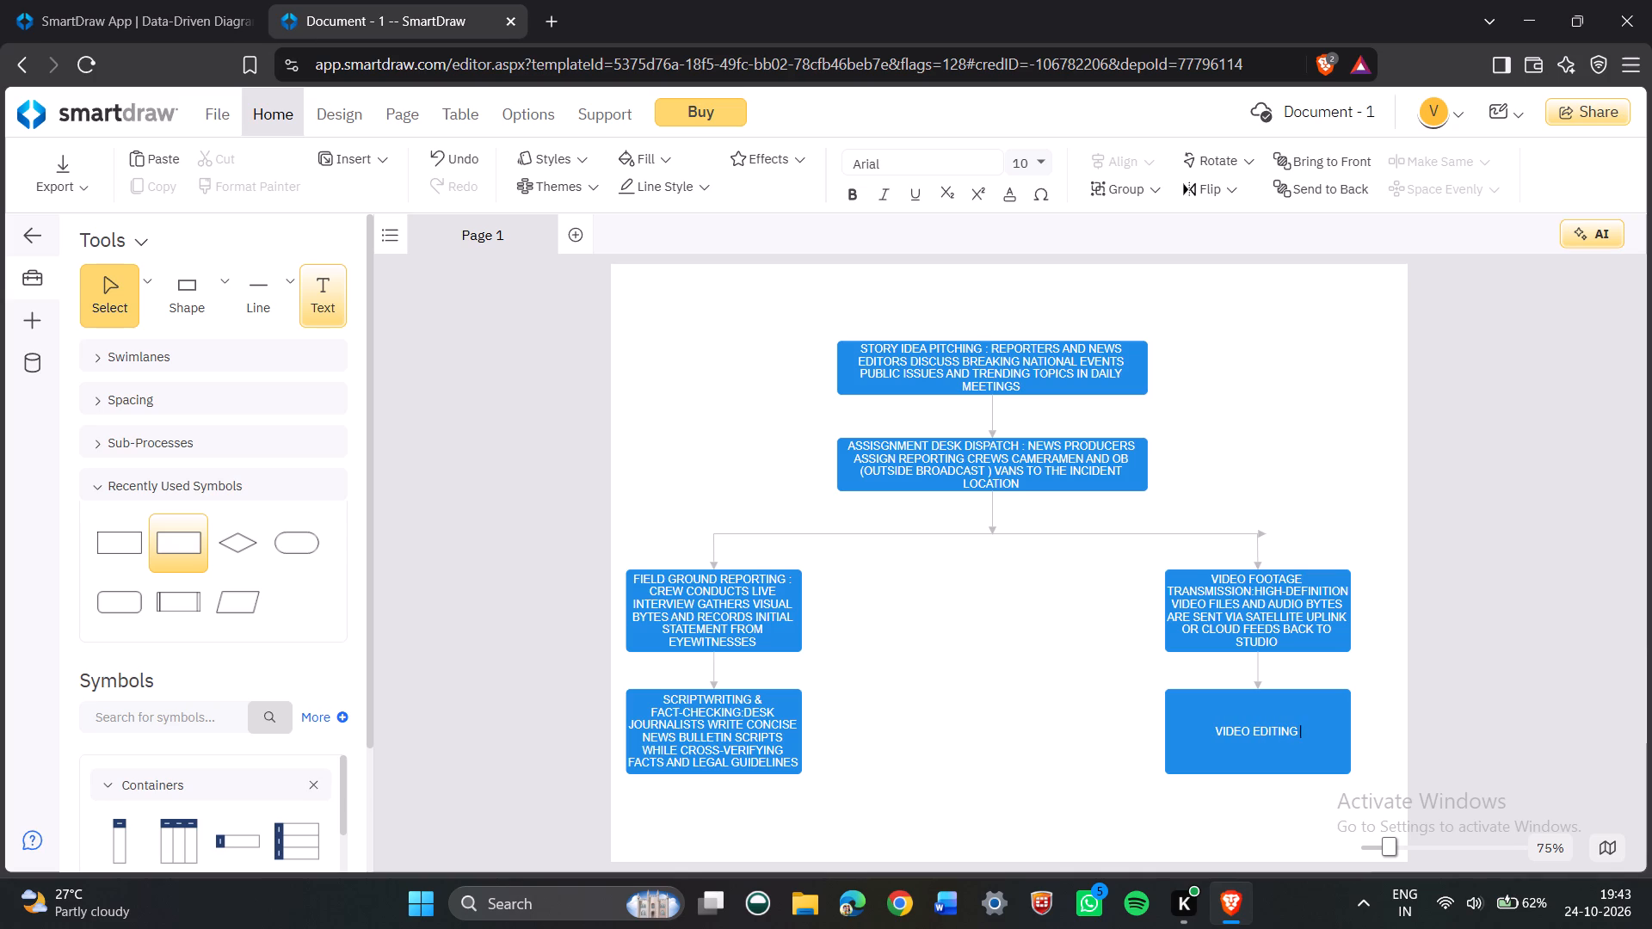
{"action": "type", "text": "& GRAPHIC"}
{"action": "key", "text": "s"}
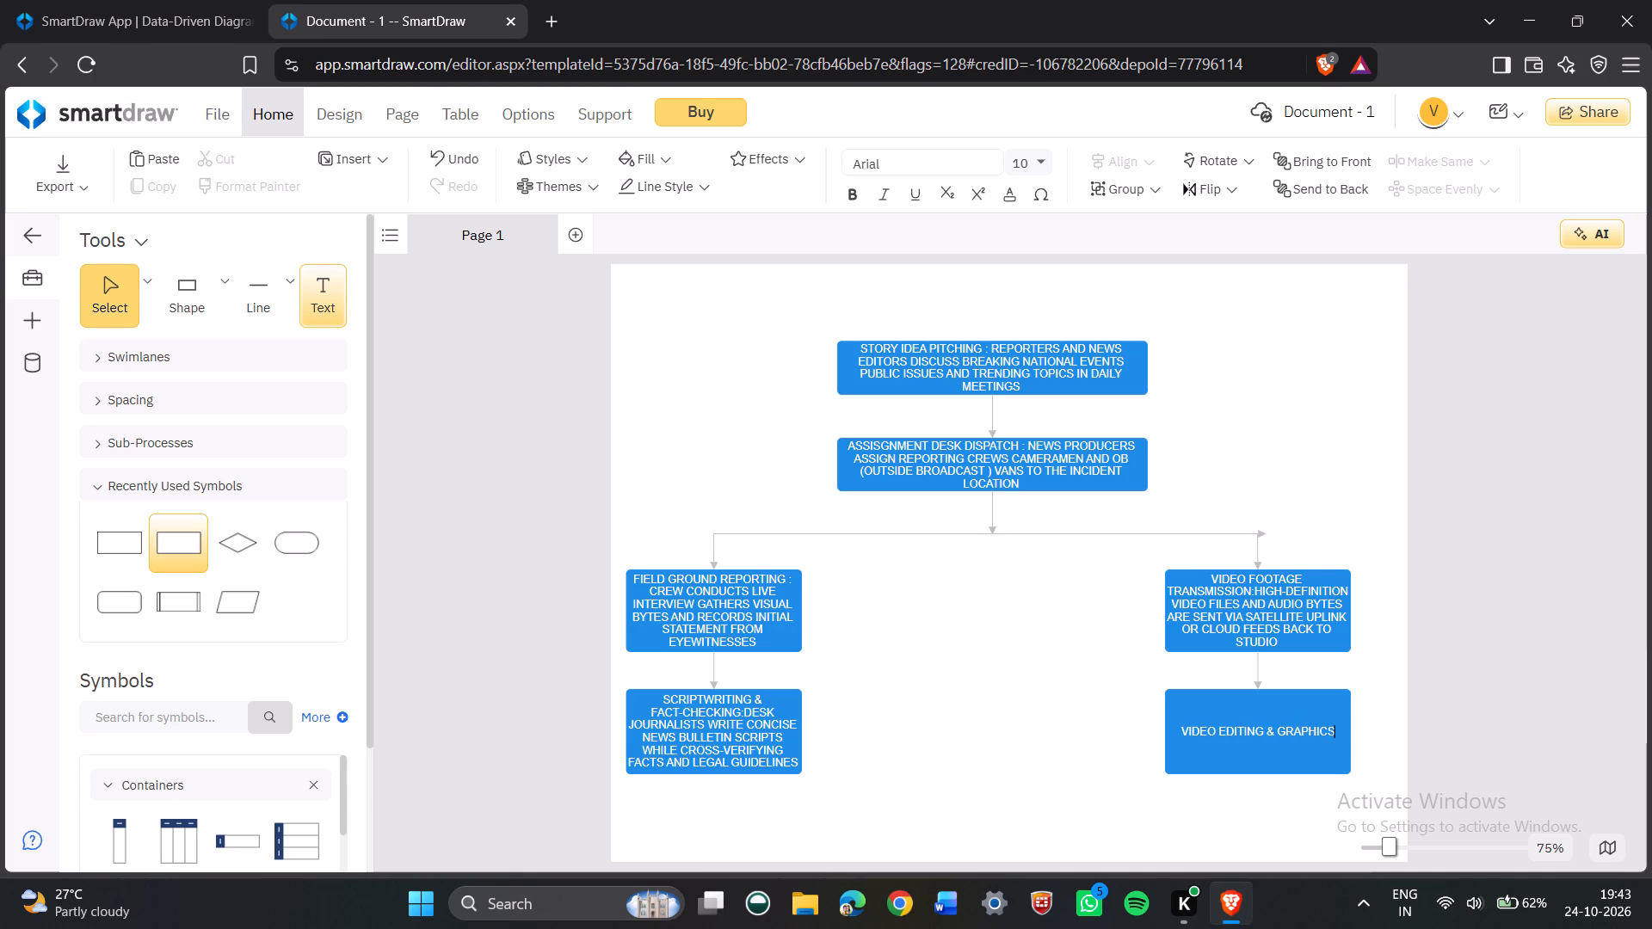
{"action": "key", "text": "shift+colon"}
{"action": "key", "text": "space"}
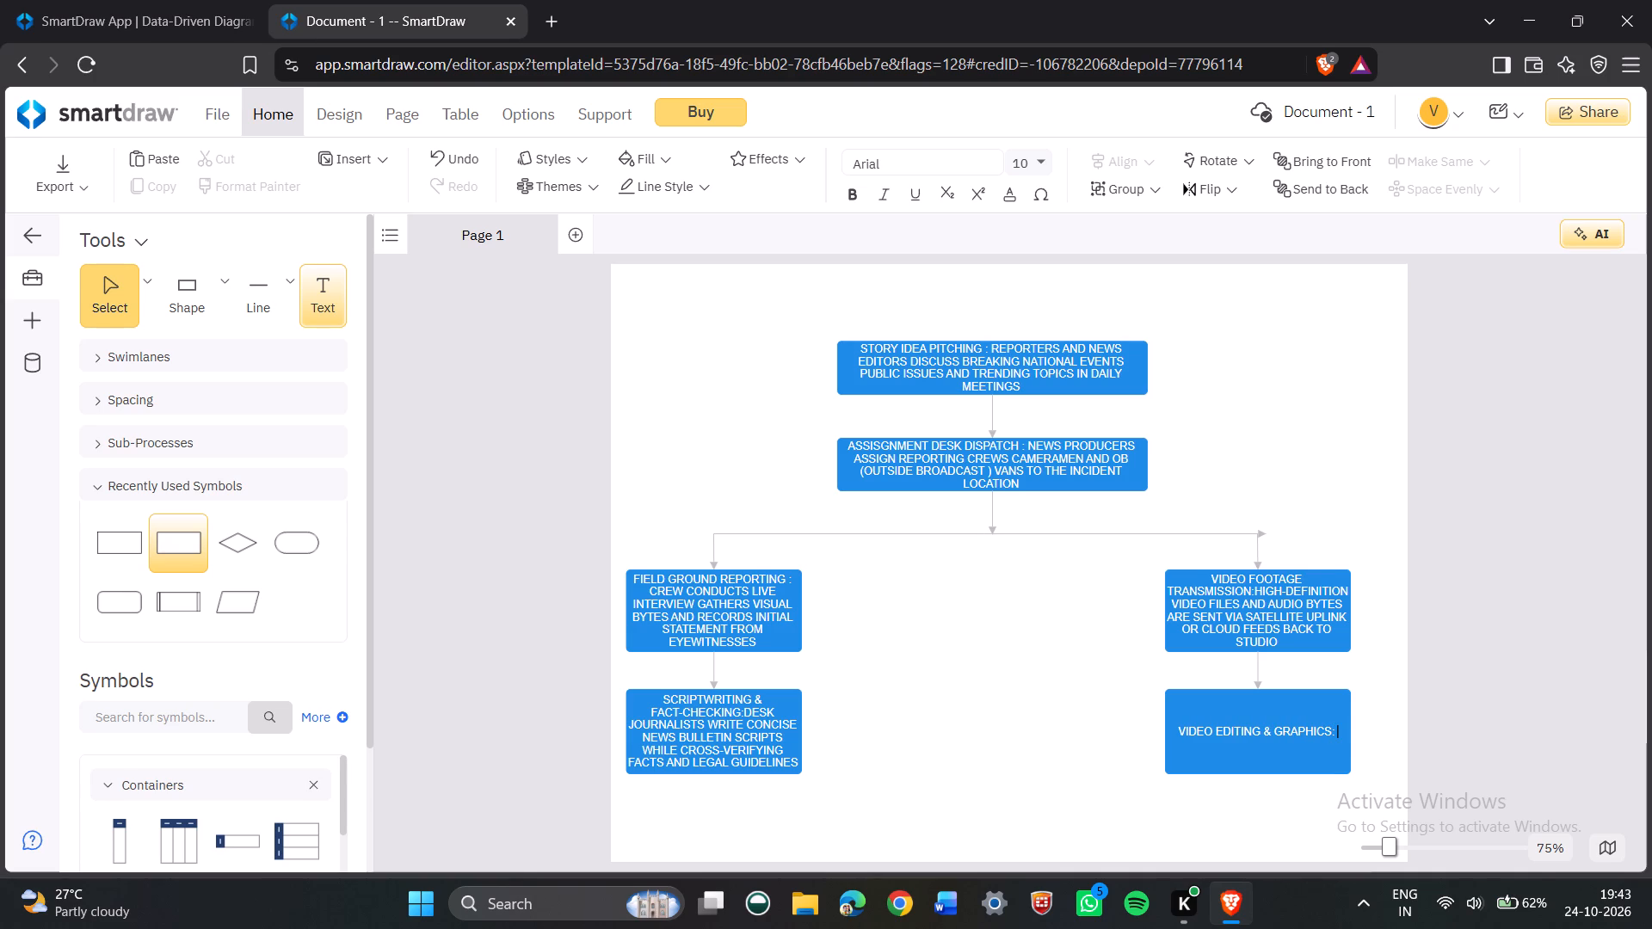
Continue the VIDEO EDITING & GRAPHICS box's text with "POST-PRODUCTION EDITORS CUT RAW FOOTAGE" after the heading.
{"action": "type", "text": "POST-"}
{"action": "type", "text": "PRO"}
{"action": "type", "text": "DUCTION"}
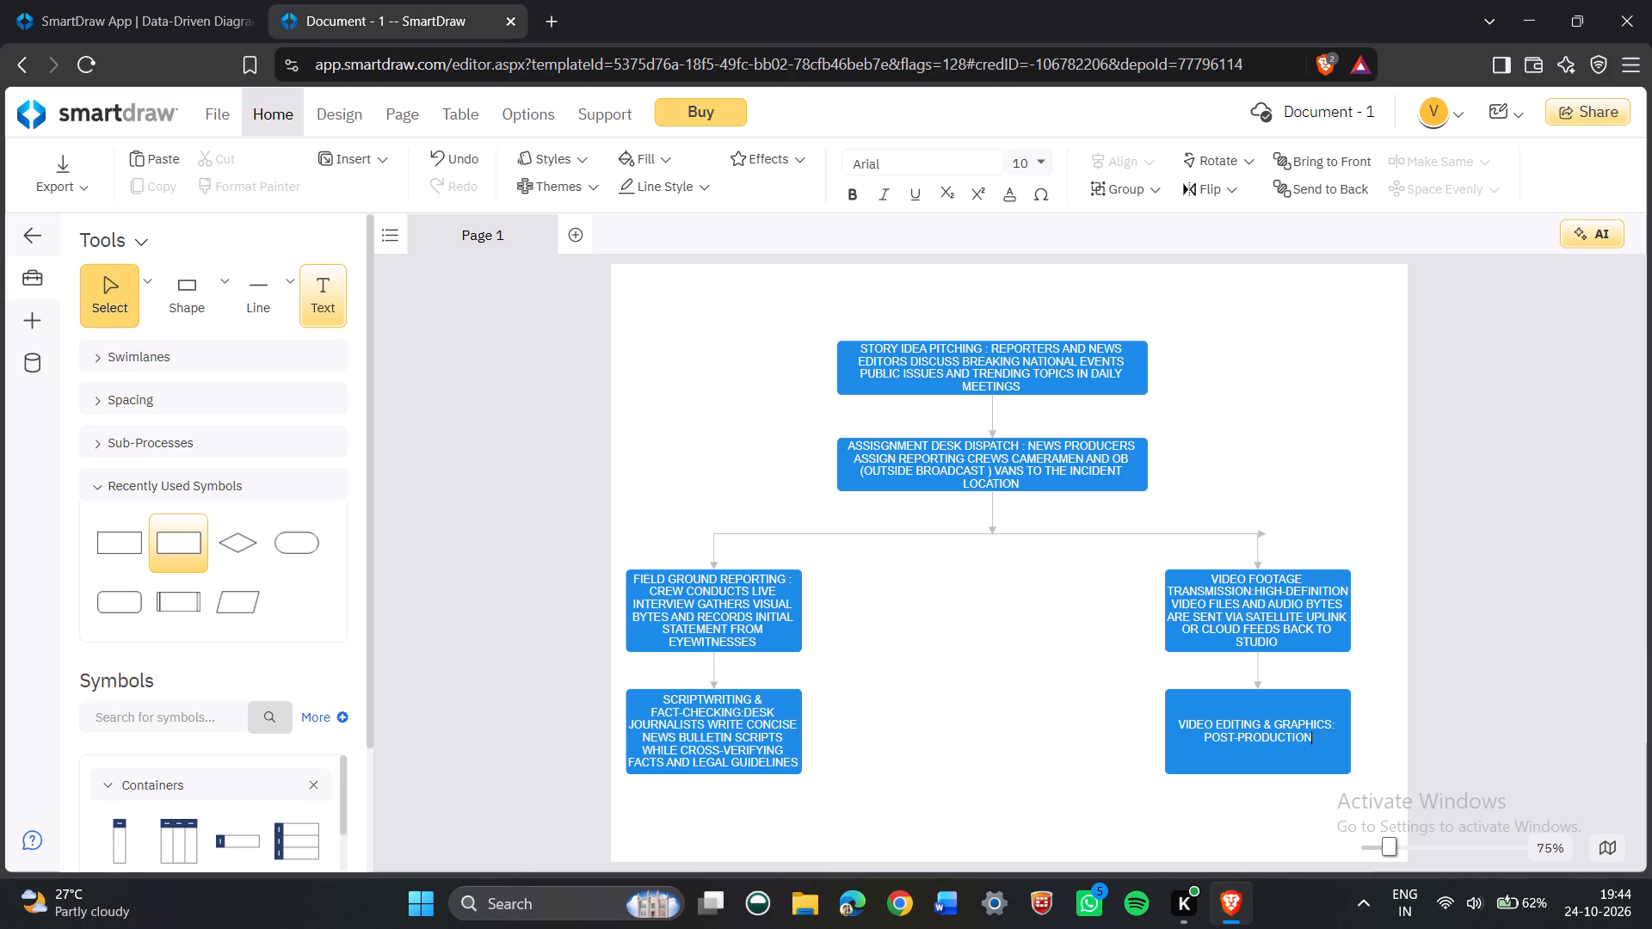
{"action": "key", "text": "space"}
{"action": "type", "text": "EDITORS"}
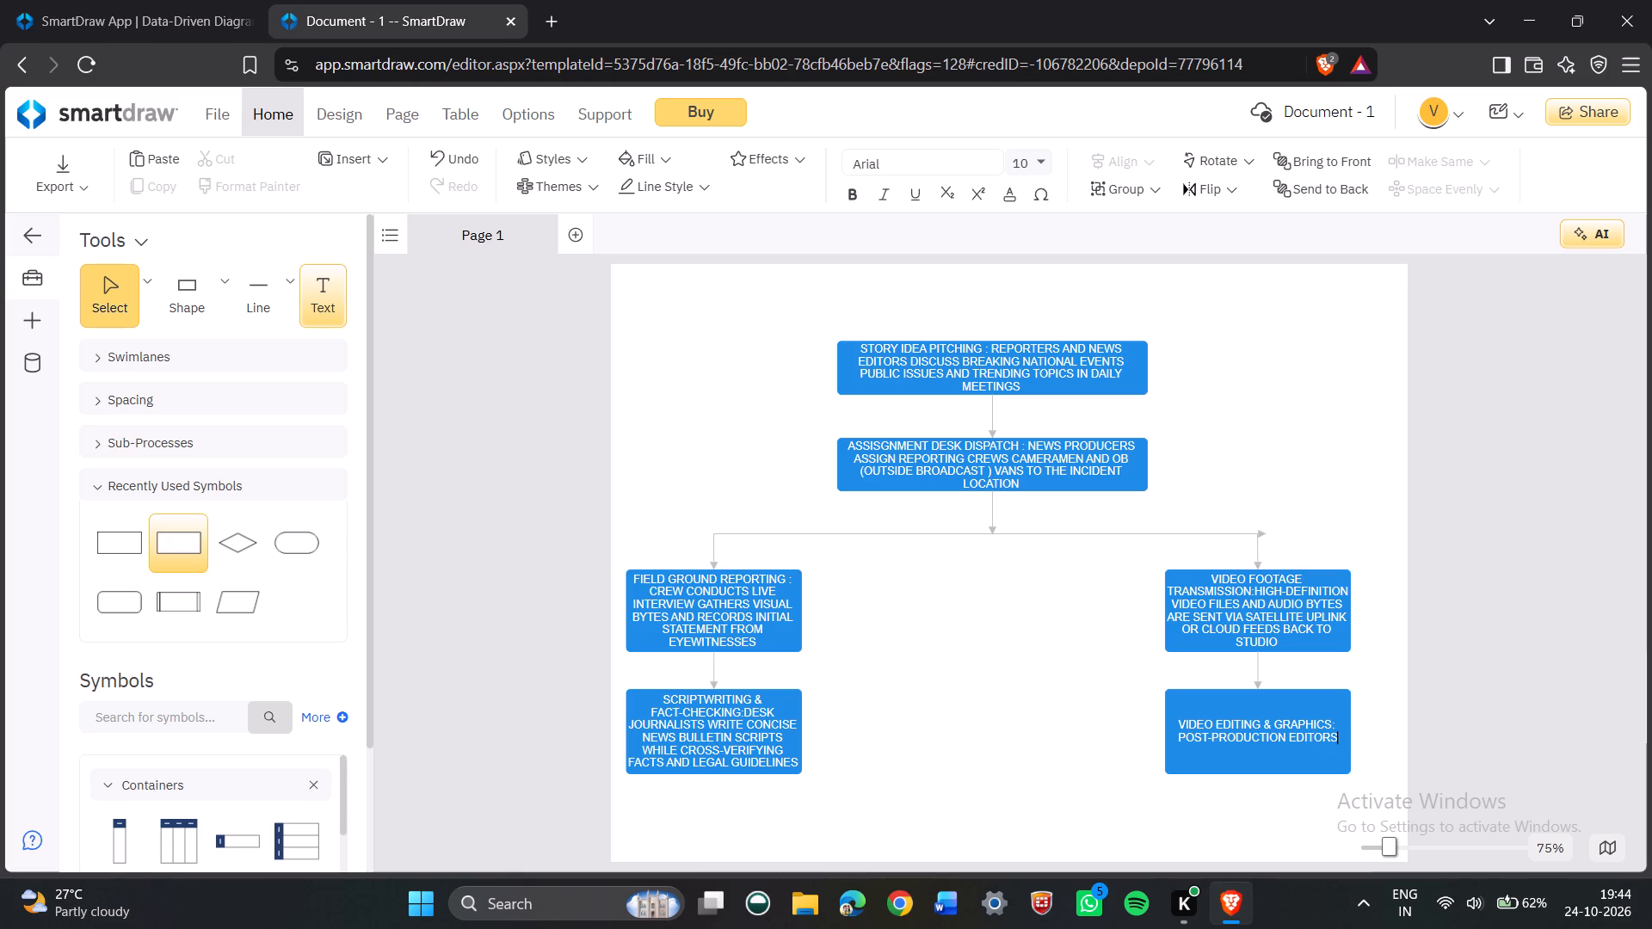
{"action": "key", "text": "space"}
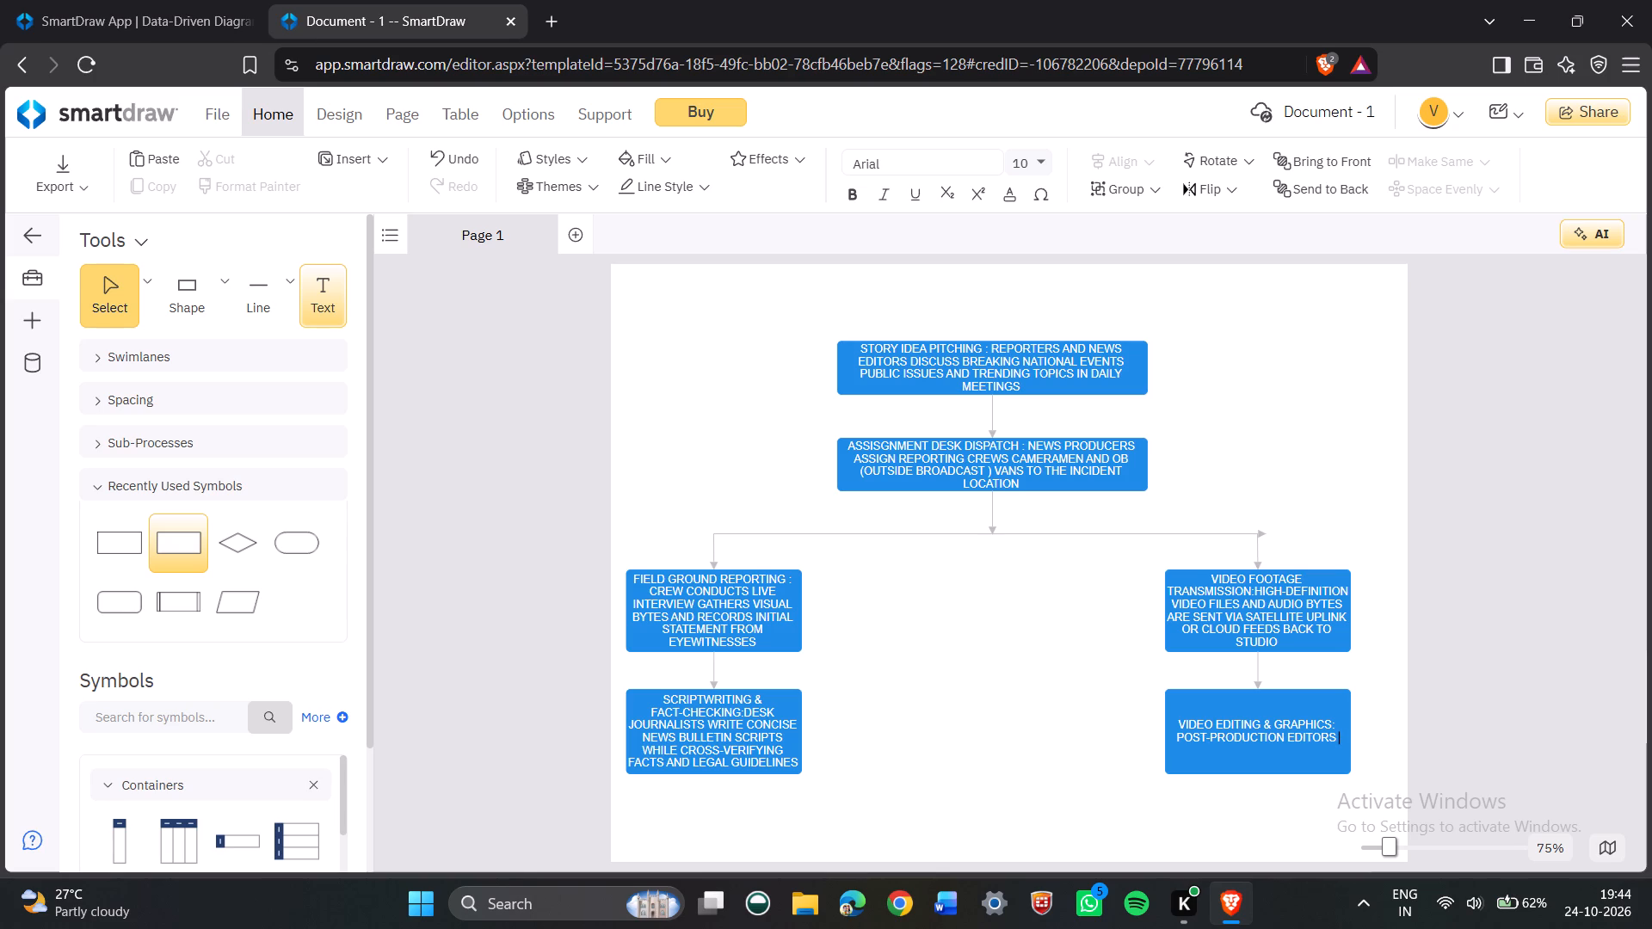
{"action": "type", "text": "CUT"}
{"action": "key", "text": "space"}
{"action": "type", "text": "RAW"}
{"action": "key", "text": "space"}
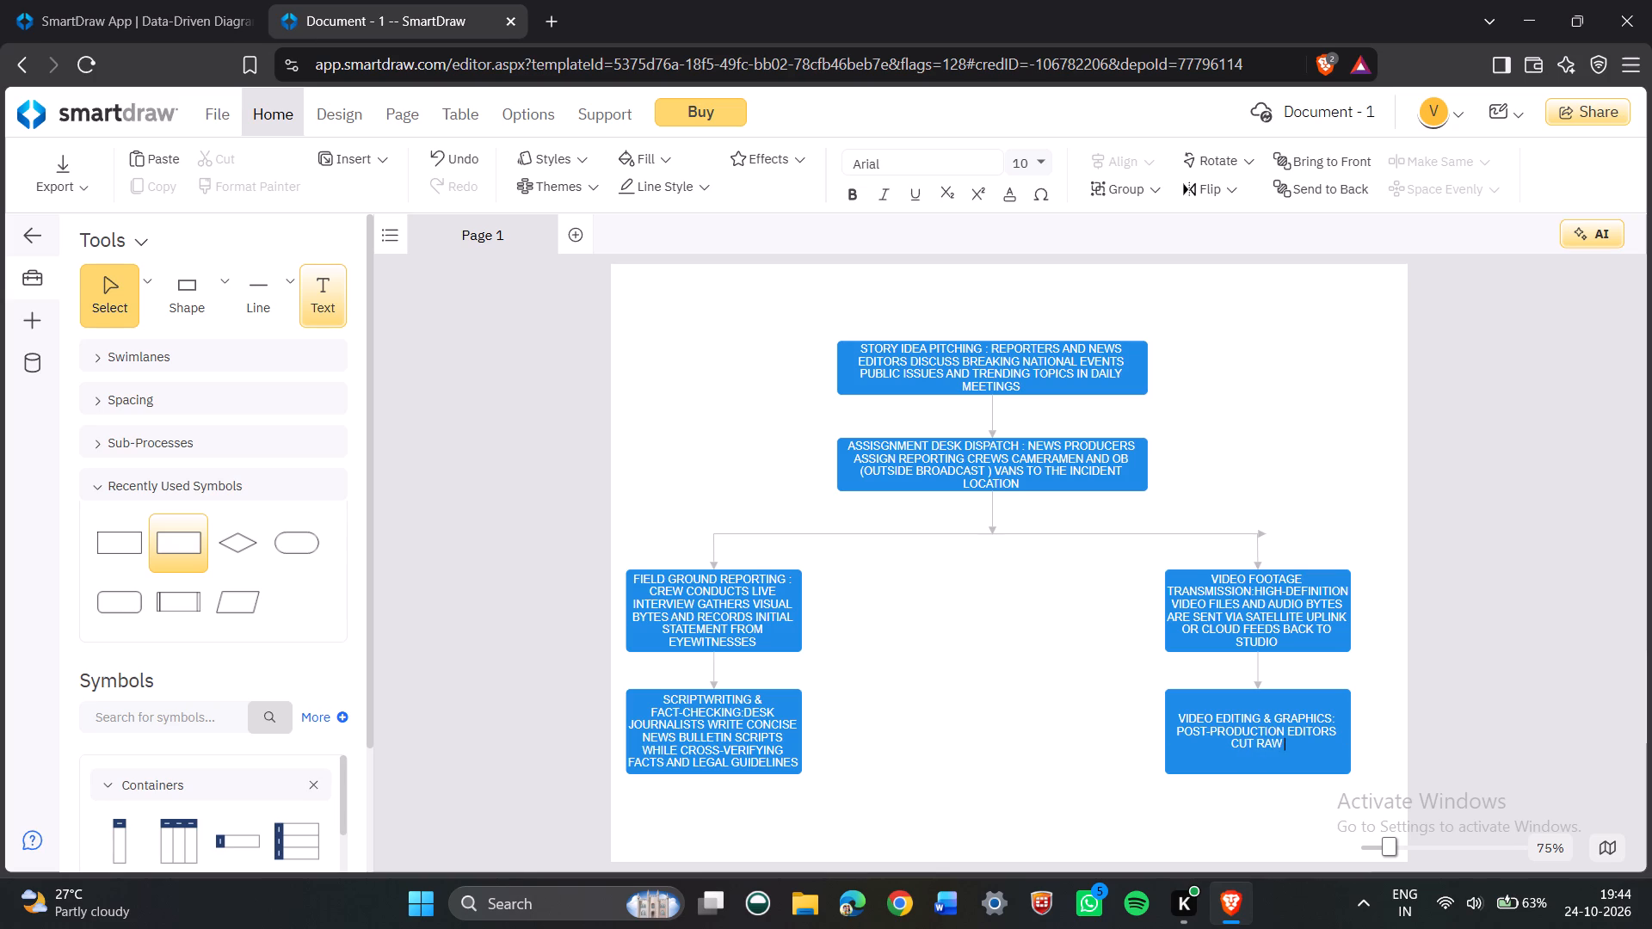
{"action": "key", "text": "t"}
{"action": "key", "text": "BackSpace"}
{"action": "type", "text": "FOO"}
{"action": "key", "text": "t"}
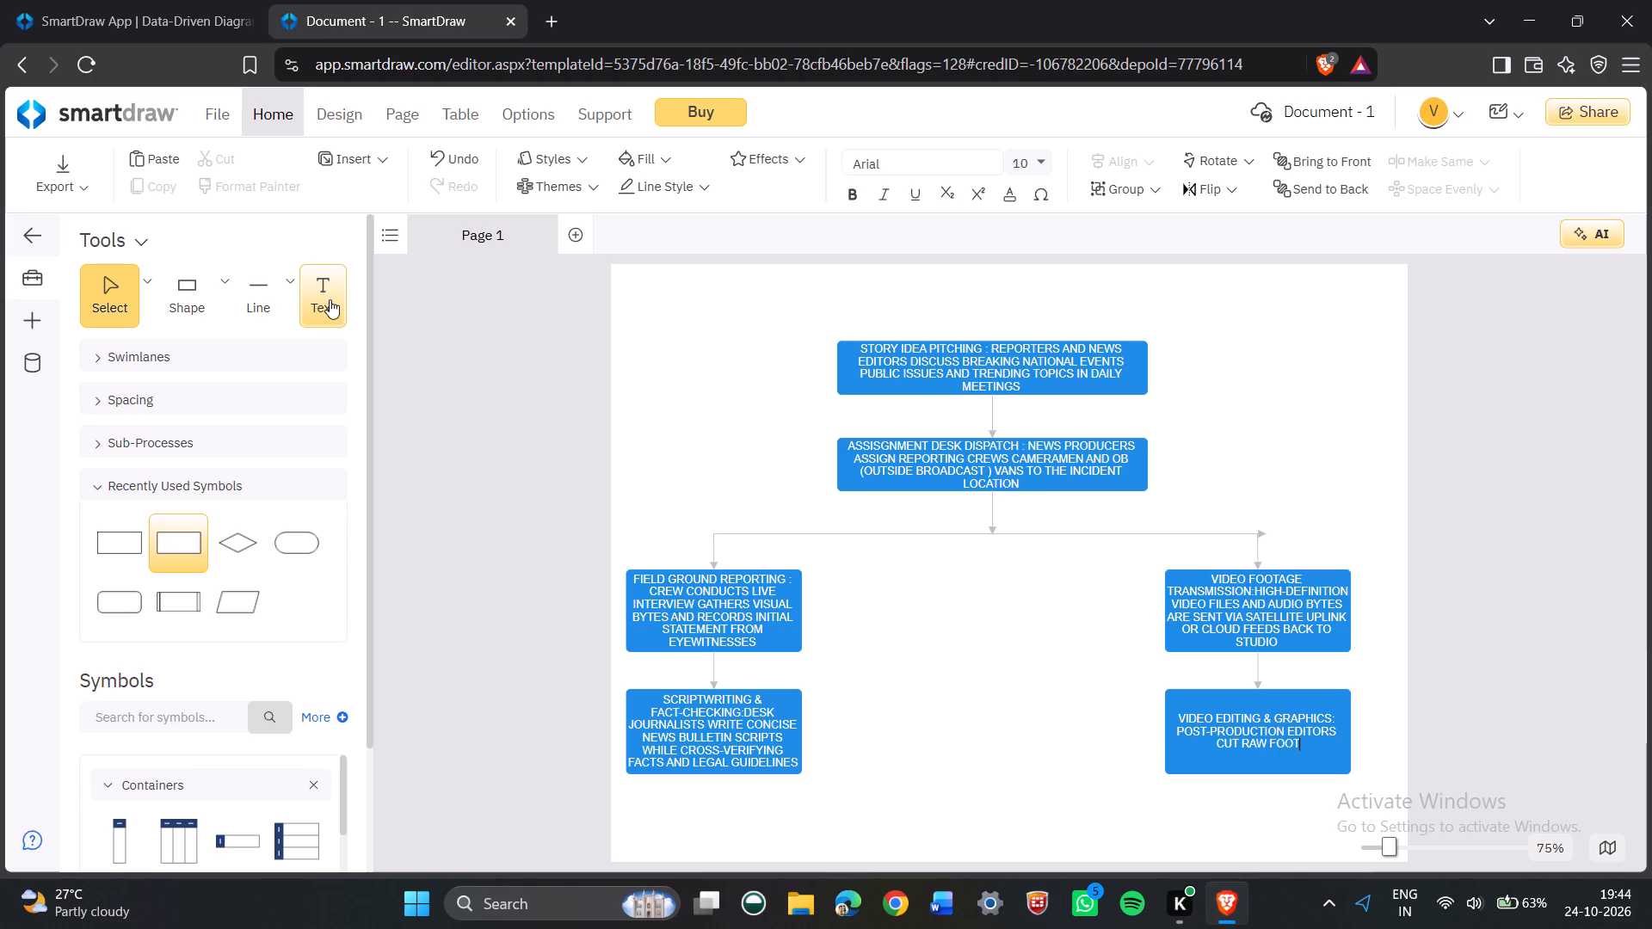
{"action": "type", "text": "AGE"}
{"action": "key", "text": "space"}
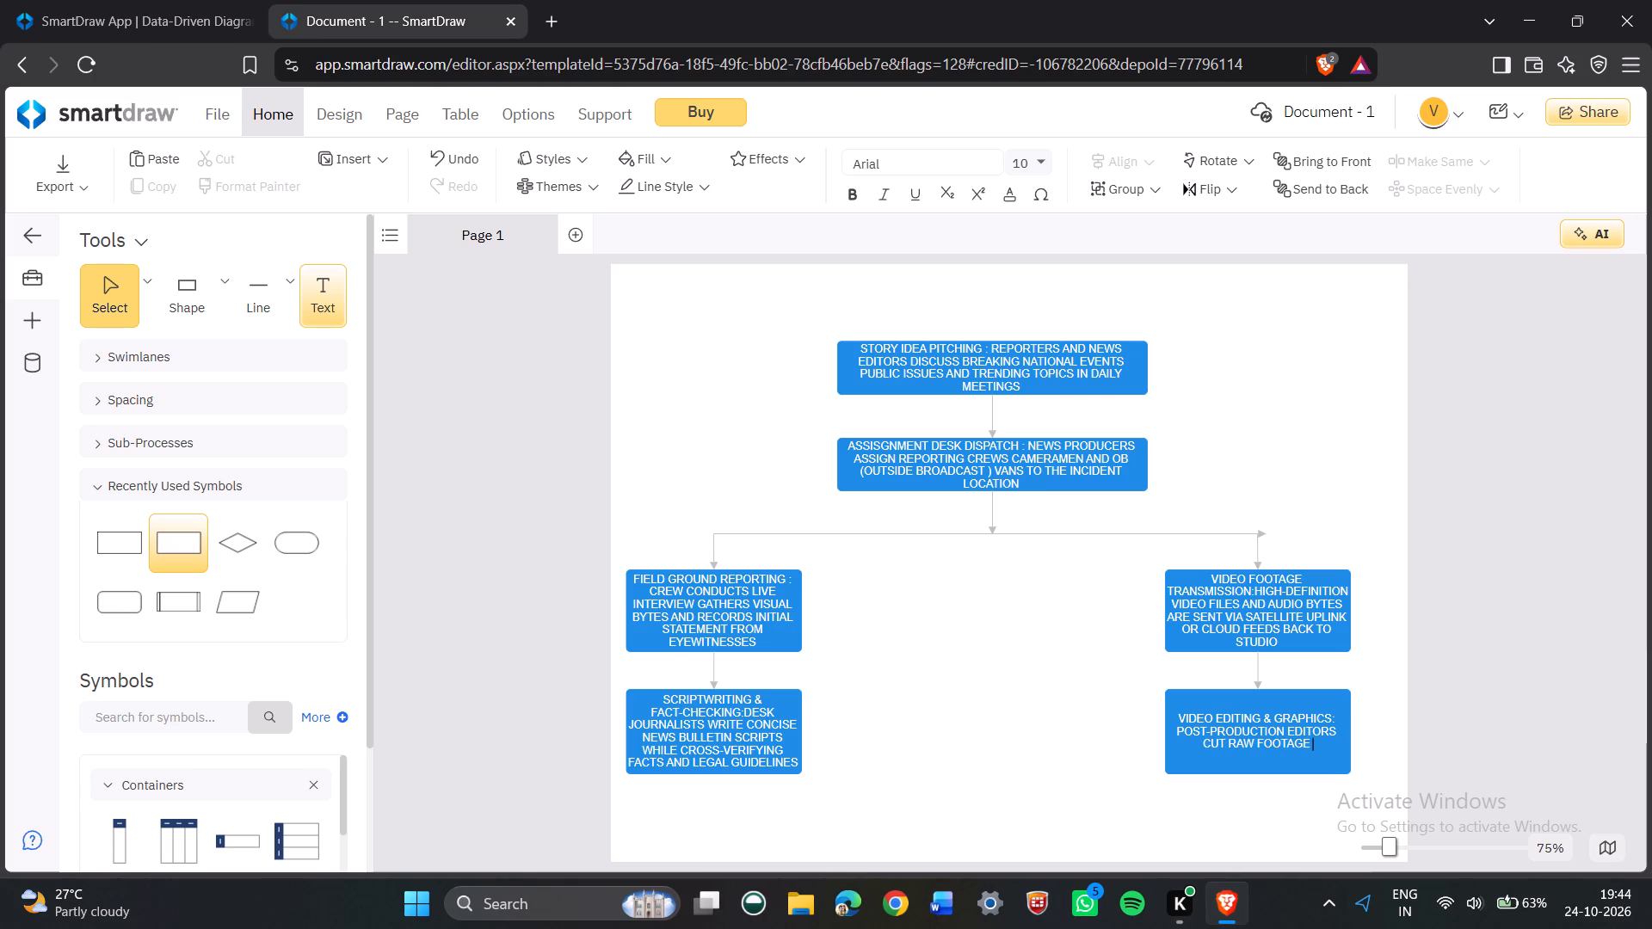
Complete the video editing box's text with "ADD LOWER-THIRD TRICKERS MAPS AND ANIMATED INFORMATIONAL GRAPHICS".
{"action": "type", "text": "ADD"}
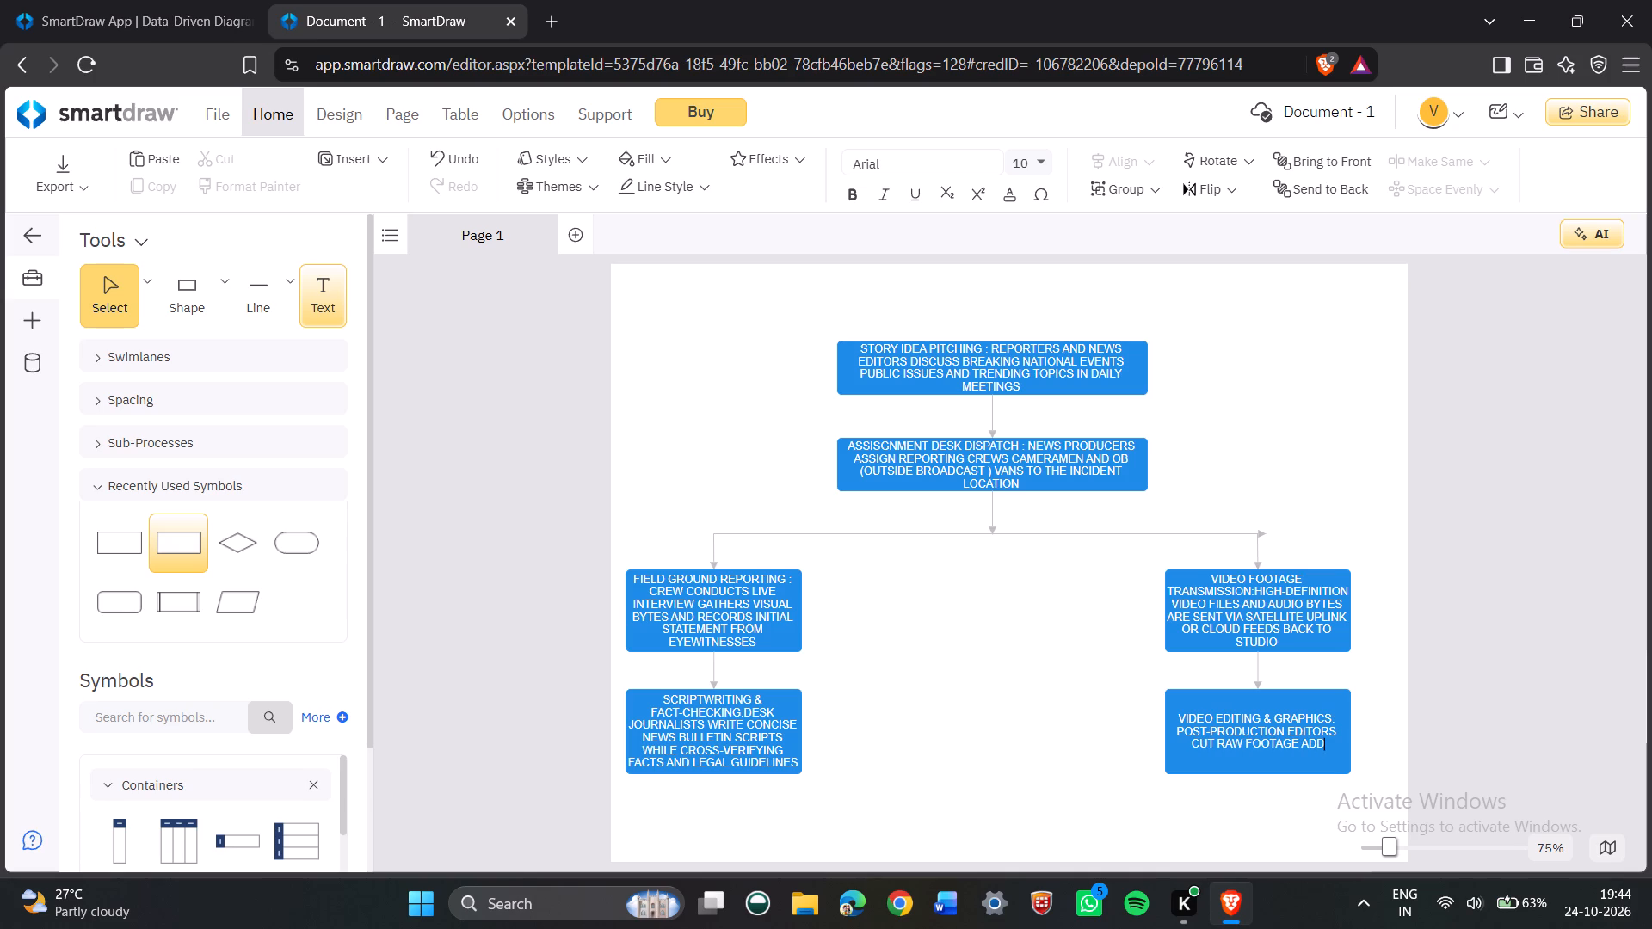
{"action": "key", "text": "space"}
{"action": "type", "text": "LOWER"}
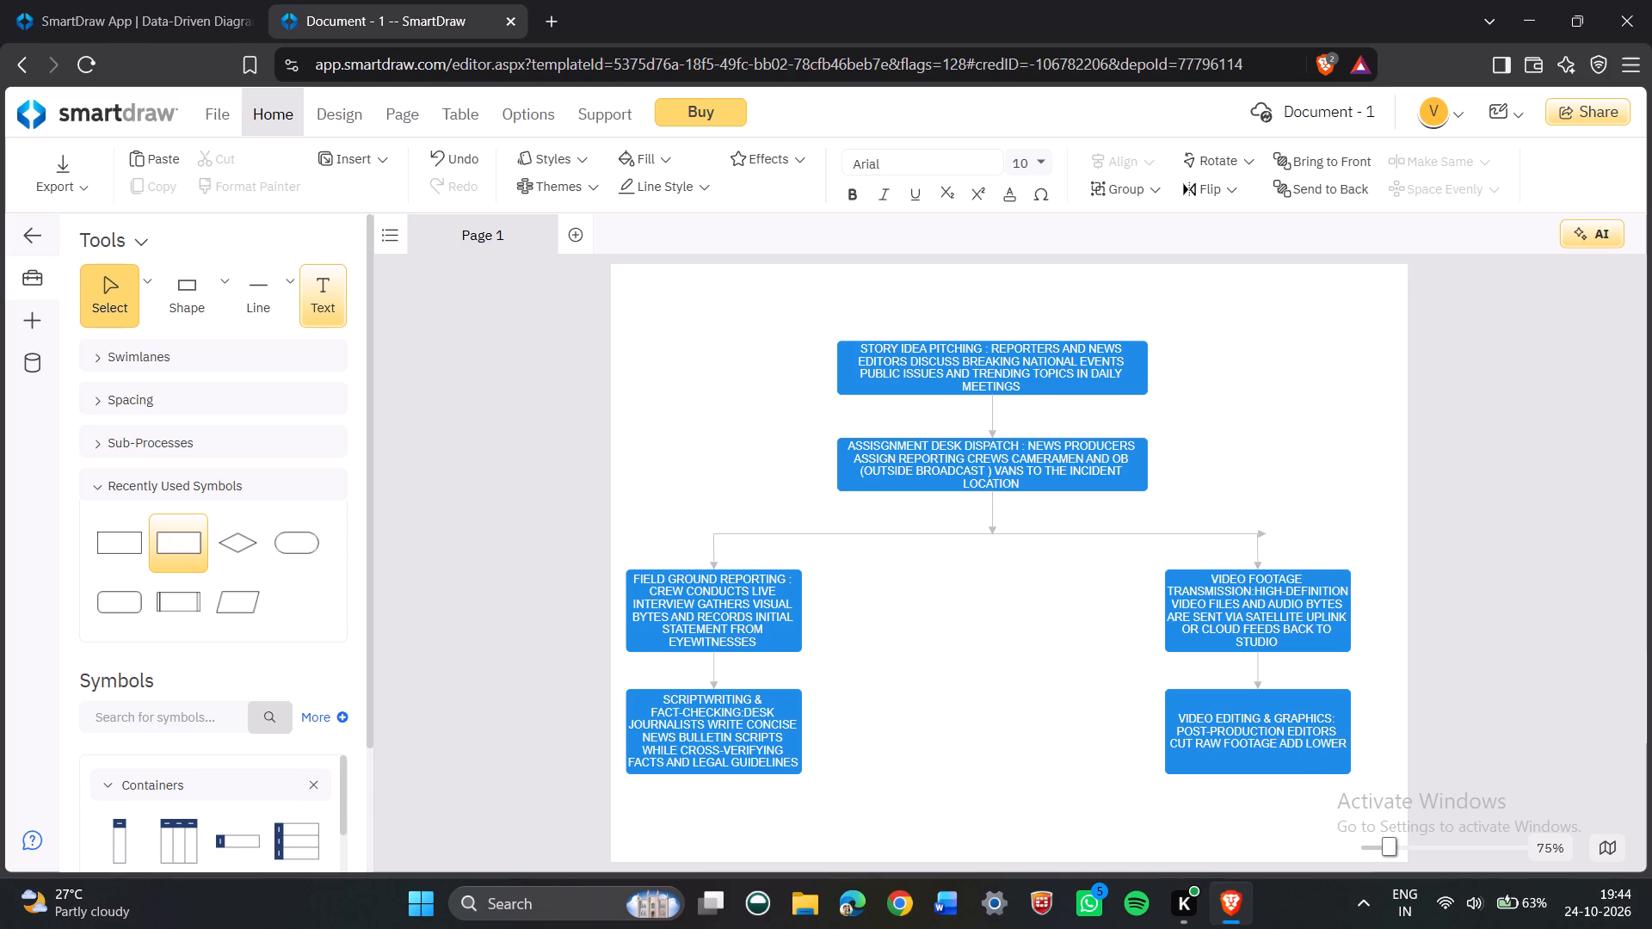
{"action": "type", "text": "-THIRD"}
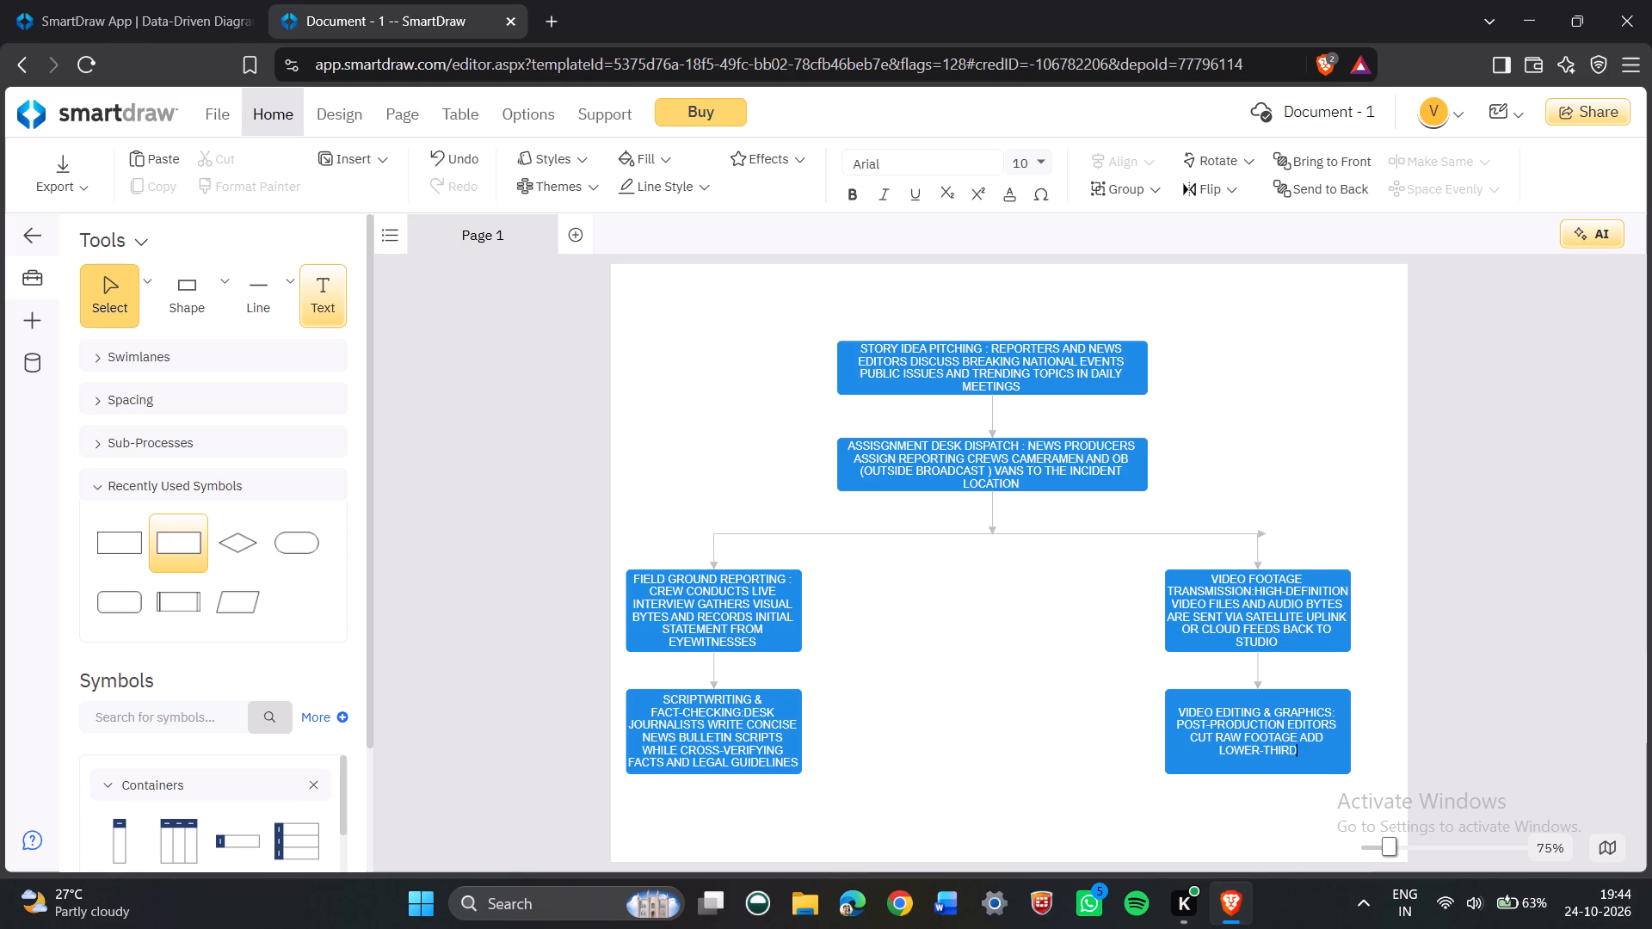
{"action": "key", "text": "space"}
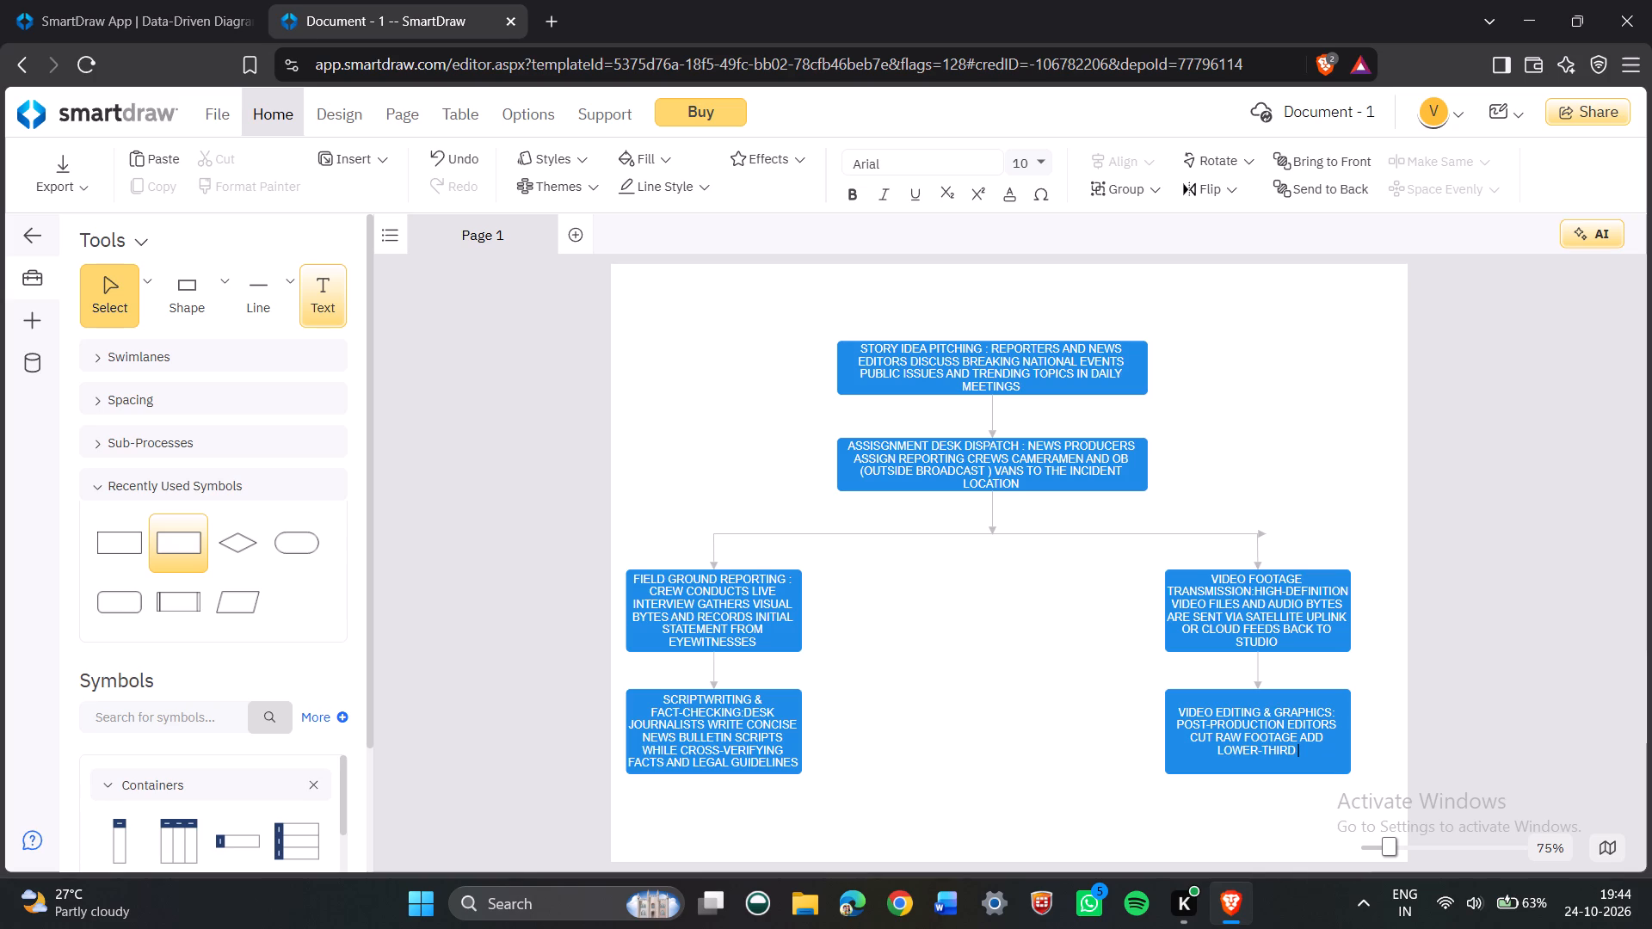
{"action": "type", "text": "TRICKERS"}
{"action": "key", "text": "space"}
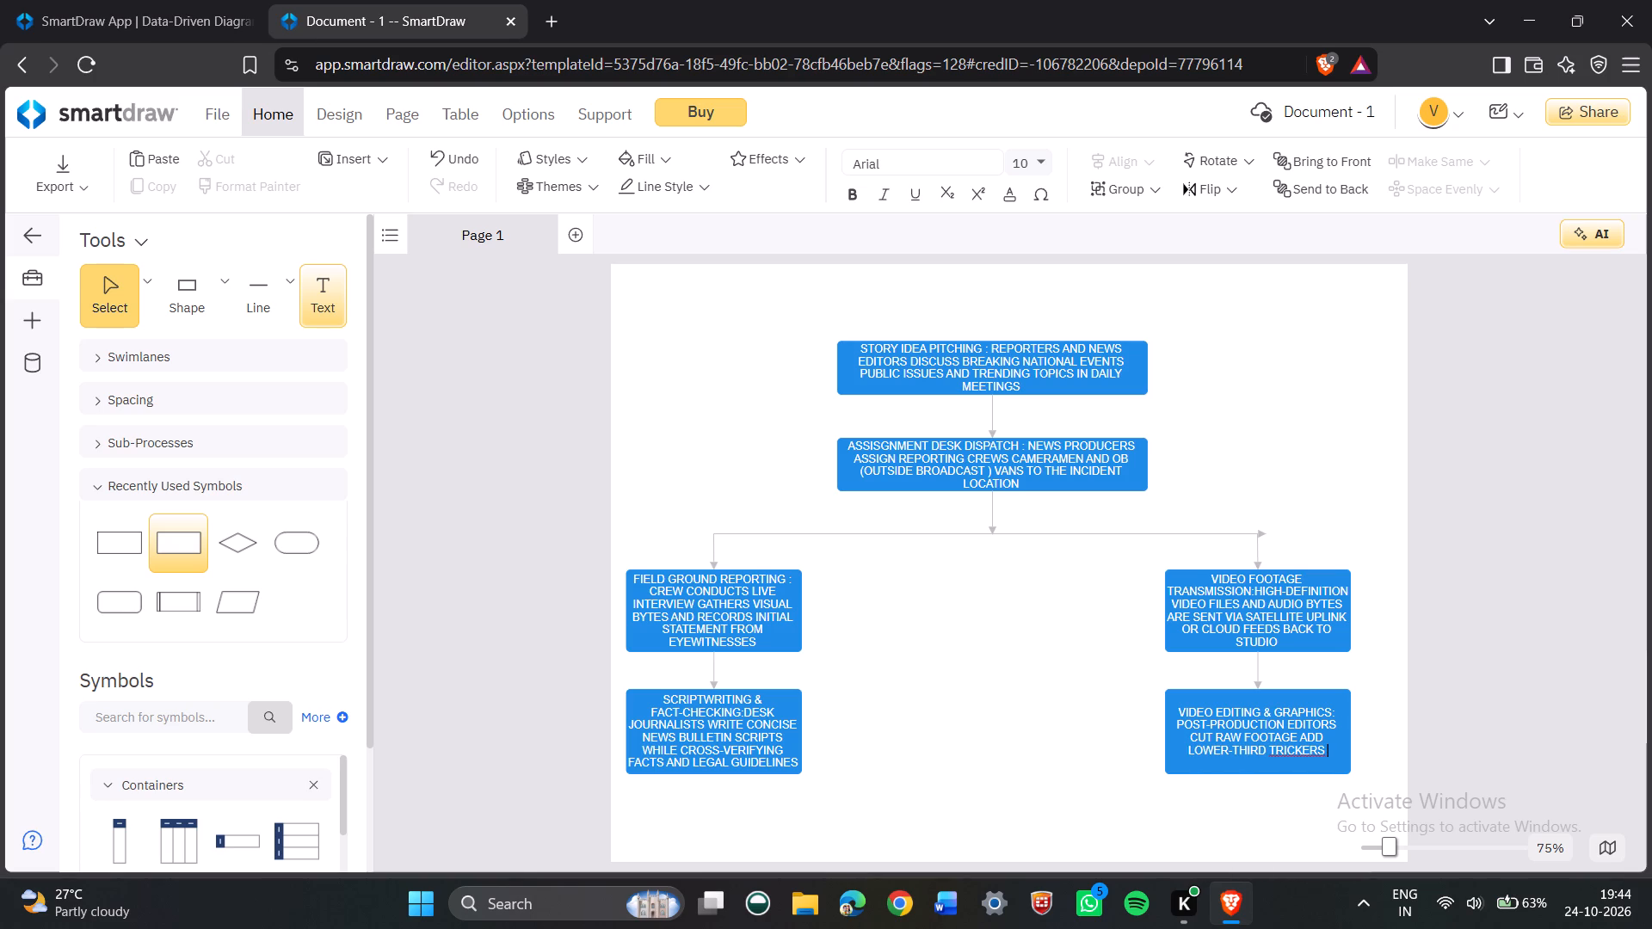
{"action": "type", "text": "MAPS AND ANIMA"}
{"action": "type", "text": "TED"}
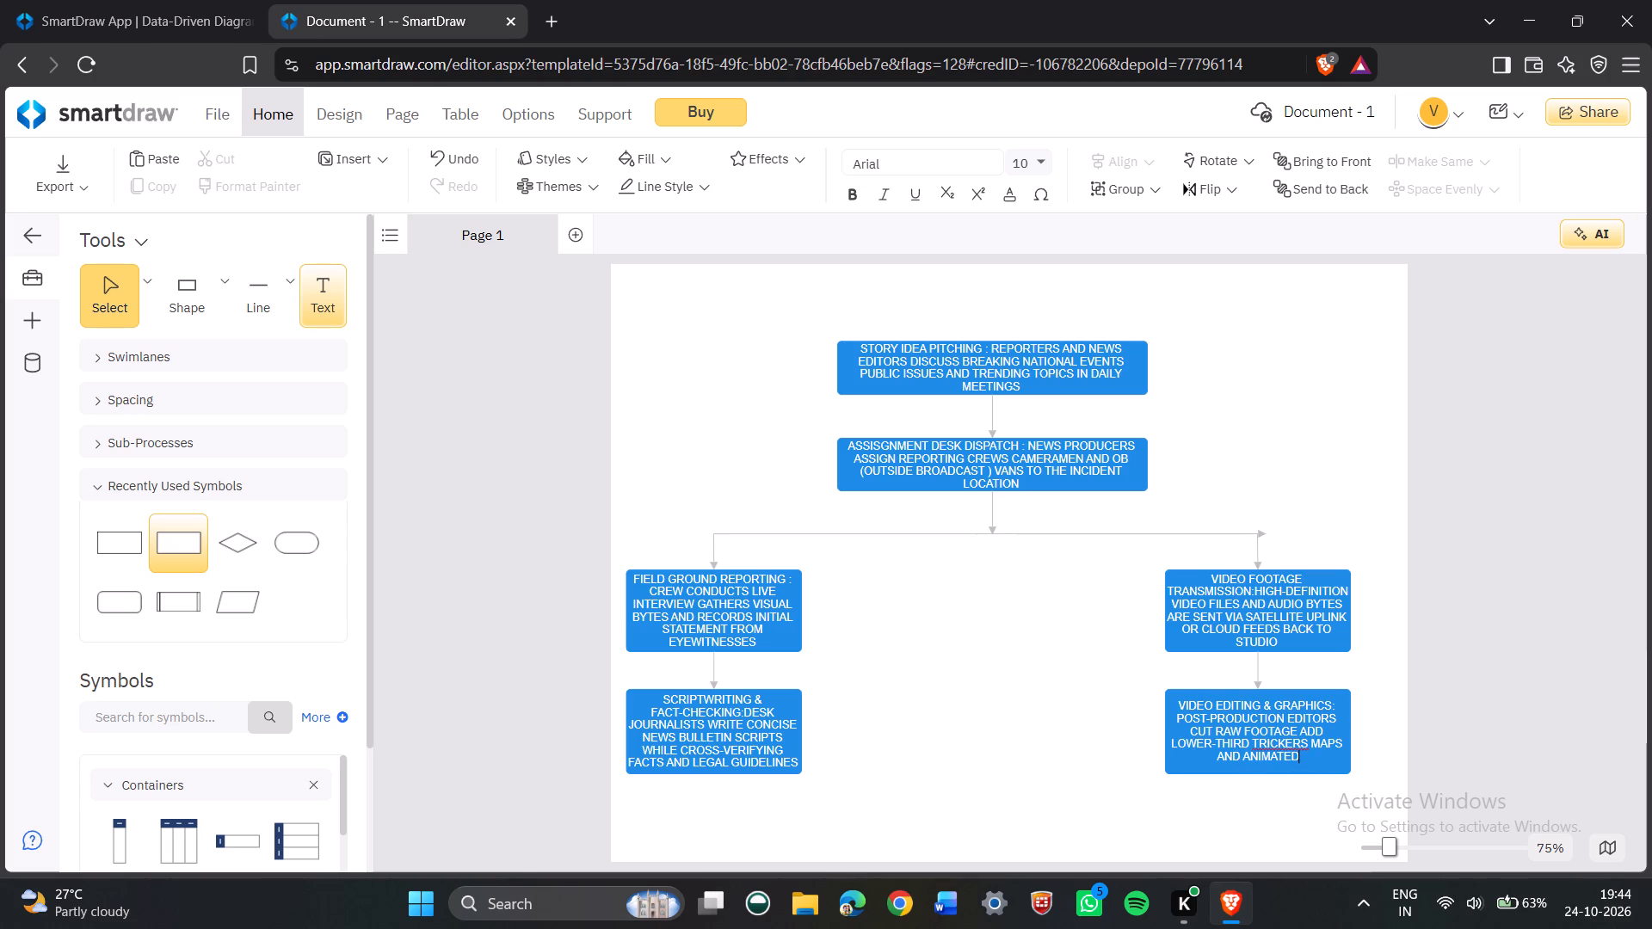
{"action": "key", "text": "space"}
{"action": "type", "text": "INFORMATIONAL"}
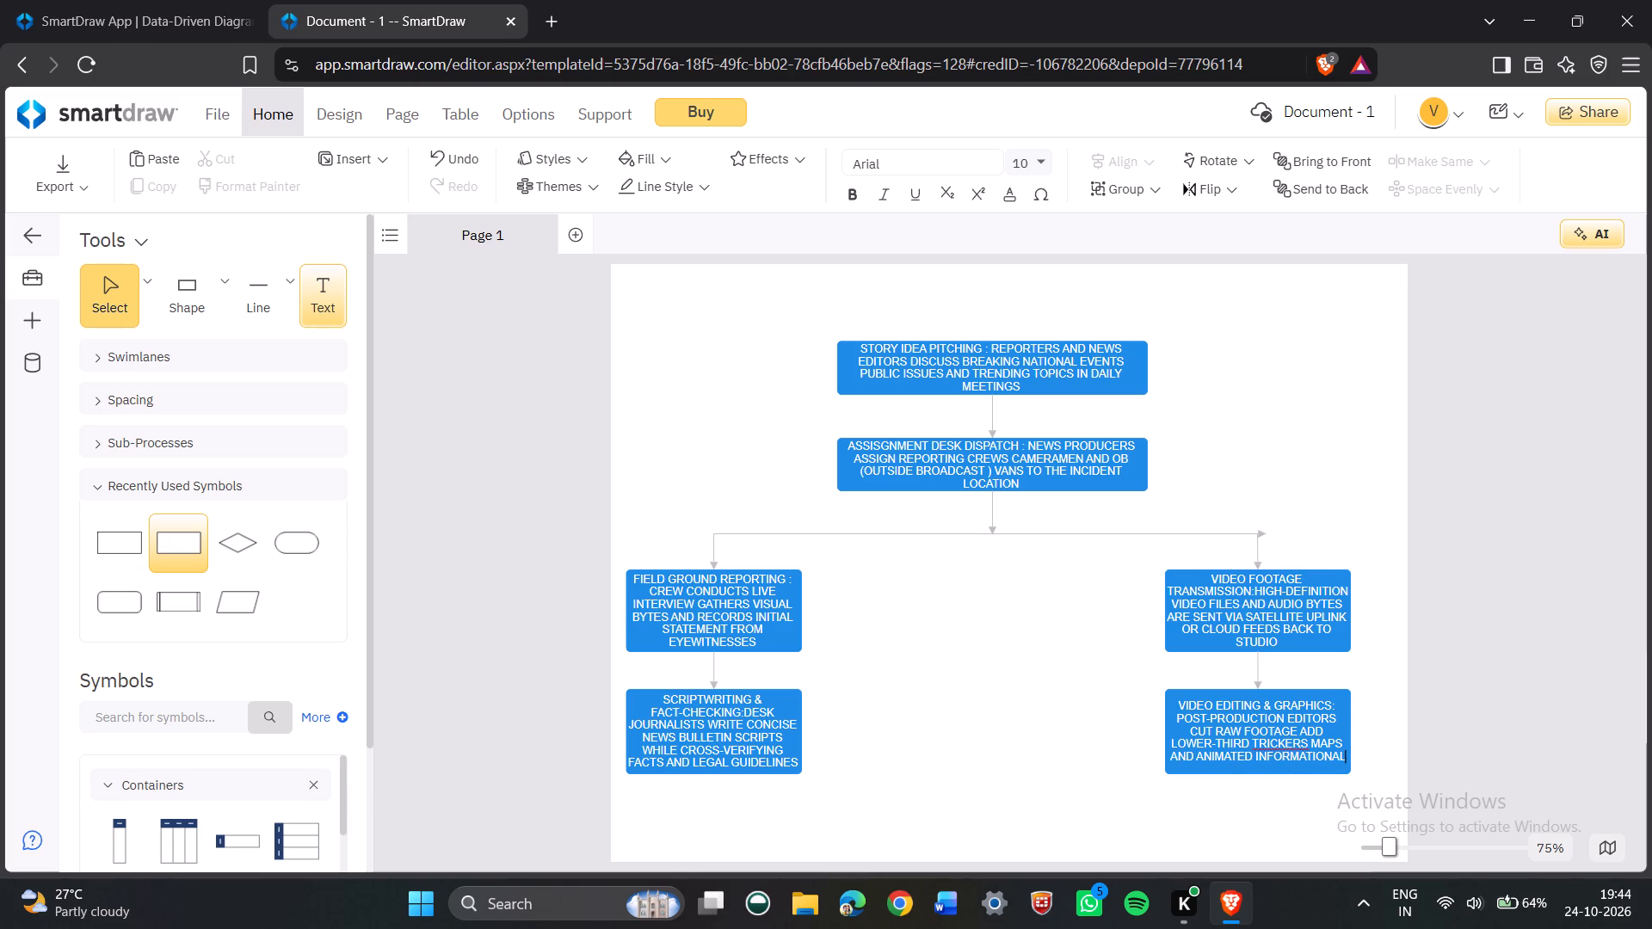
{"action": "key", "text": "space"}
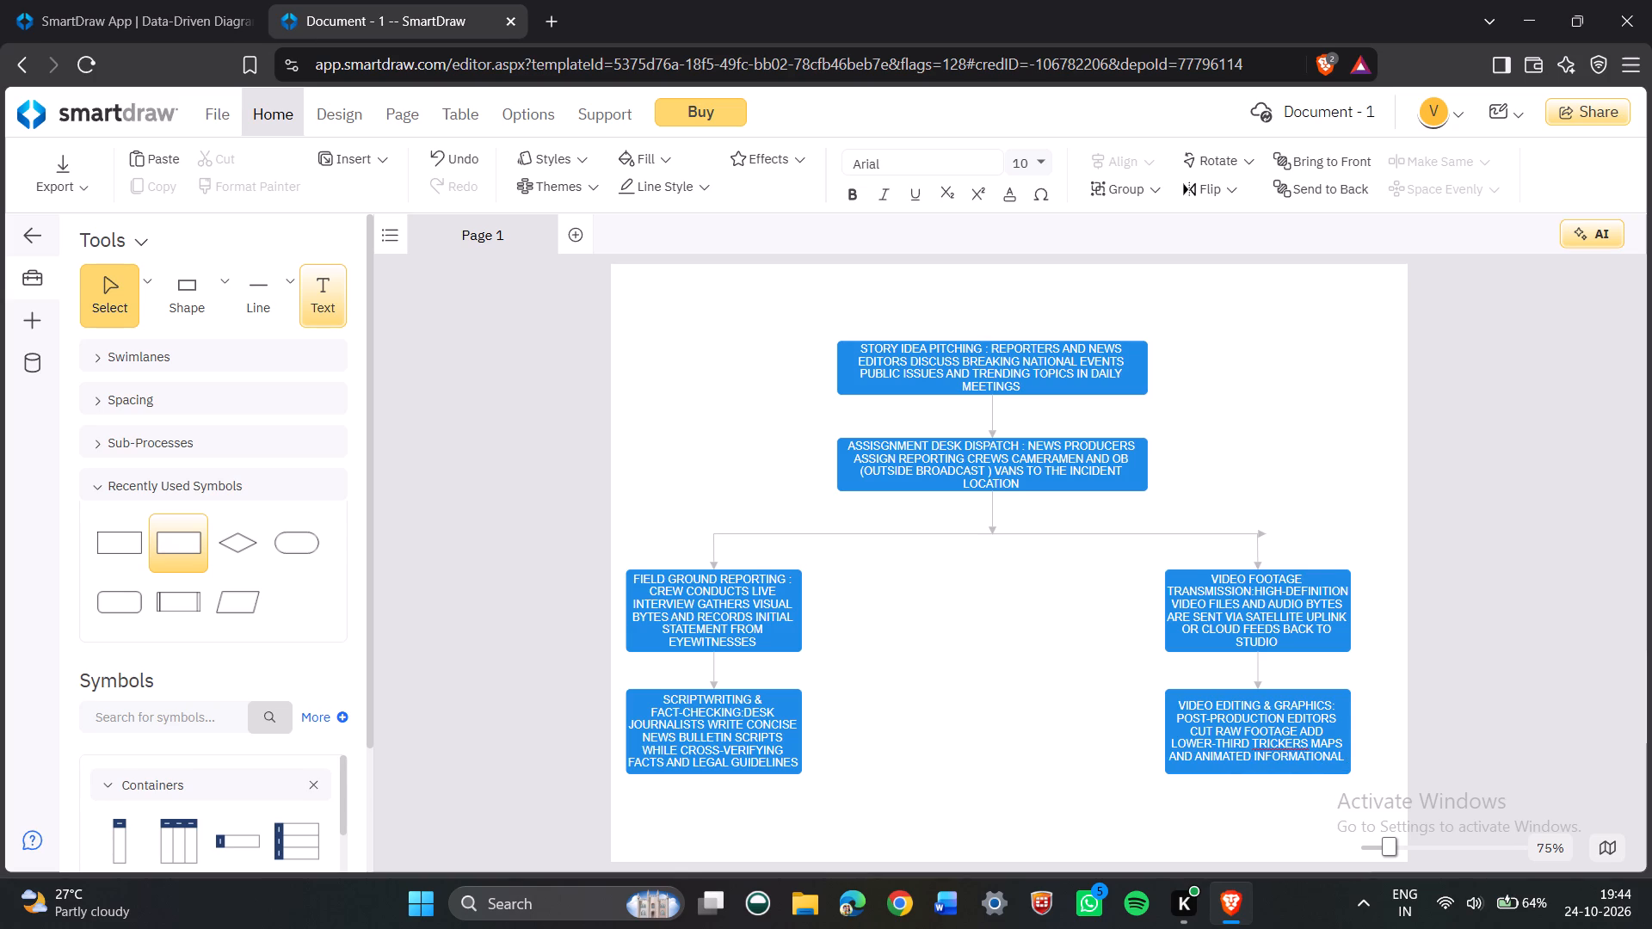
{"action": "type", "text": "GRAPHICS"}
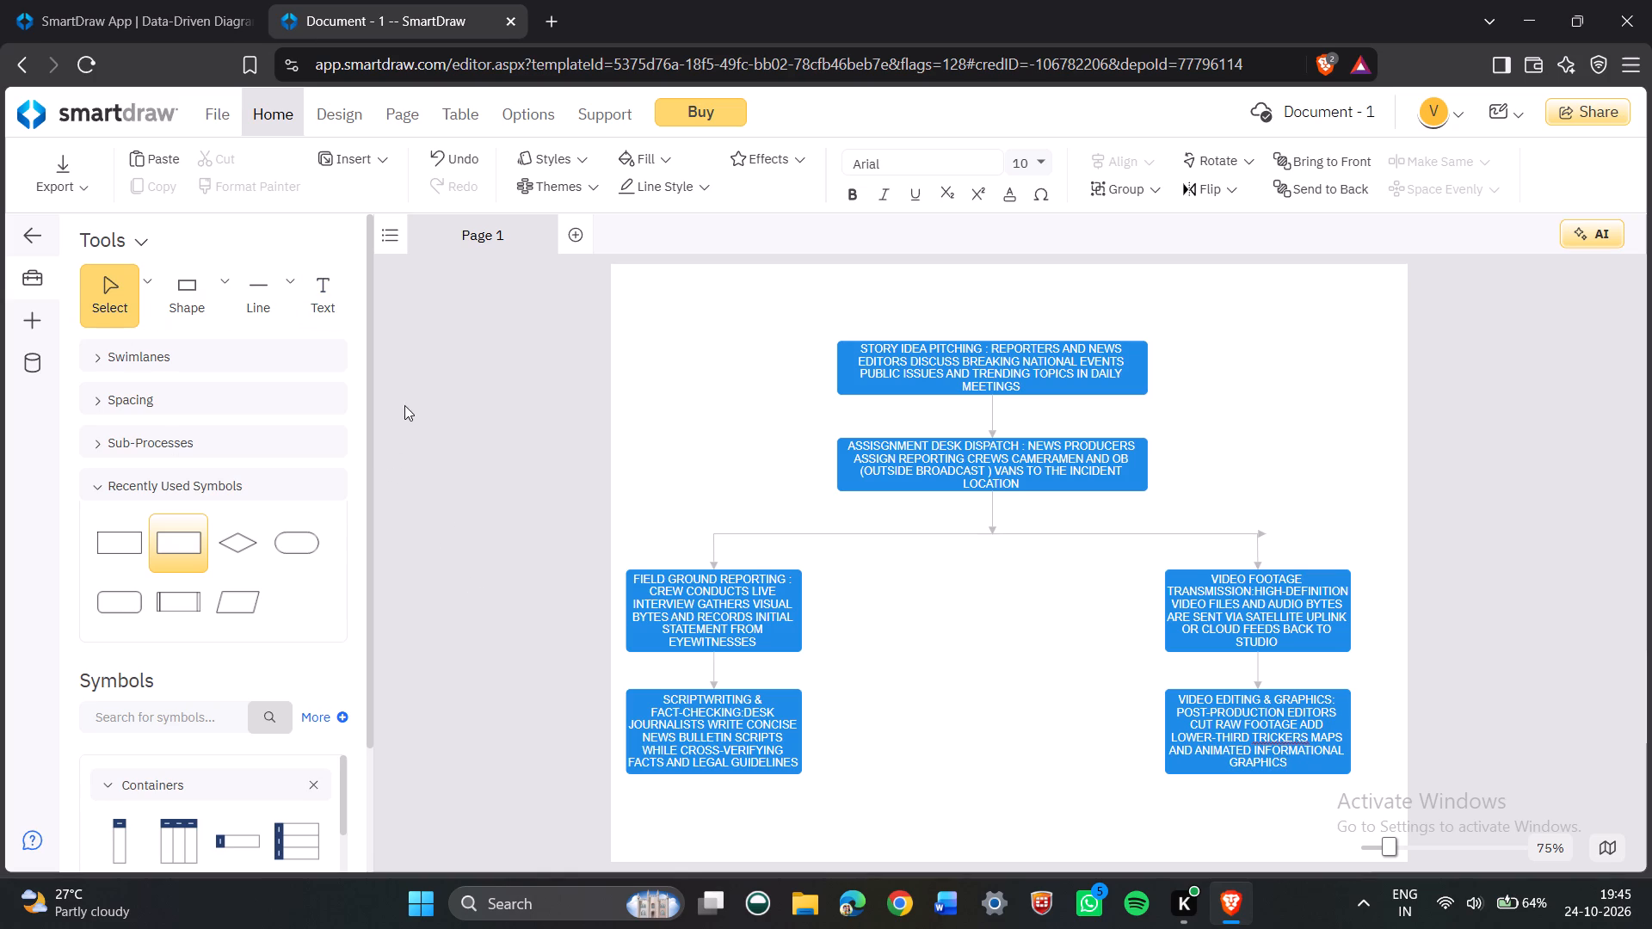
{"action": "left_click", "coordinate": [933, 743]}
Draw a short vertical connector downward from the bottom centre of the scriptwriting and fact-checking box.
{"action": "scroll", "coordinate": [933, 743], "scroll_direction": "down", "scroll_amount": 2}
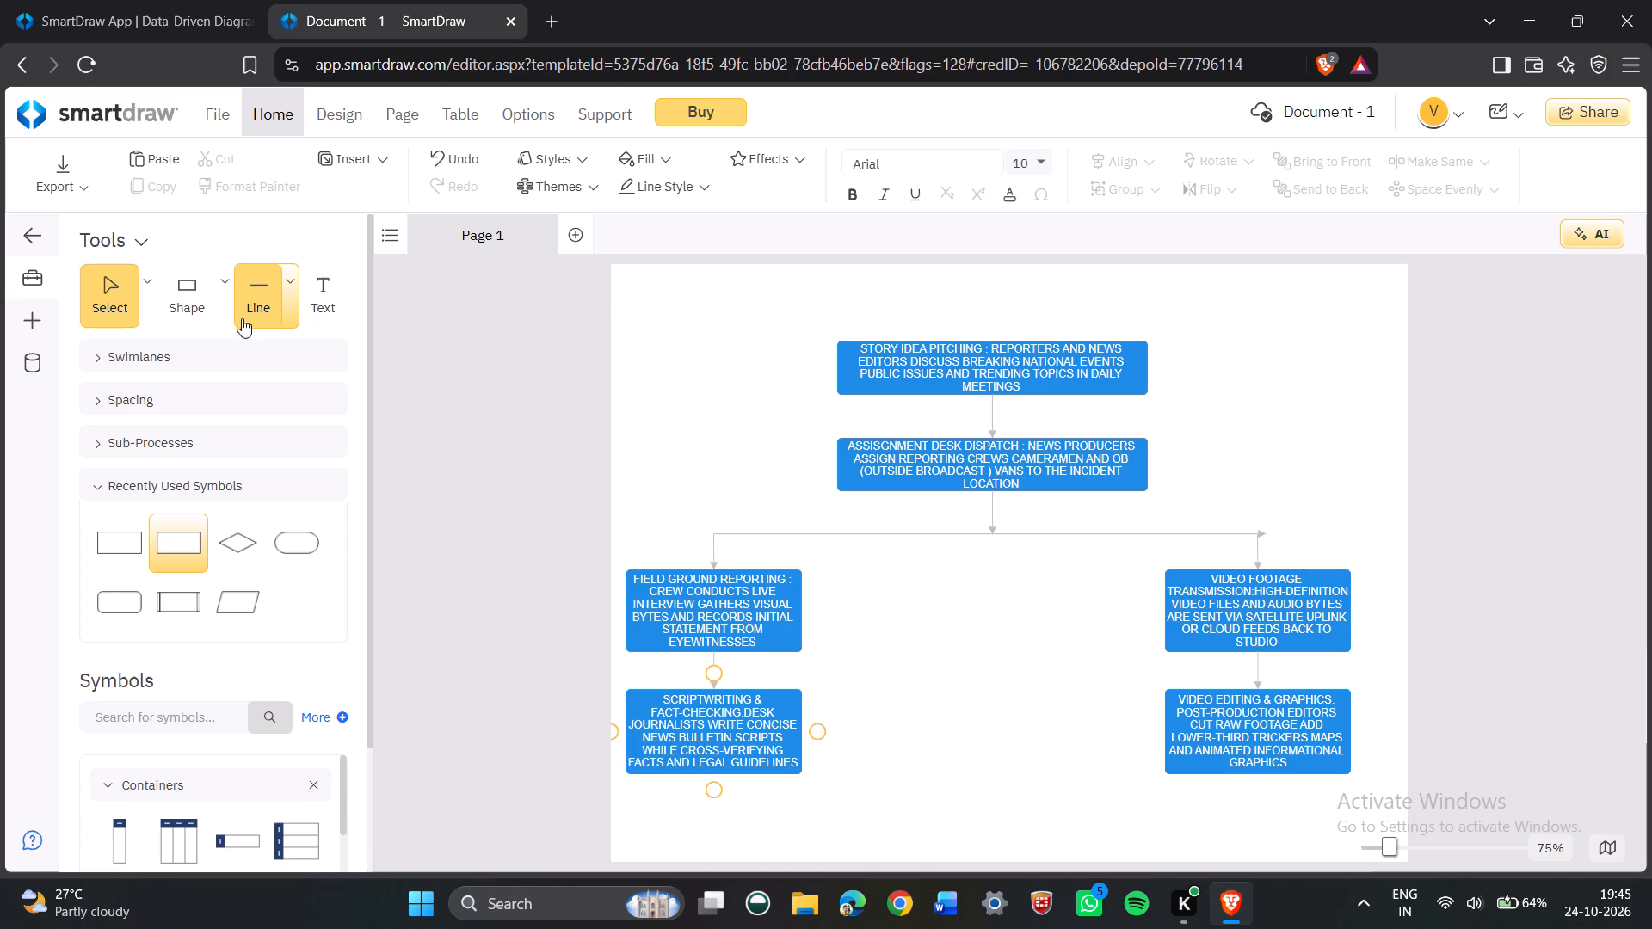
{"action": "left_click", "coordinate": [242, 318]}
{"action": "left_click", "coordinate": [250, 303]}
{"action": "left_click", "coordinate": [254, 303]}
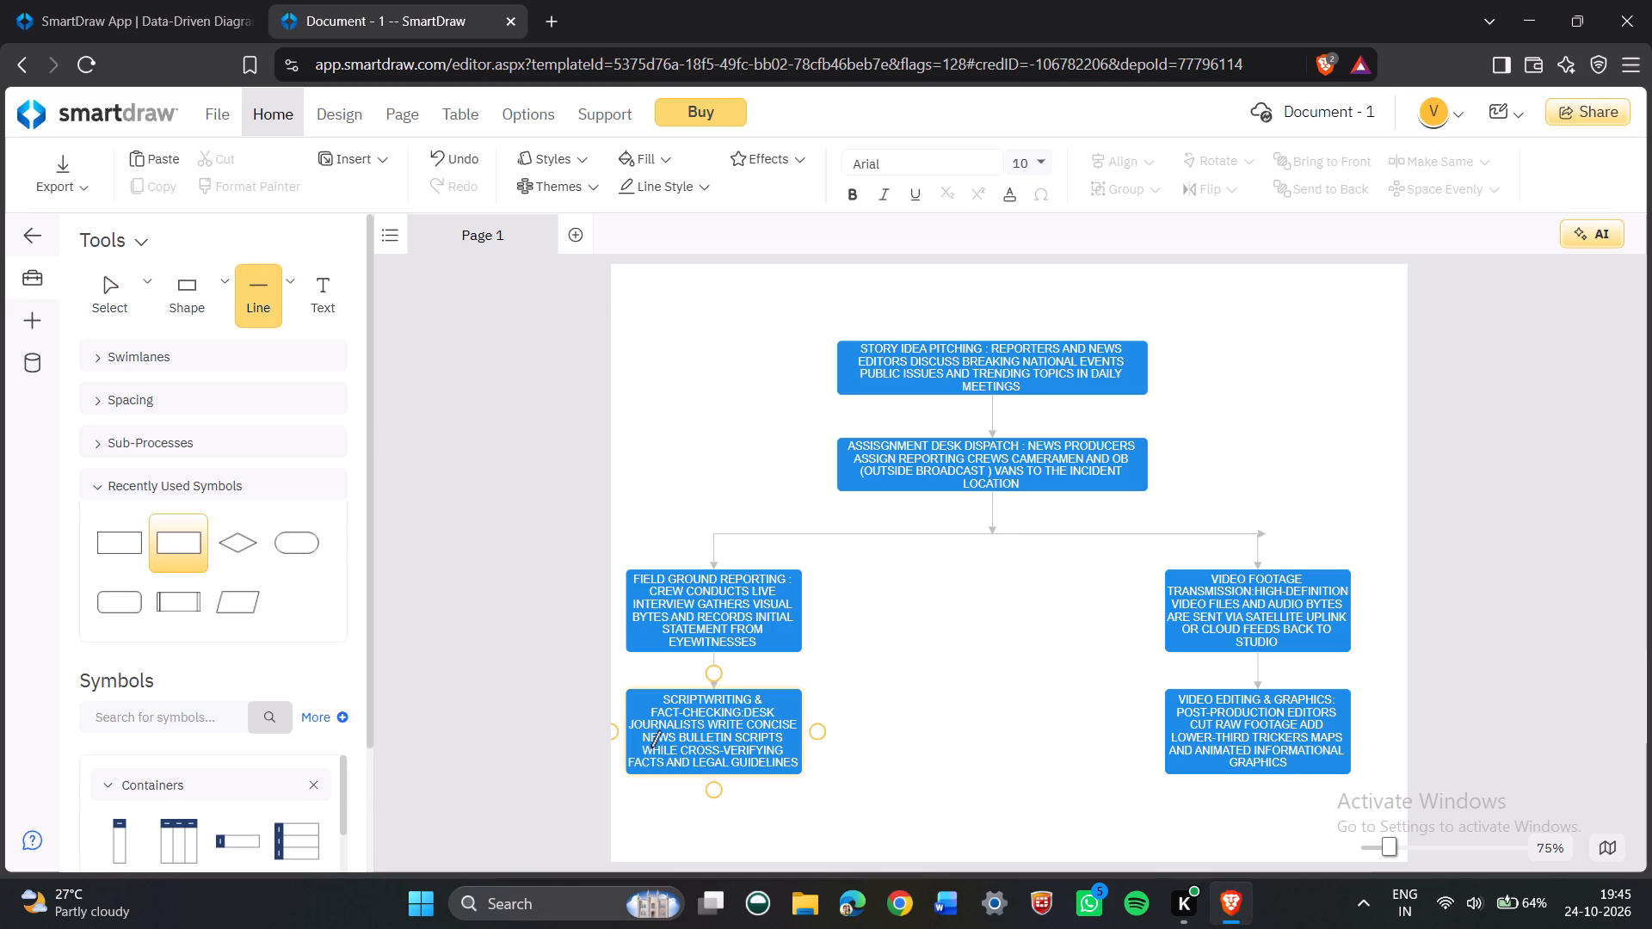
{"action": "left_click_drag", "start_coordinate": [714, 772], "coordinate": [686, 768]}
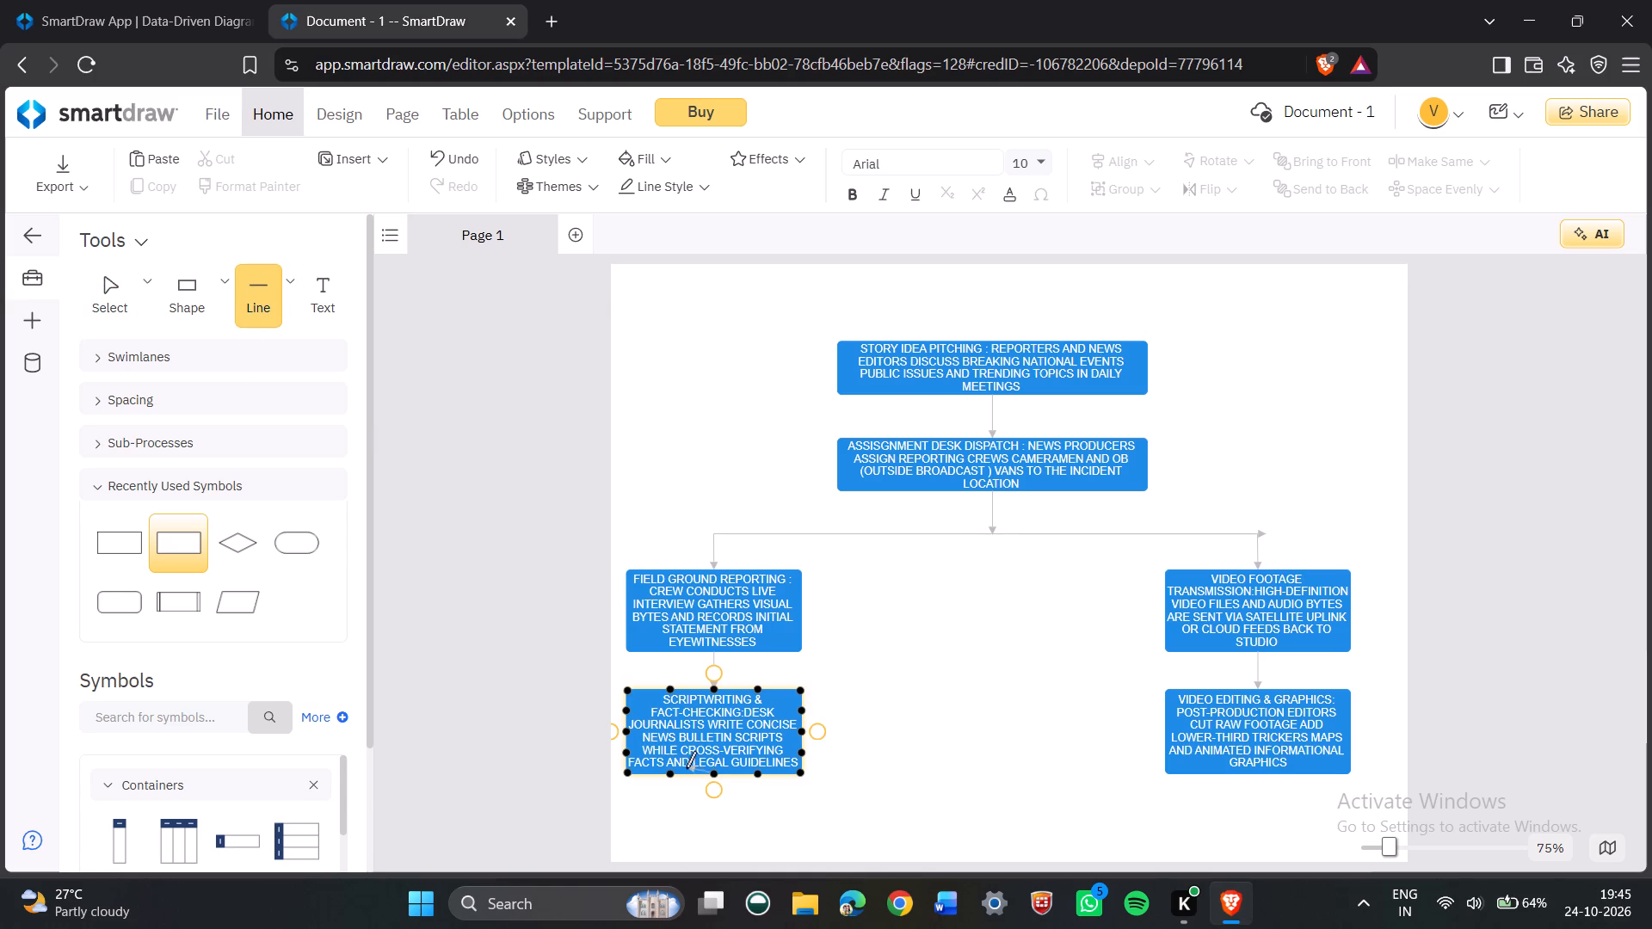
{"action": "left_click_drag", "start_coordinate": [686, 768], "coordinate": [714, 810]}
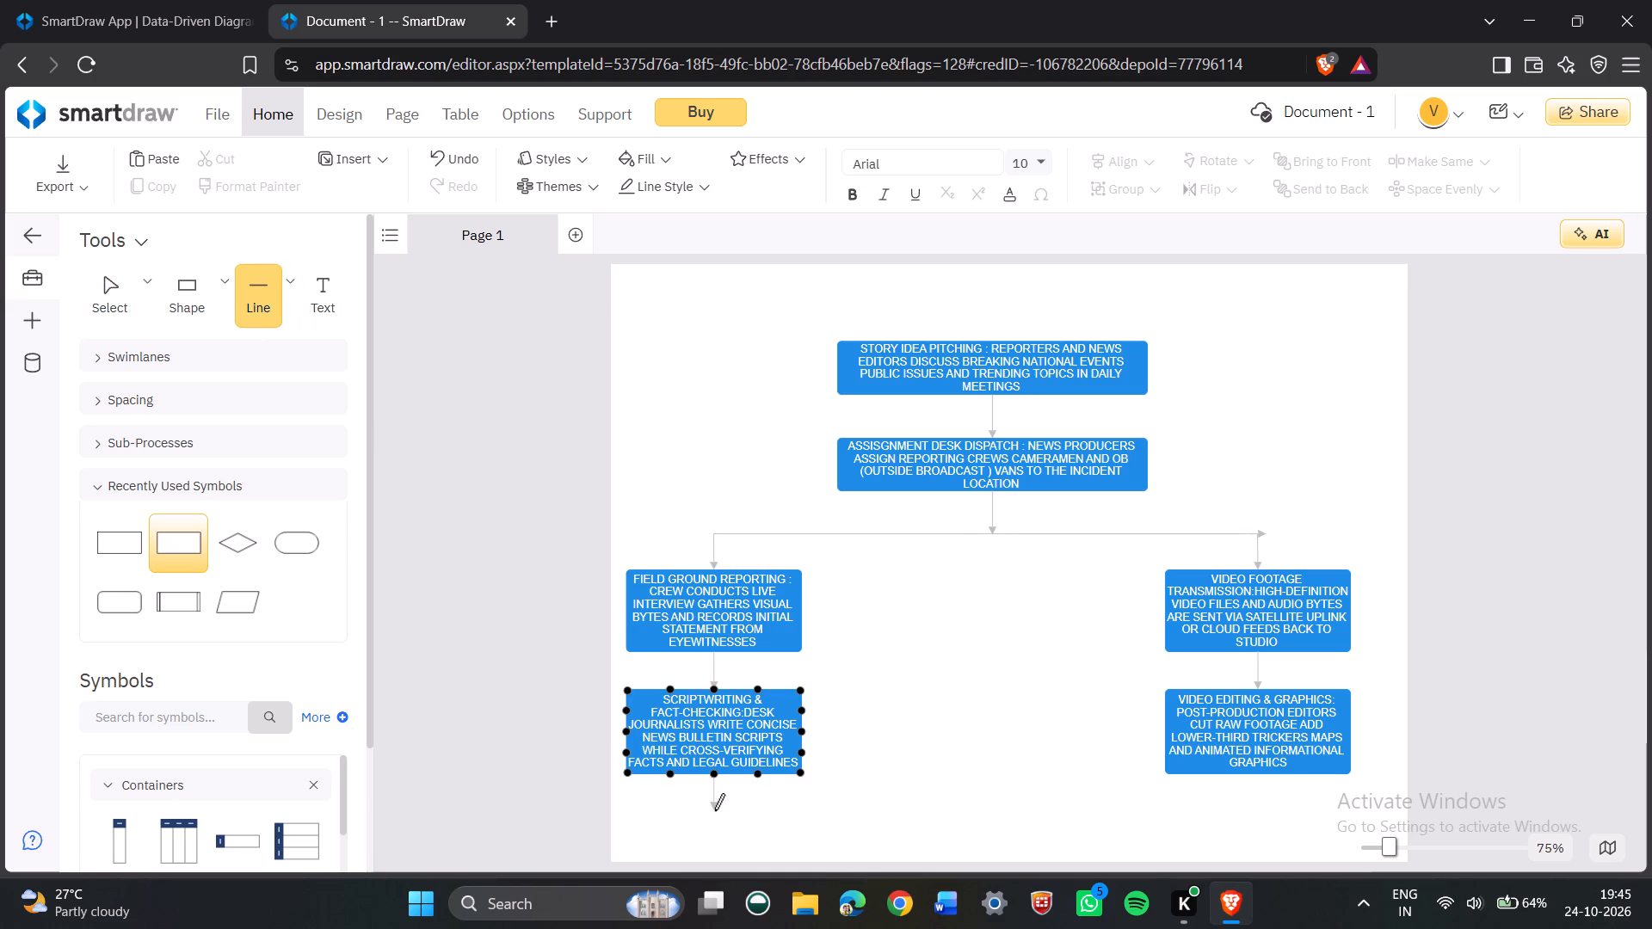
{"action": "left_click_drag", "start_coordinate": [714, 810], "coordinate": [715, 810]}
{"action": "left_click", "coordinate": [706, 821]}
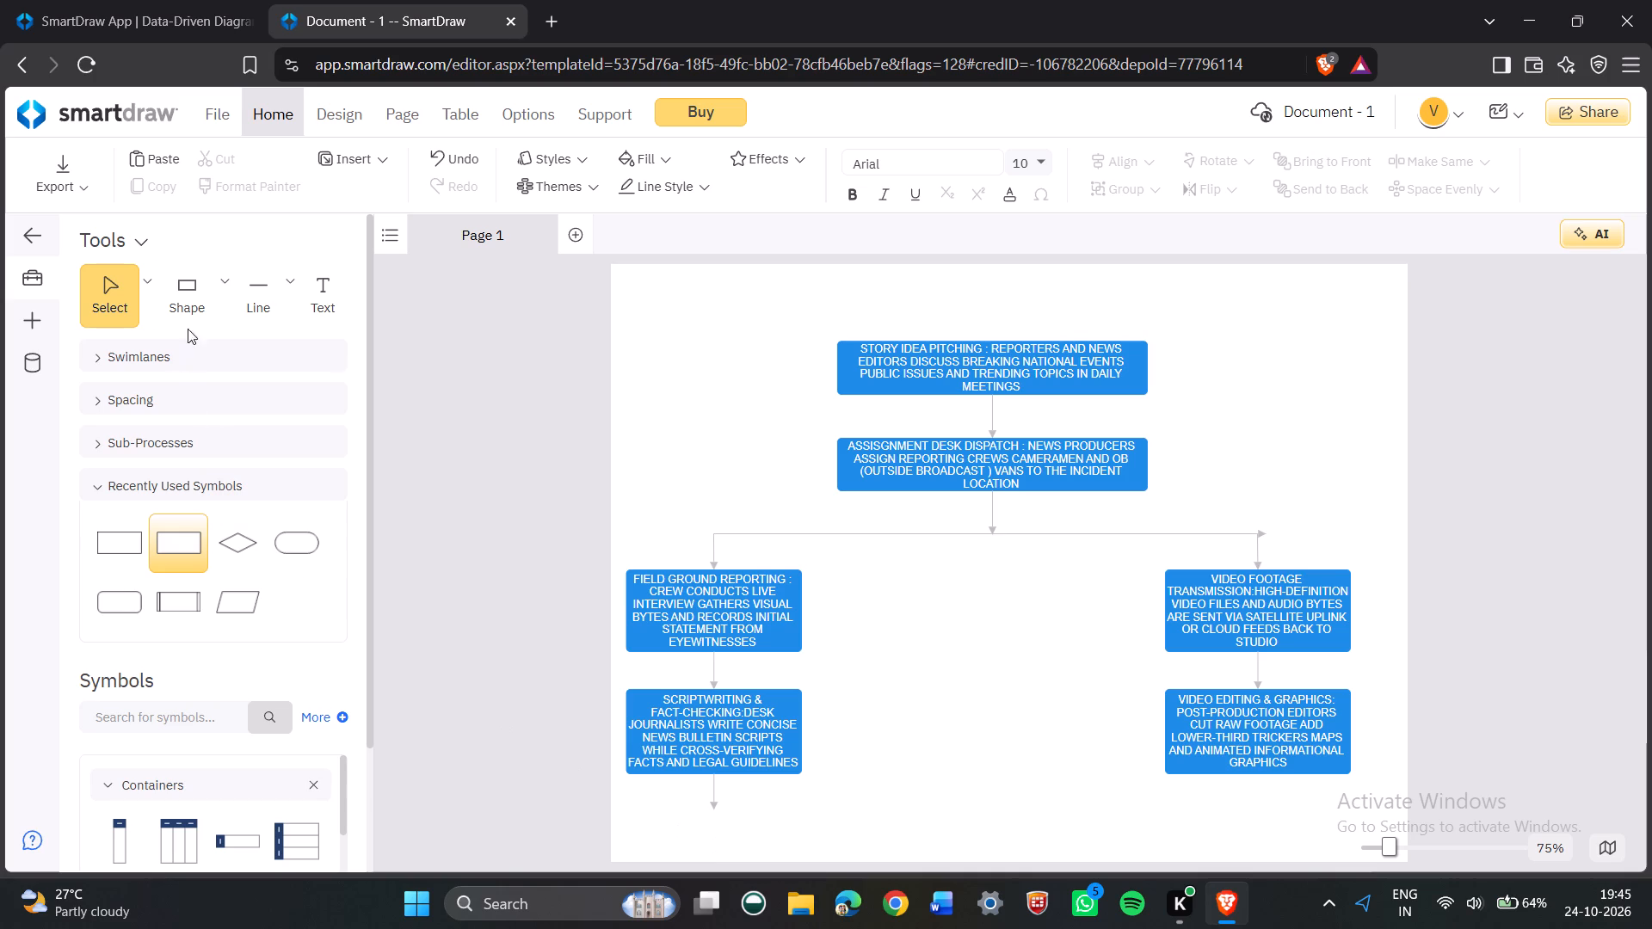
Place a rectangle centred under the scriptwriting box's downward connector and size it to match that box's width and height.
{"action": "left_click_drag", "start_coordinate": [189, 311], "coordinate": [698, 753]}
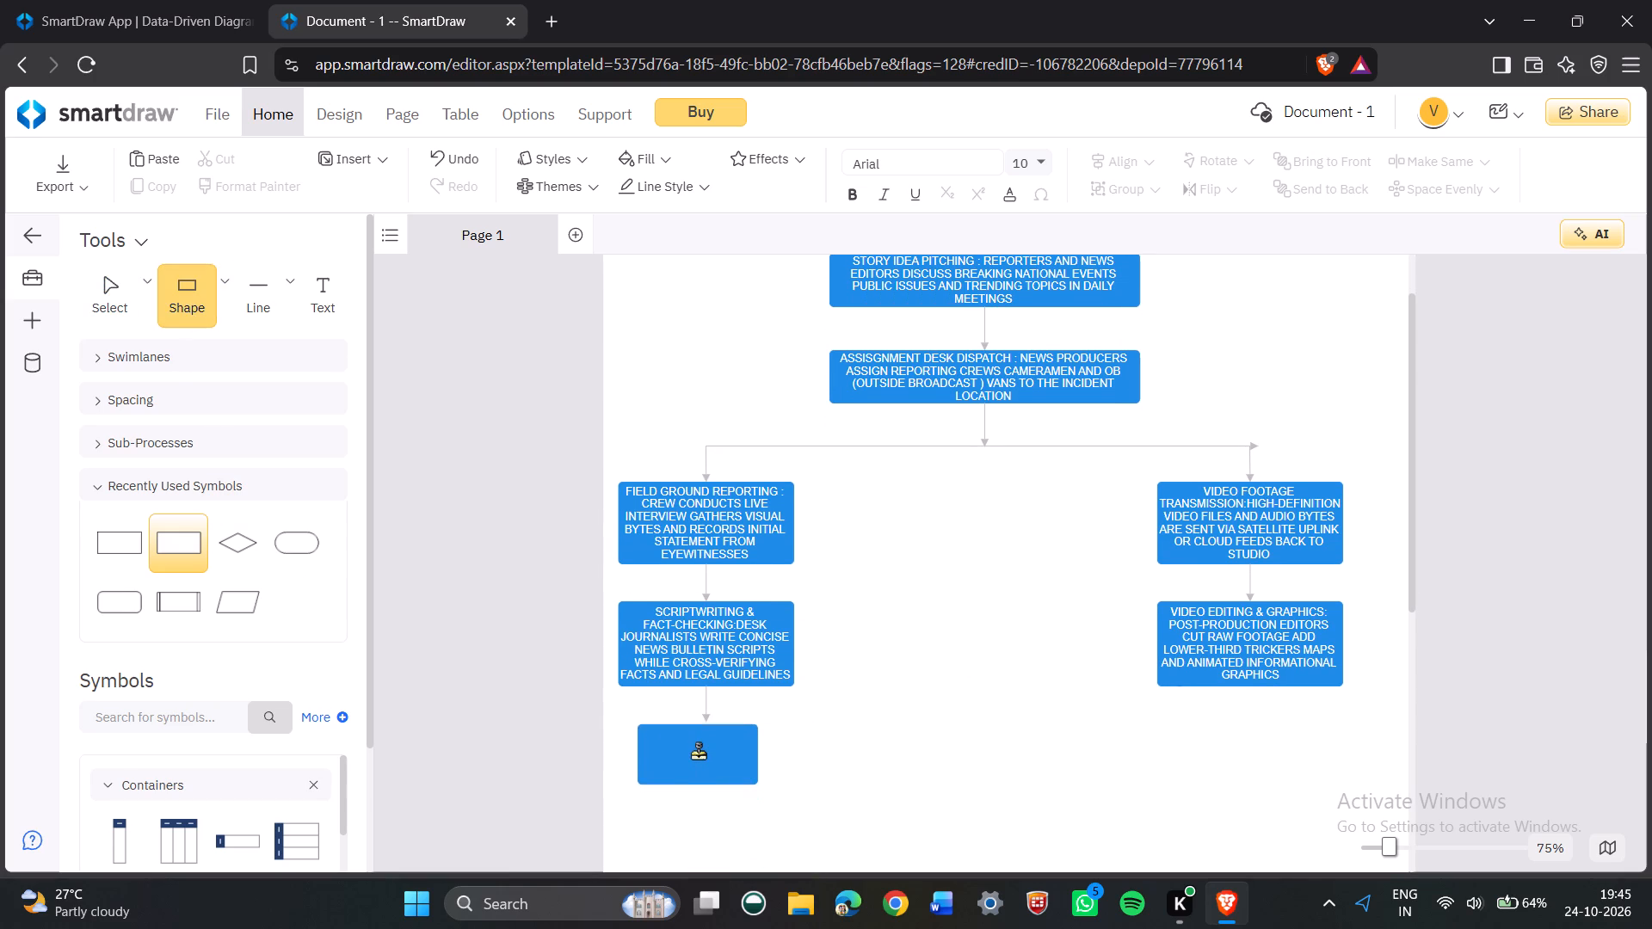
{"action": "left_click_drag", "start_coordinate": [698, 753], "coordinate": [703, 746]}
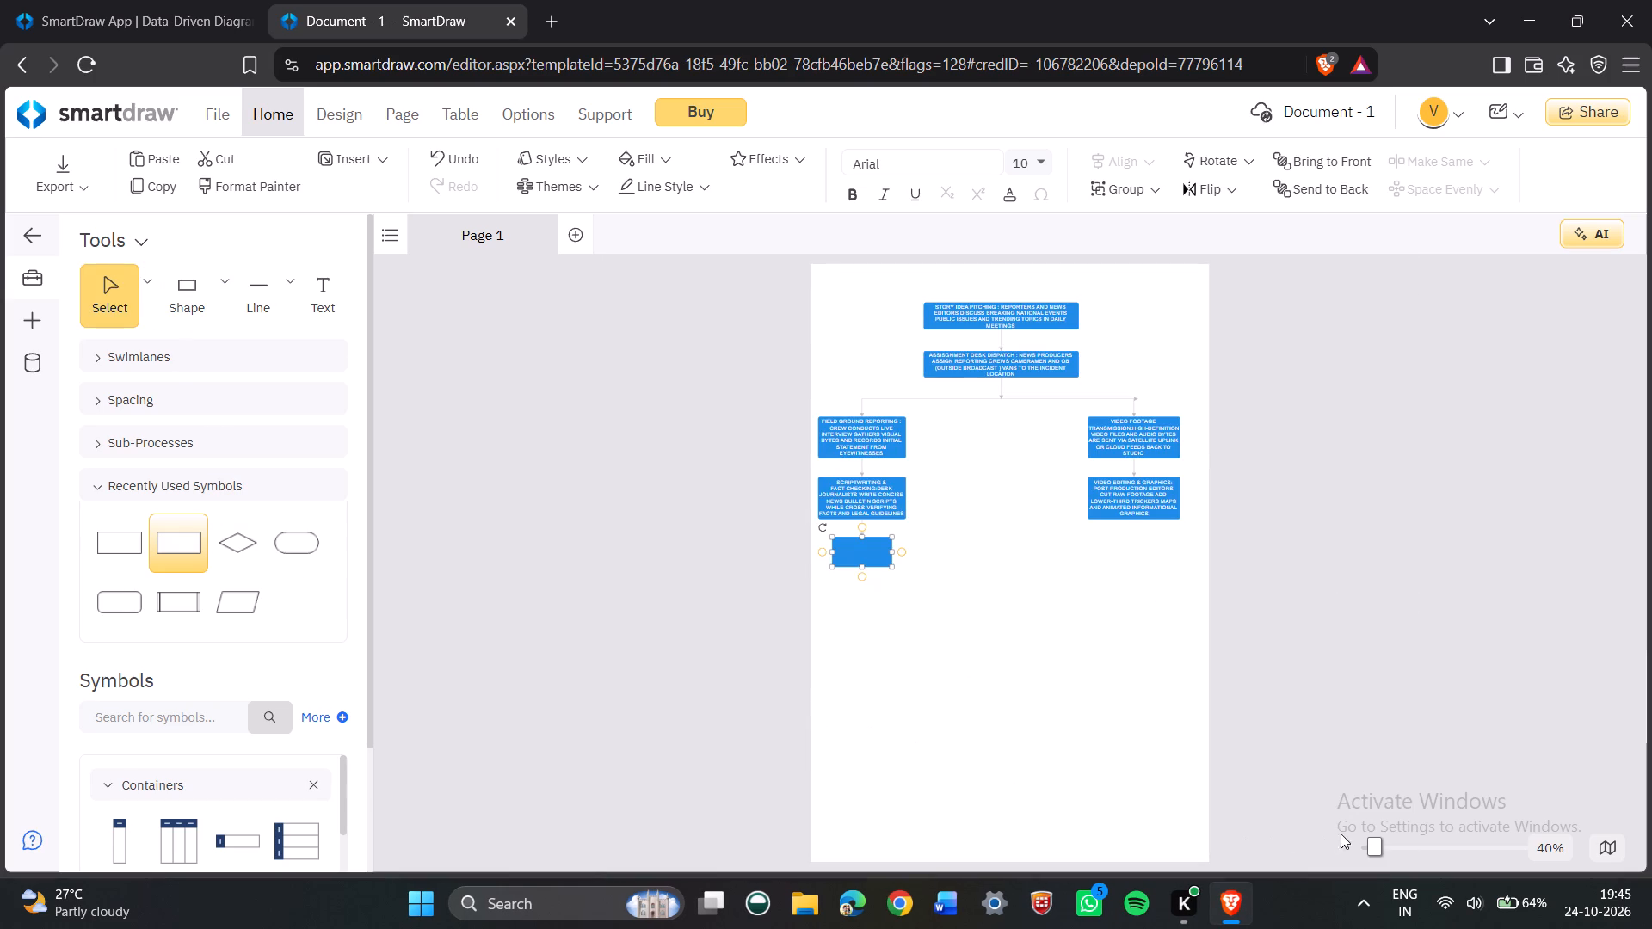
{"action": "left_click_drag", "start_coordinate": [1372, 840], "coordinate": [1395, 840]}
{"action": "scroll", "coordinate": [1056, 687], "scroll_direction": "up", "scroll_amount": 1}
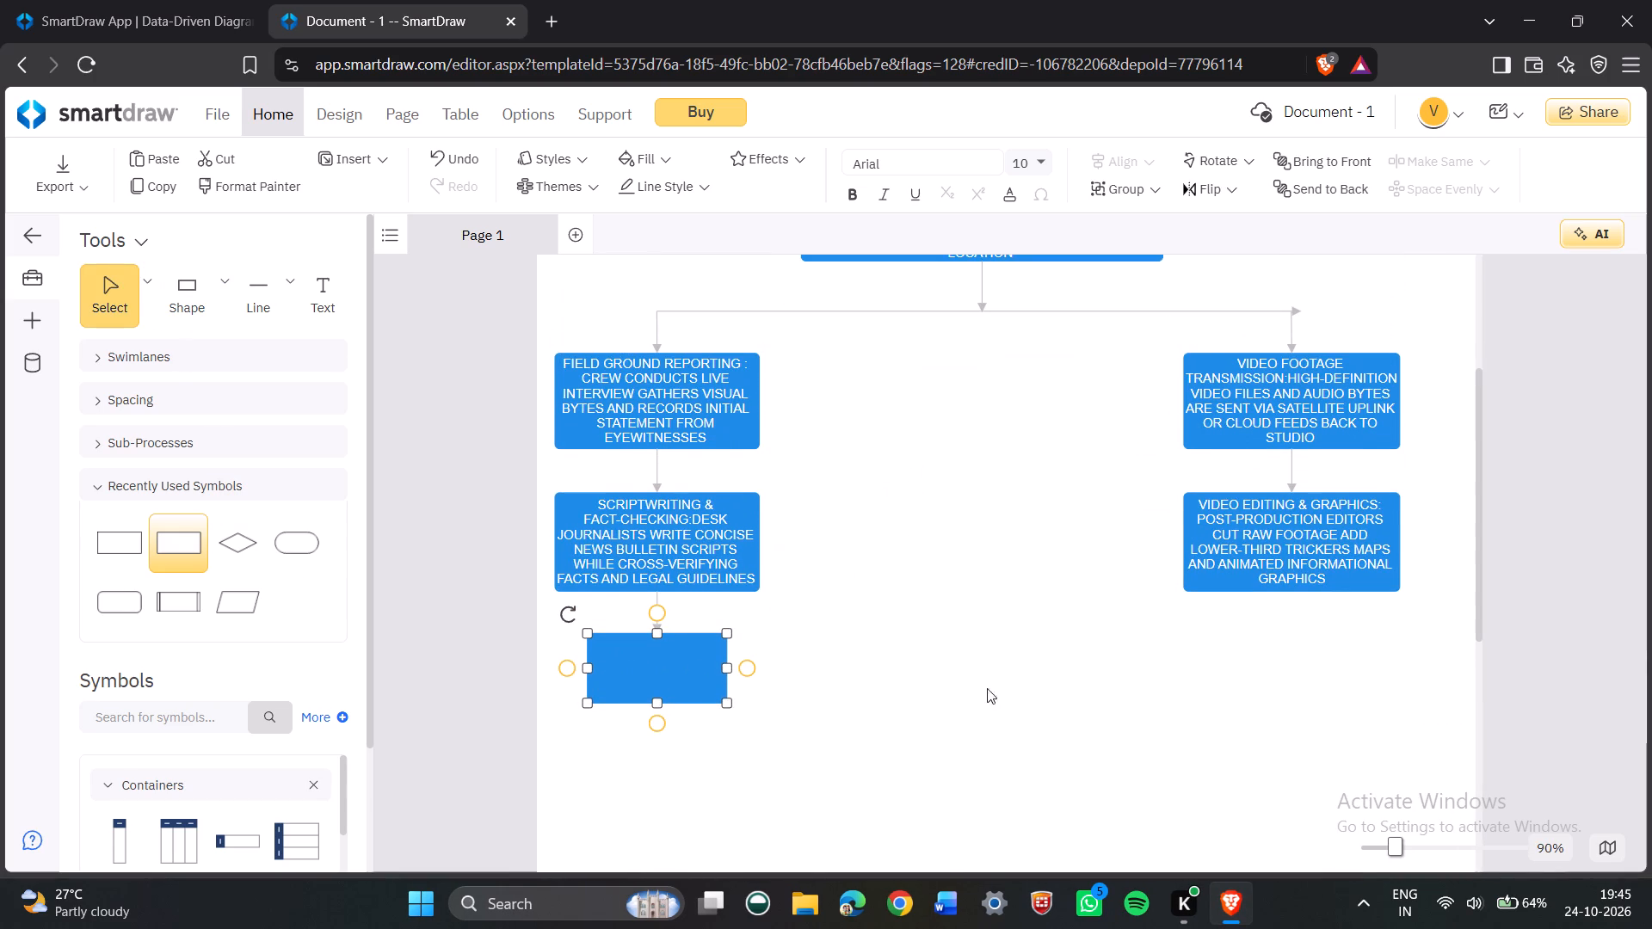
{"action": "left_click_drag", "start_coordinate": [727, 670], "coordinate": [756, 675]}
{"action": "left_click_drag", "start_coordinate": [583, 666], "coordinate": [556, 676]}
{"action": "left_click", "coordinate": [651, 703]}
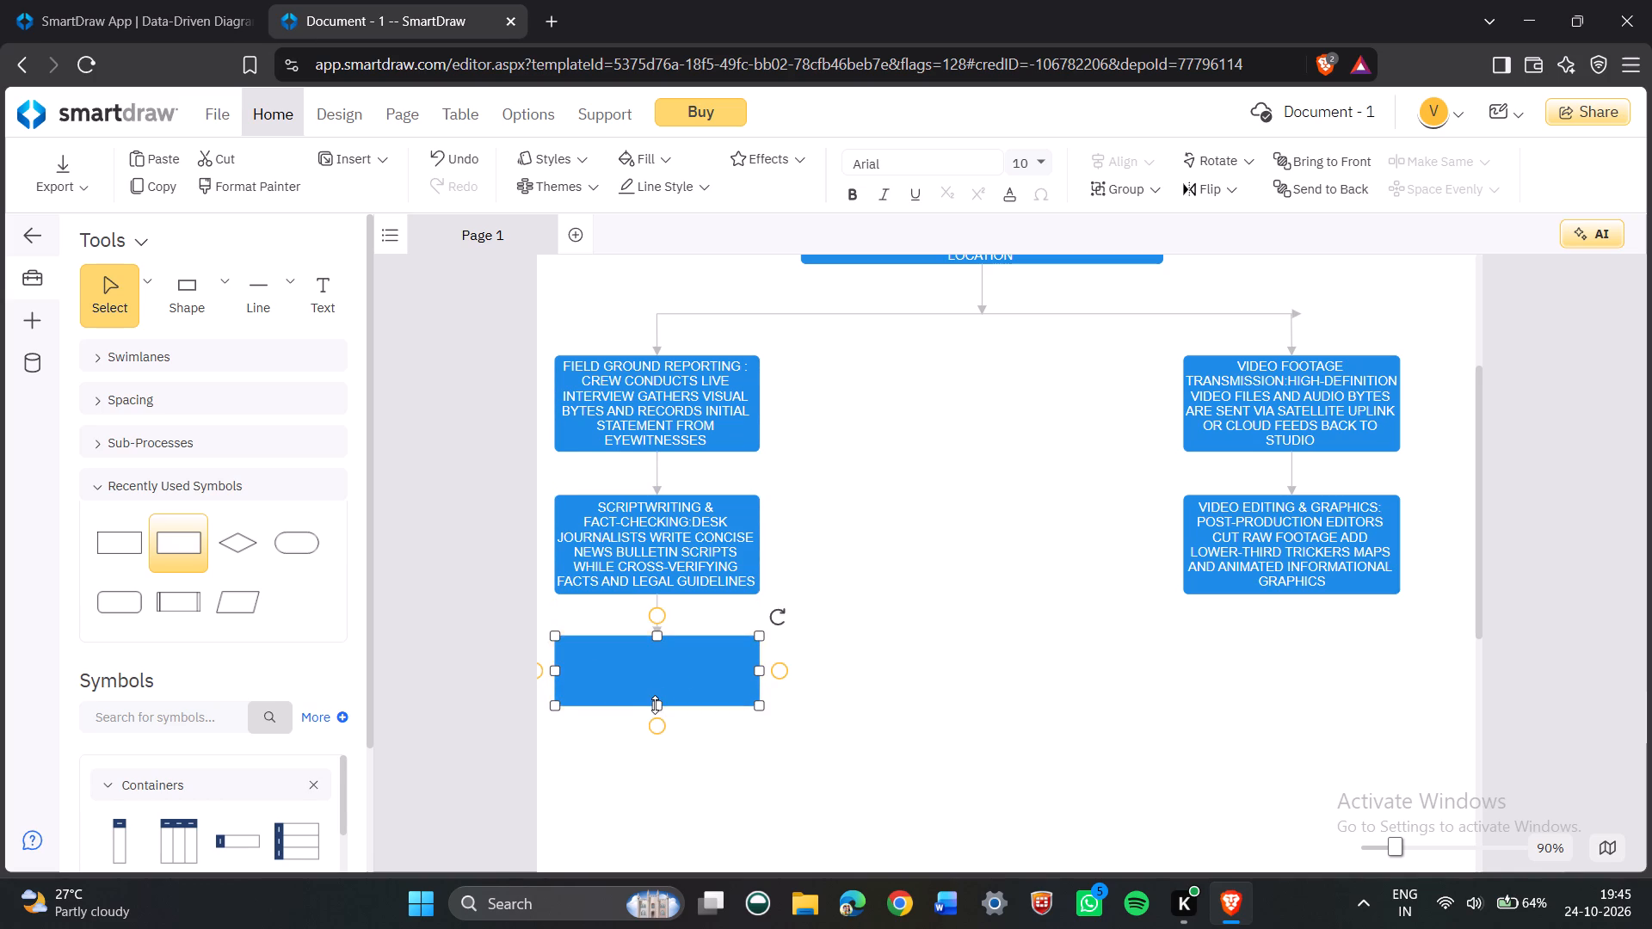
{"action": "left_click_drag", "start_coordinate": [655, 704], "coordinate": [656, 733]}
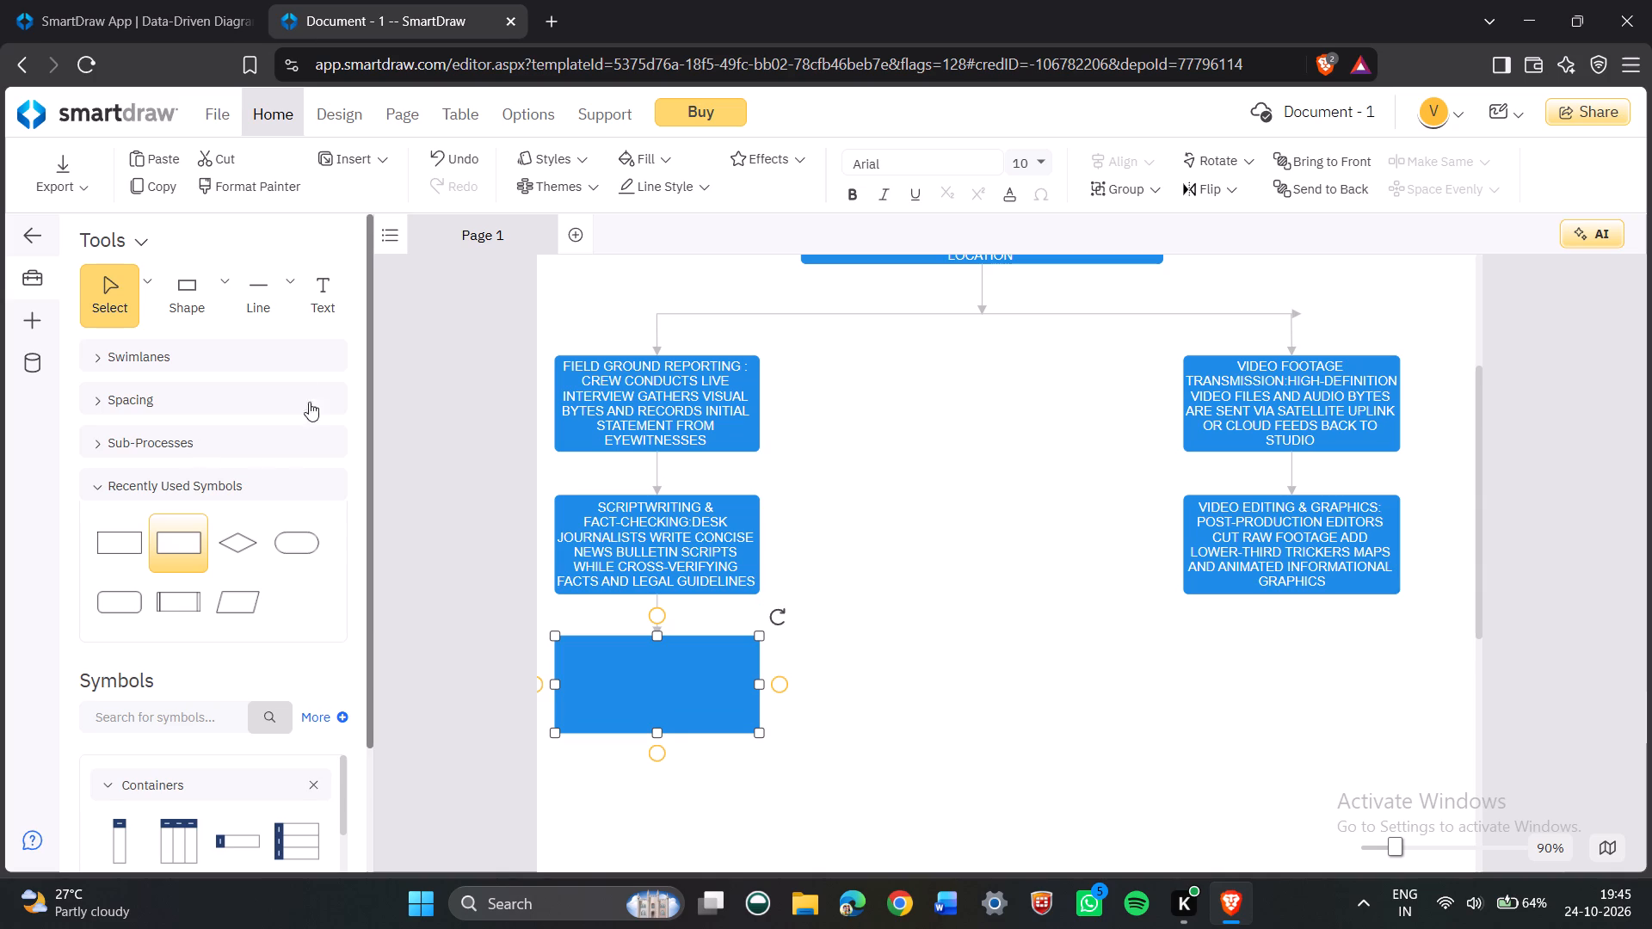
Label the new box under scriptwriting with the heading "STUDIO SETUP& LIGHTING:".
{"action": "left_click", "coordinate": [315, 314]}
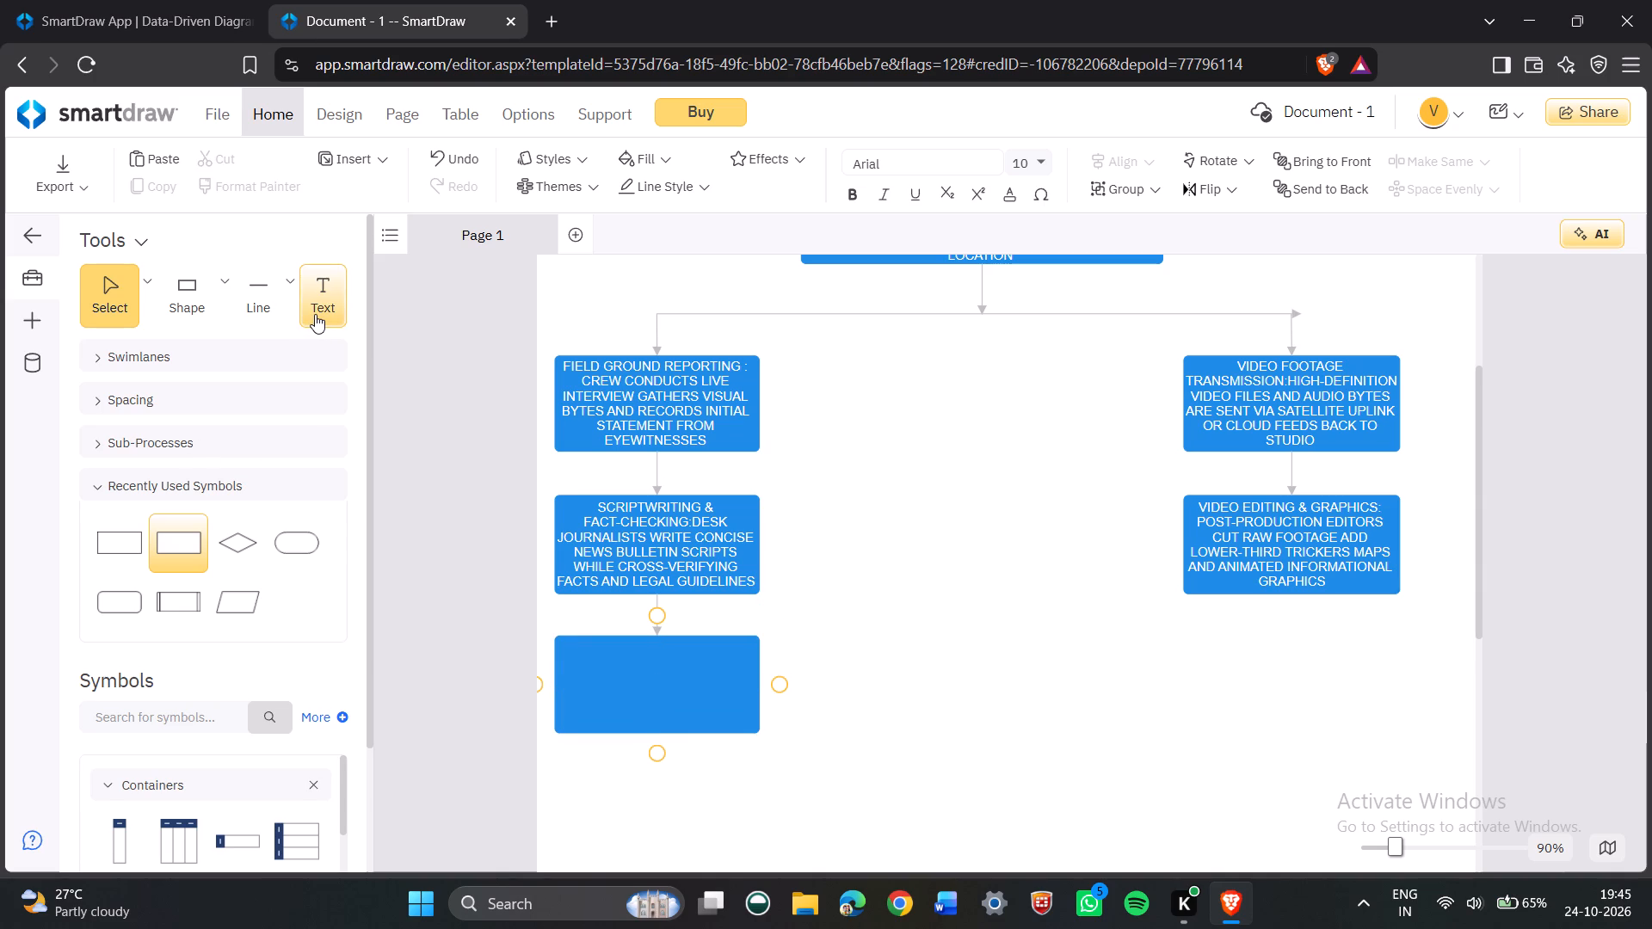
{"action": "type", "text": "STUDIO"}
{"action": "key", "text": "space"}
{"action": "type", "text": "SETUP"}
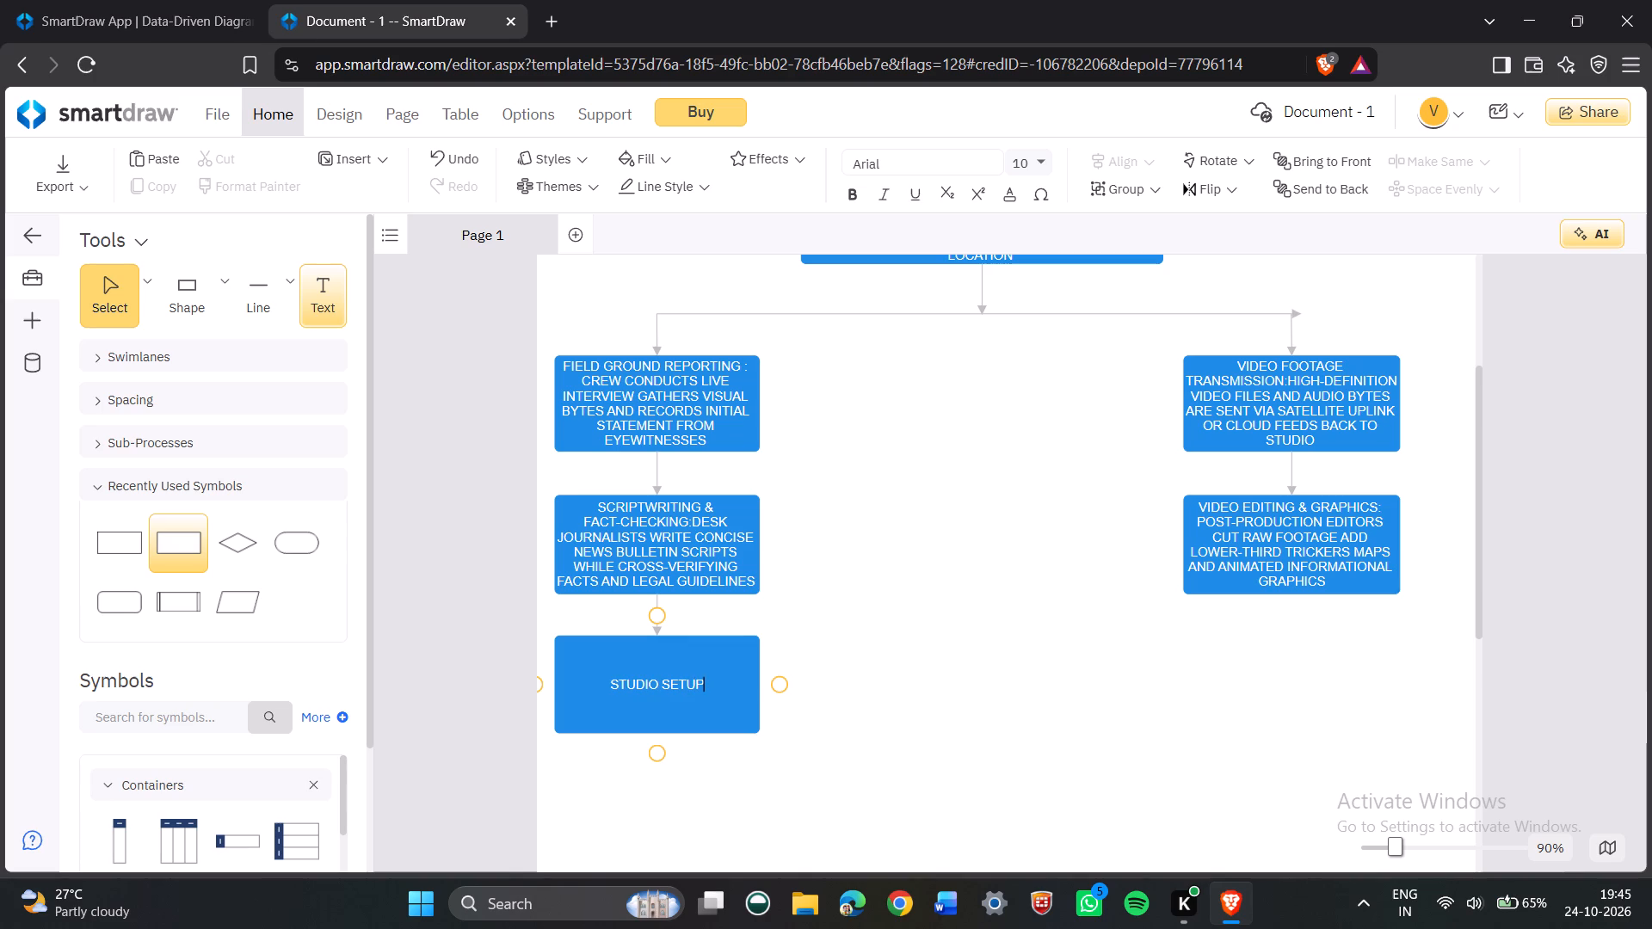
{"action": "key", "text": "shift+ampersand"}
{"action": "key", "text": "space"}
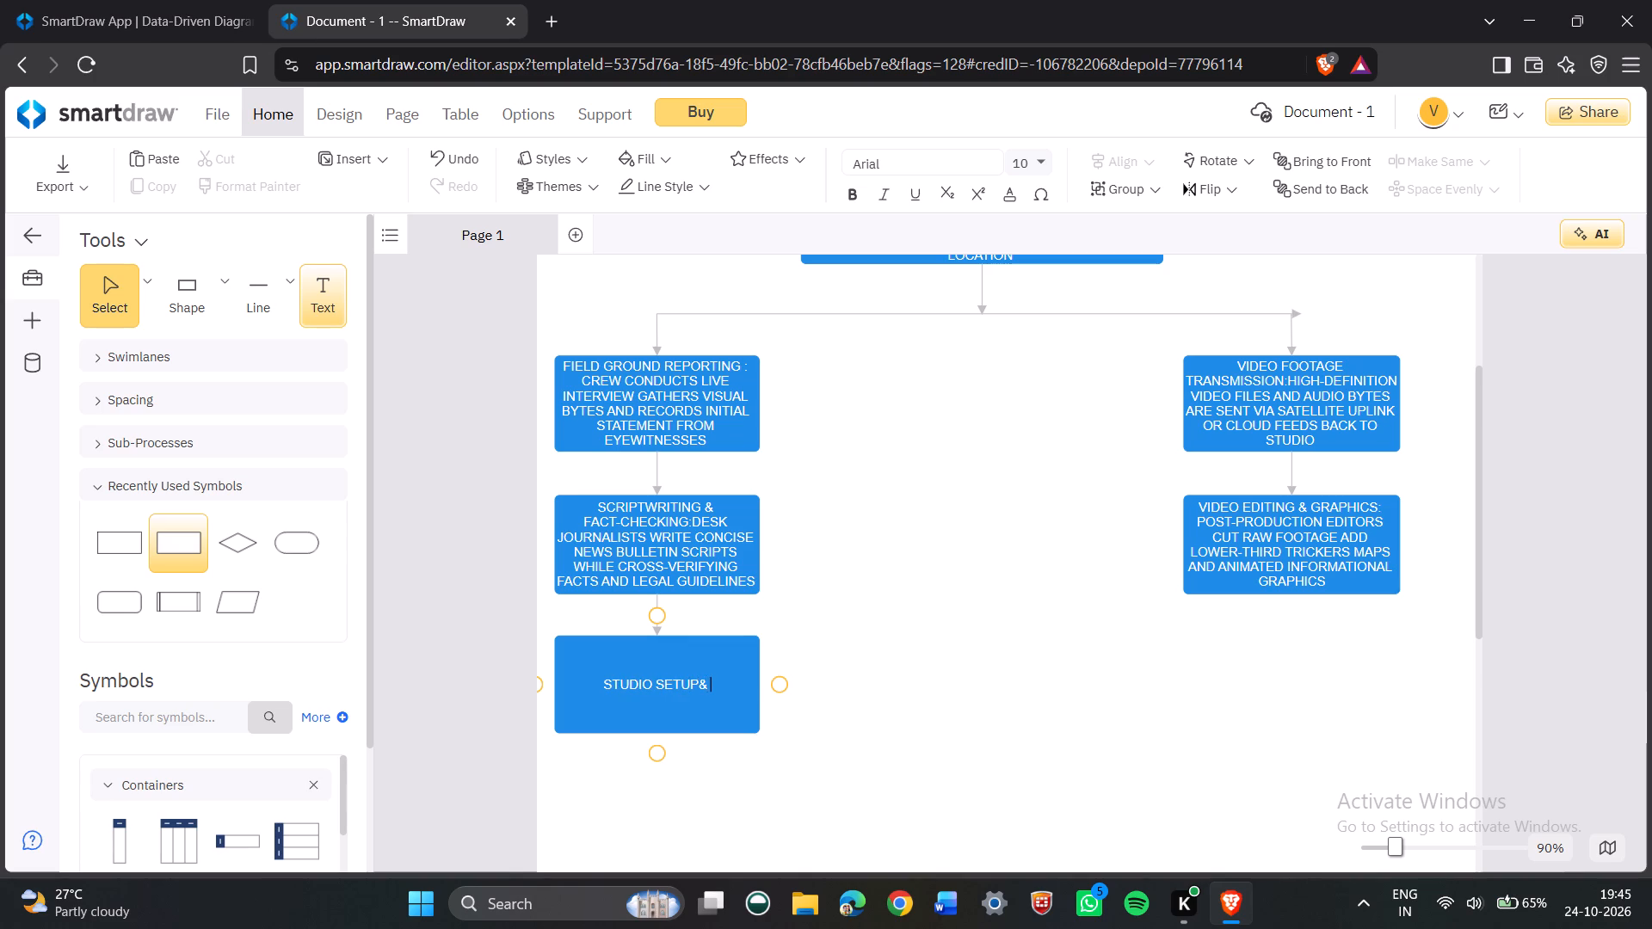
{"action": "type", "text": "LIGHTING"}
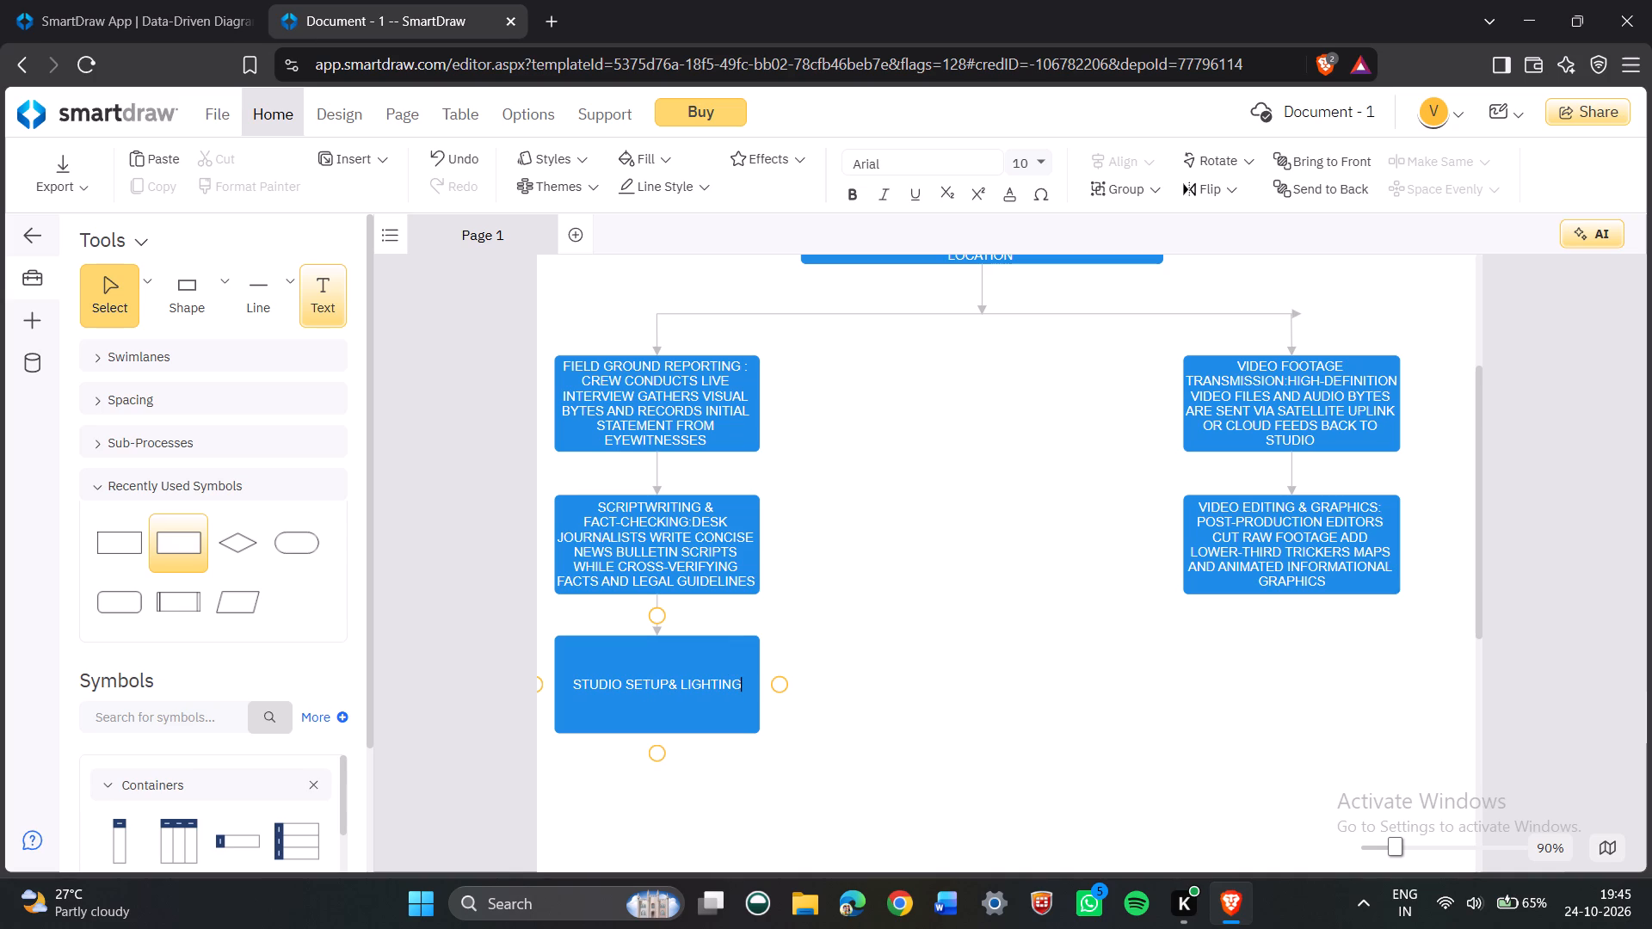
{"action": "type", "text": ":"}
{"action": "key", "text": "space"}
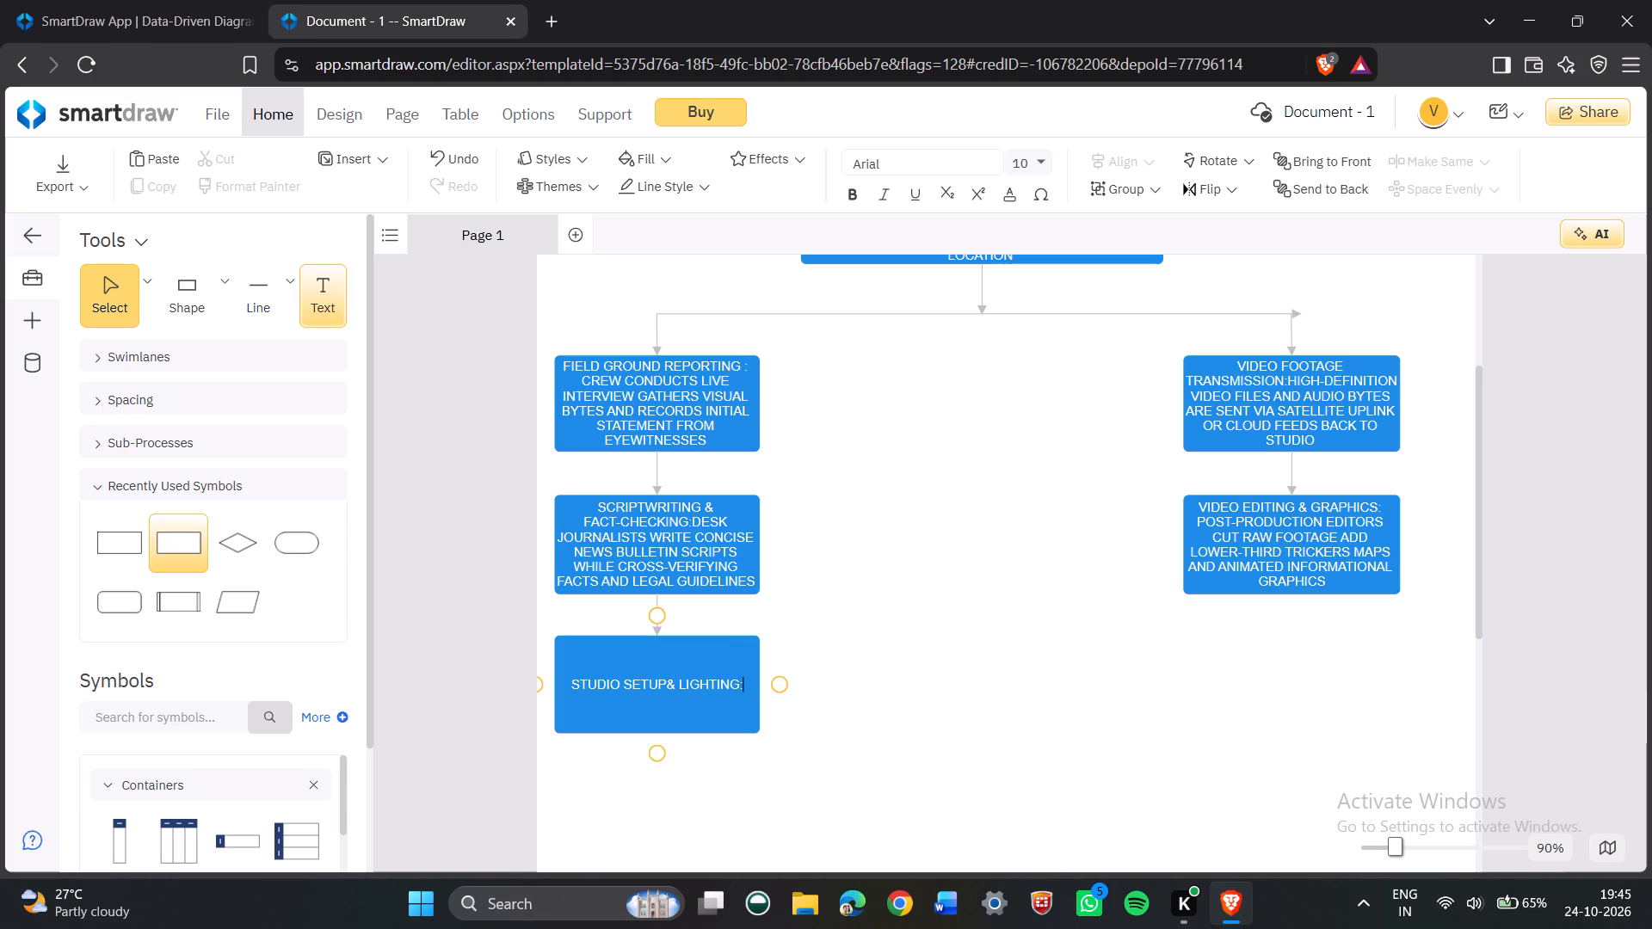
Continue the studio setup and lighting box's text after its heading with "PRODUCTION CREW PREPARE STUDIO ANCHOR DESK".
{"action": "type", "text": "PRODUCTIN"}
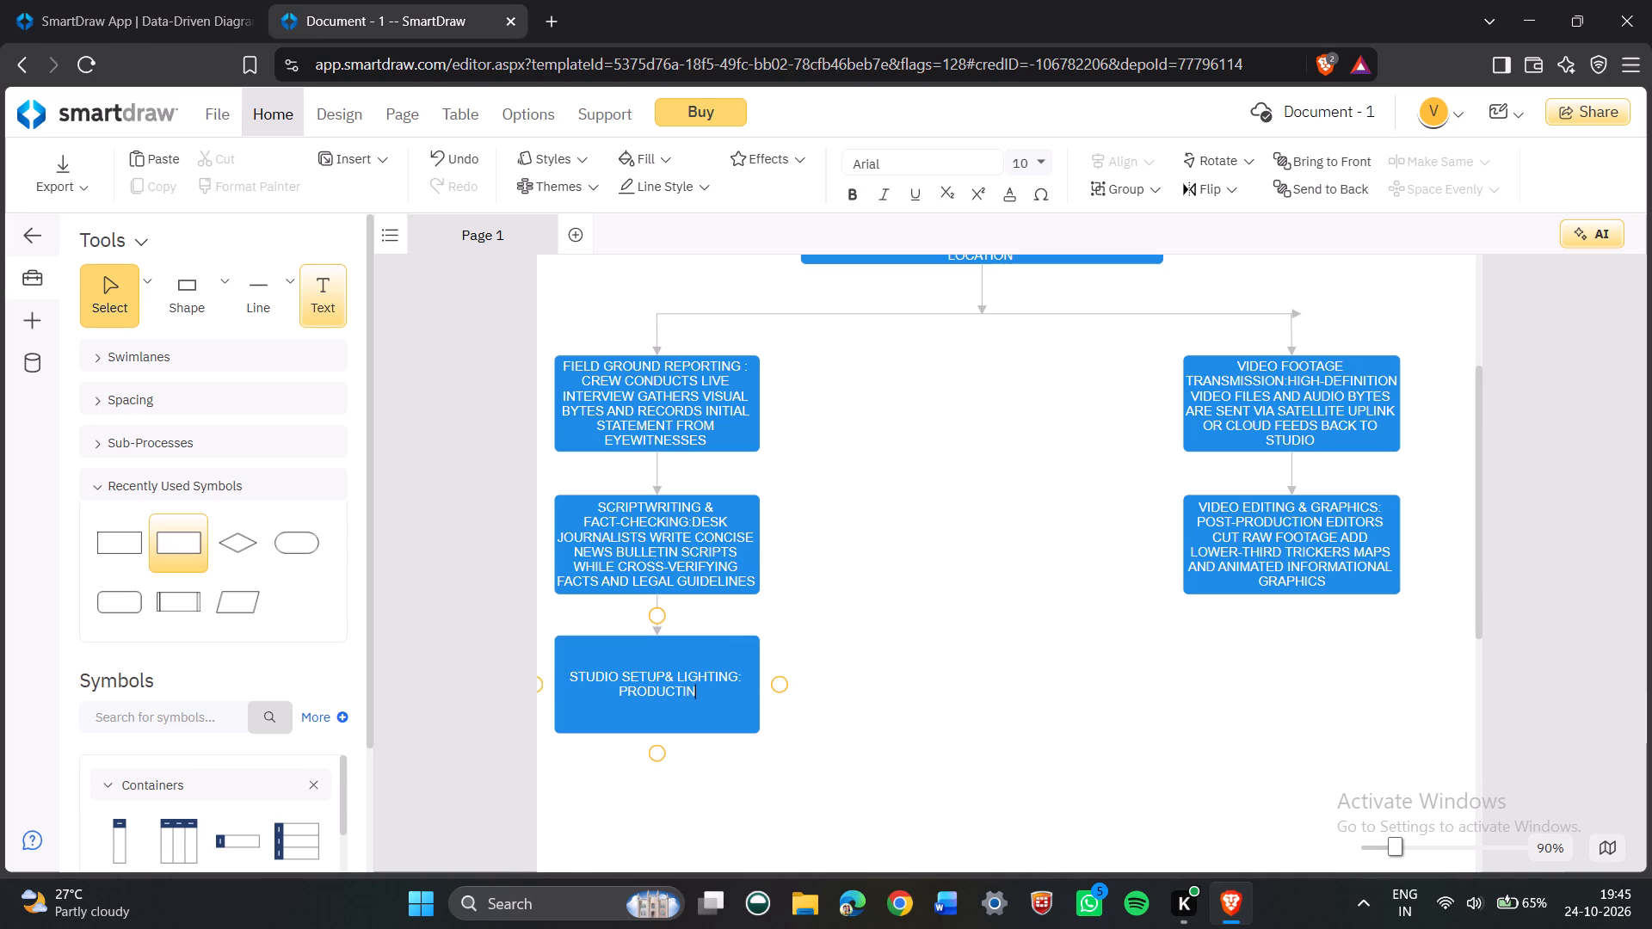
{"action": "key", "text": "g"}
{"action": "key", "text": "BackSpace"}
{"action": "key", "text": "BackSpace"}
{"action": "type", "text": "ON"}
{"action": "key", "text": "space"}
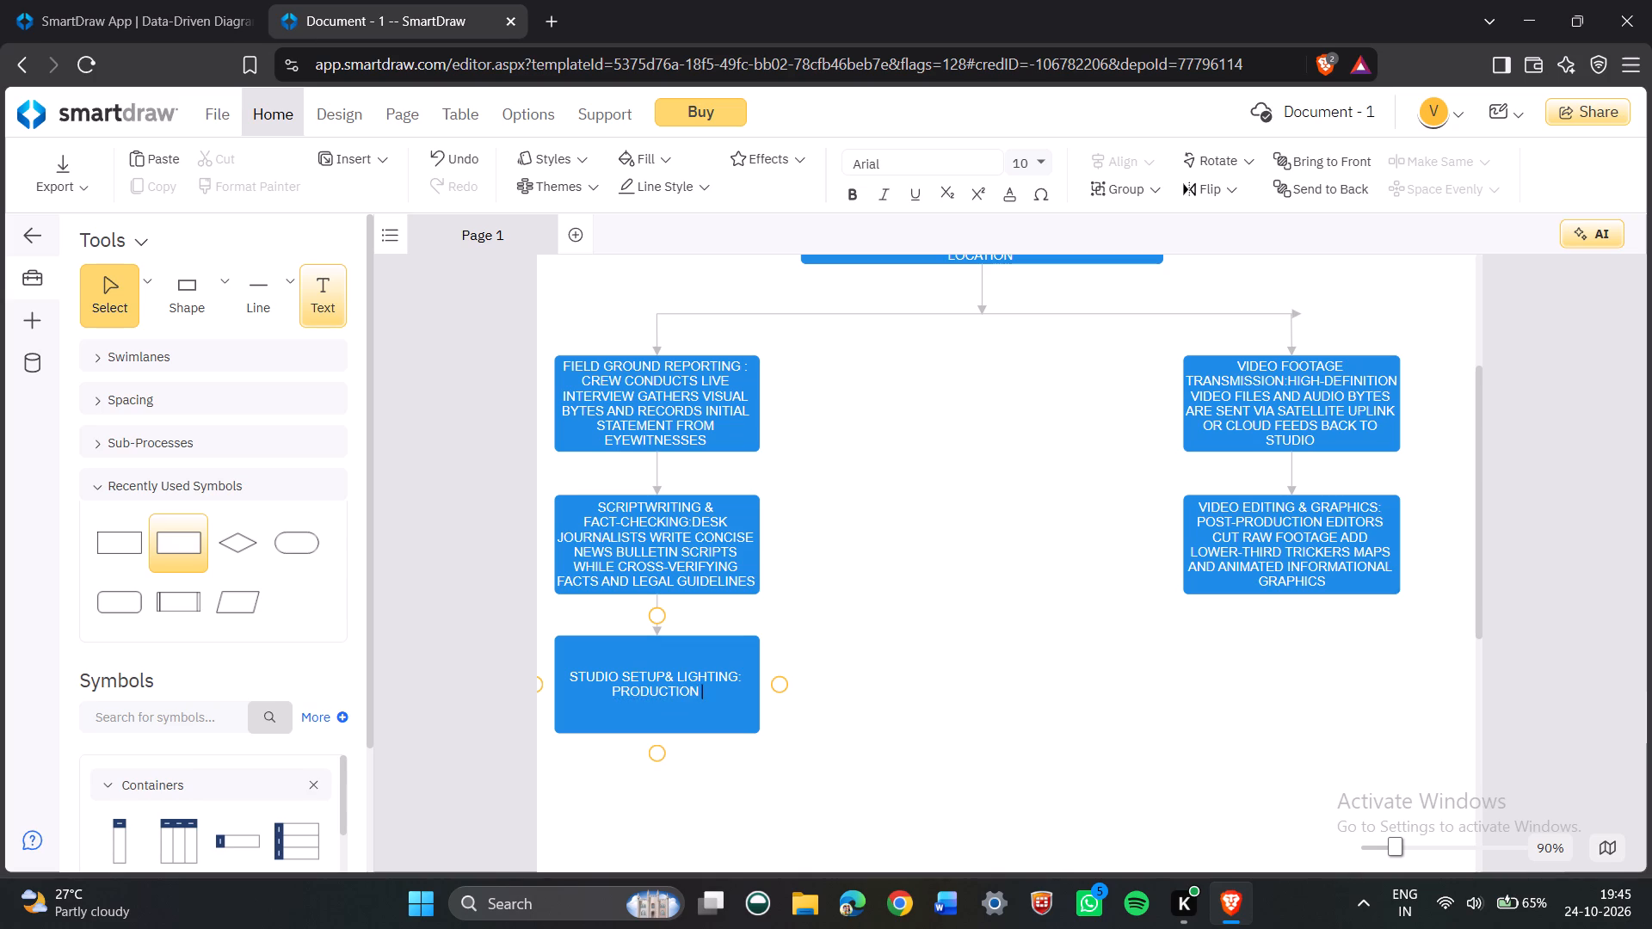
{"action": "type", "text": "CREW"}
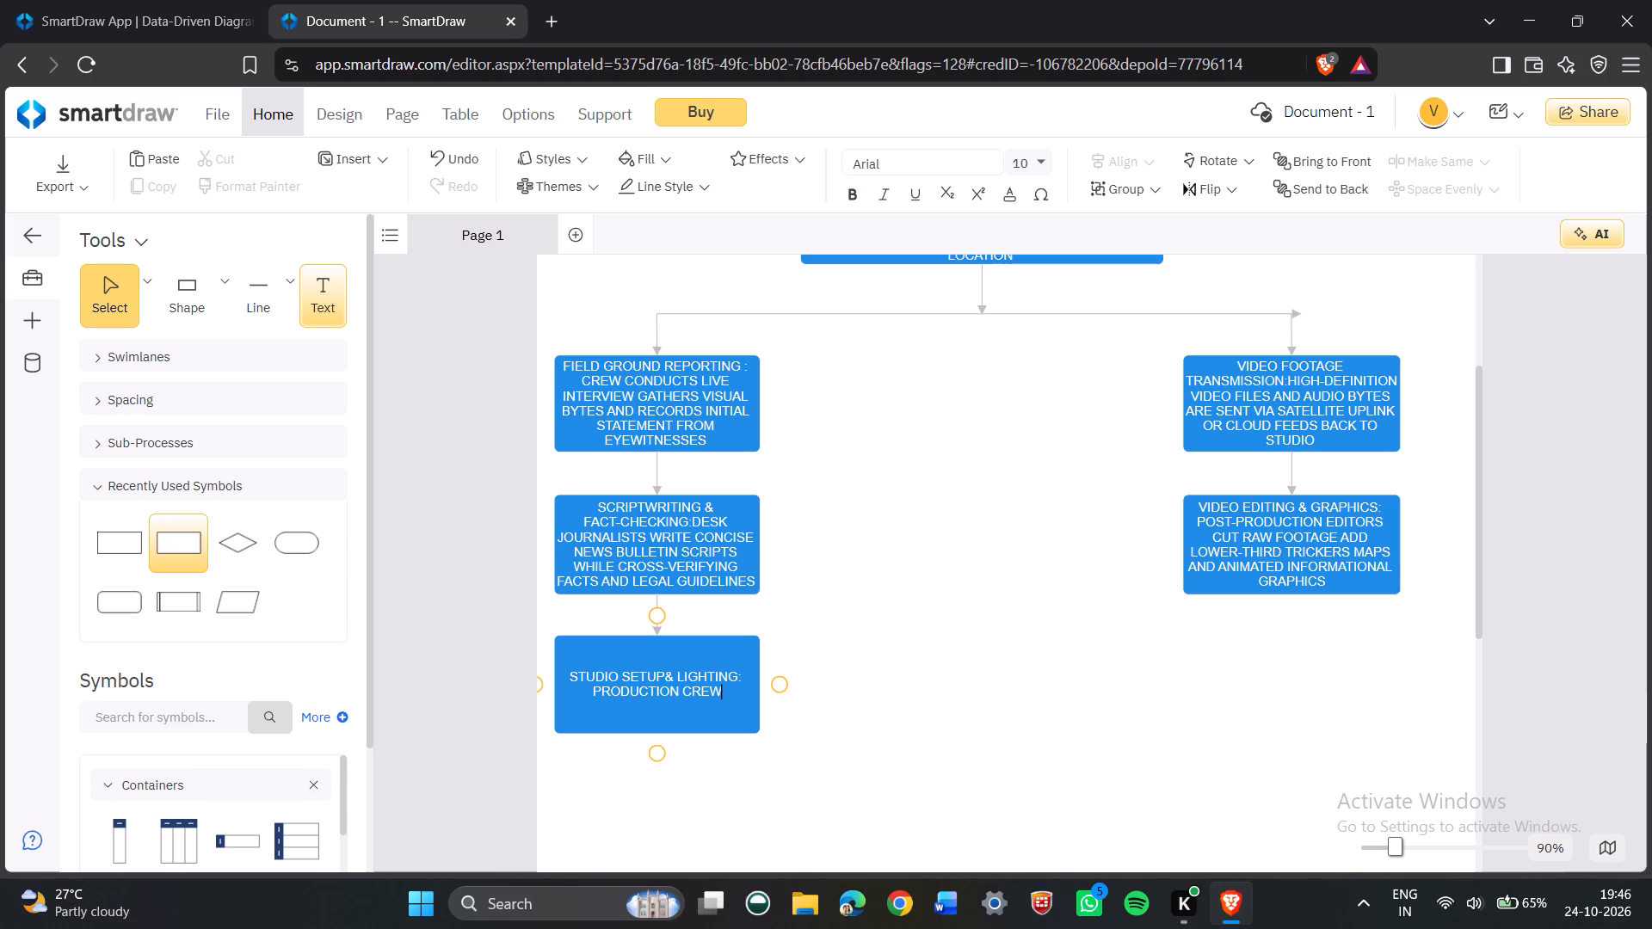
{"action": "key", "text": "space"}
{"action": "type", "text": "PREPARE"}
{"action": "key", "text": "space"}
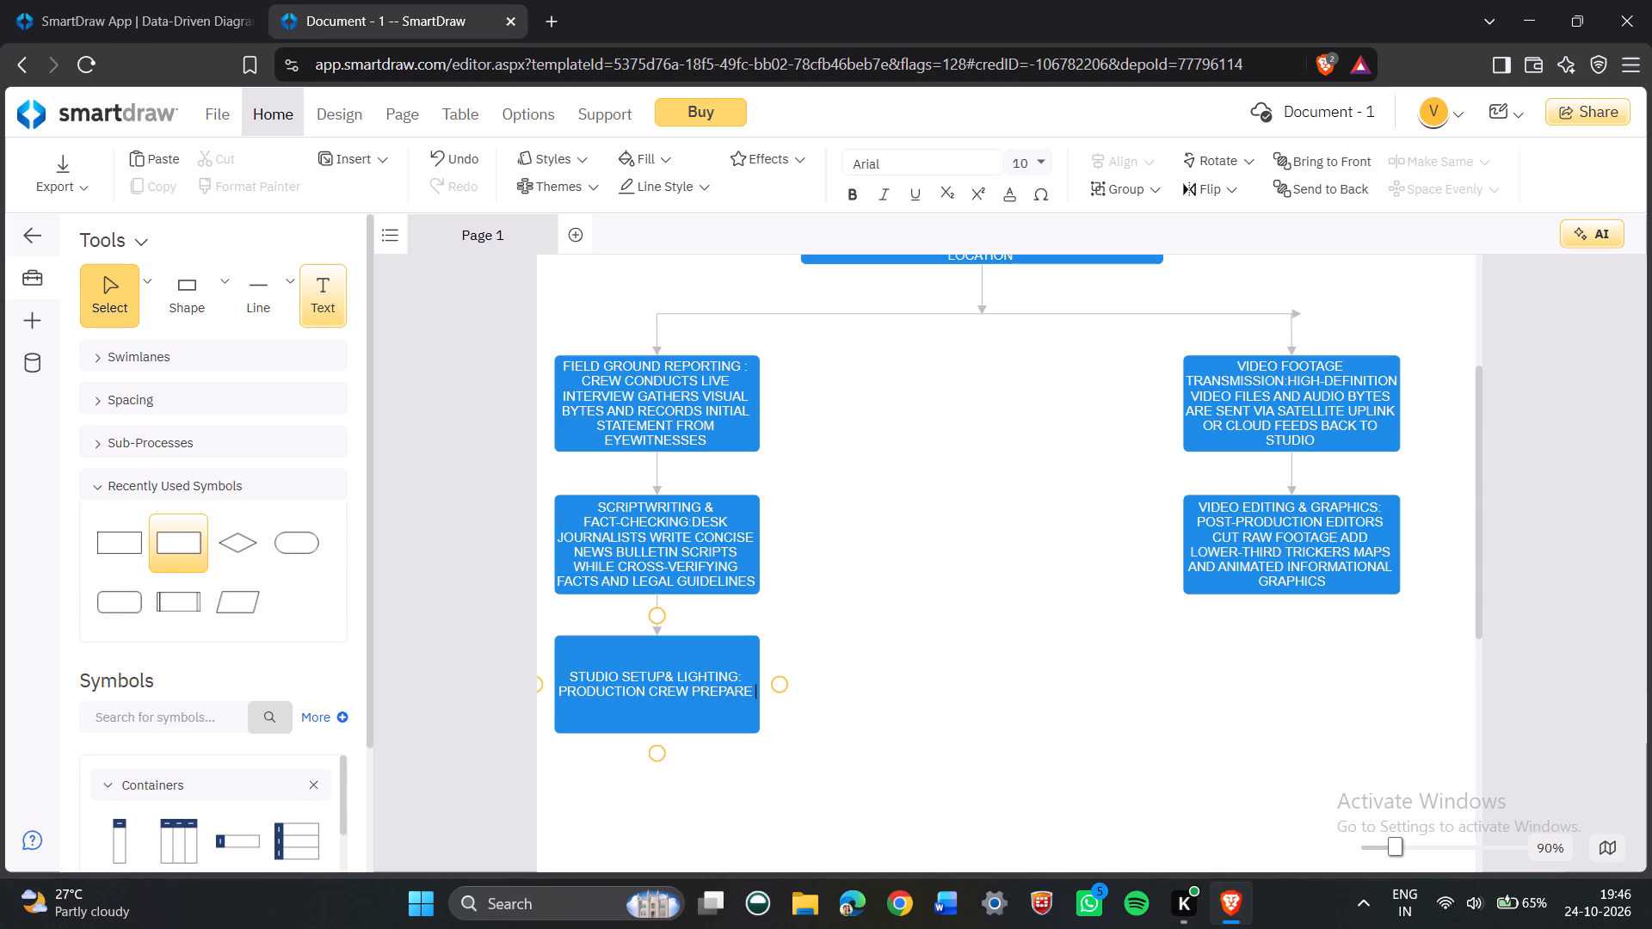
{"action": "type", "text": "STUDIO"}
{"action": "key", "text": "space"}
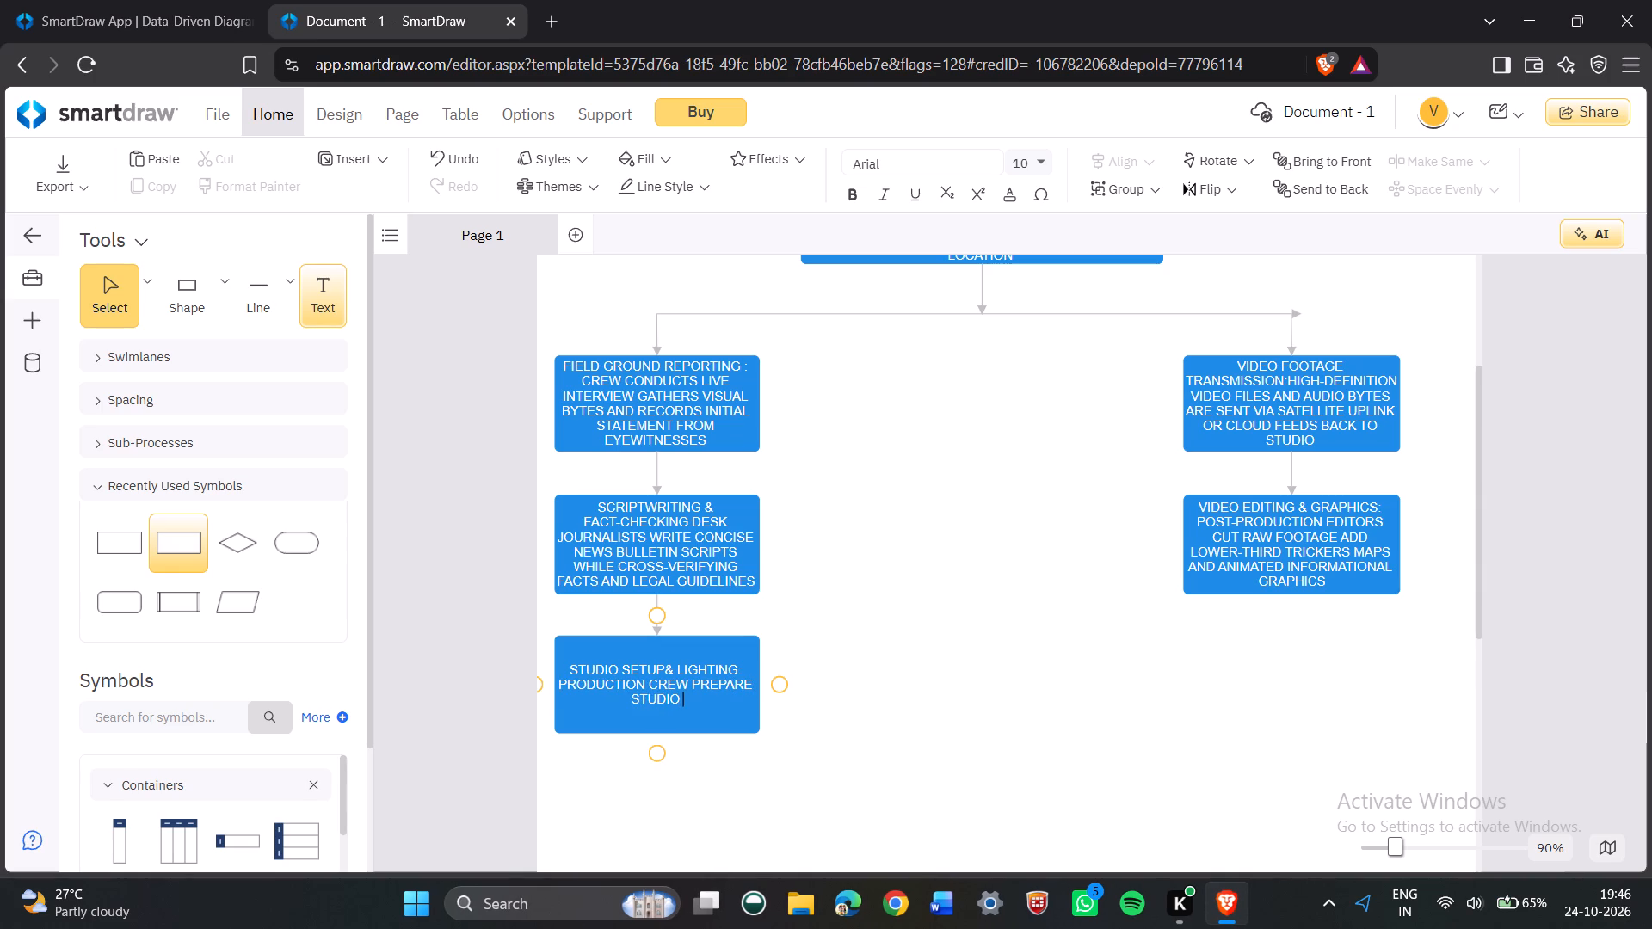
{"action": "type", "text": "ANCH"}
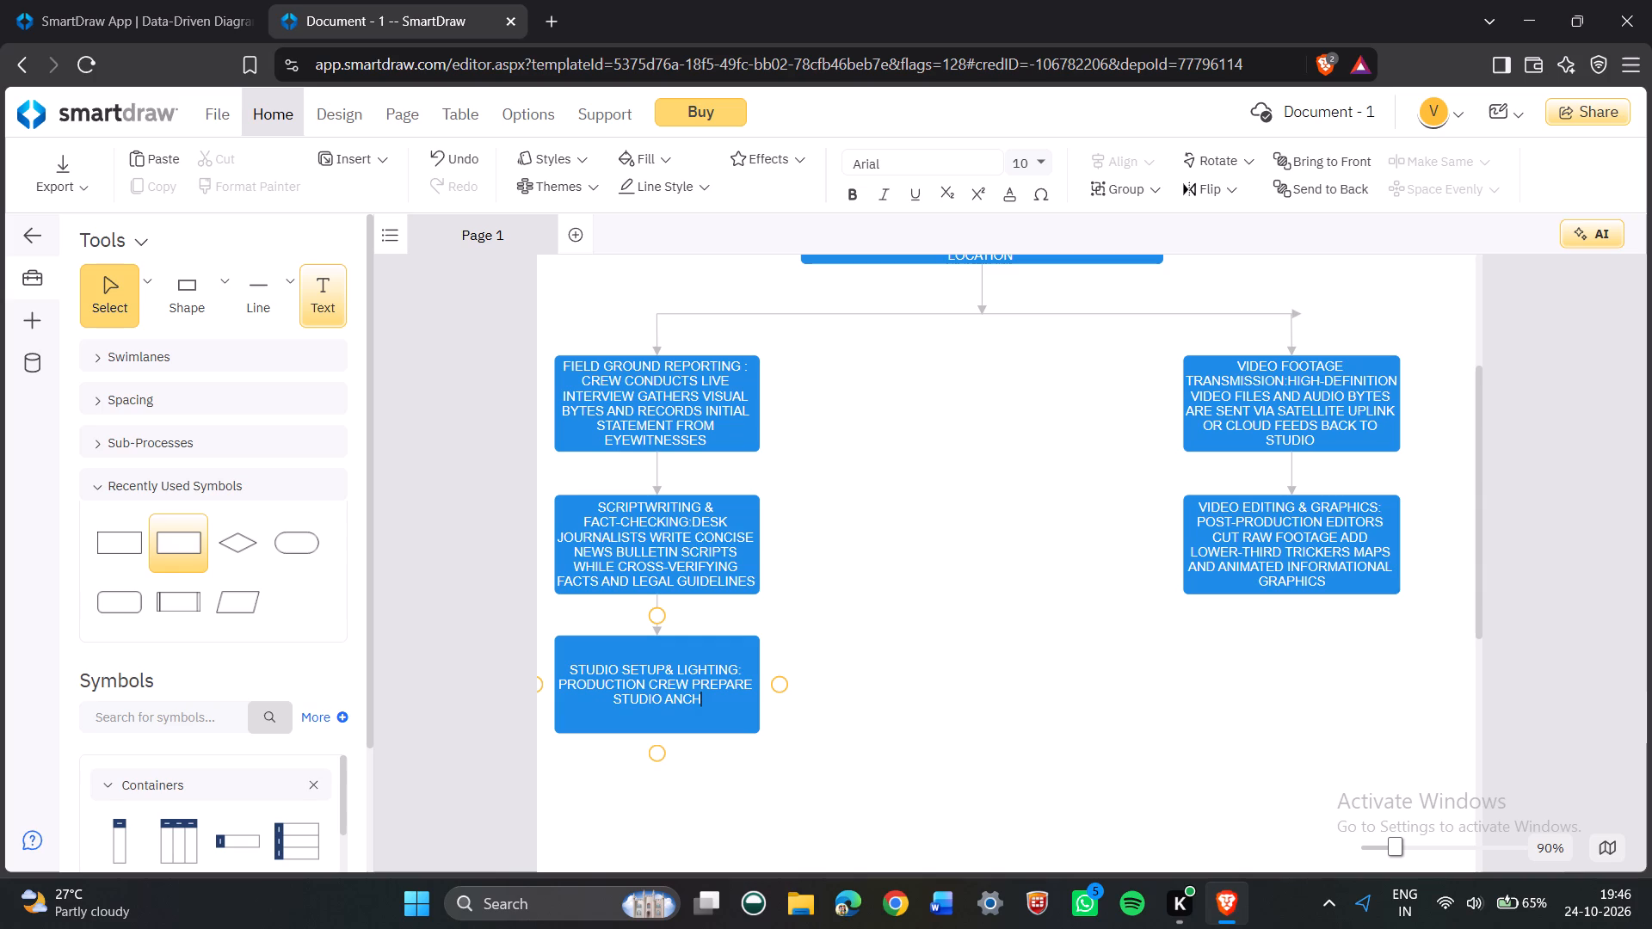
{"action": "type", "text": "OR"}
{"action": "key", "text": "space"}
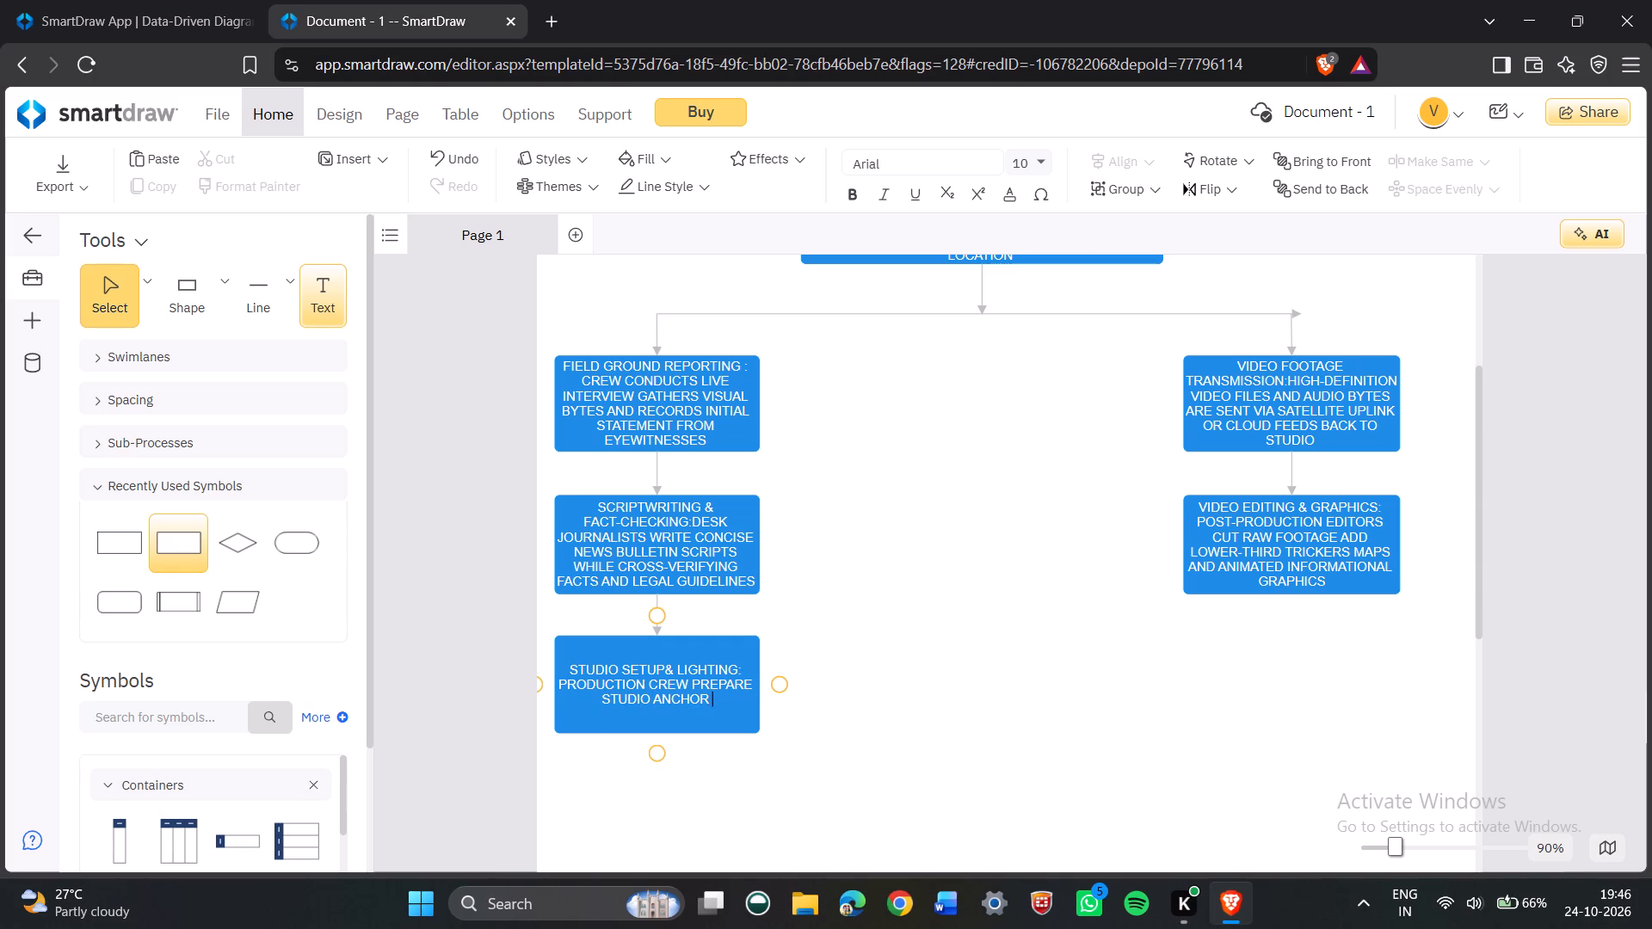
{"action": "type", "text": "DESK"}
{"action": "key", "text": "space"}
Add "ROBOTIC CAMERAS" to the studio setup and lighting box's text.
{"action": "type", "text": "RE"}
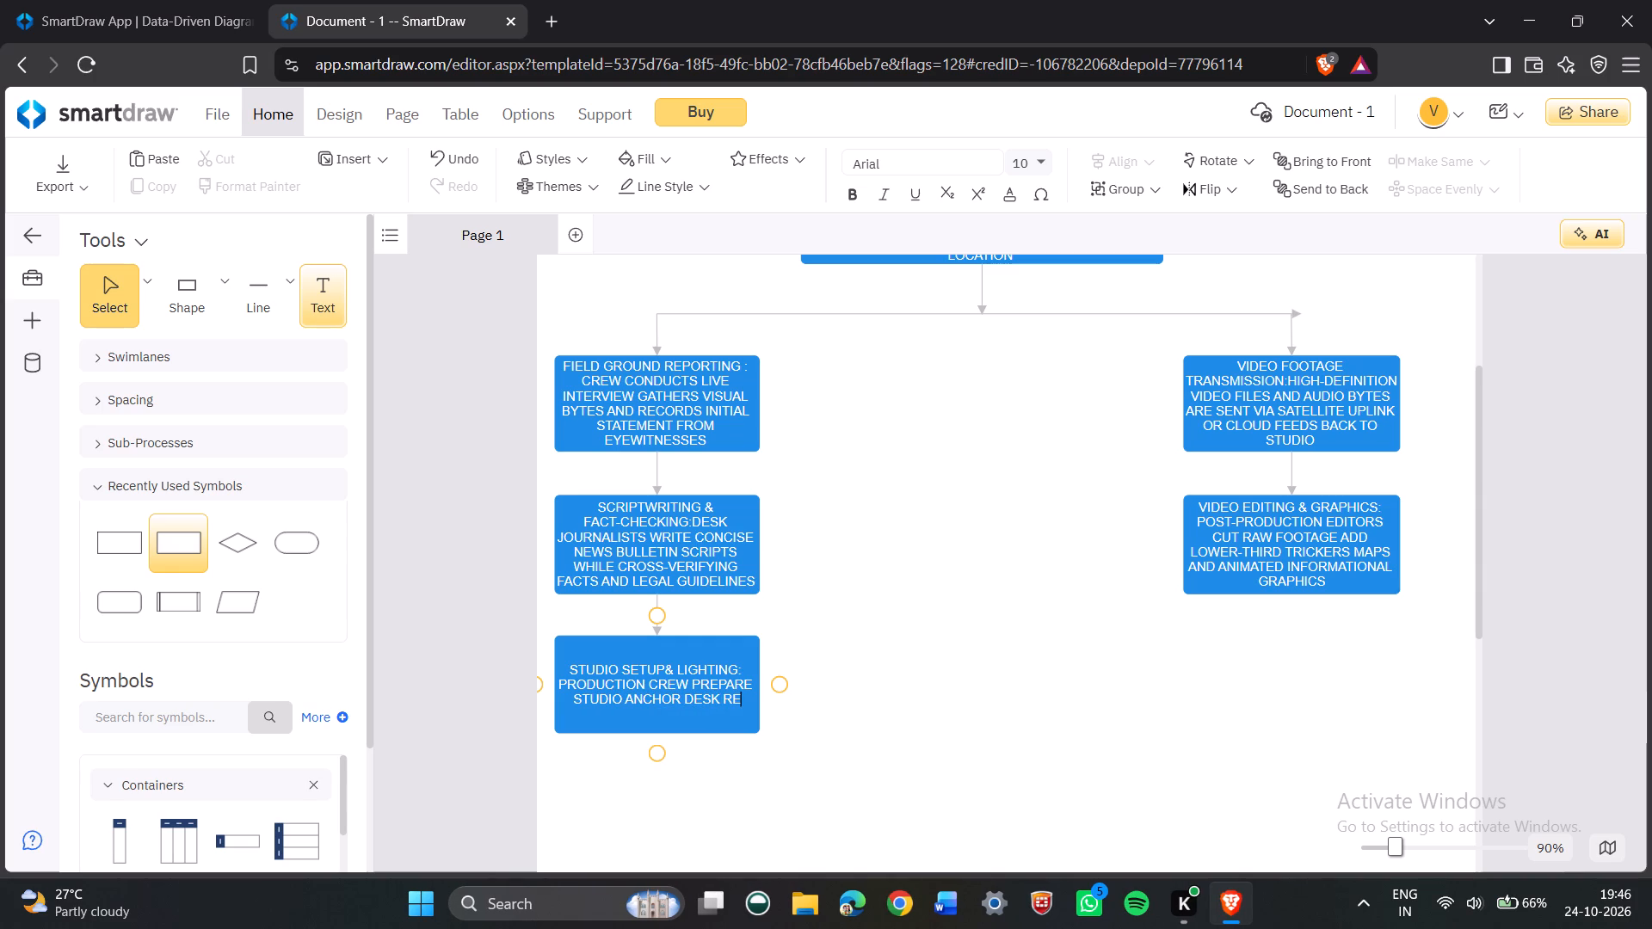
{"action": "key", "text": "o"}
{"action": "key", "text": "BackSpace"}
{"action": "key", "text": "BackSpace"}
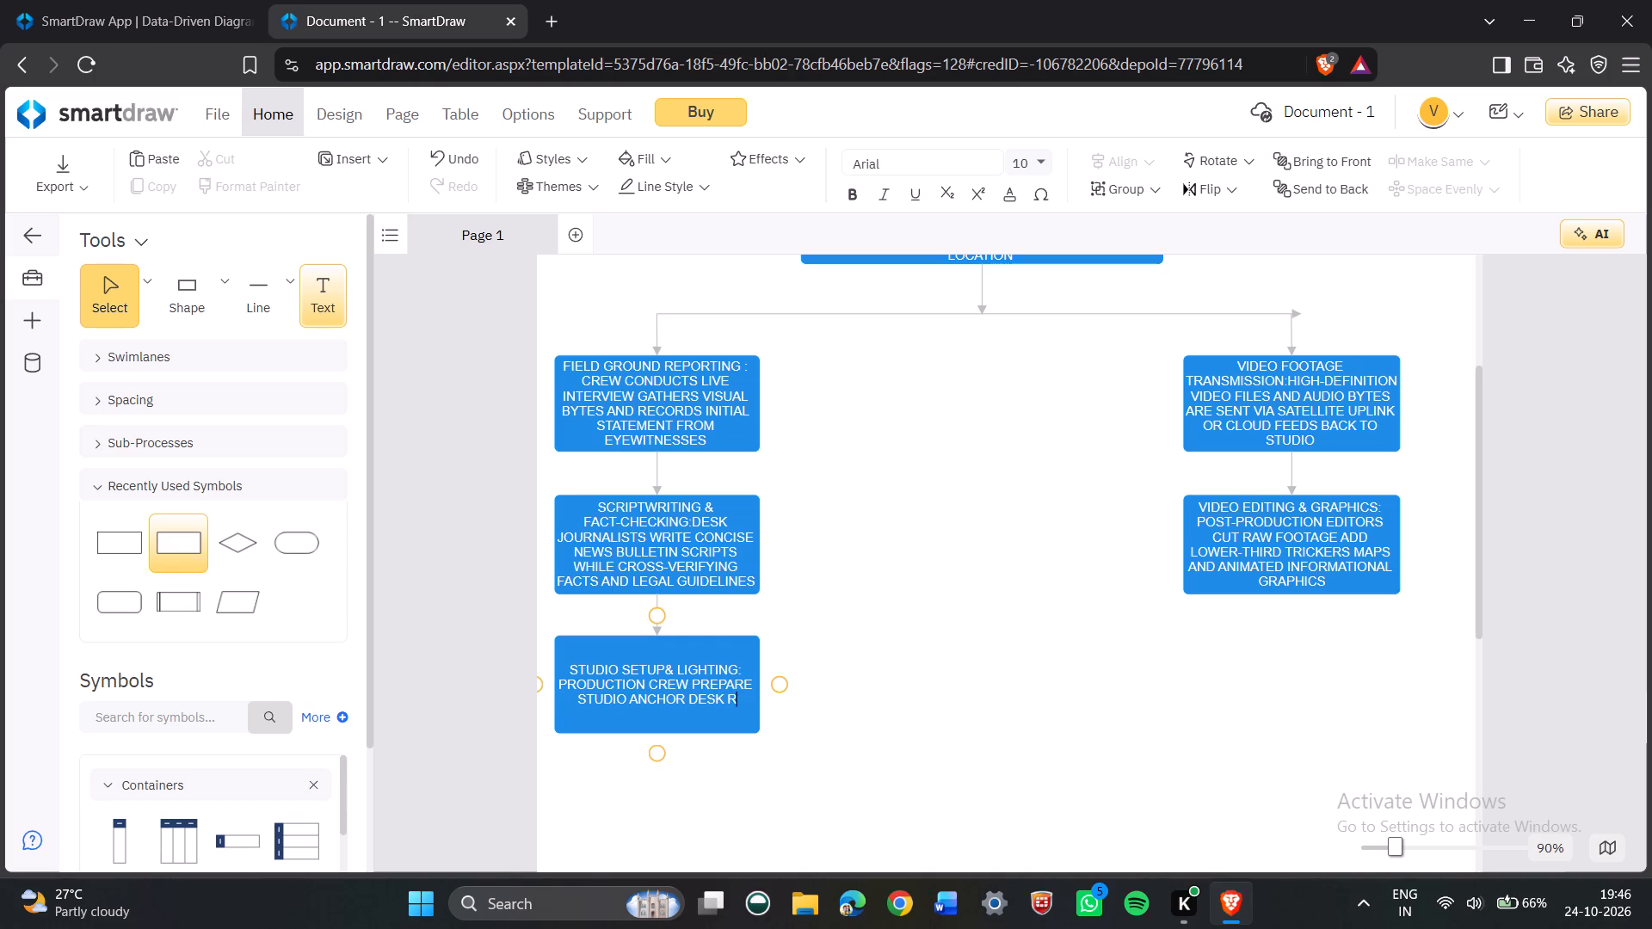
{"action": "type", "text": "OBOTIC"}
{"action": "key", "text": "space"}
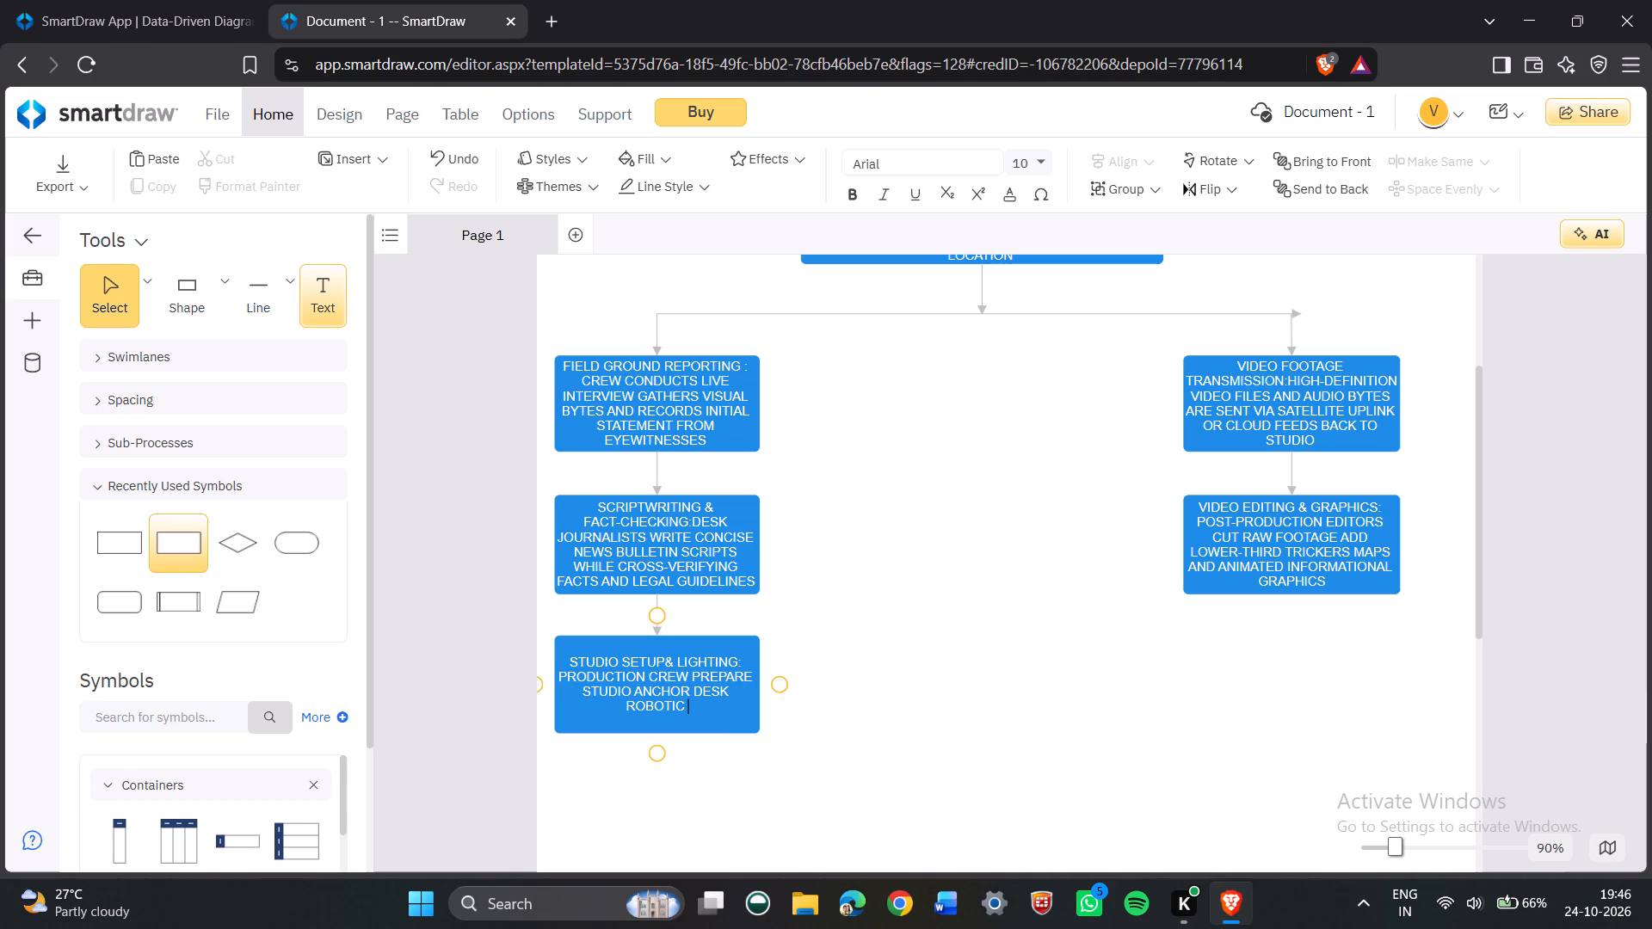
{"action": "type", "text": "CAME"}
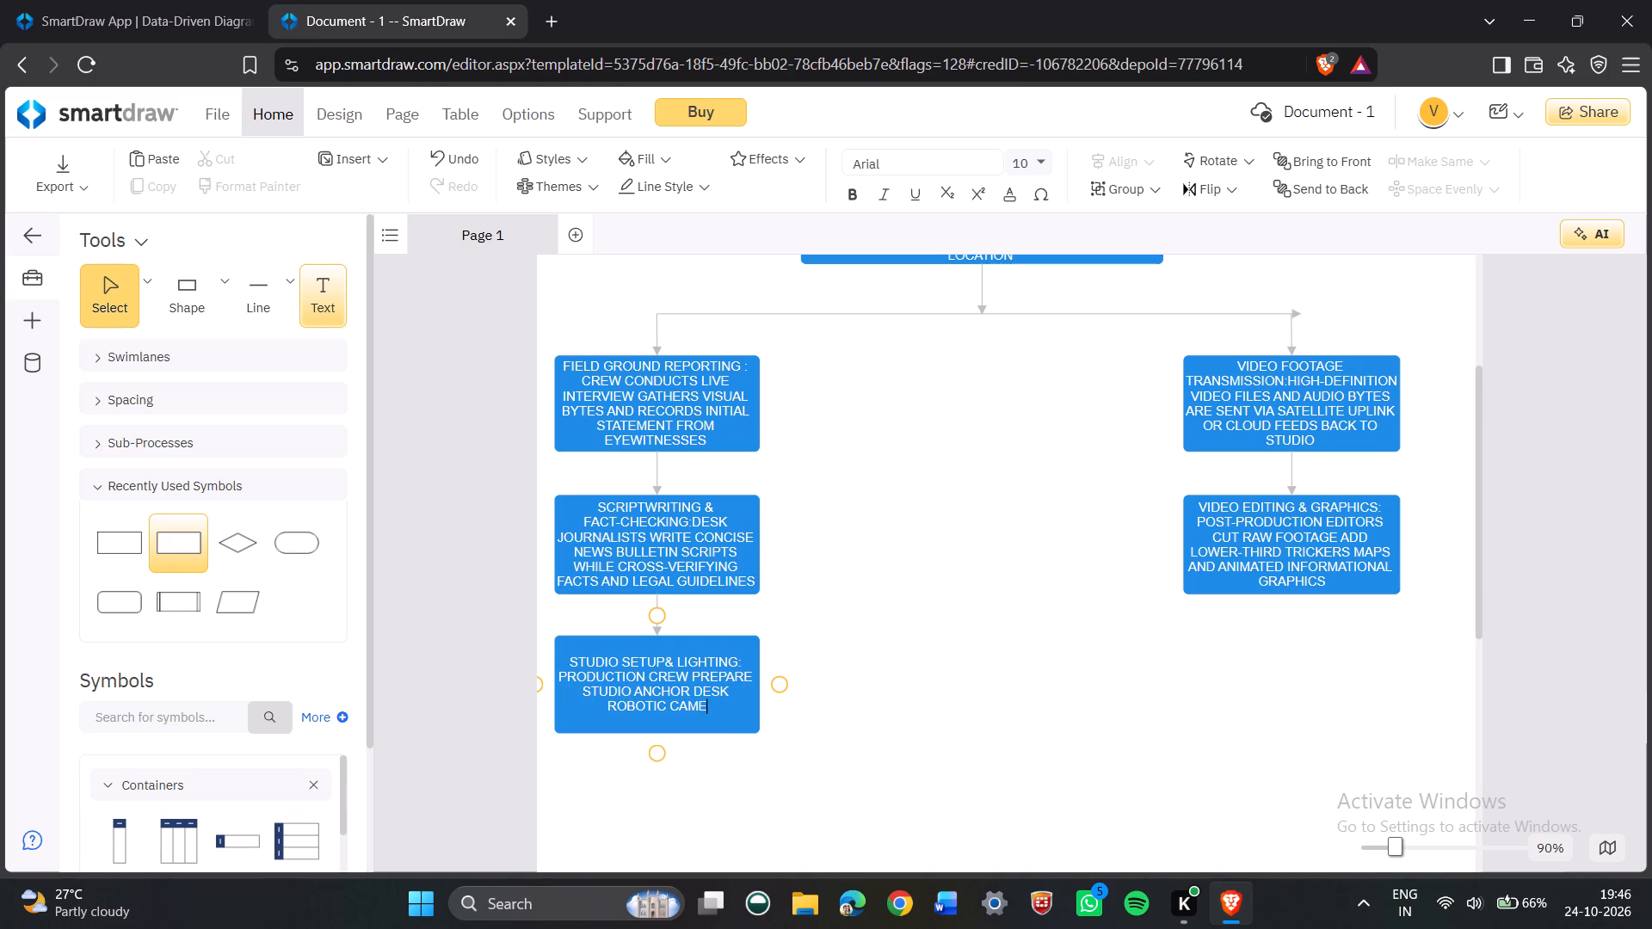
{"action": "type", "text": "RAS"}
{"action": "key", "text": "space"}
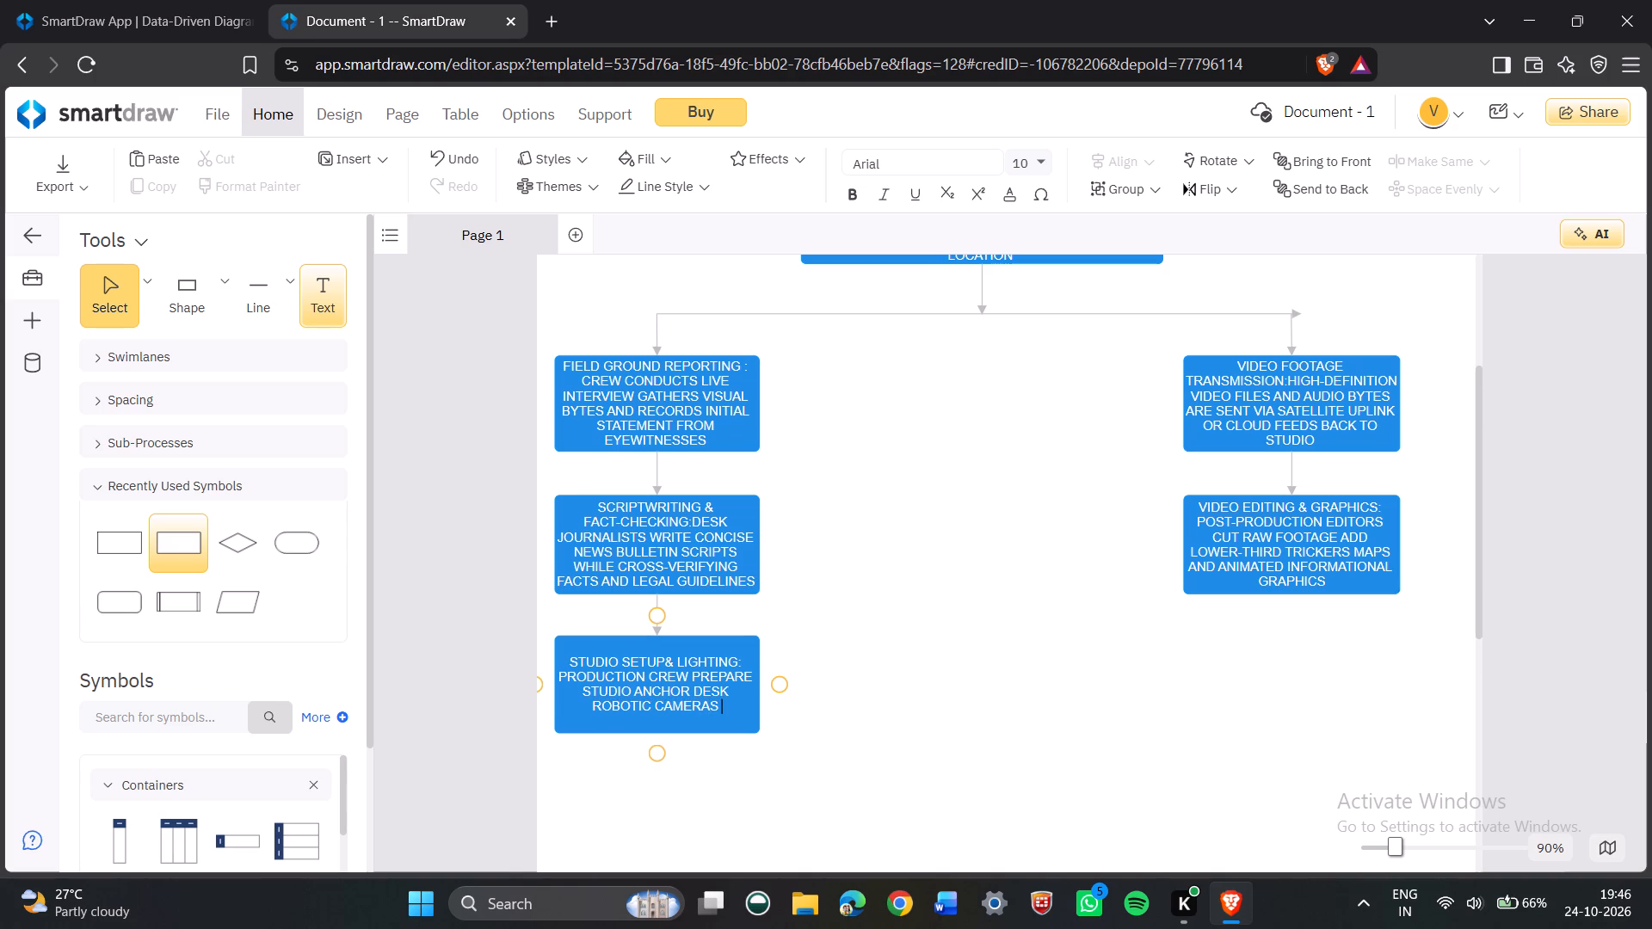
Complete the studio setup and lighting box's text with "STUDIO LIGHTING GRINDS AND TELEPROMPTERS".
{"action": "type", "text": "STUDIO"}
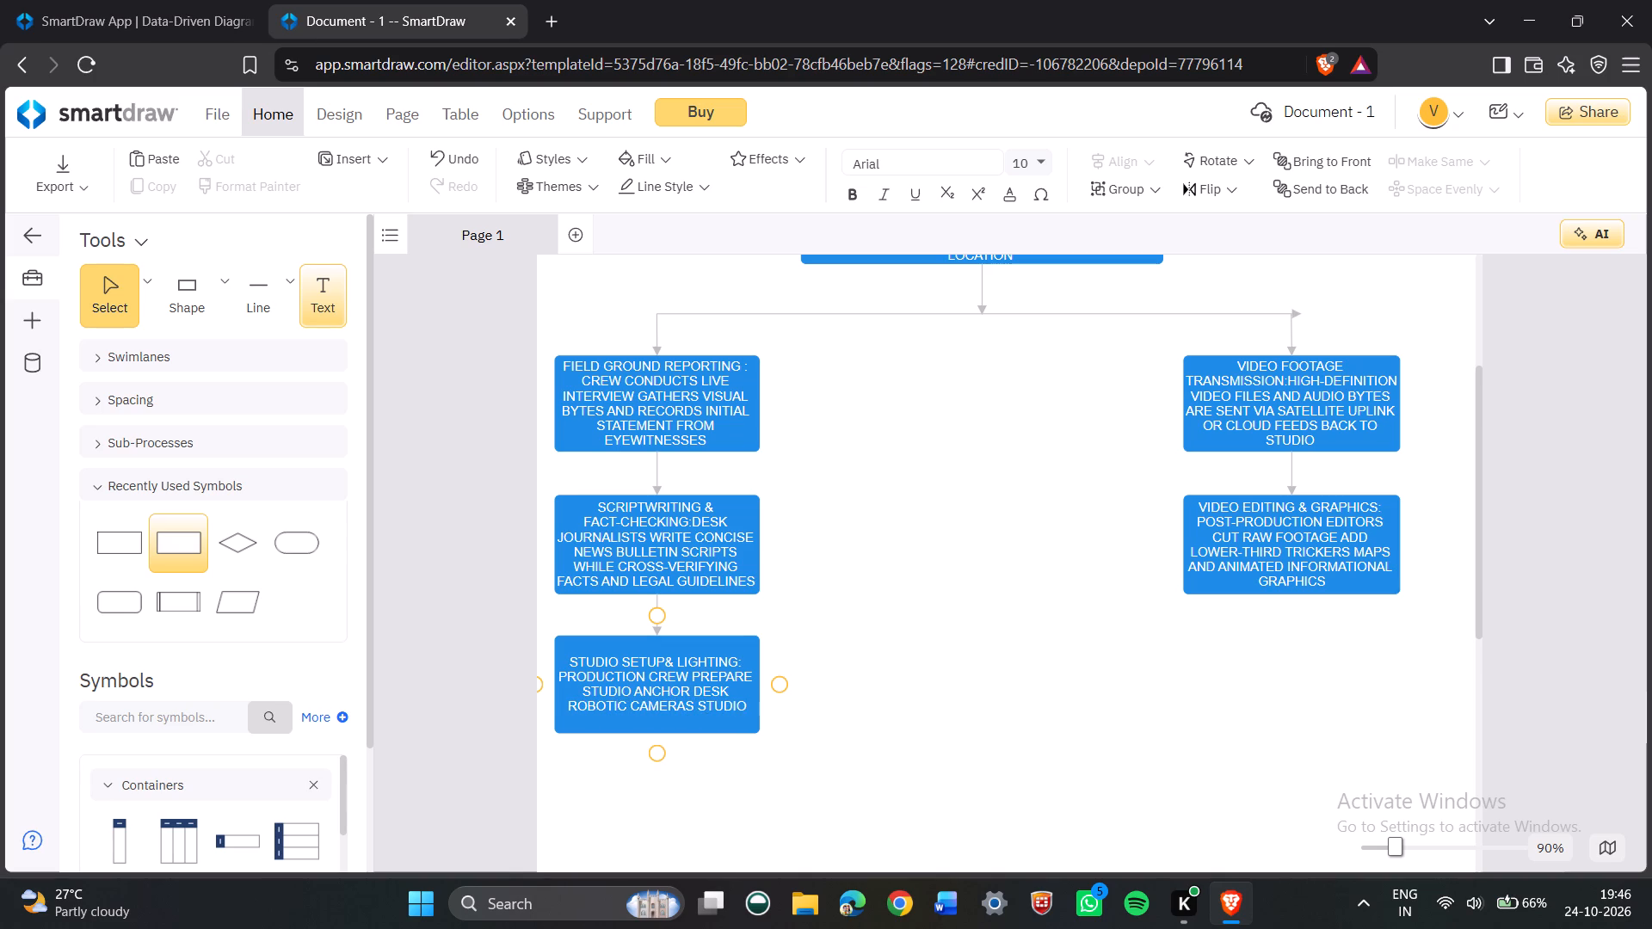
{"action": "key", "text": "space"}
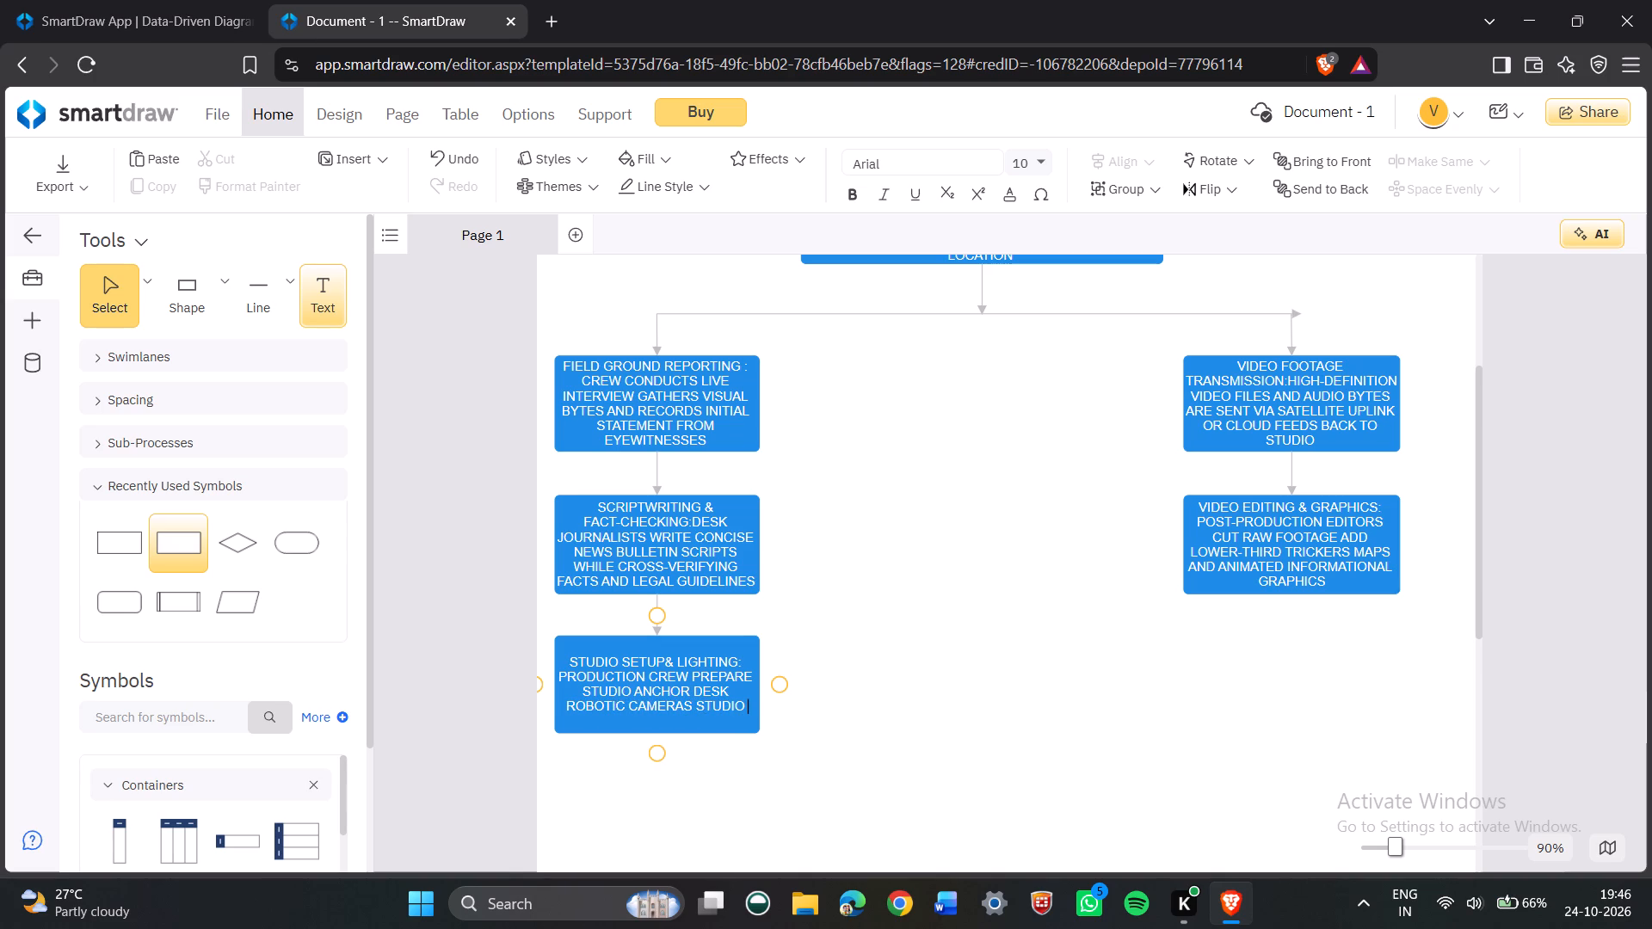
{"action": "type", "text": "LIGHTI"}
{"action": "type", "text": "NG"}
{"action": "key", "text": "space"}
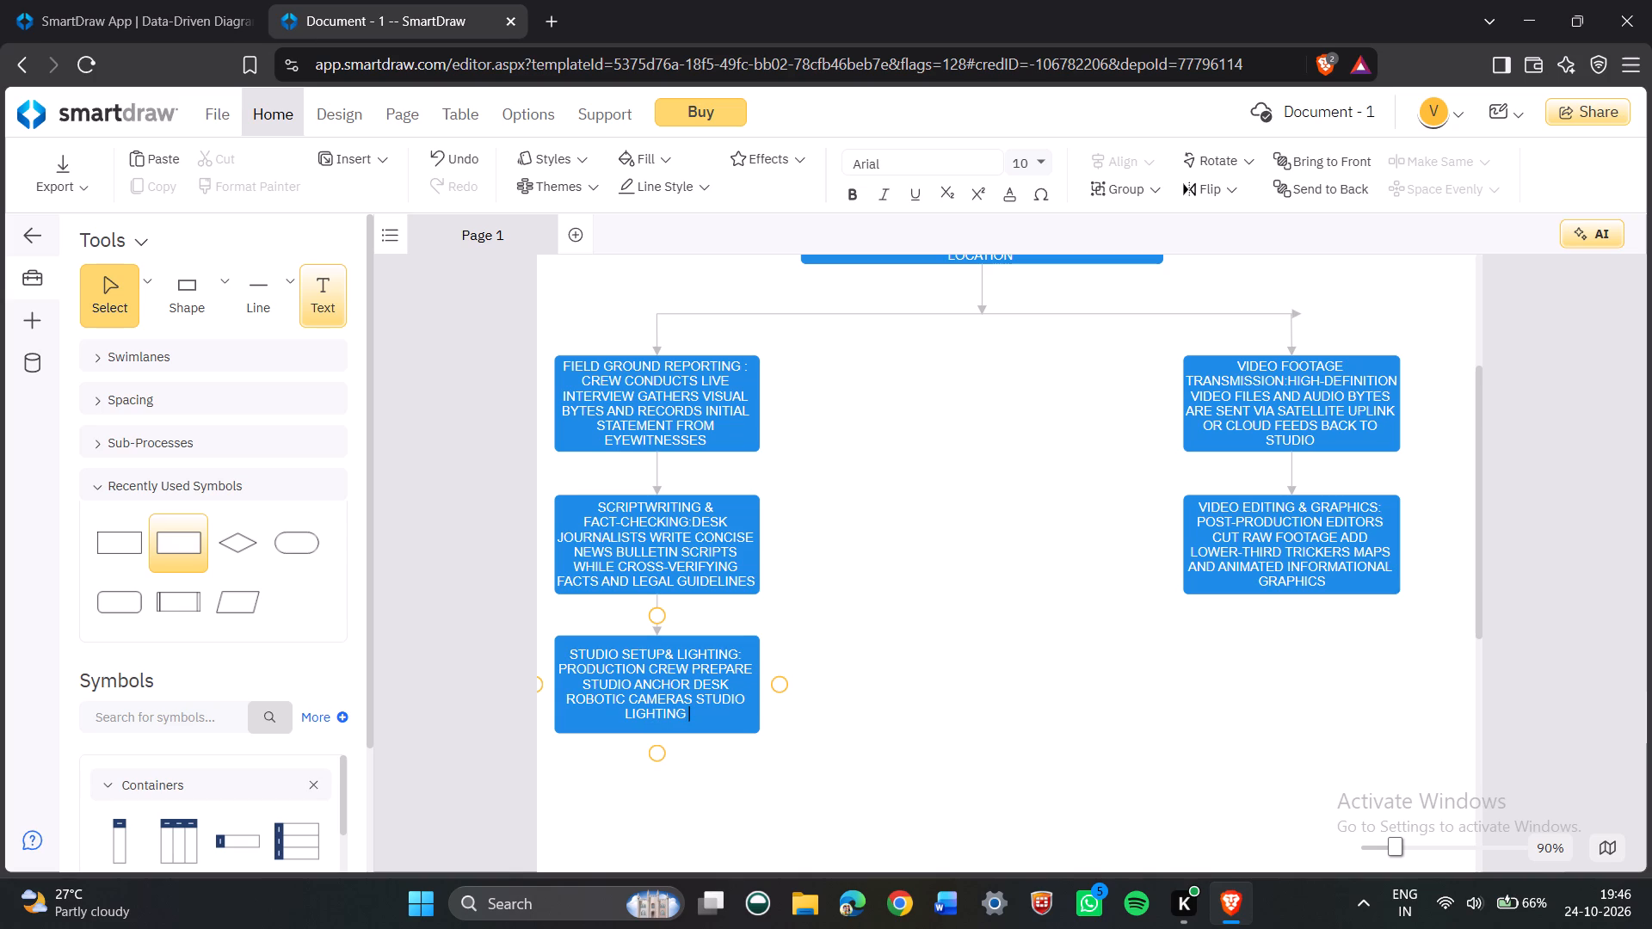
{"action": "type", "text": "GRINDS"}
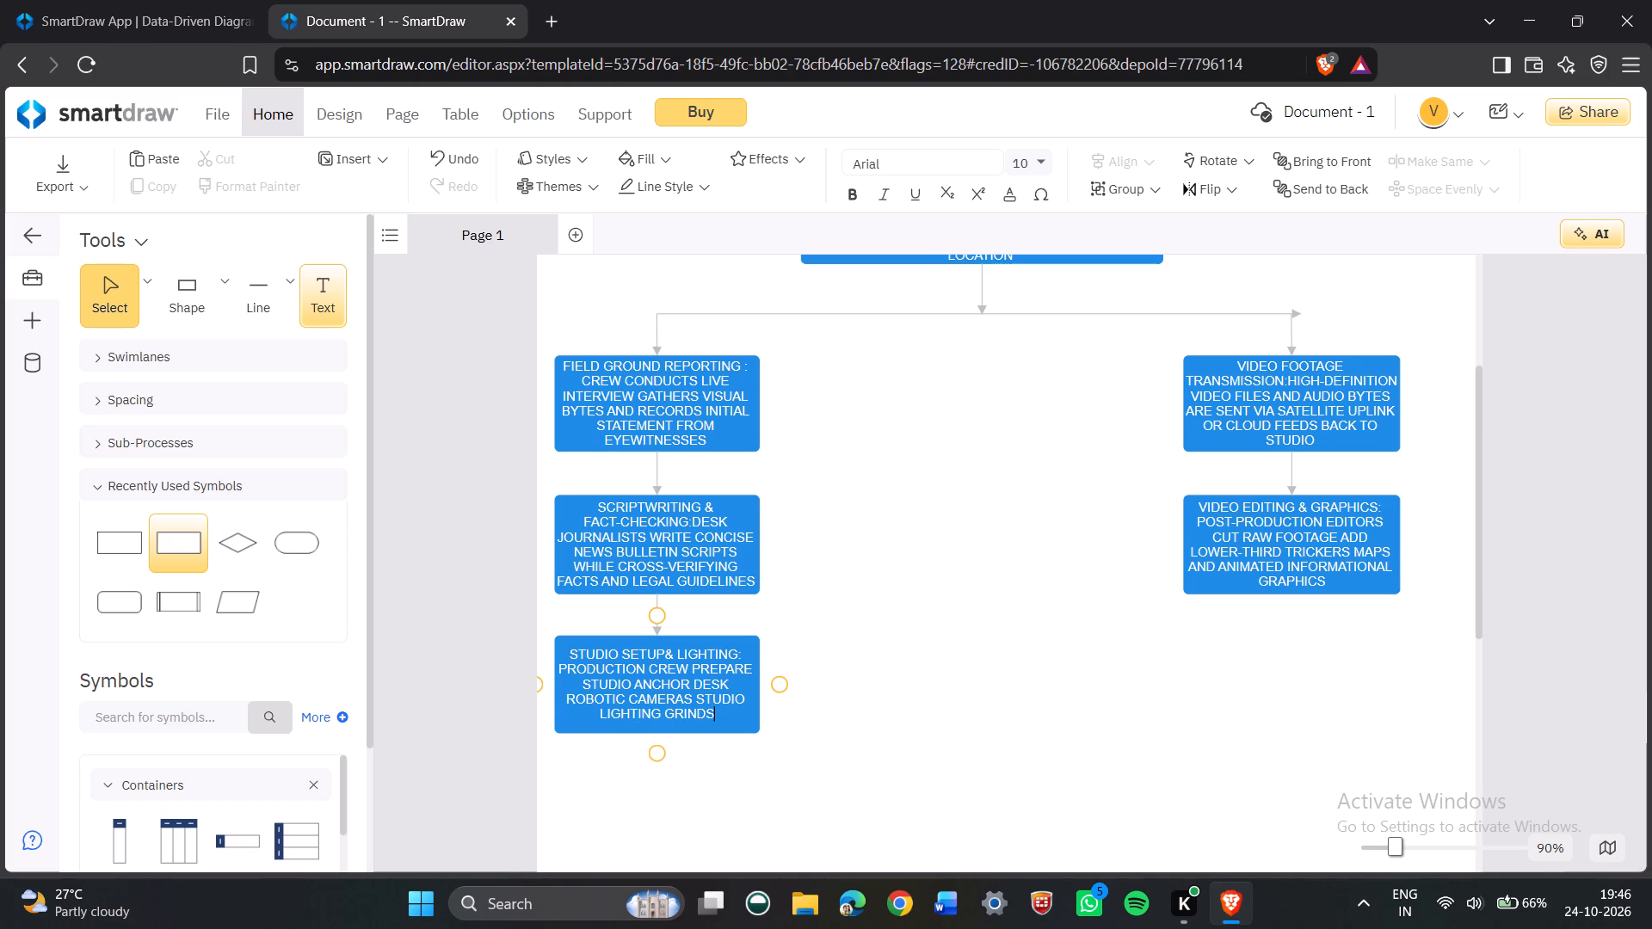
{"action": "key", "text": "space"}
{"action": "type", "text": "AND"}
{"action": "key", "text": "space"}
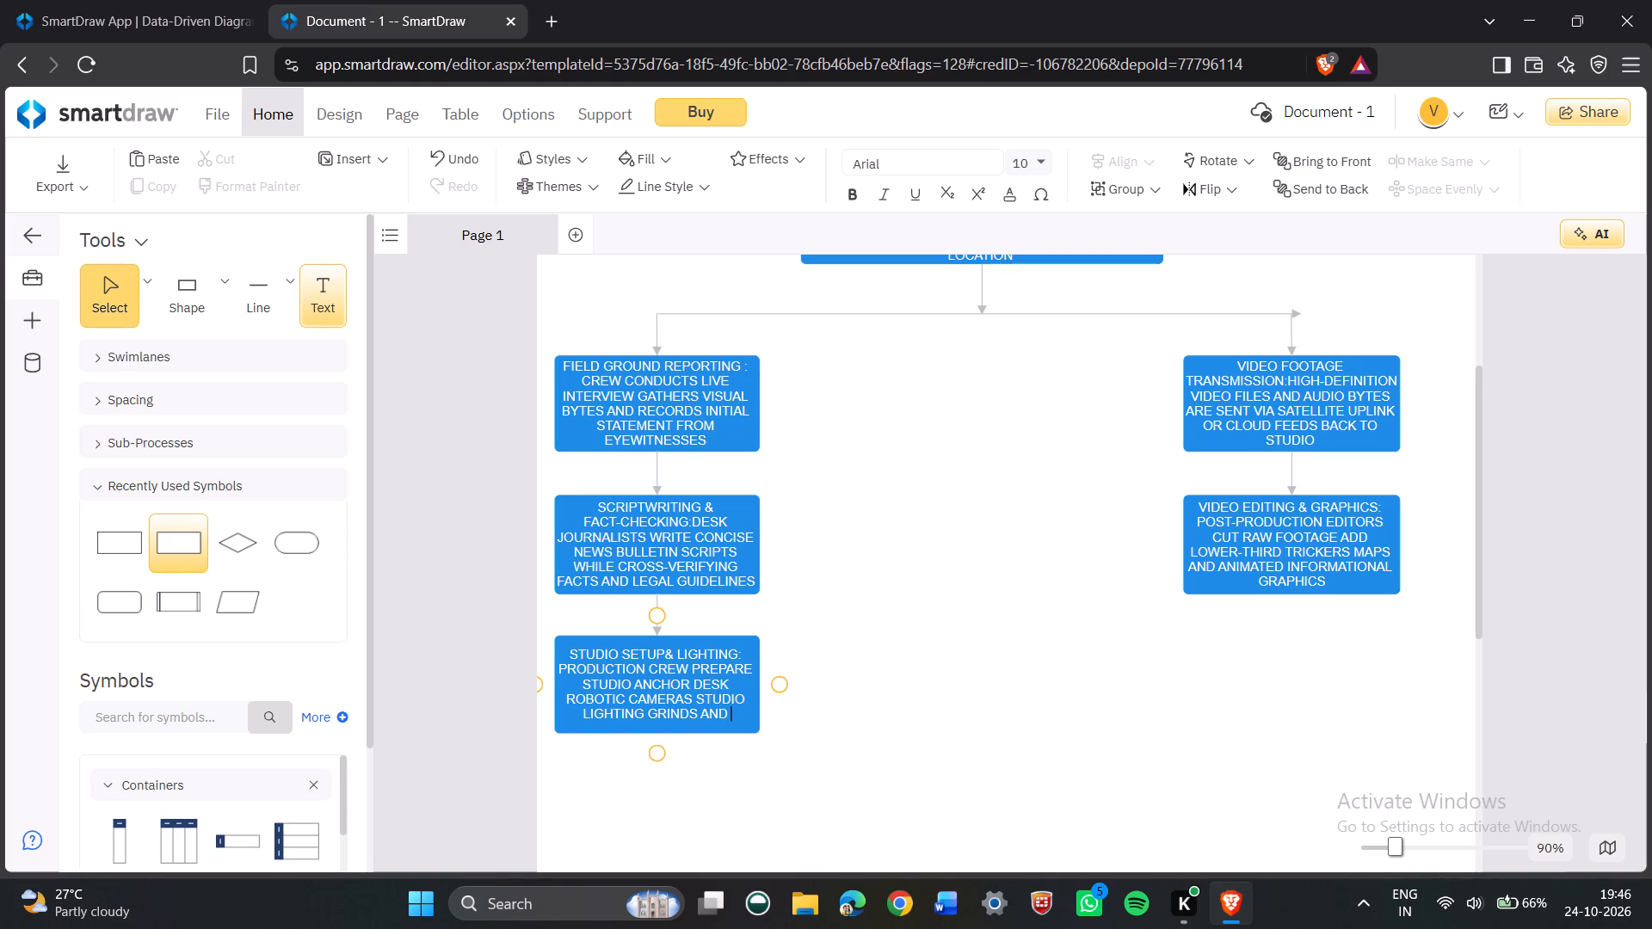
{"action": "type", "text": "TELE"}
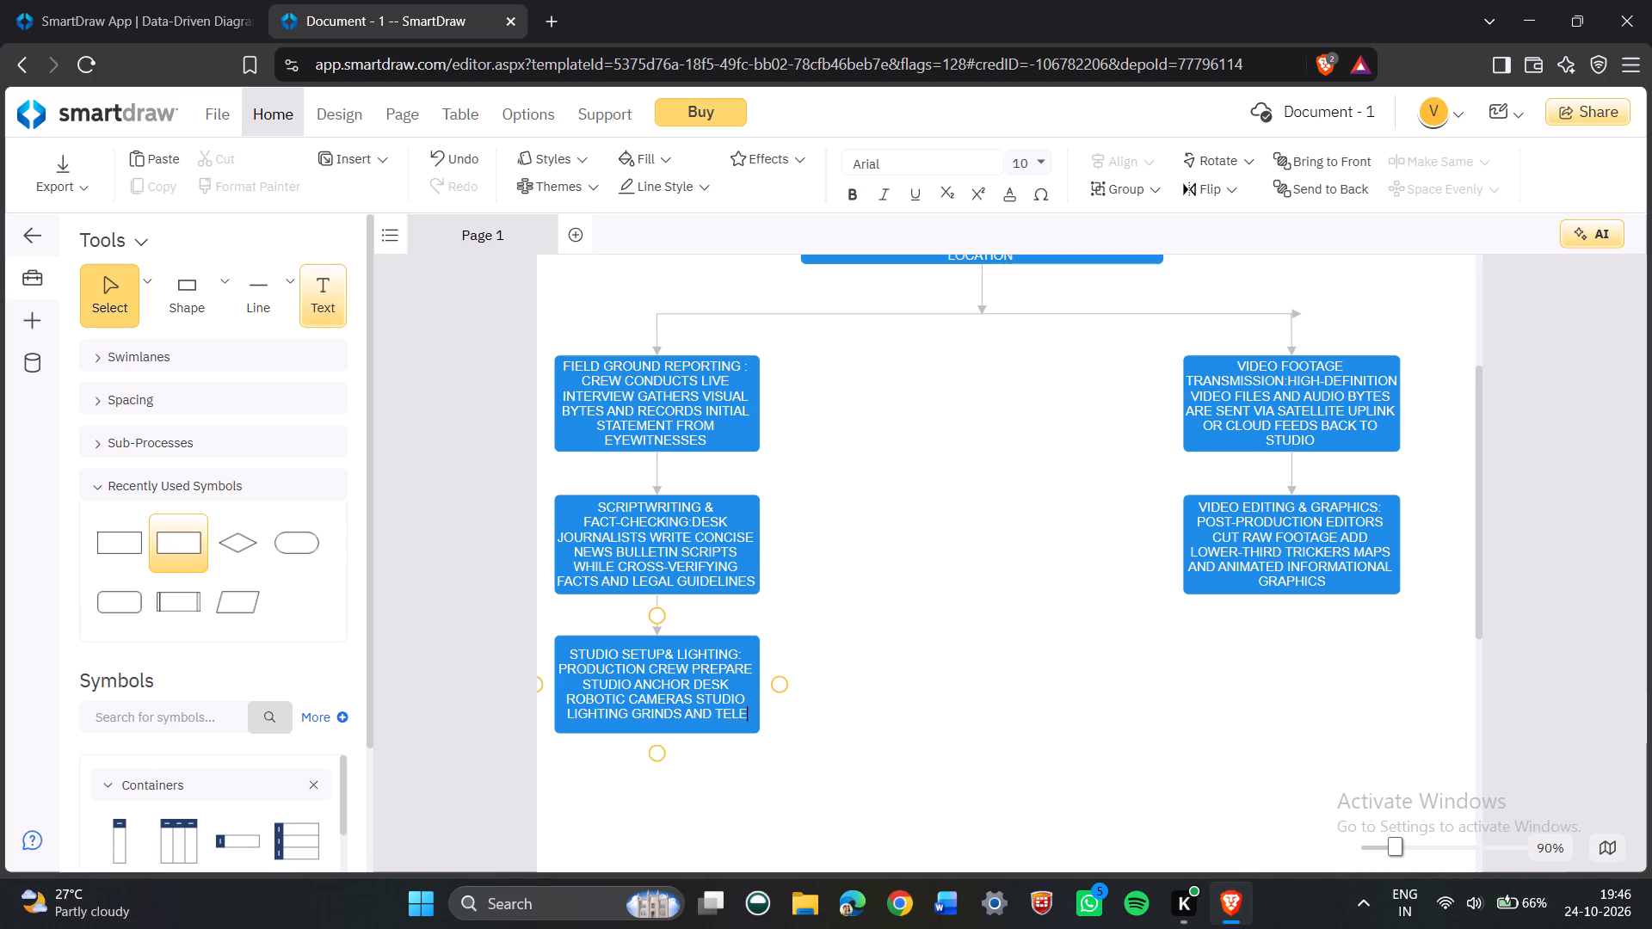
{"action": "key", "text": "p"}
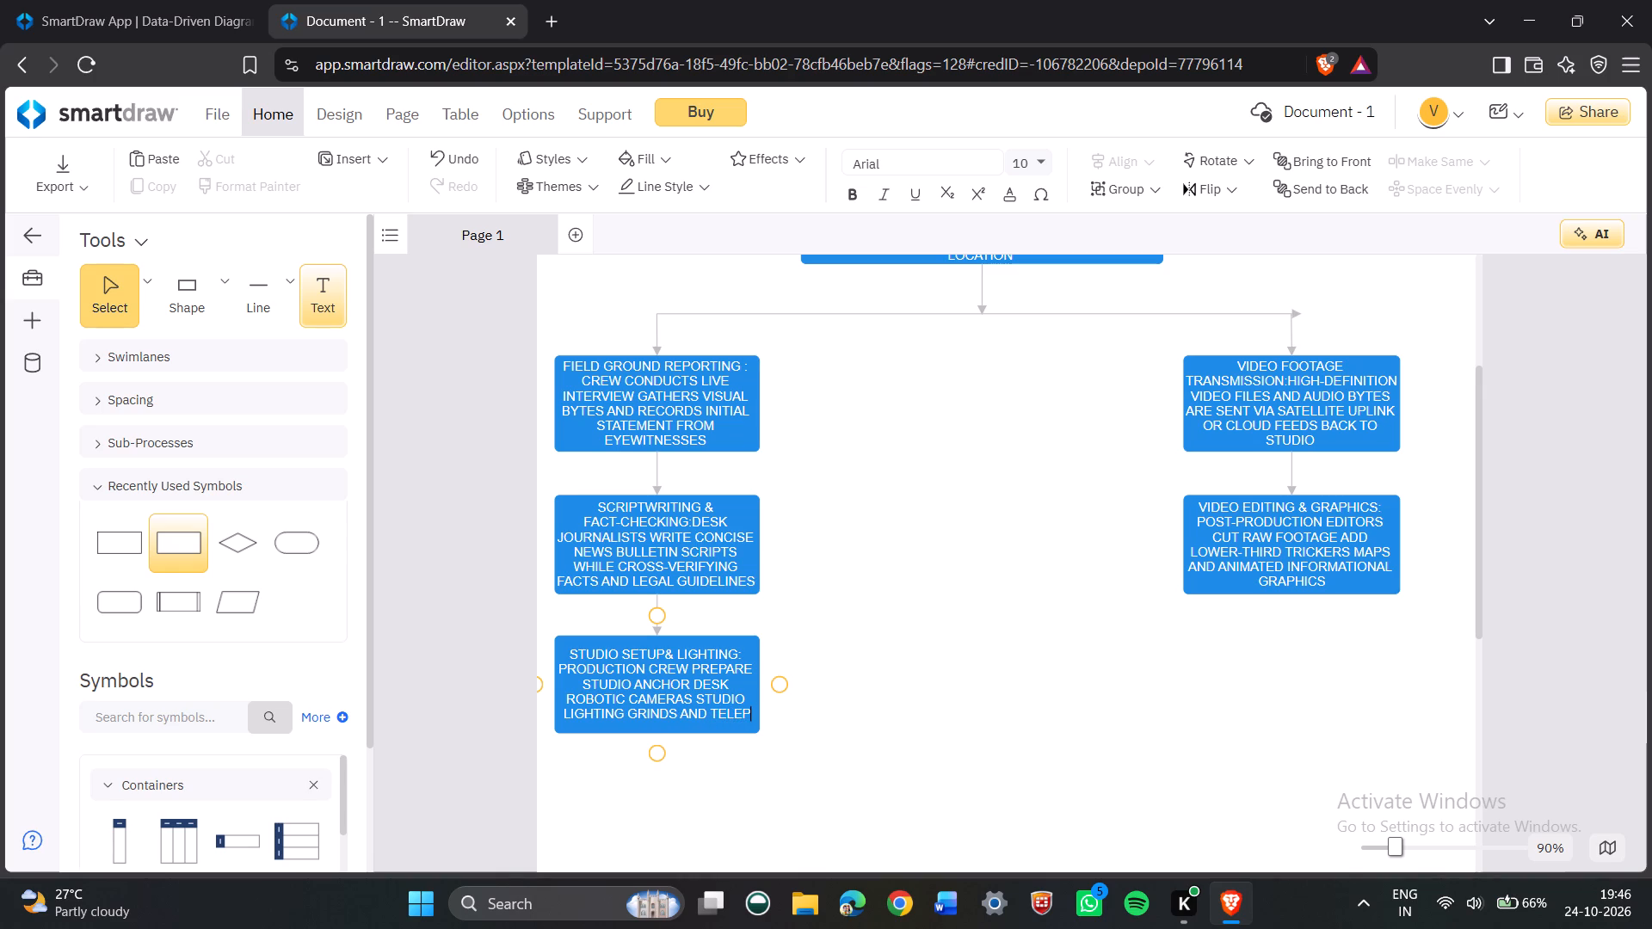
{"action": "type", "text": "ROM"}
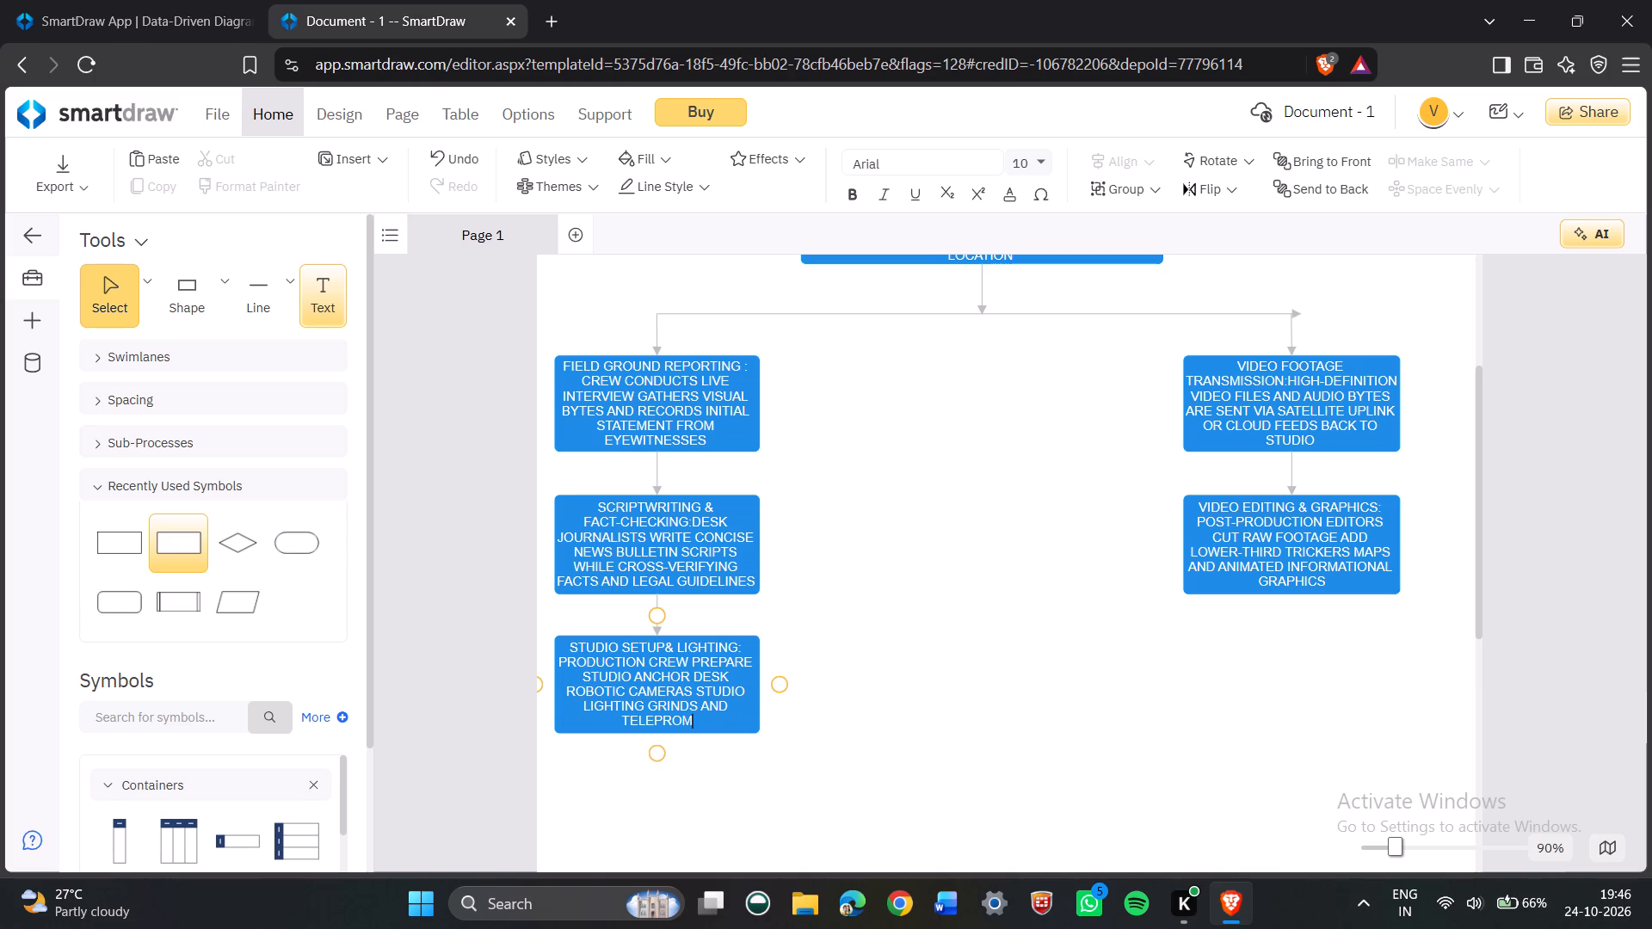
{"action": "type", "text": "PTERS"}
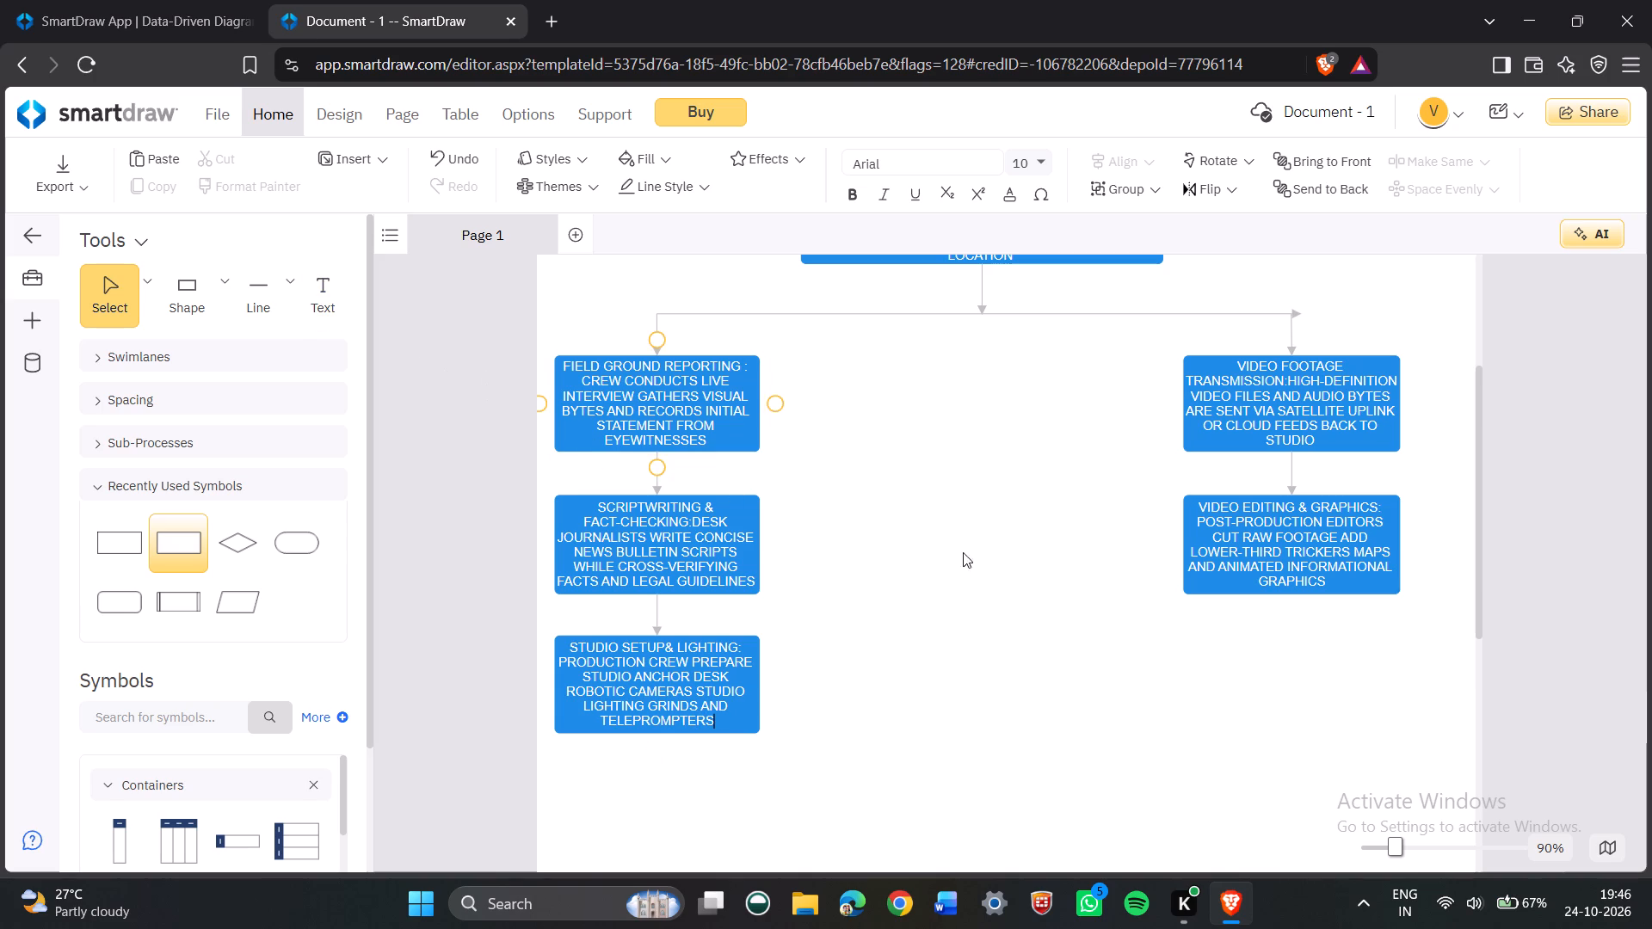
{"action": "left_click", "coordinate": [891, 668]}
Place a rectangle below the video editing and graphics box, level with the studio setup box, and widen it to match the video editing box.
{"action": "left_click", "coordinate": [256, 301]}
{"action": "left_click_drag", "start_coordinate": [193, 291], "coordinate": [332, 336]}
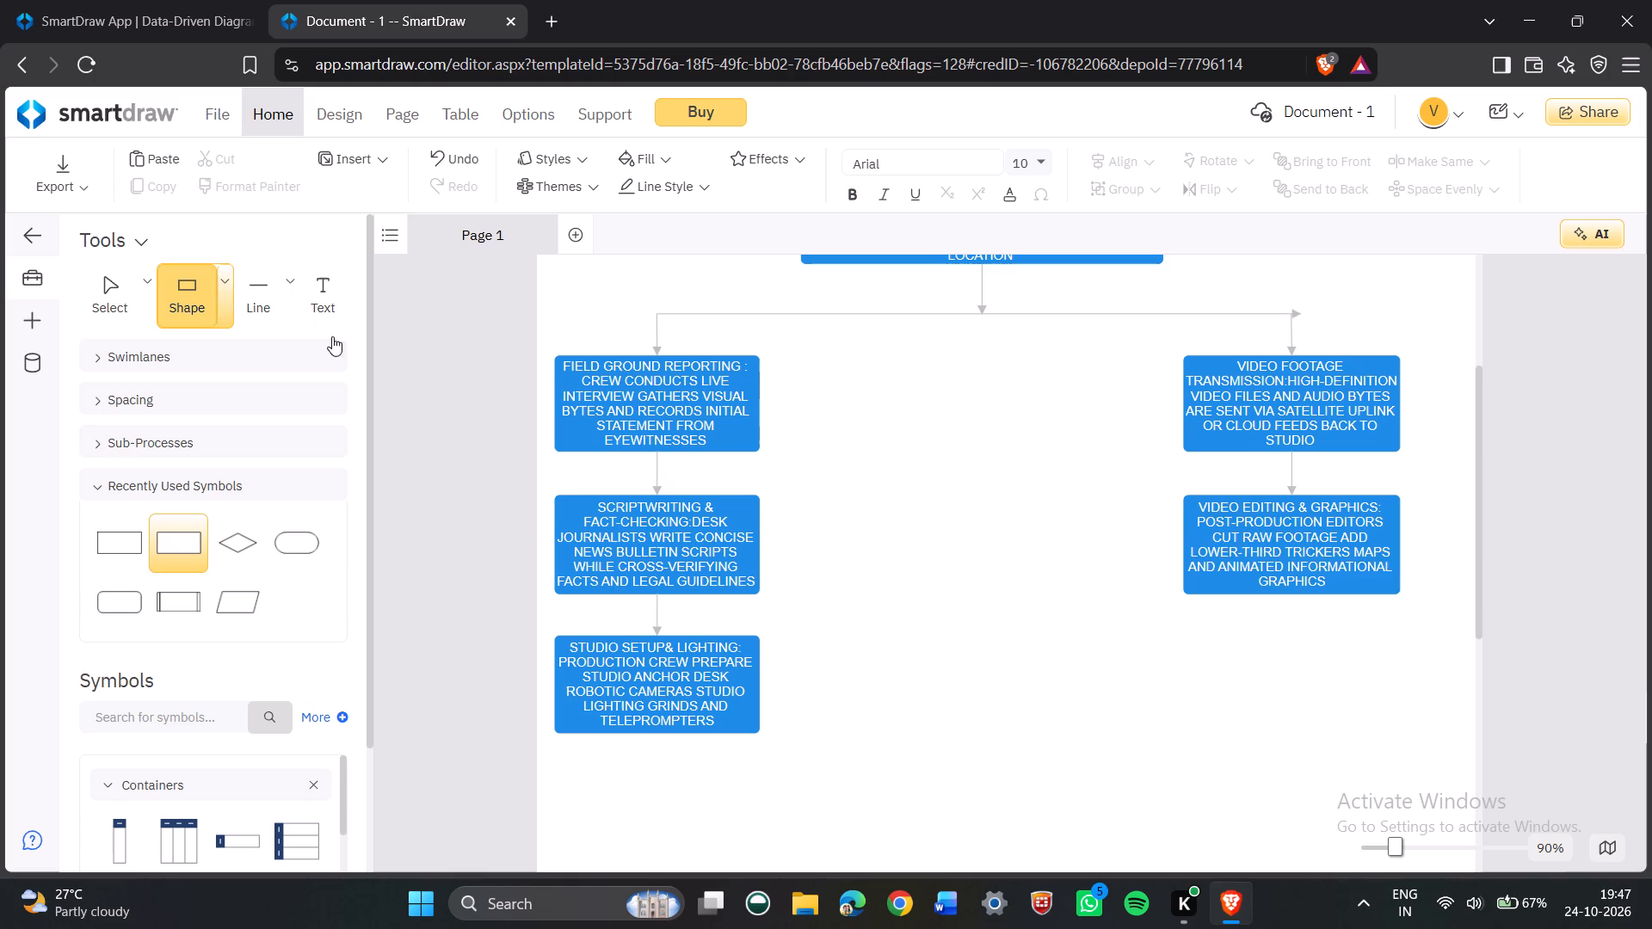
{"action": "left_click_drag", "start_coordinate": [332, 336], "coordinate": [1299, 668]}
{"action": "left_click_drag", "start_coordinate": [1298, 702], "coordinate": [1298, 732]}
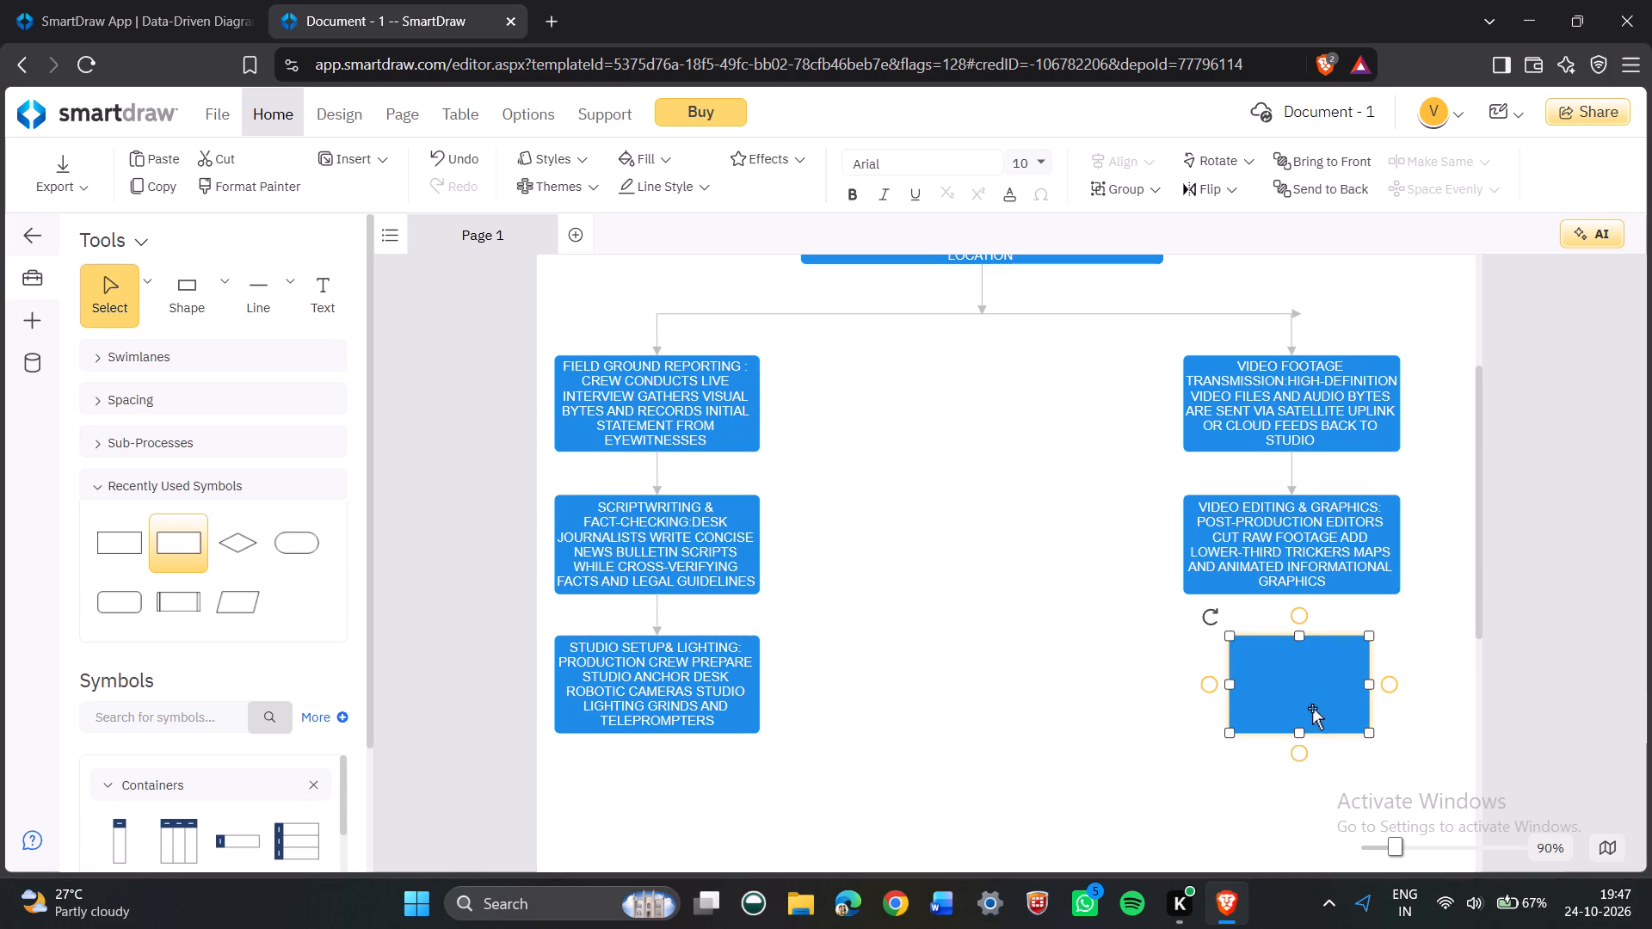
{"action": "left_click_drag", "start_coordinate": [1365, 687], "coordinate": [1398, 686]}
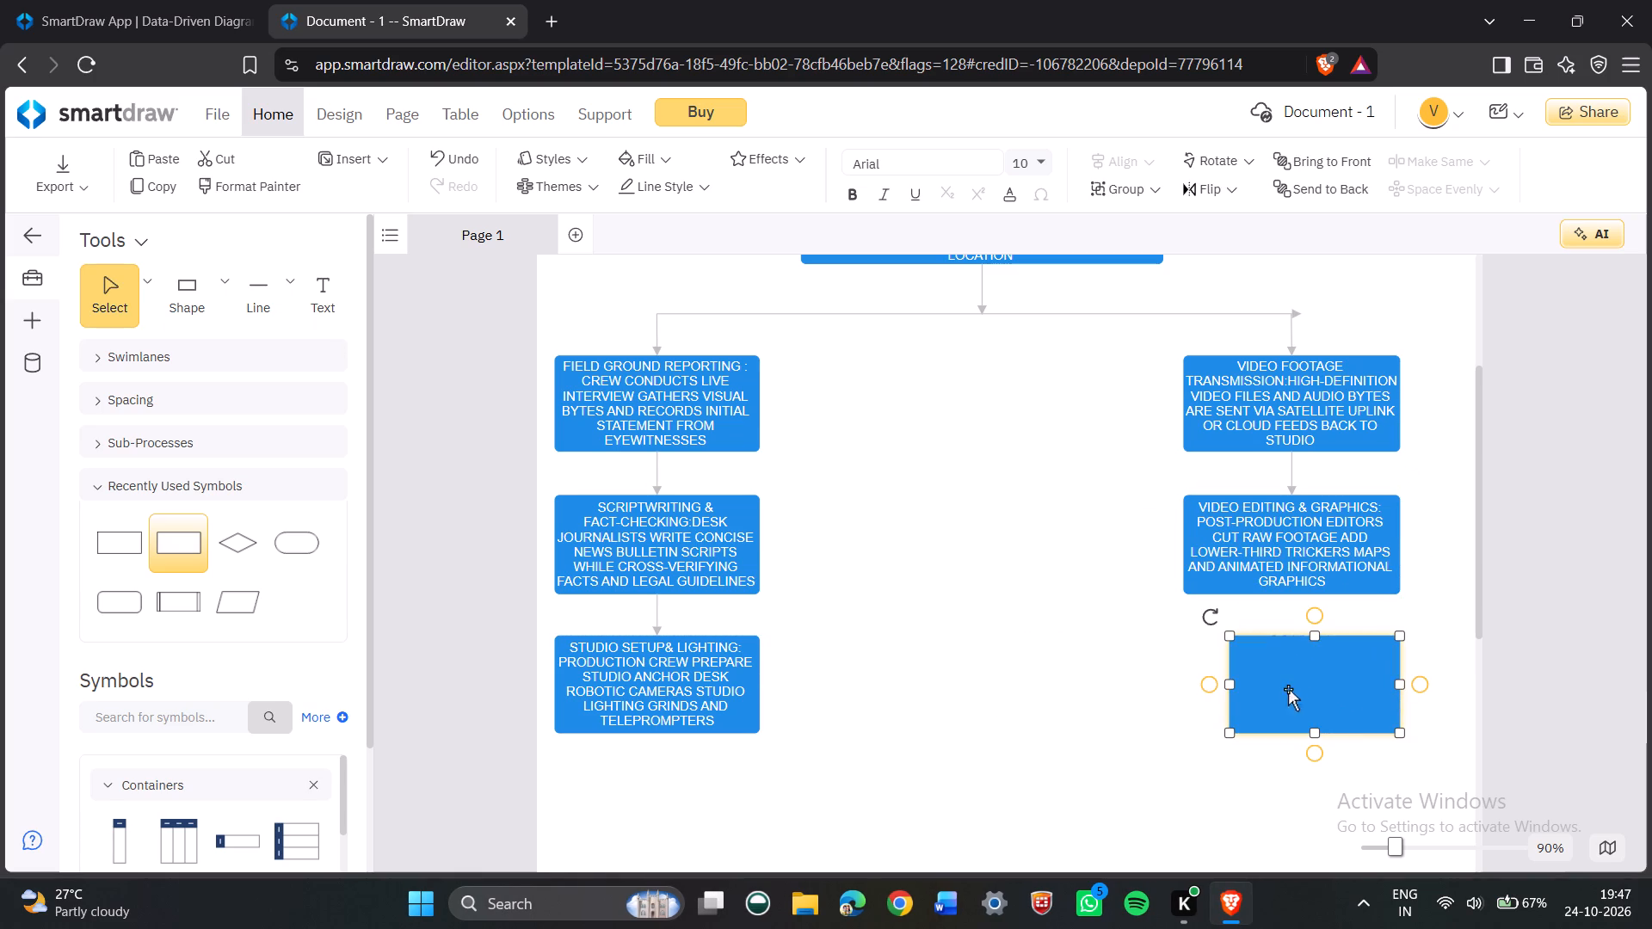
{"action": "left_click_drag", "start_coordinate": [1234, 689], "coordinate": [1185, 692]}
{"action": "left_click", "coordinate": [1020, 762]}
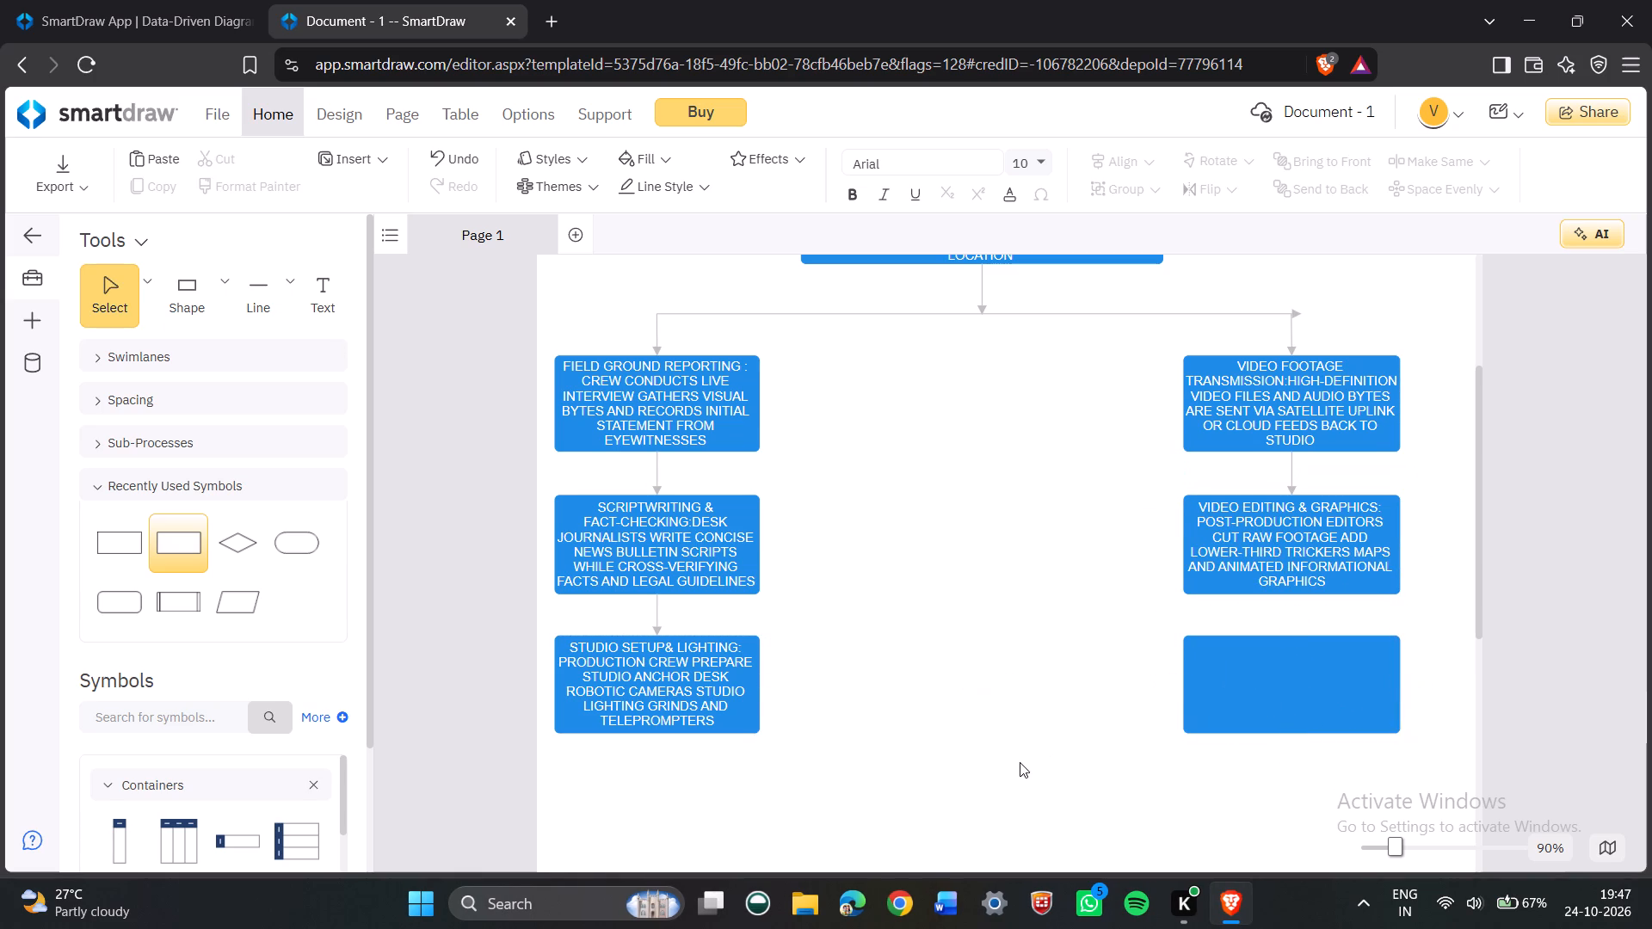
Draw a vertical connector from the bottom centre of the video editing and graphics box to the empty rectangle below it.
{"action": "double_click", "coordinate": [270, 299]}
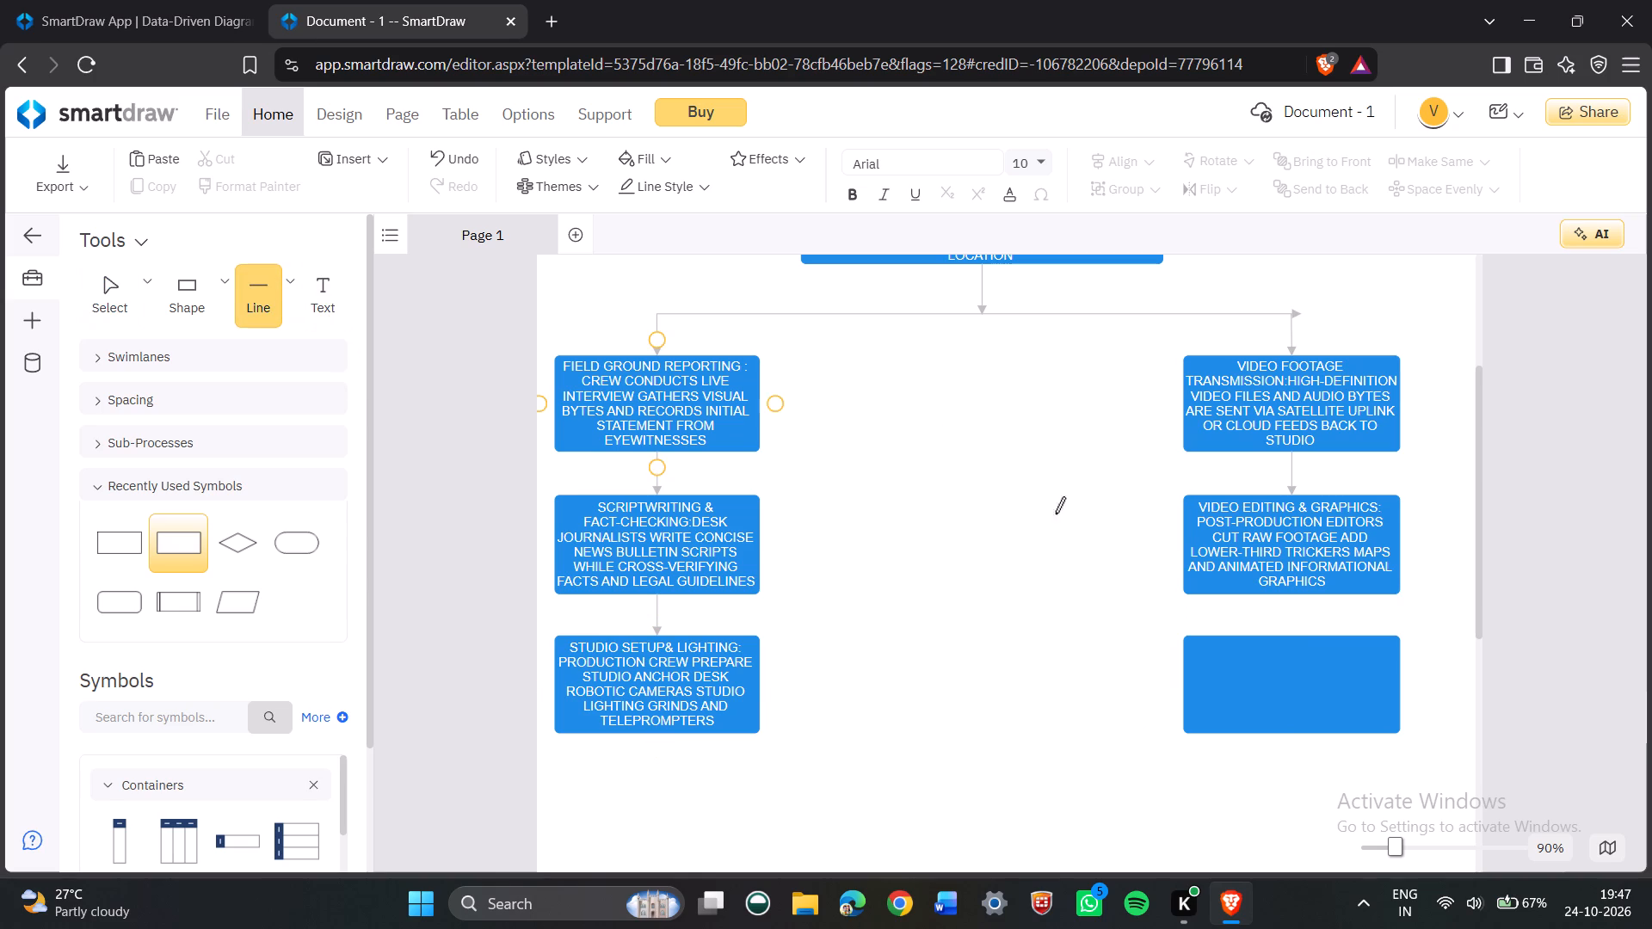
{"action": "left_click_drag", "start_coordinate": [1291, 593], "coordinate": [1297, 632]}
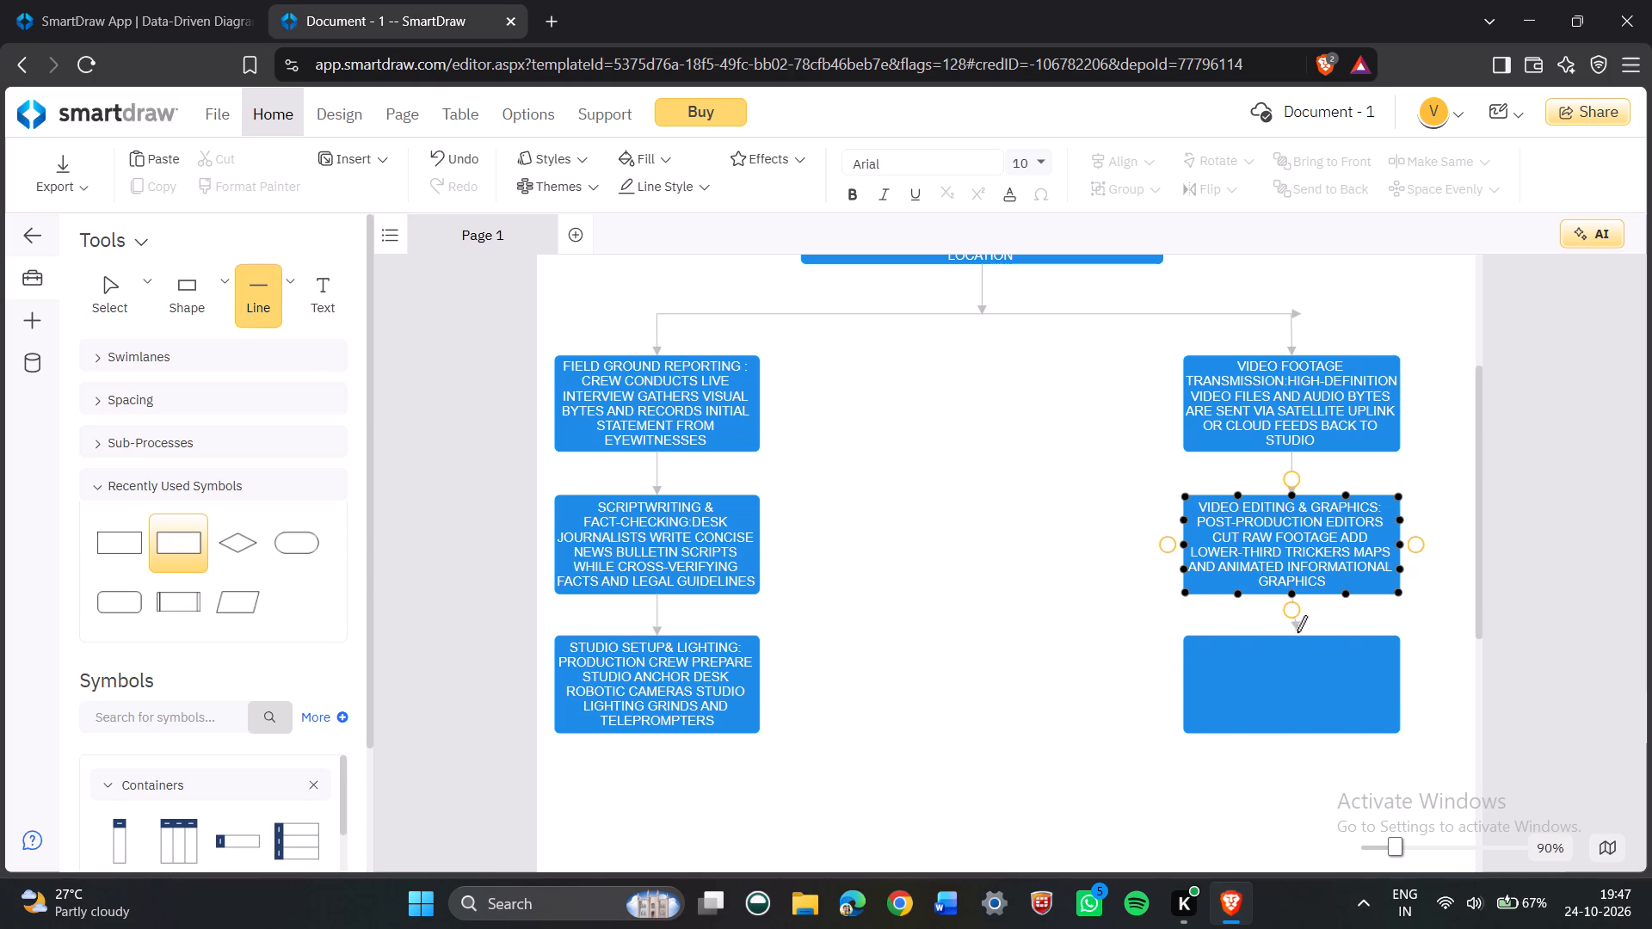
{"action": "left_click_drag", "start_coordinate": [1297, 632], "coordinate": [1291, 643]}
{"action": "left_click", "coordinate": [1269, 786]}
Enter the heading "ANCHOR DRY RUN &BRIEFING:" in the empty rectangle below the video editing and graphics box.
{"action": "left_click", "coordinate": [1271, 680]}
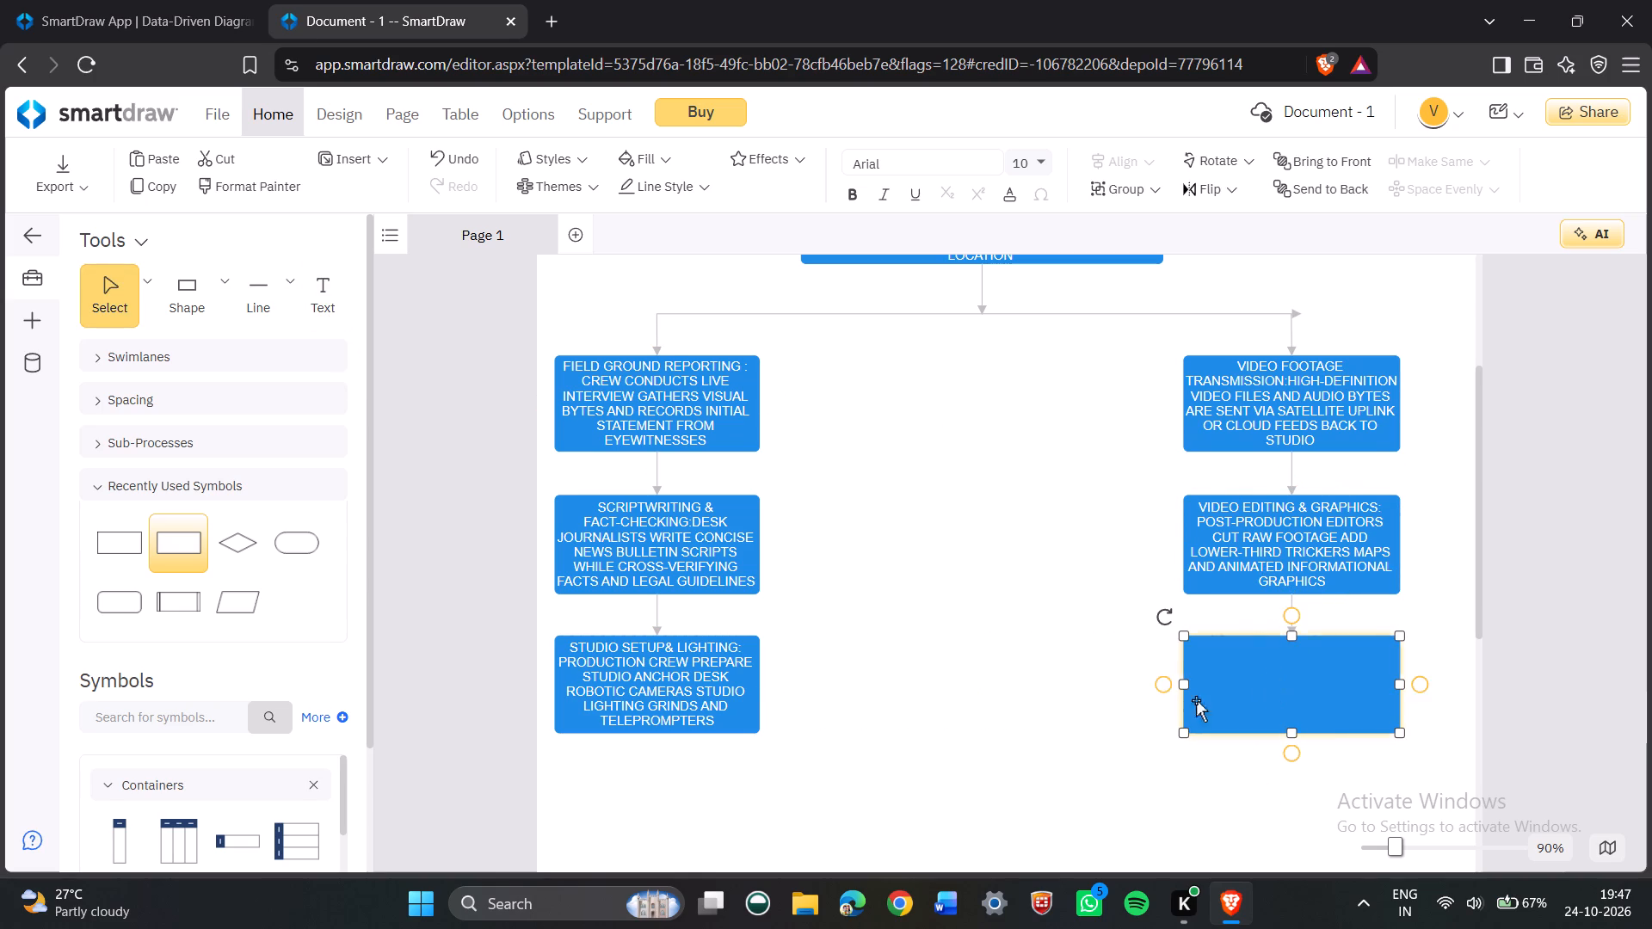
{"action": "left_click", "coordinate": [311, 289]}
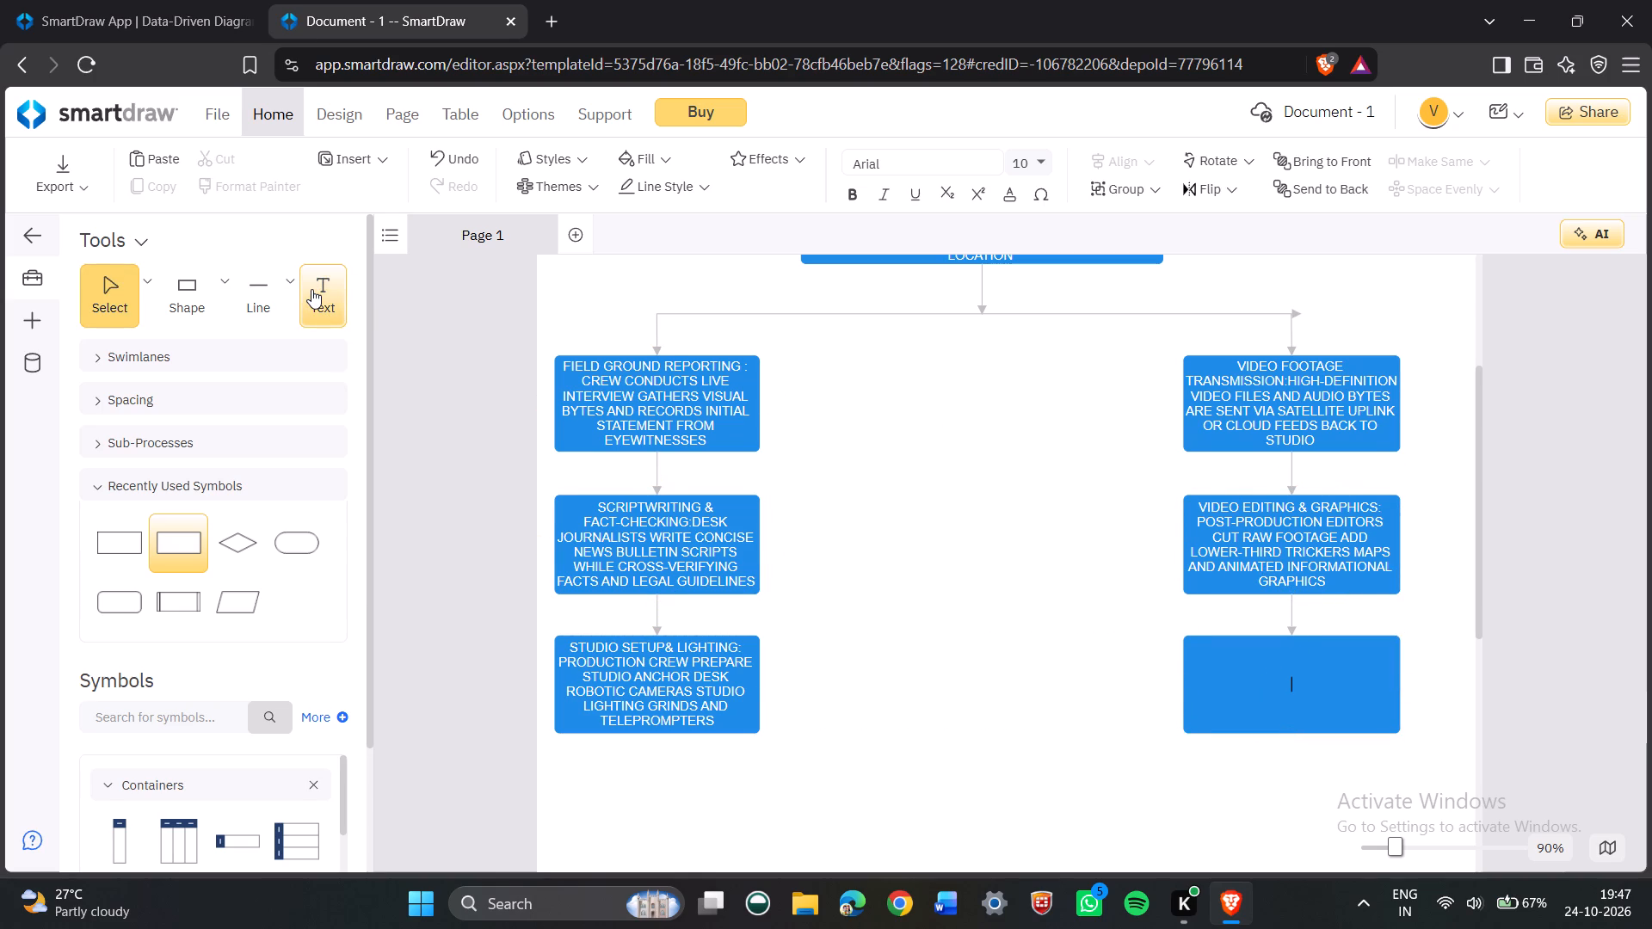
{"action": "type", "text": "ANCHAR"}
{"action": "key", "text": "space"}
{"action": "key", "text": "BackSpace"}
{"action": "key", "text": "BackSpace"}
{"action": "key", "text": "BackSpace"}
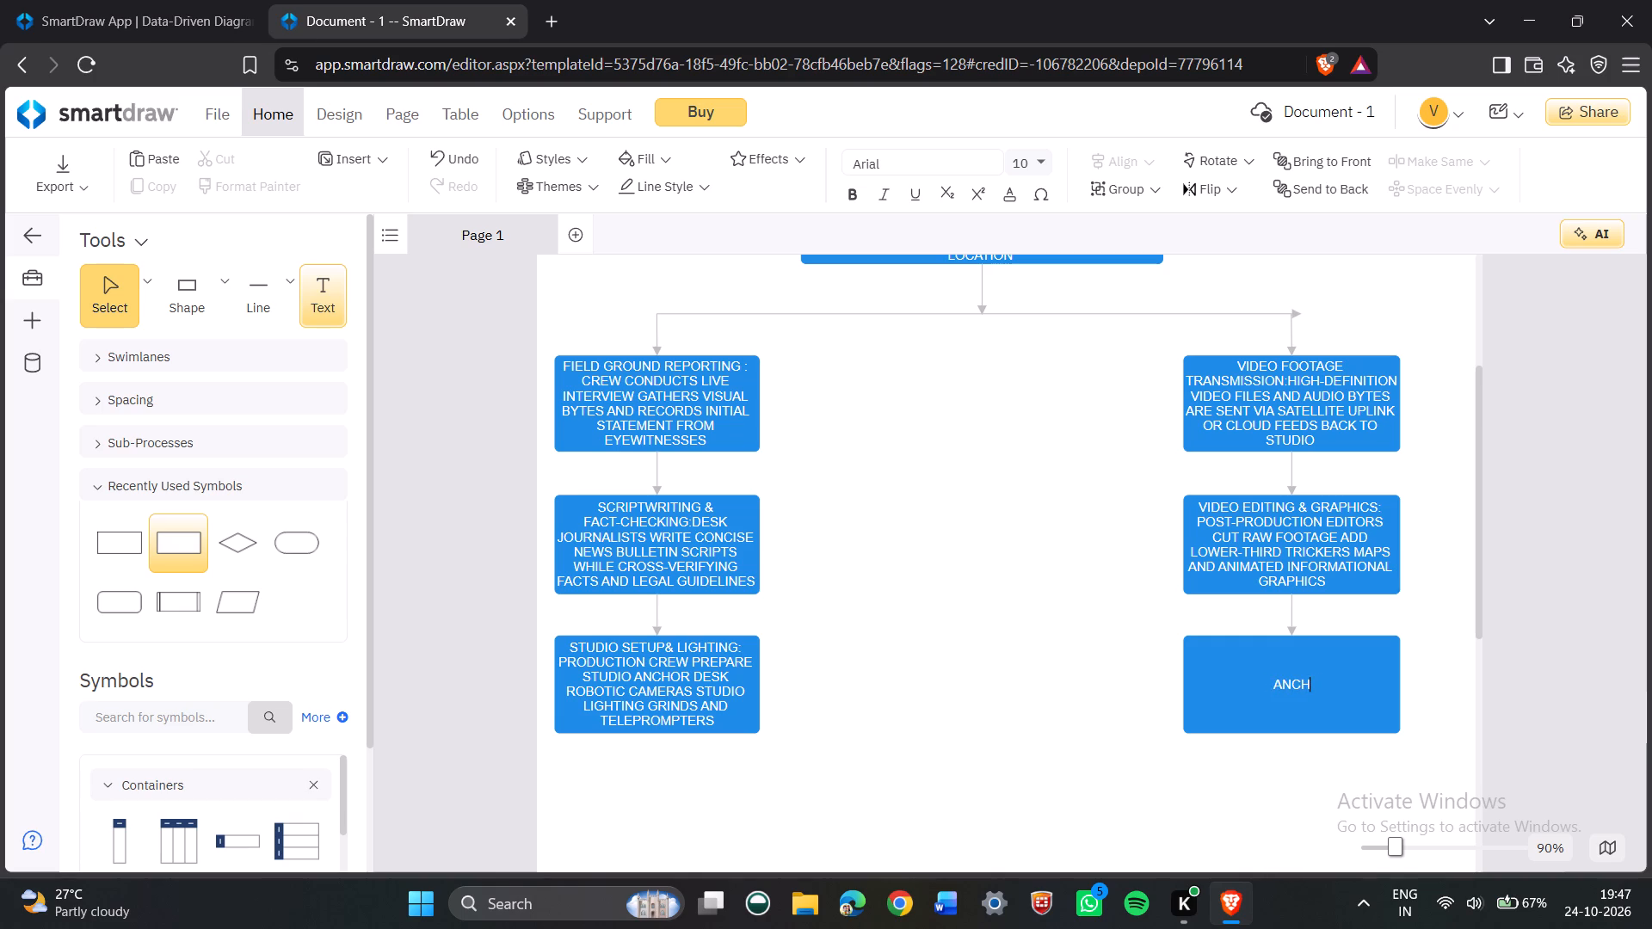
{"action": "type", "text": "OR DRY RUN"}
{"action": "key", "text": "space"}
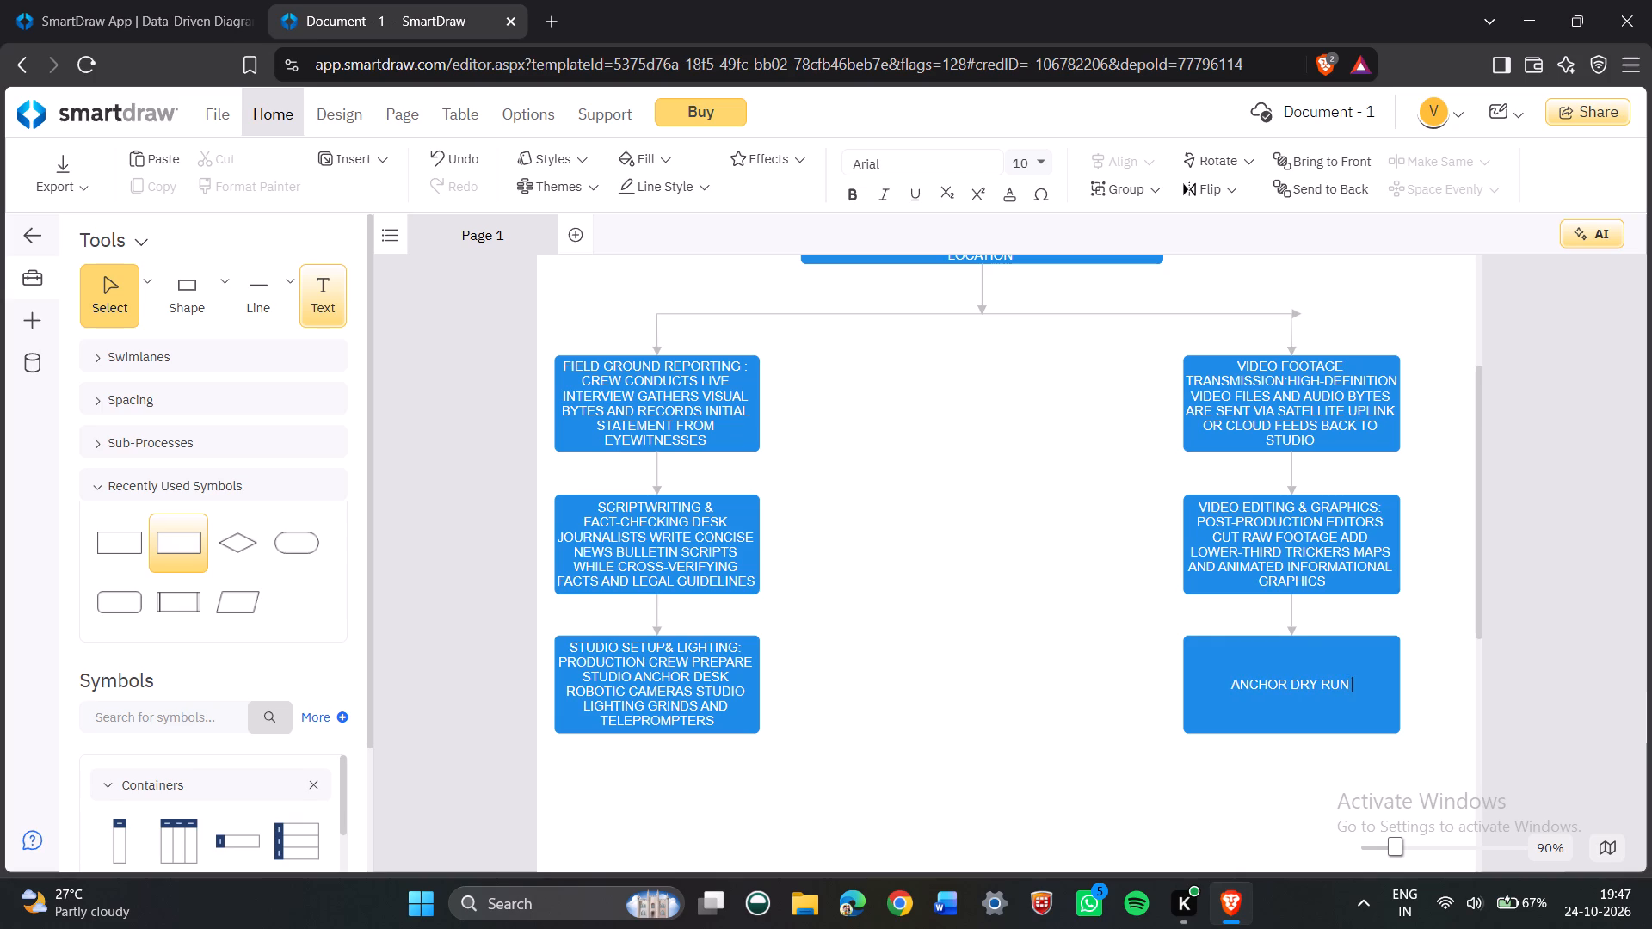
{"action": "key", "text": "shift+ampersand"}
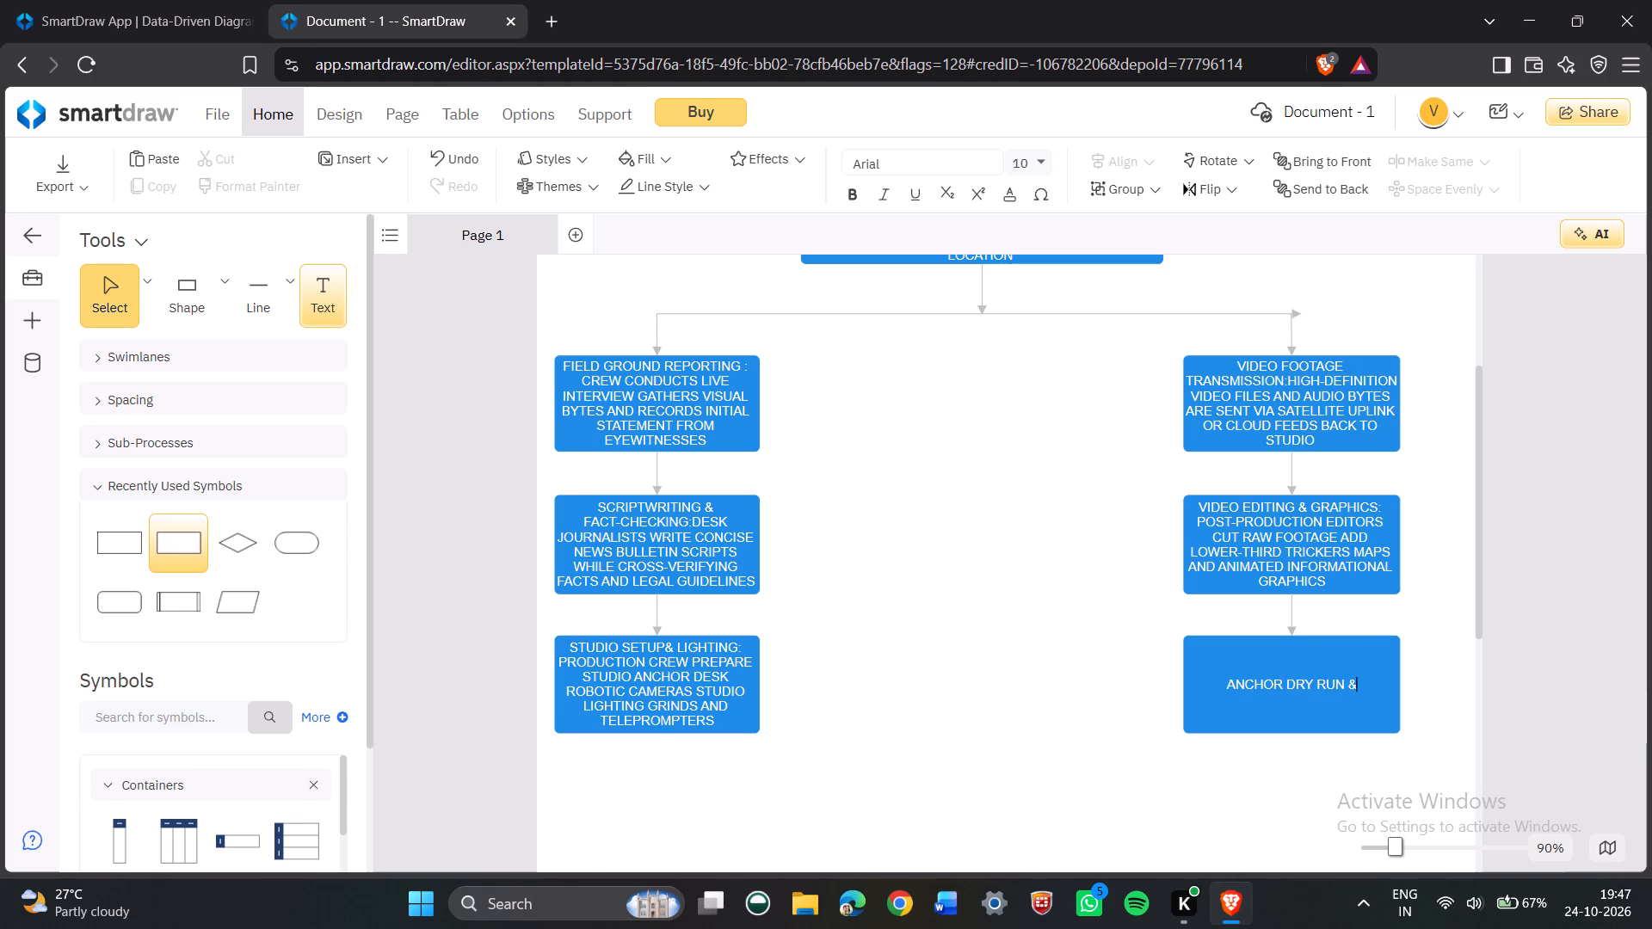
{"action": "type", "text": "BRIFI"}
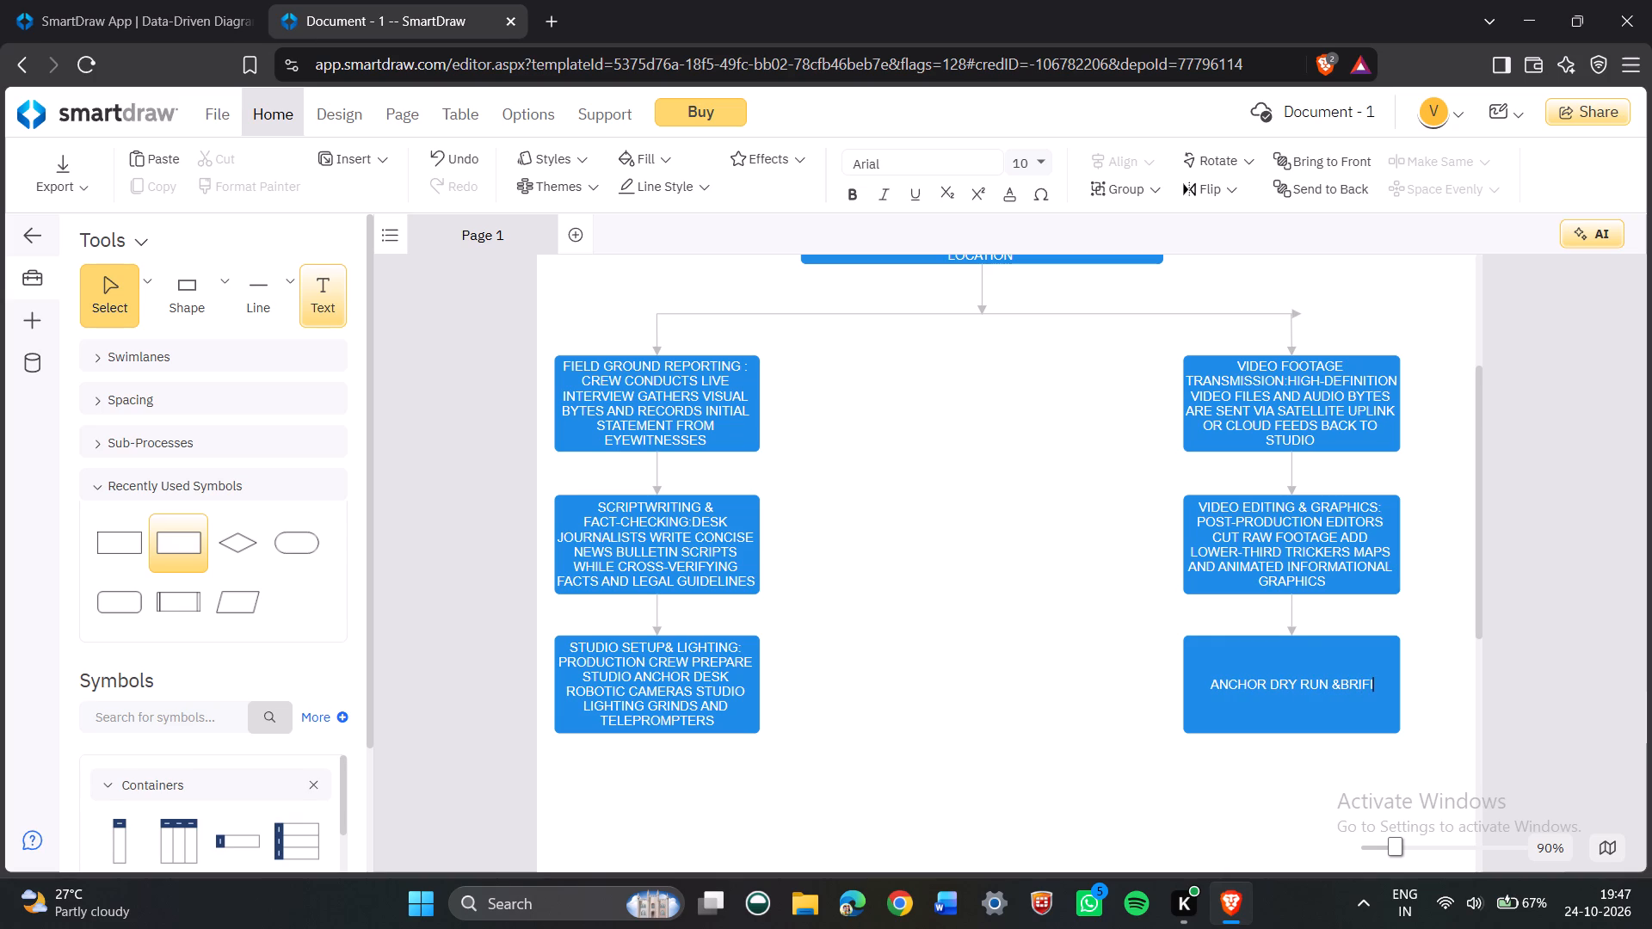
{"action": "key", "text": "BackSpace"}
{"action": "key", "text": "BackSpace"}
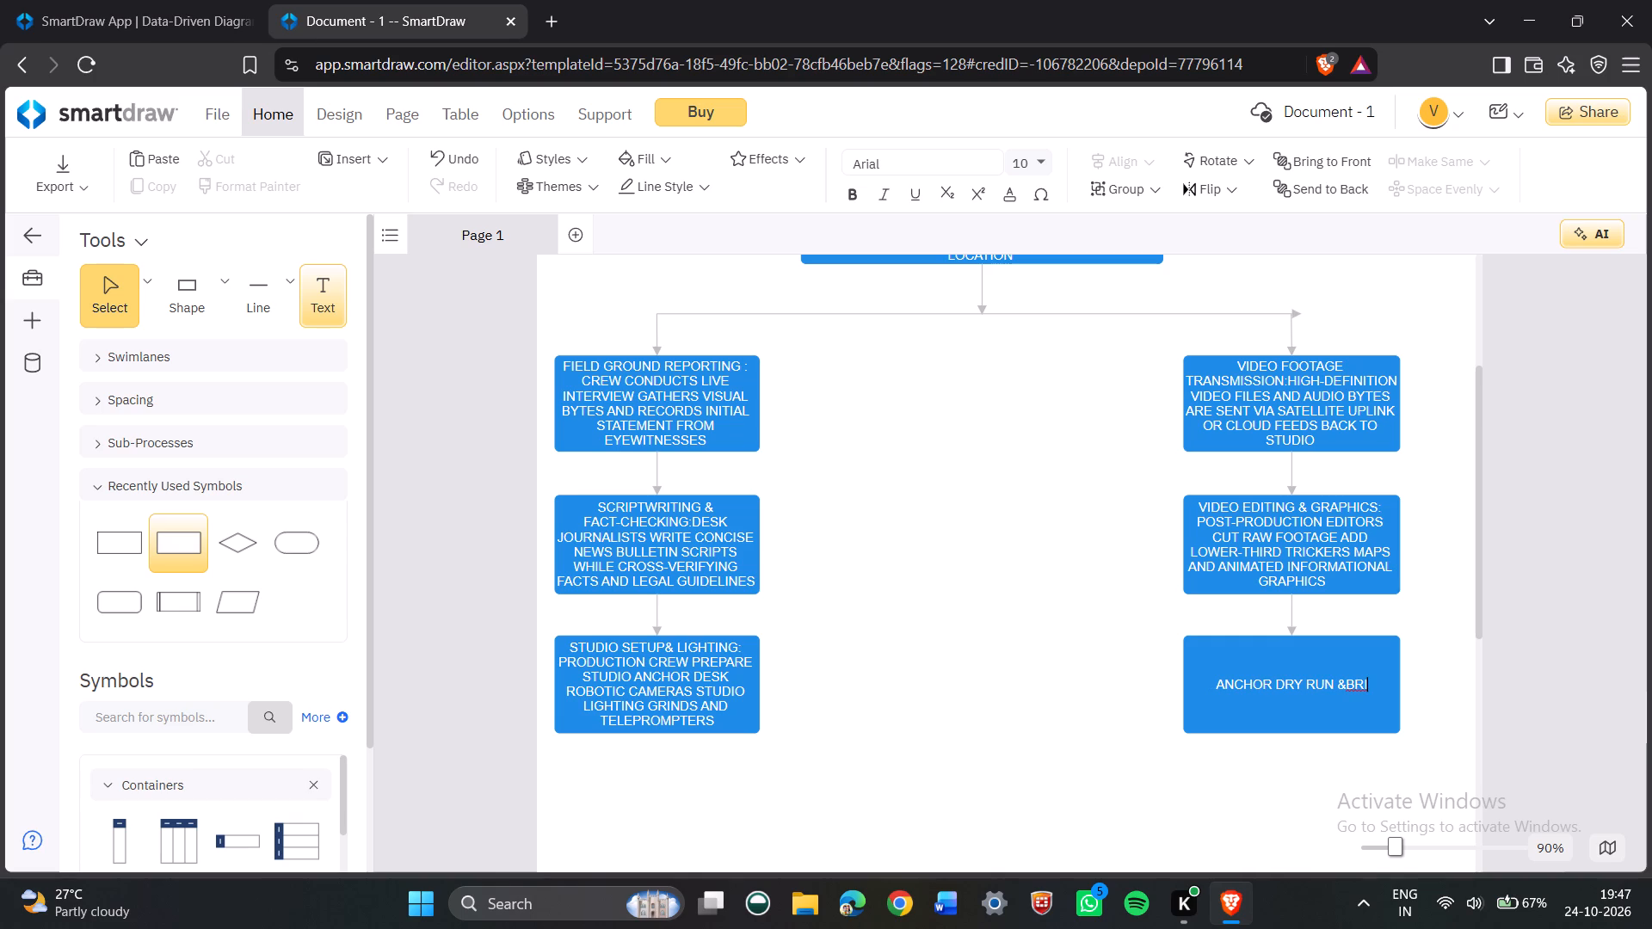
{"action": "type", "text": "EFI"}
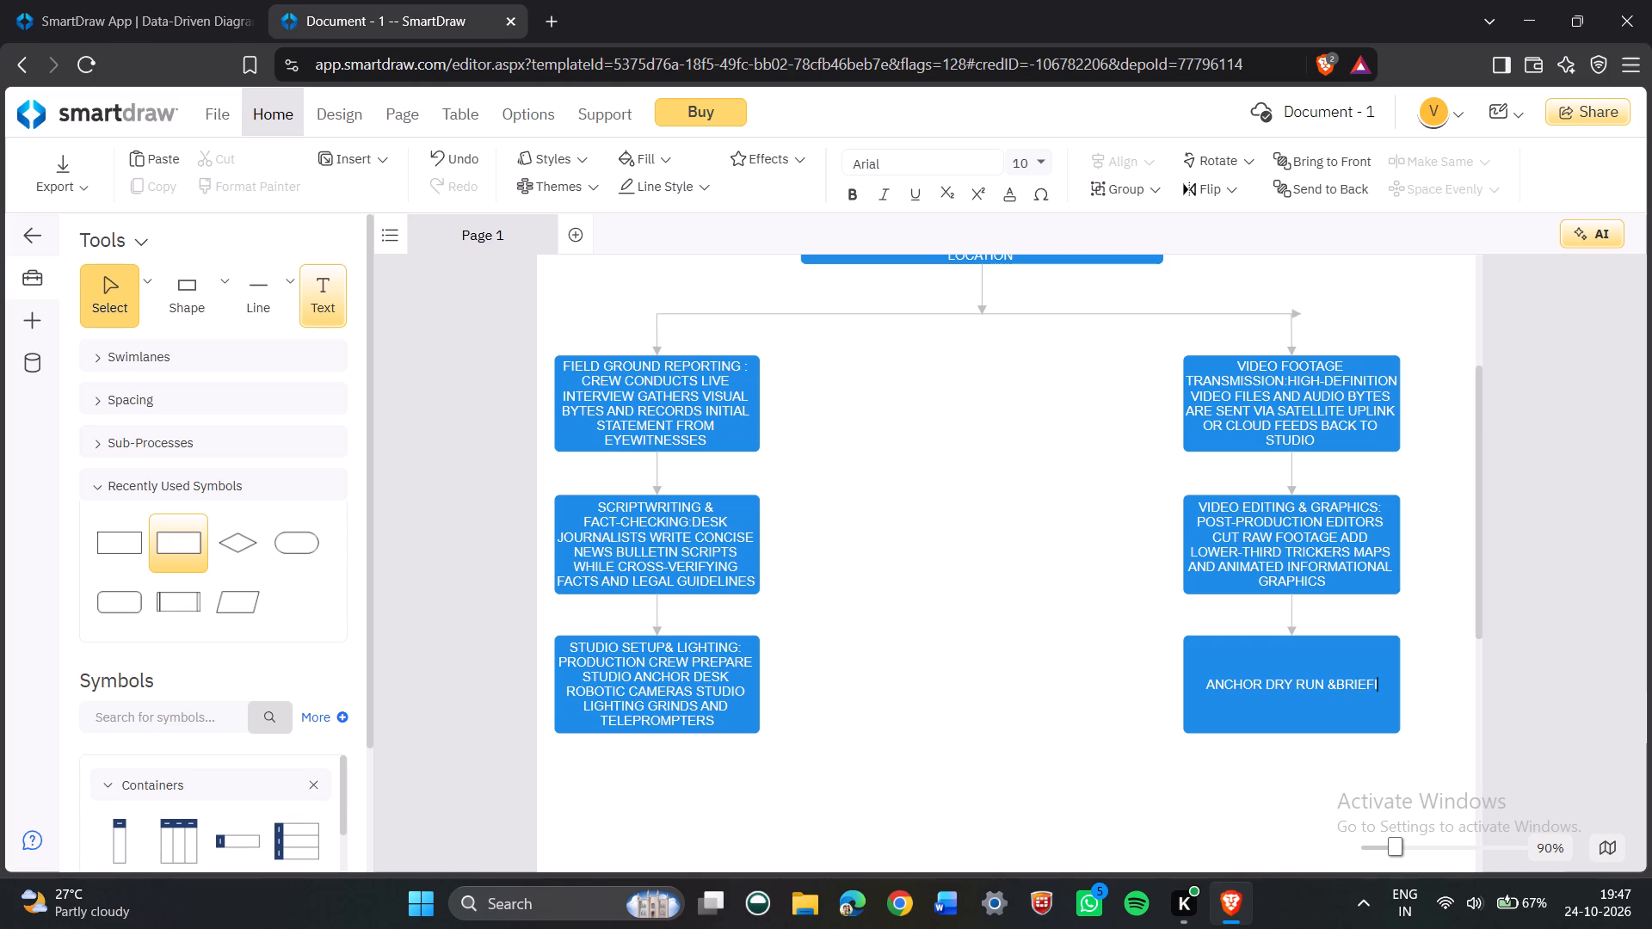
{"action": "type", "text": "NG"}
{"action": "type", "text": ":"}
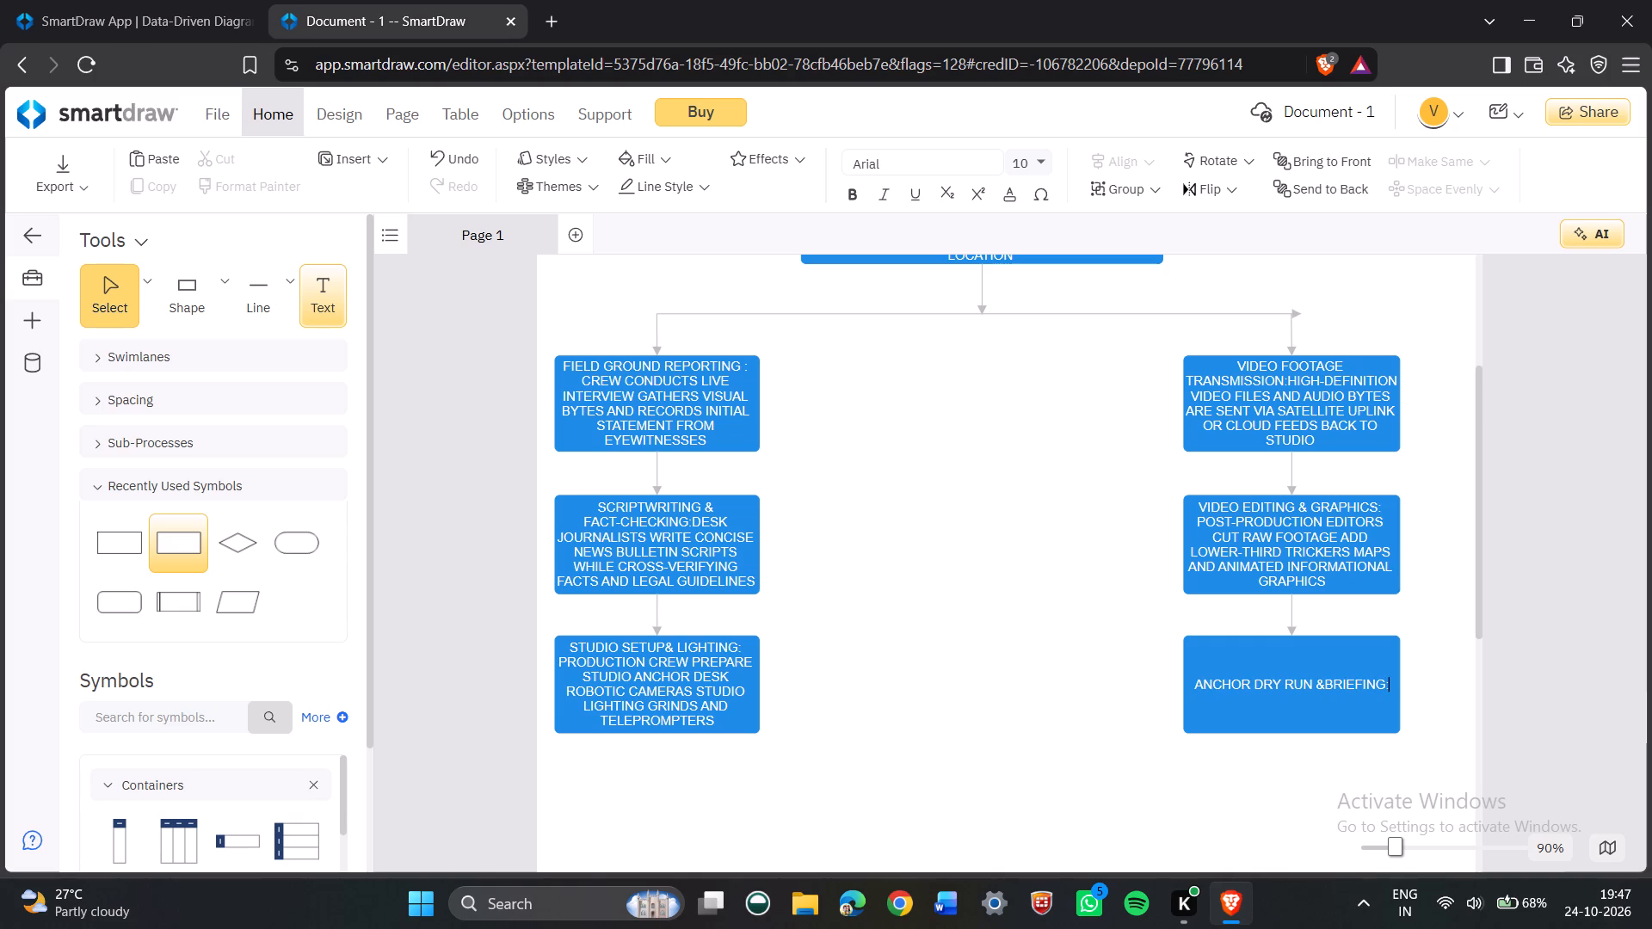
{"action": "key", "text": "space"}
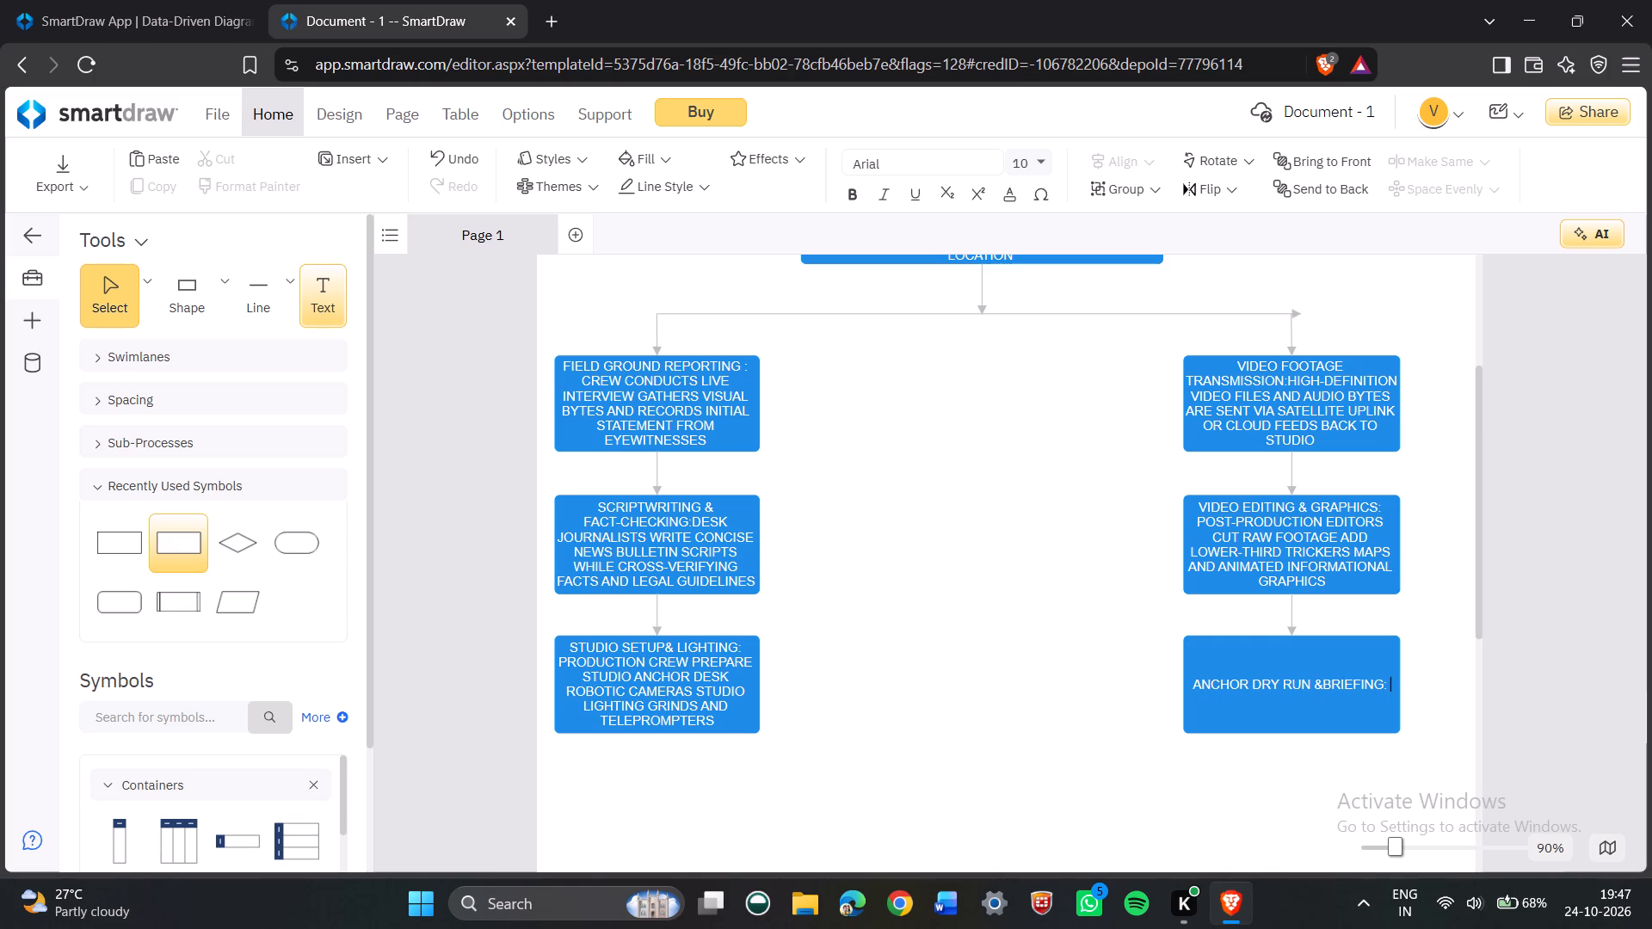
Add "NEWS ANCHORS READ PRELIMINARY" after the heading in the anchor dry run and briefing box.
{"action": "type", "text": "NEWS"}
{"action": "key", "text": "space"}
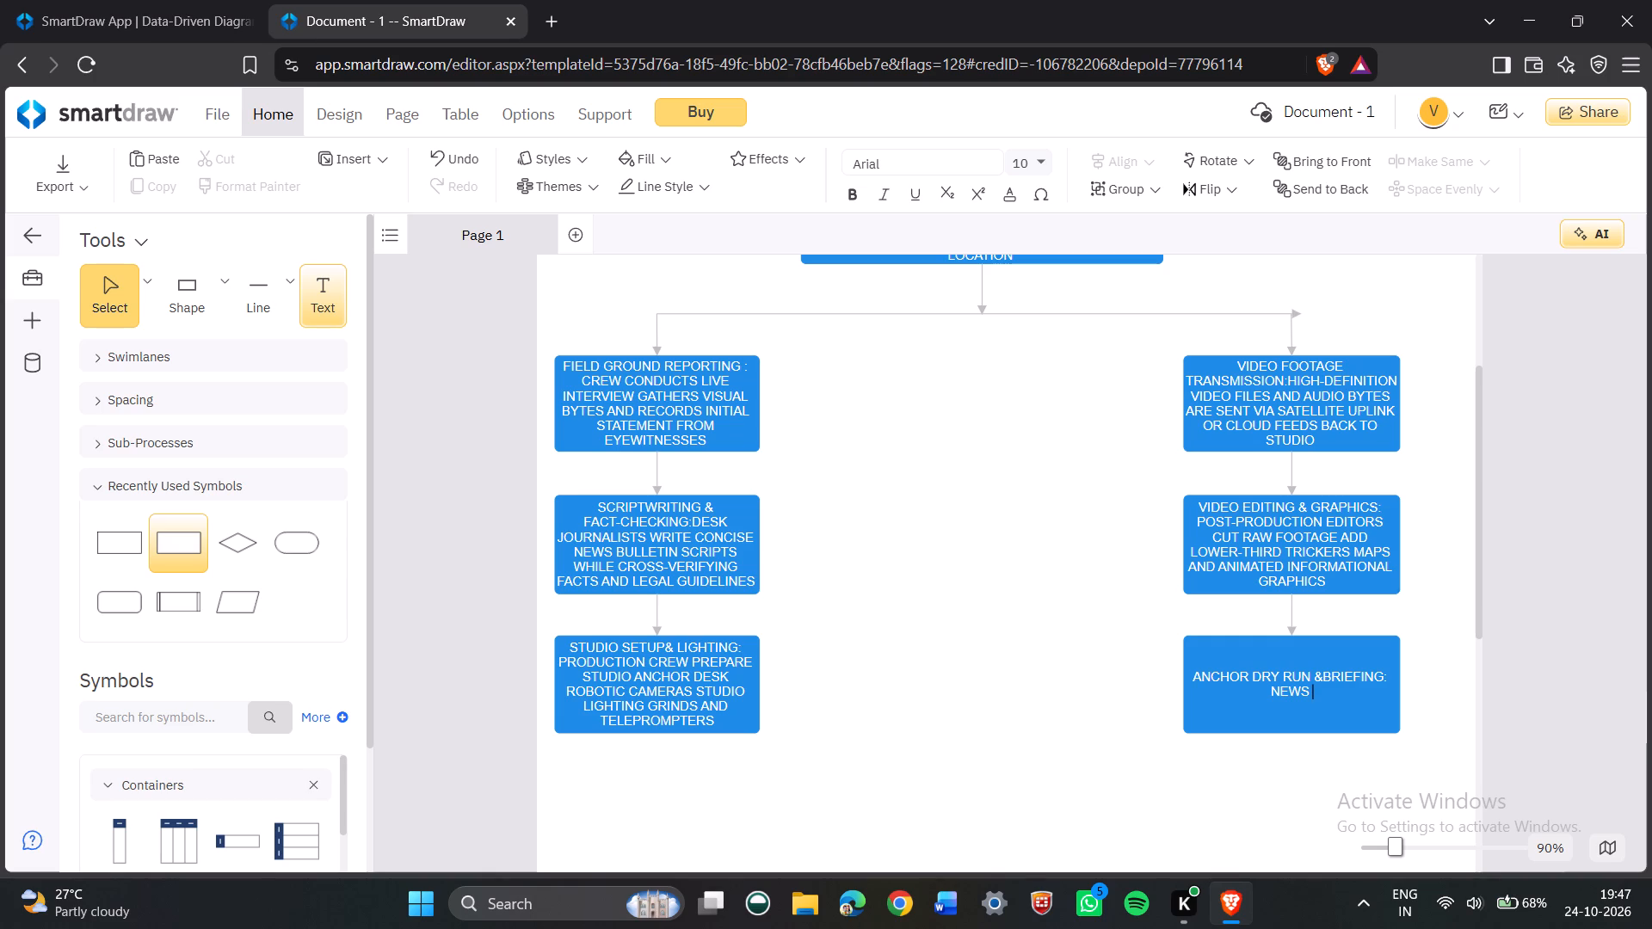
{"action": "type", "text": "AC"}
{"action": "key", "text": "BackSpace"}
{"action": "type", "text": "NC"}
{"action": "type", "text": "HORS"}
{"action": "key", "text": "space"}
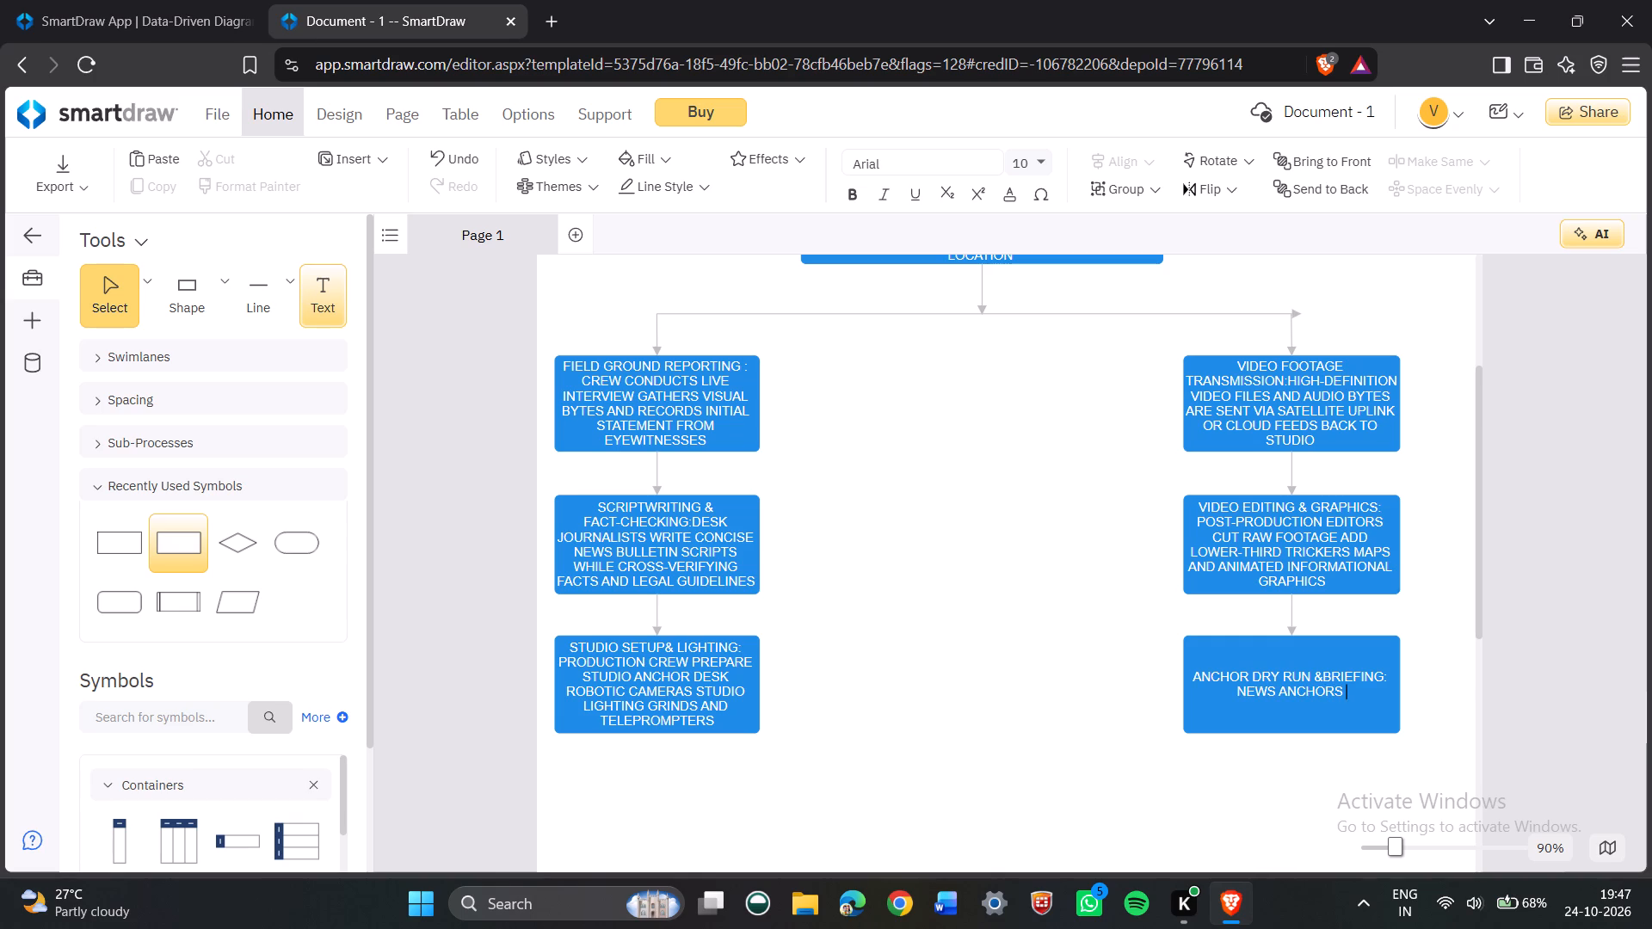
{"action": "type", "text": "READ"}
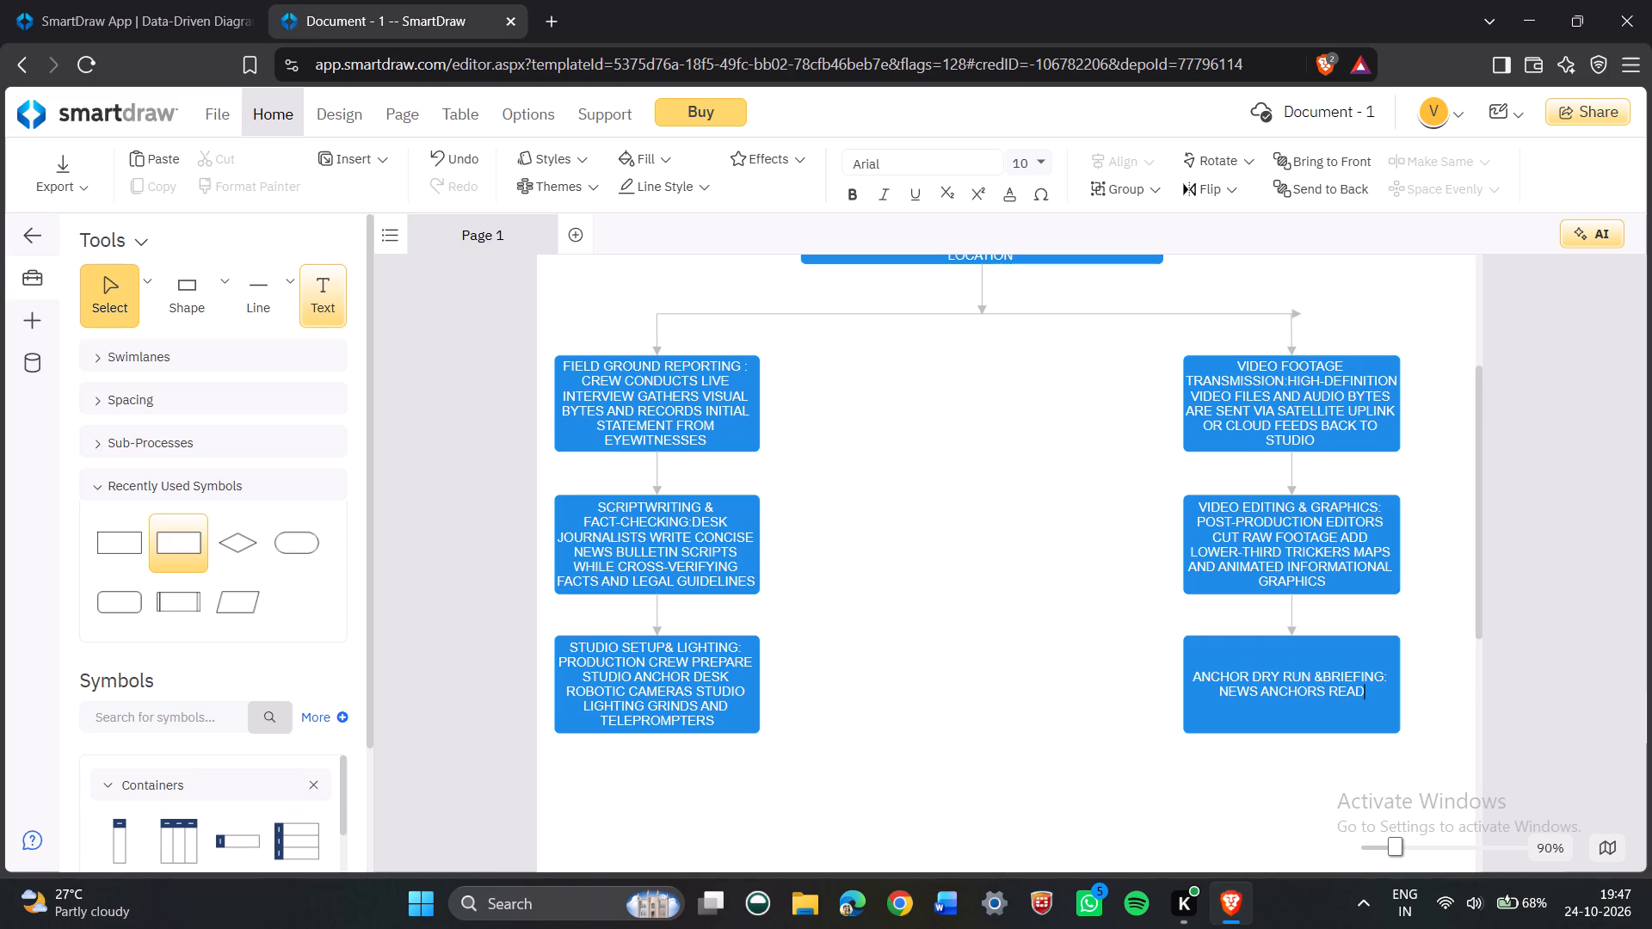
{"action": "key", "text": "space"}
{"action": "type", "text": "PRE"}
{"action": "type", "text": "LI"}
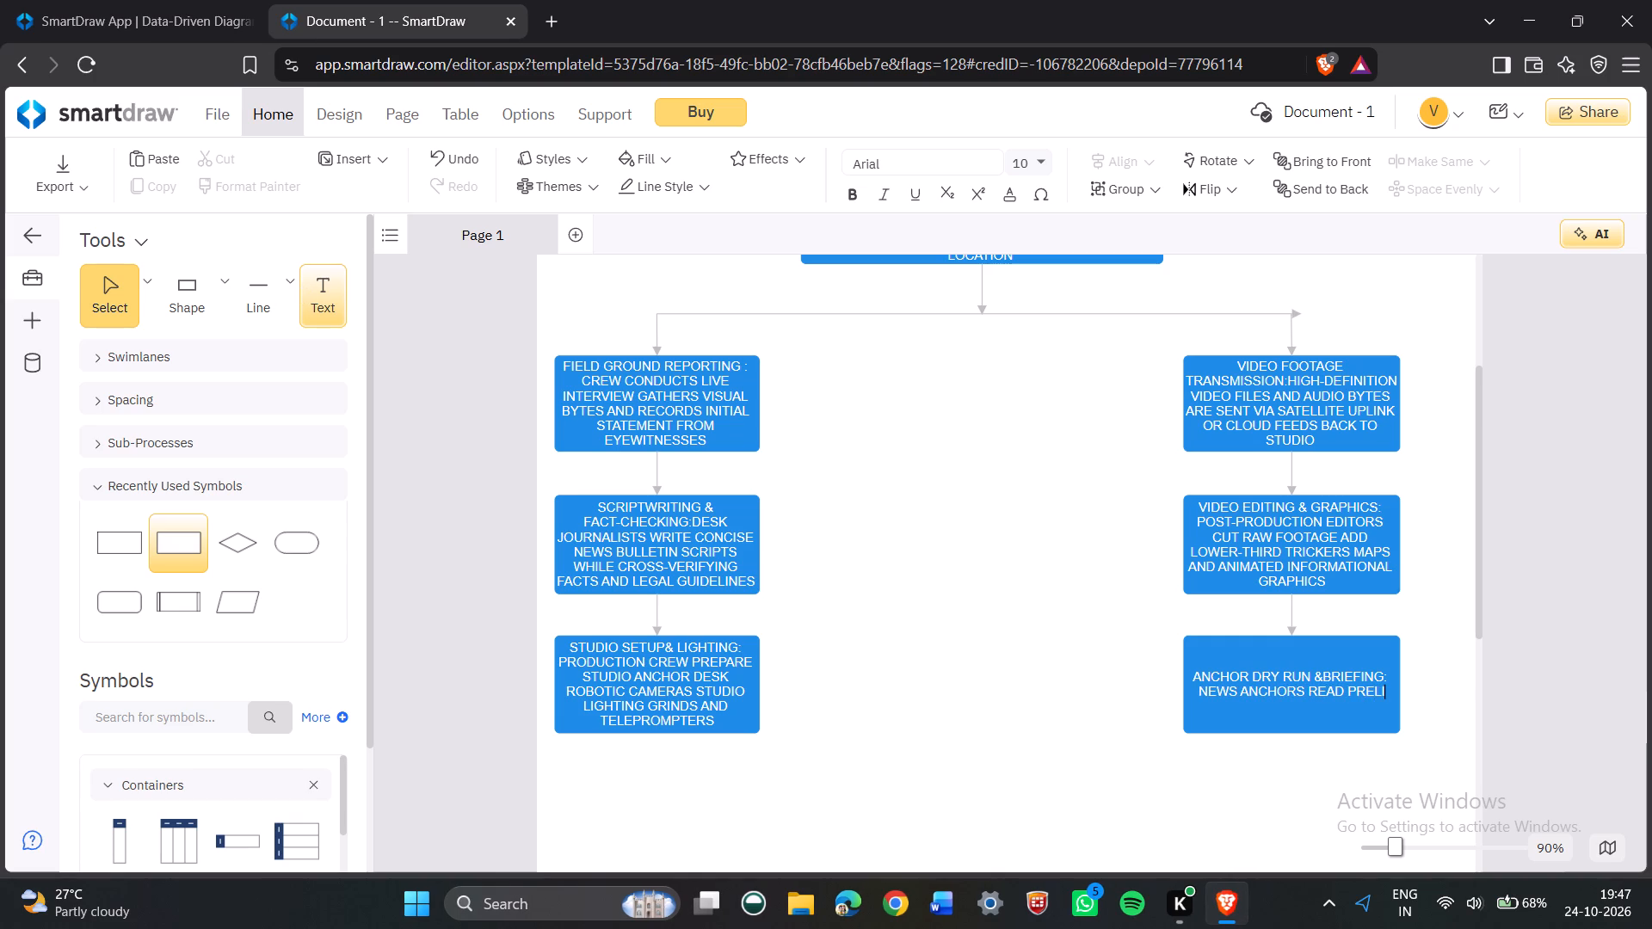
{"action": "key", "text": "m"}
{"action": "type", "text": "INARY"}
{"action": "key", "text": "space"}
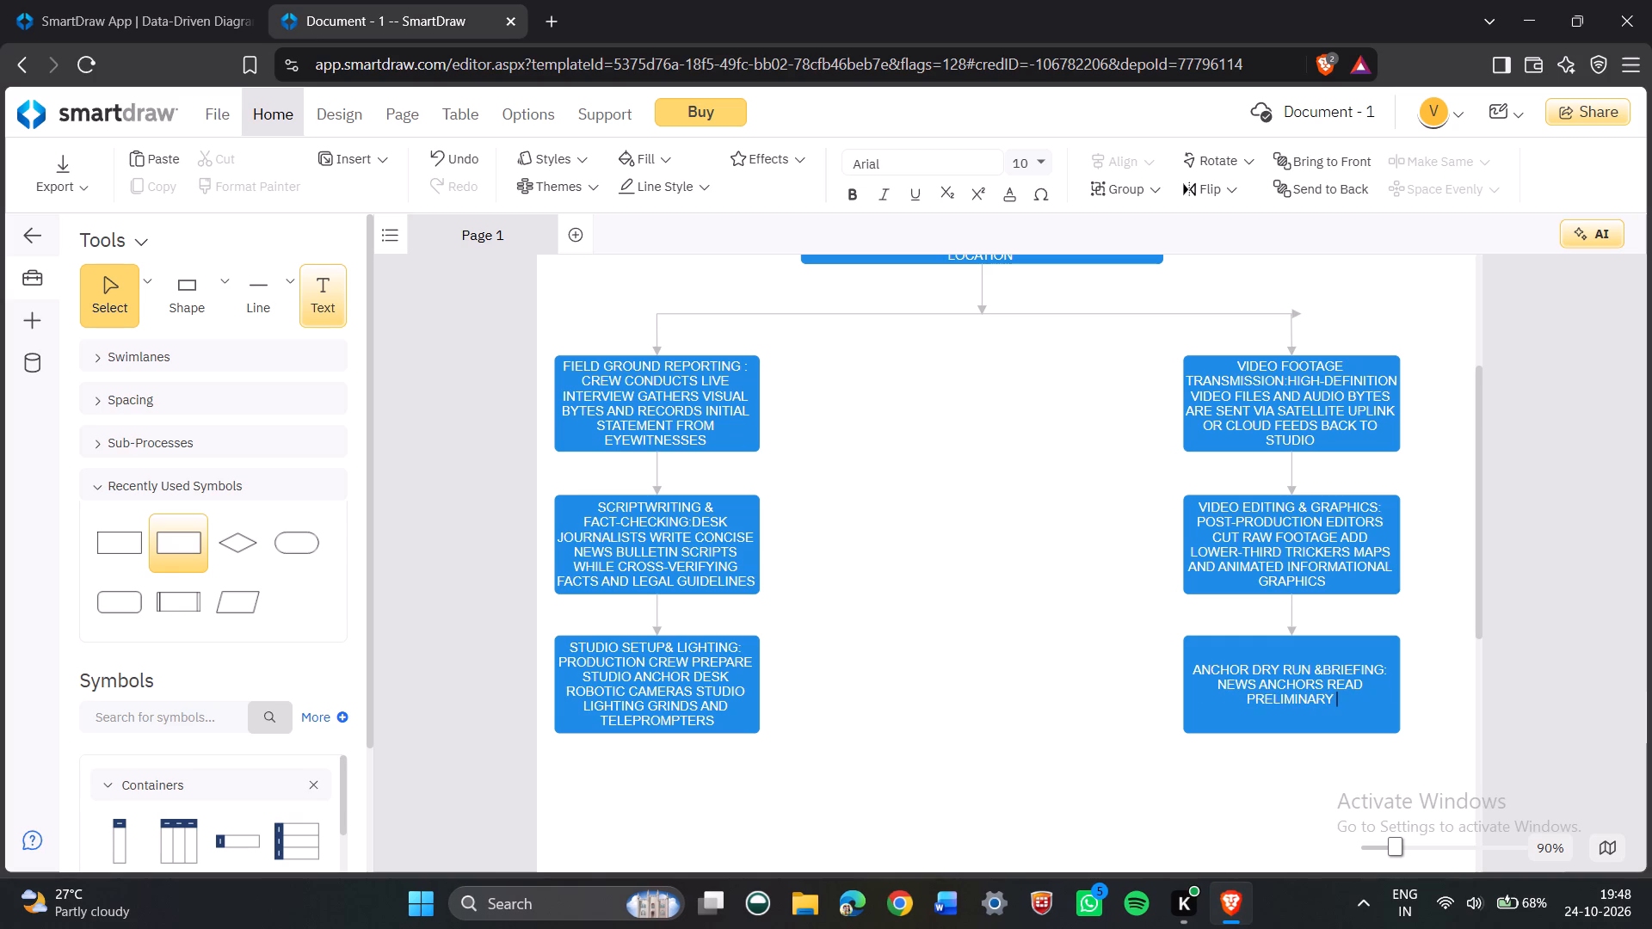
Continue the anchor dry run and briefing box's text with "BULLETIN SCRIPTS", as two separate words.
{"action": "key", "text": "b"}
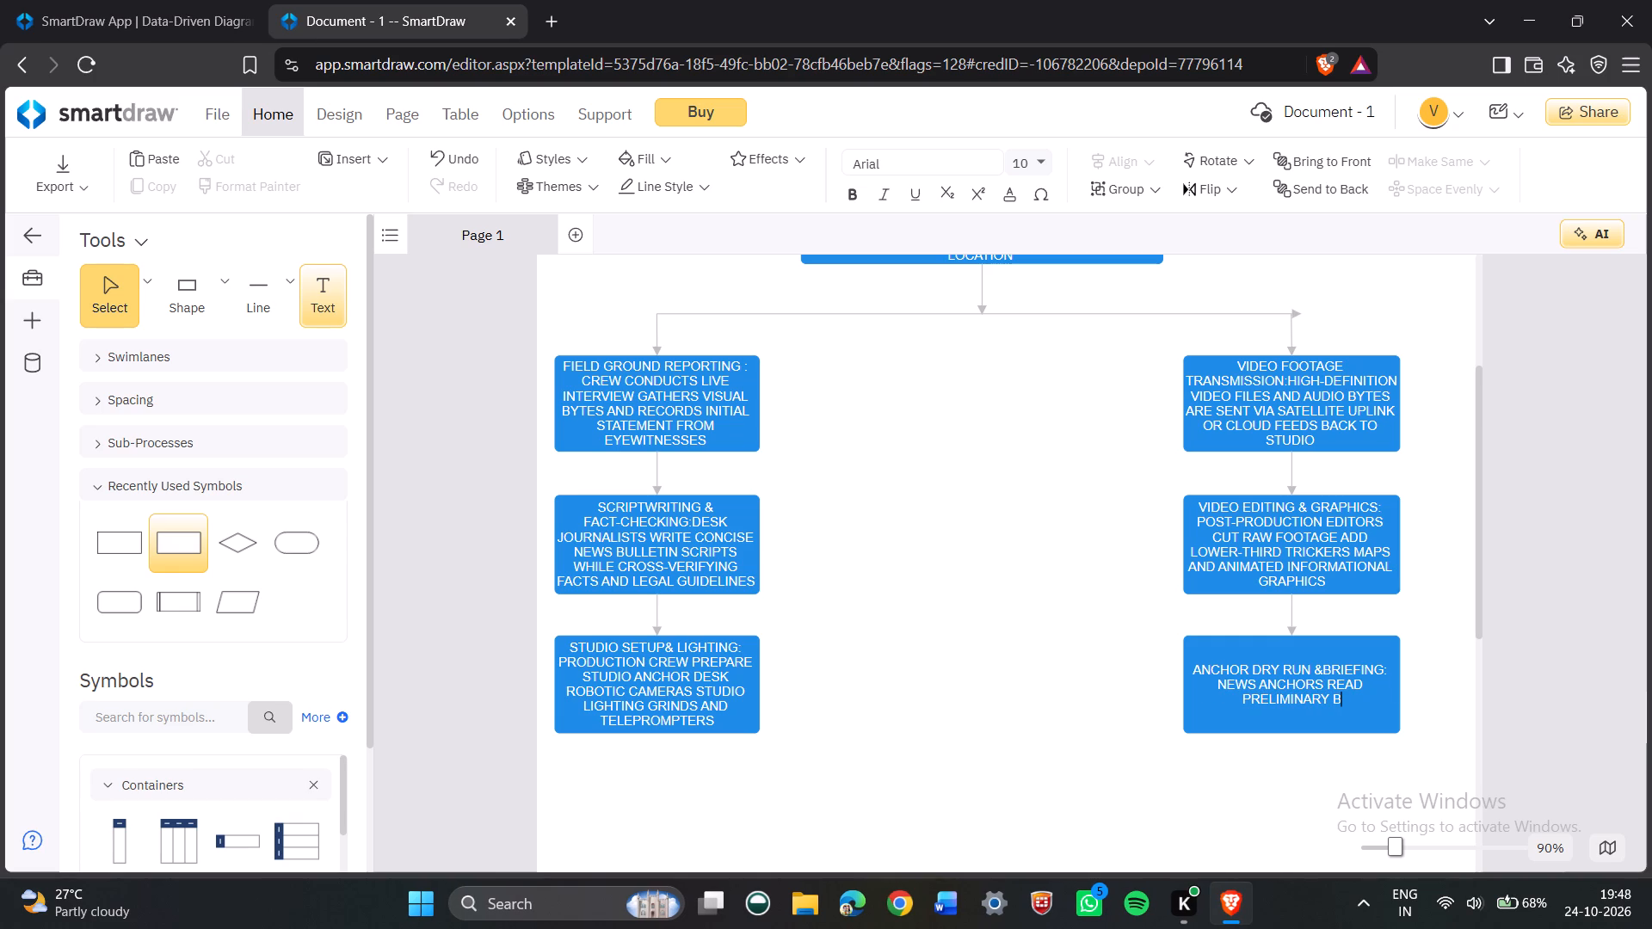
{"action": "type", "text": "ULLET"}
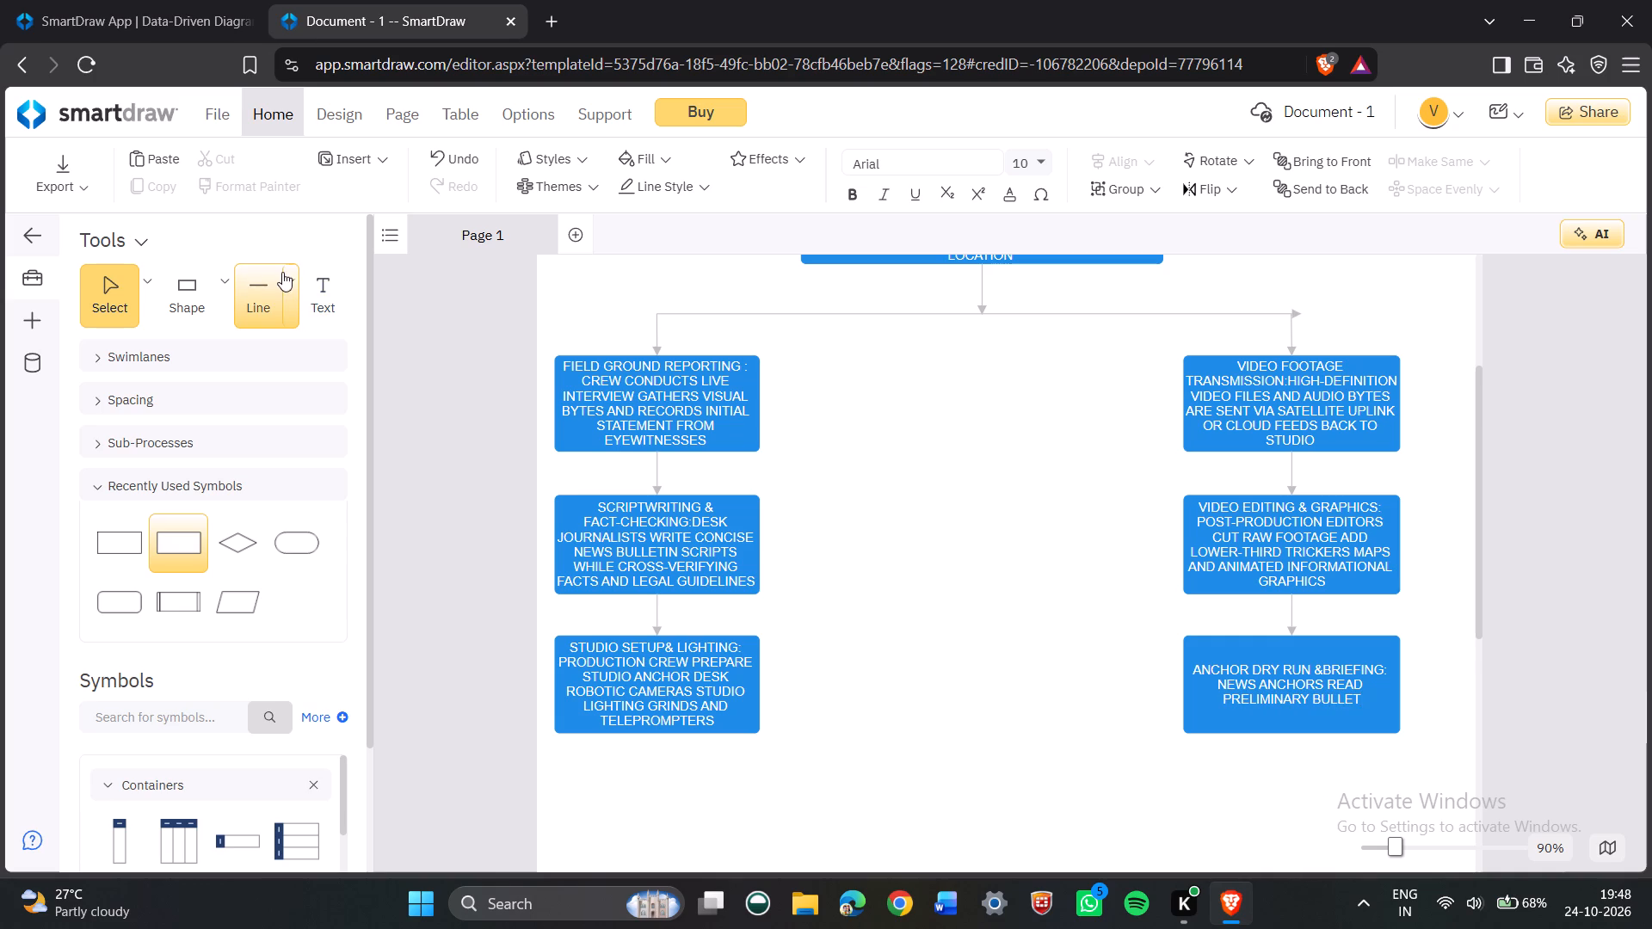
{"action": "key", "text": "i"}
{"action": "key", "text": "n"}
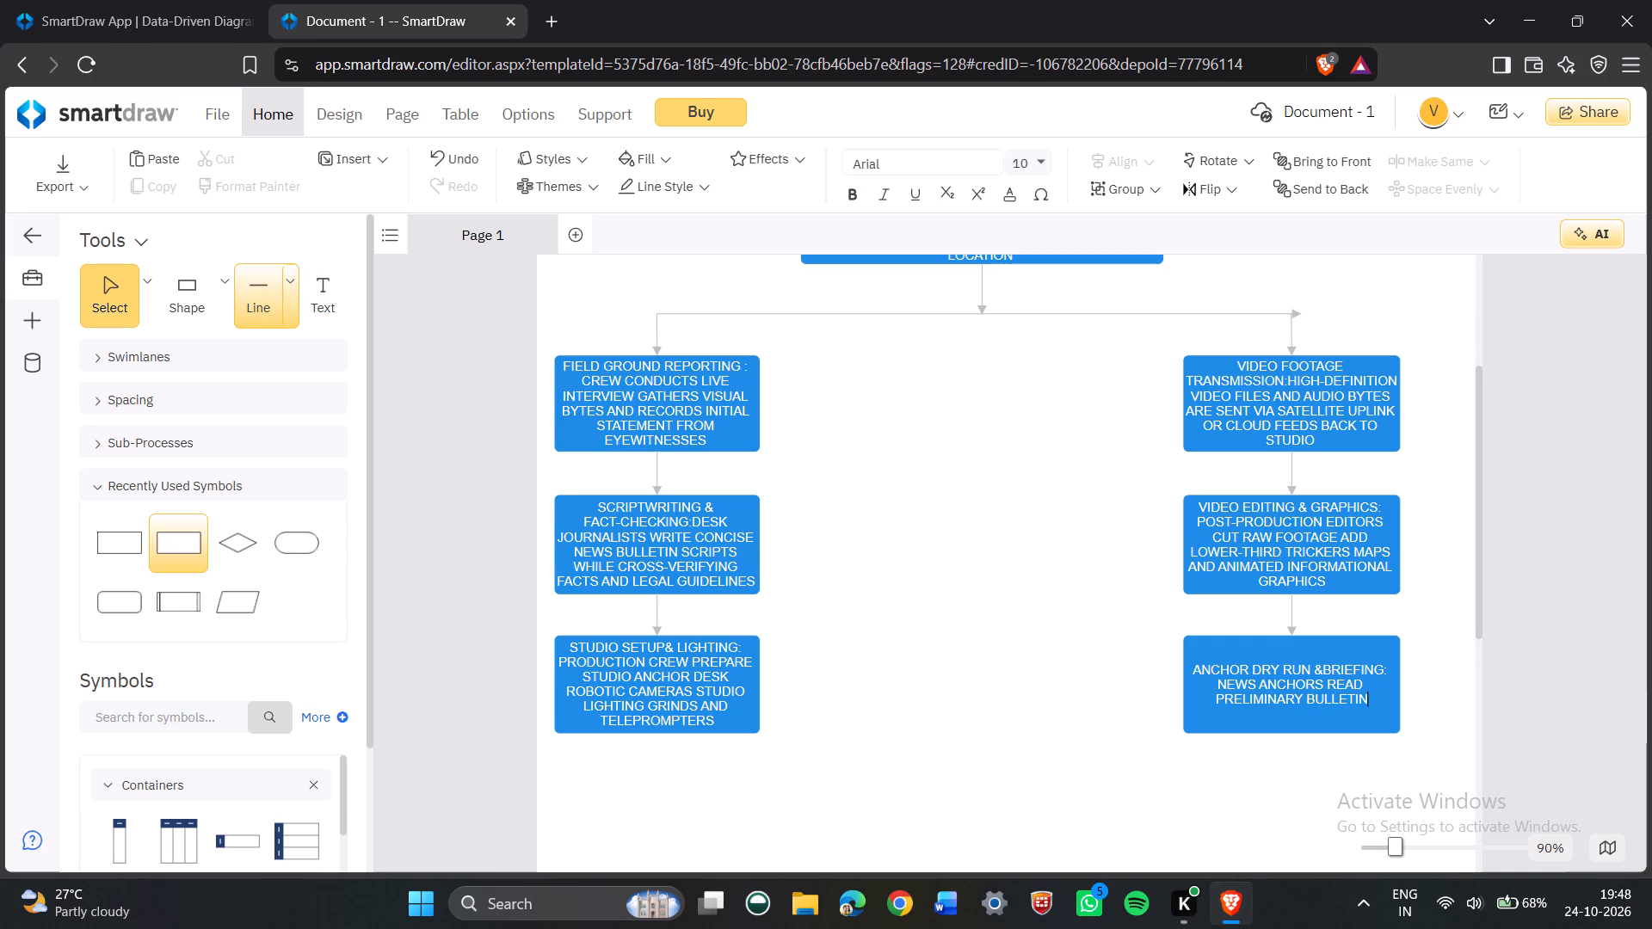
{"action": "key", "text": "BackSpace"}
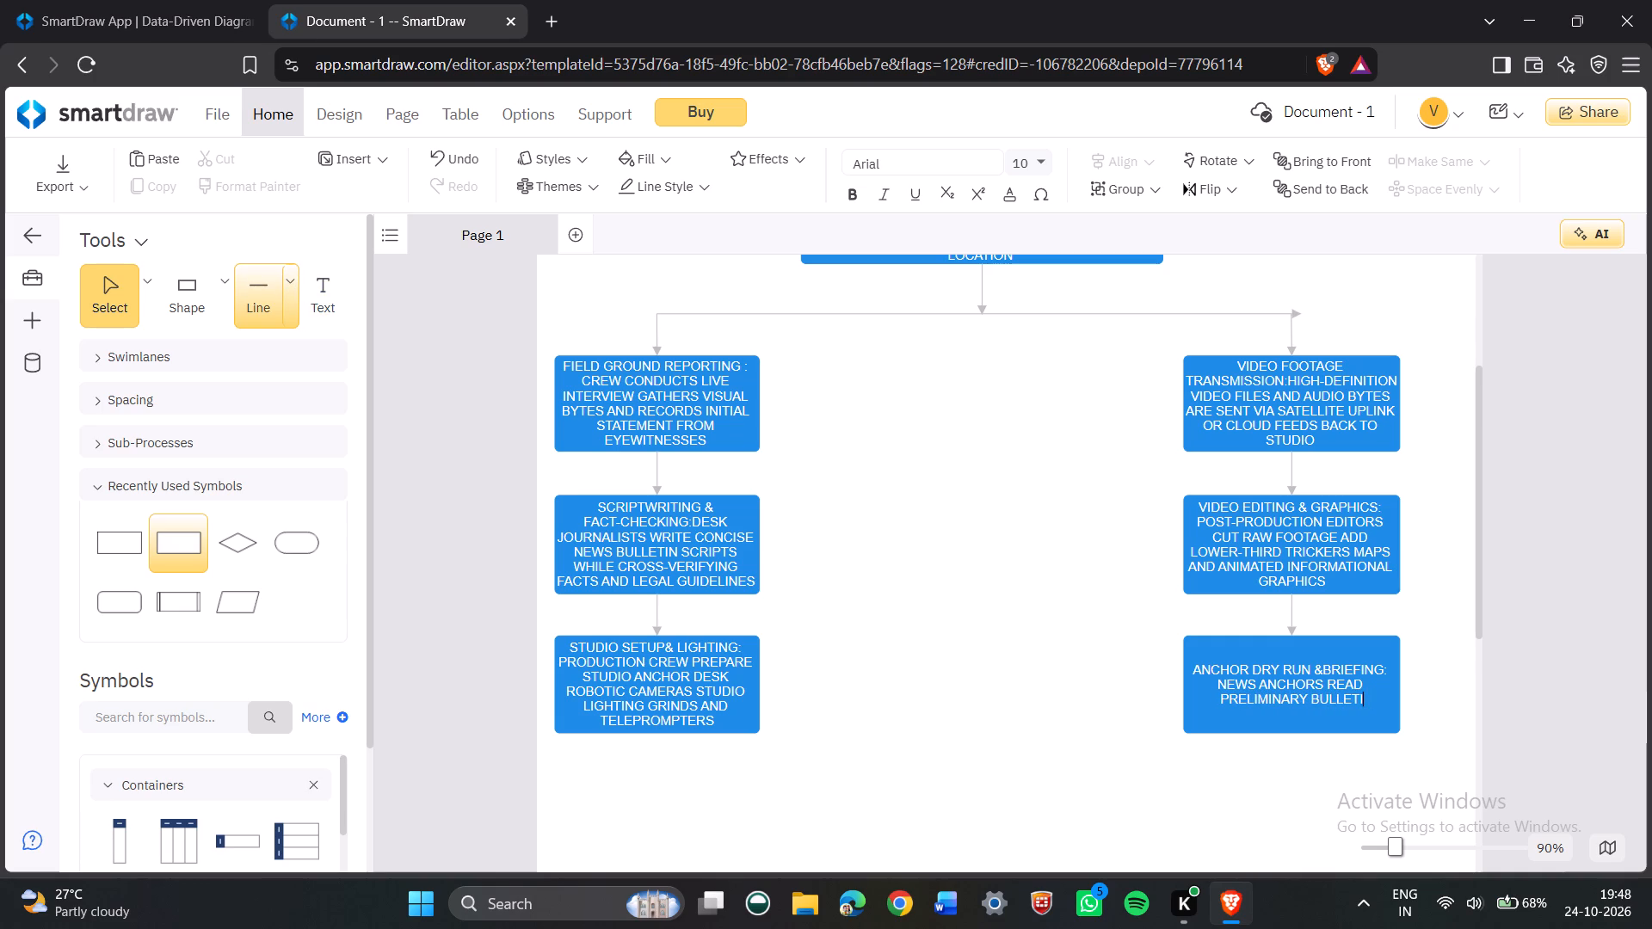
{"action": "key", "text": "BackSpace"}
{"action": "type", "text": "IN"}
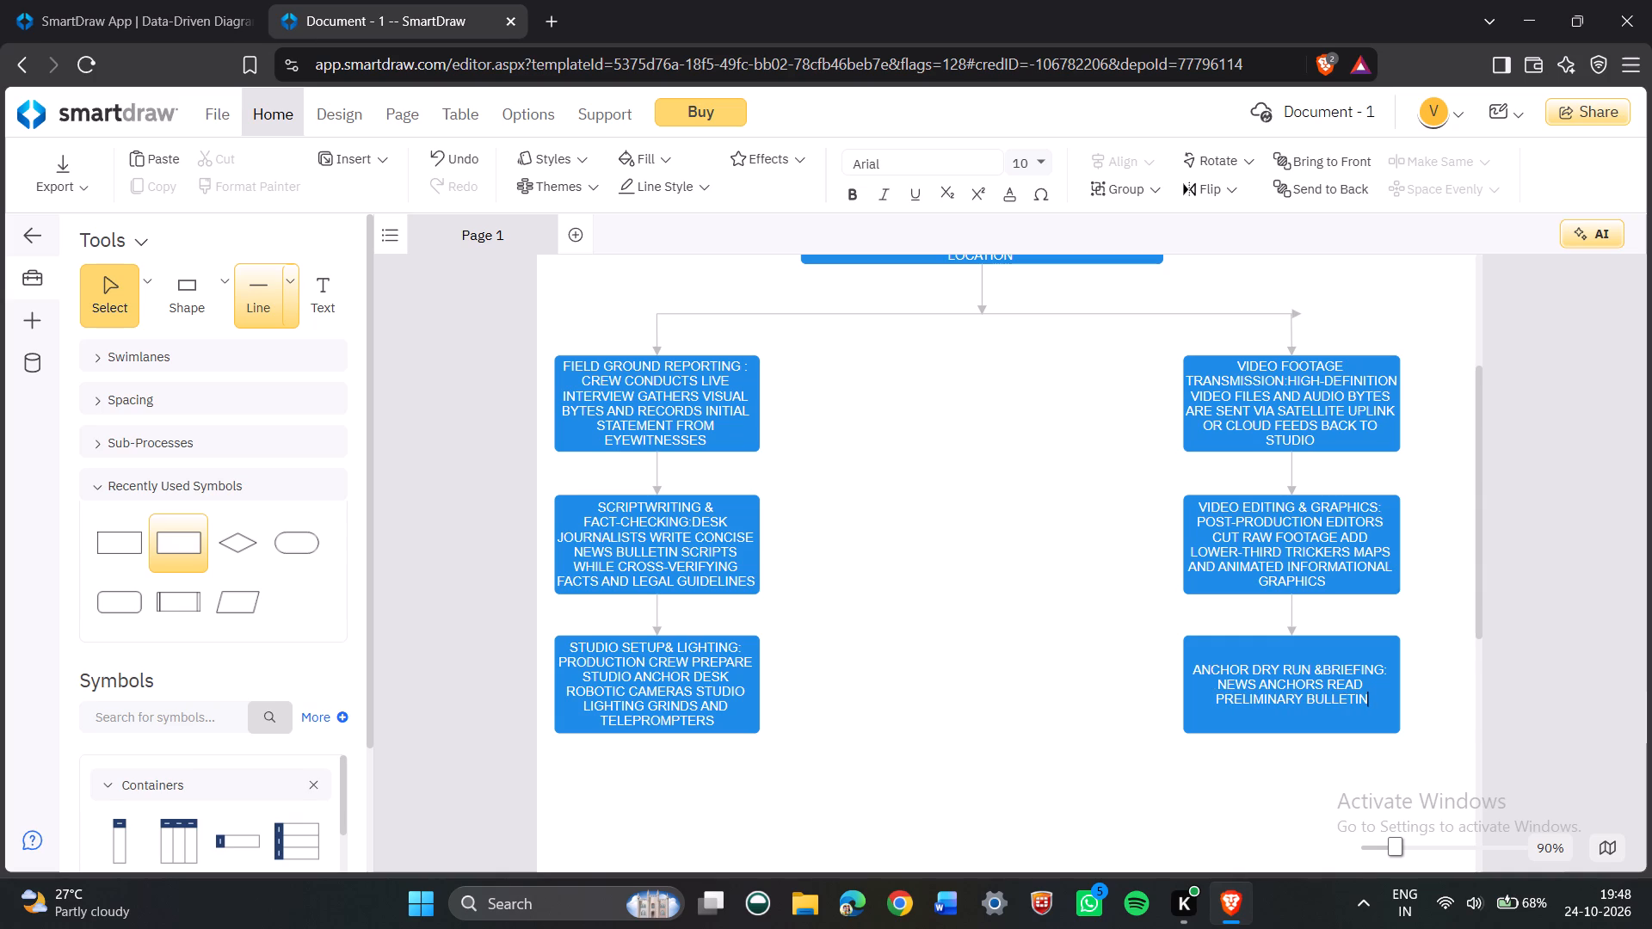
{"action": "type", "text": "SCRIPTS"}
{"action": "key", "text": "BackSpace"}
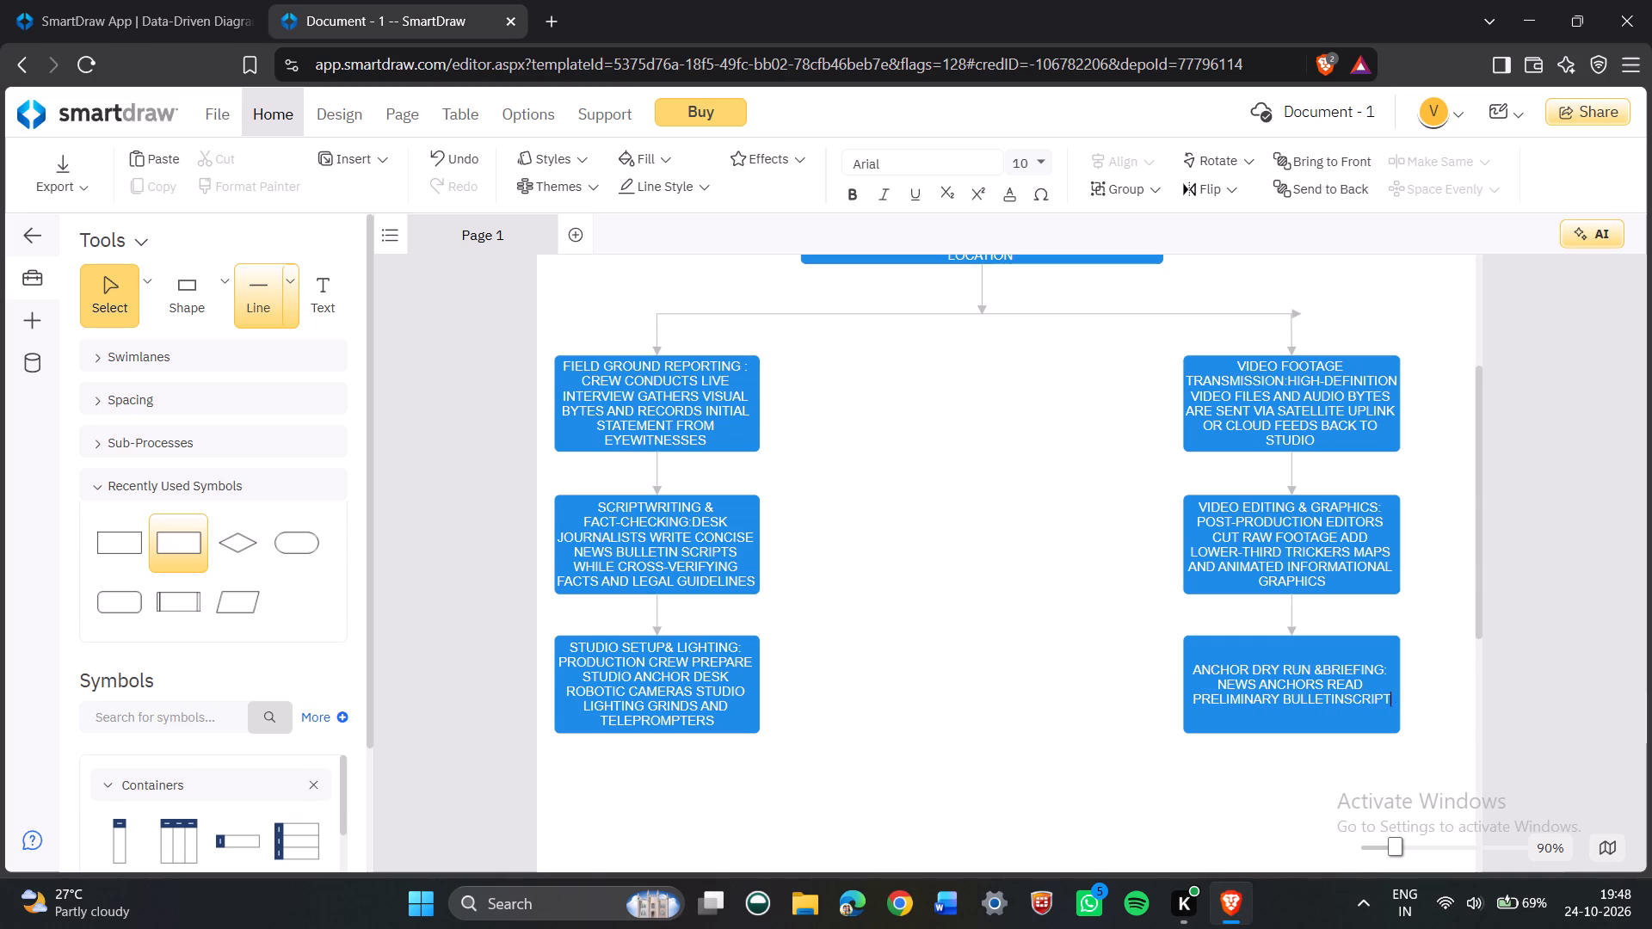
{"action": "key", "text": "BackSpace"}
{"action": "key", "text": "BackSpace"}
{"action": "key", "text": "BackSpace"}
{"action": "key", "text": "BackSpace"}
{"action": "key", "text": "BackSpace"}
{"action": "key", "text": "BackSpace"}
{"action": "key", "text": "space"}
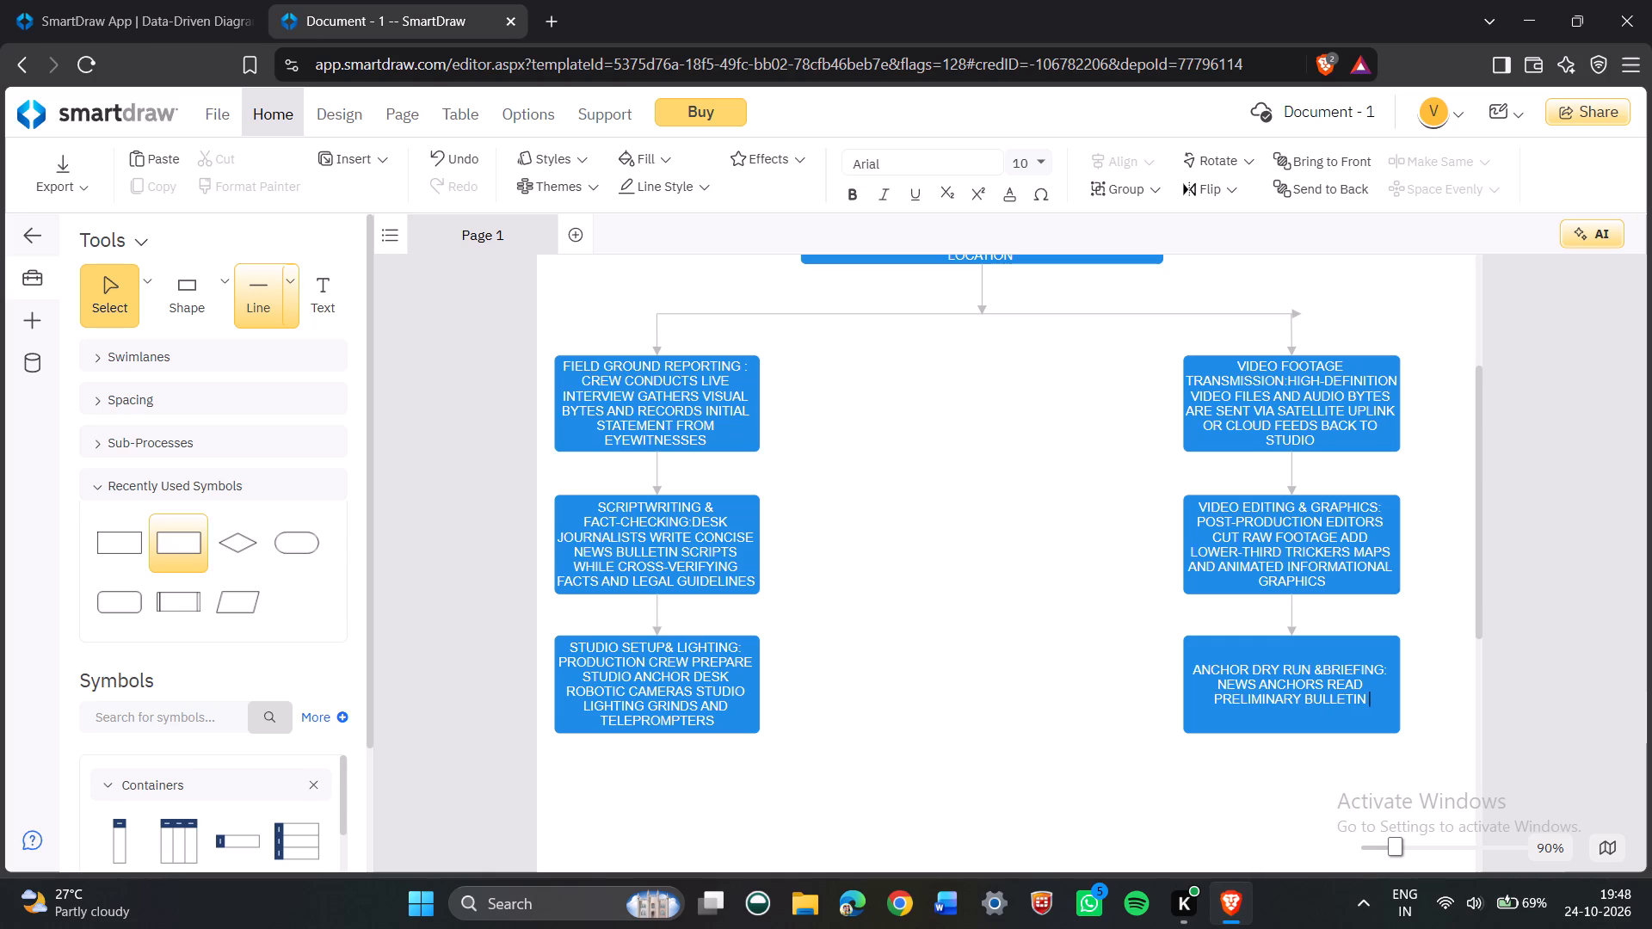
{"action": "type", "text": "S"}
{"action": "type", "text": "CRIPTS"}
{"action": "key", "text": "space"}
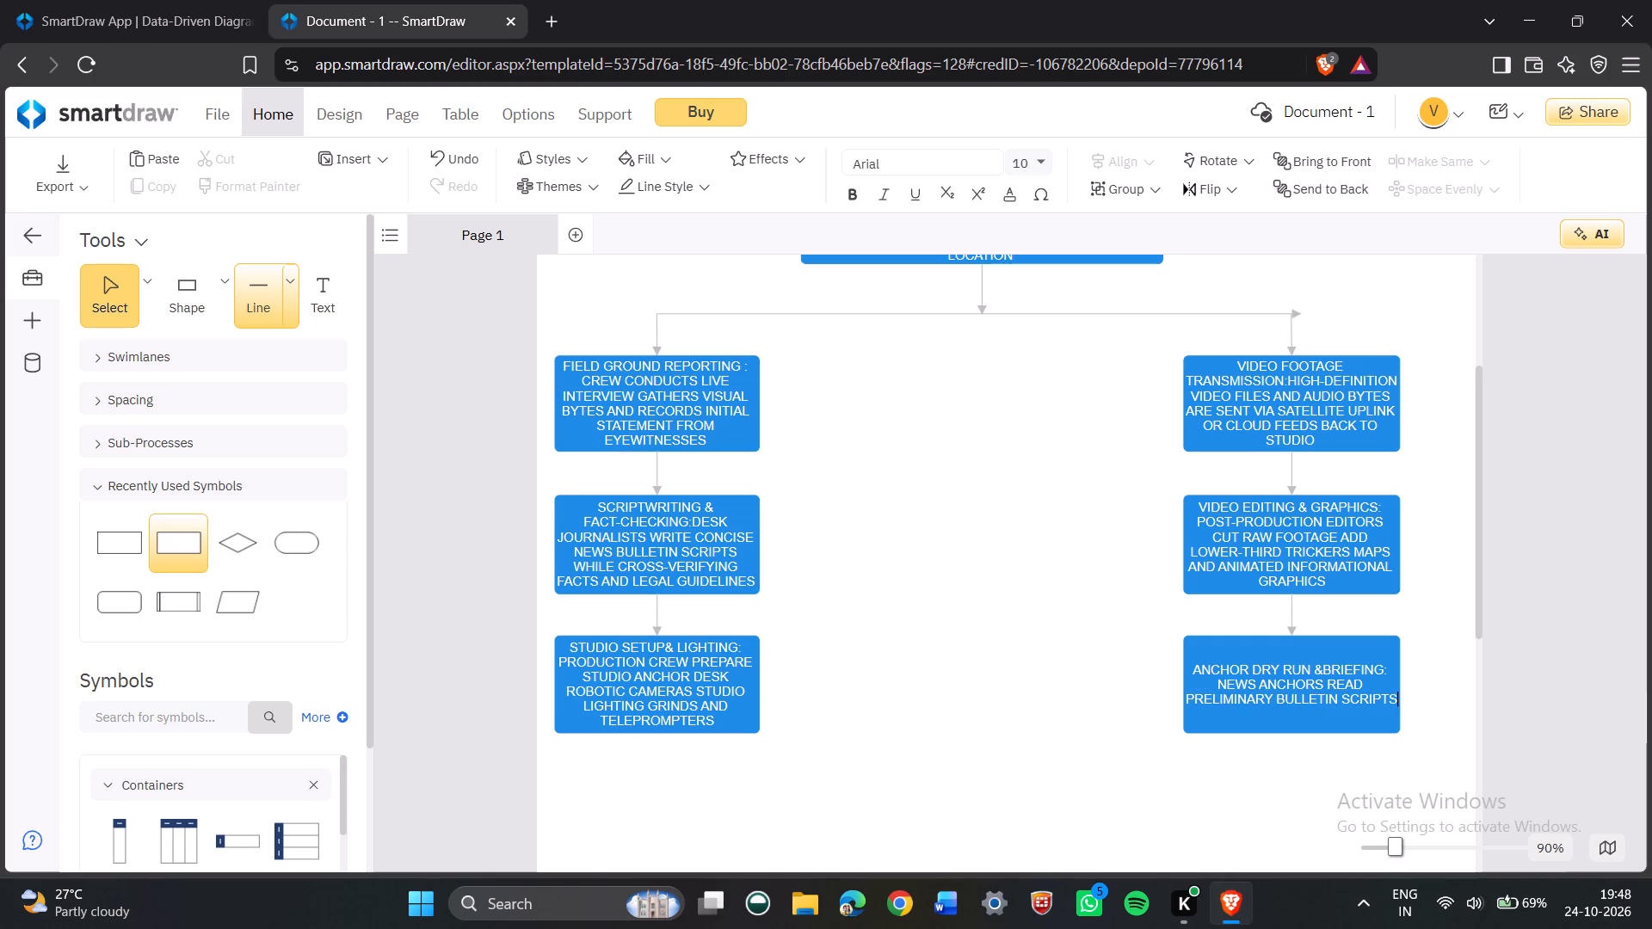
Continue the anchor dry run and briefing box's text with "CHECK".
{"action": "type", "text": "CHECK"}
{"action": "key", "text": "space"}
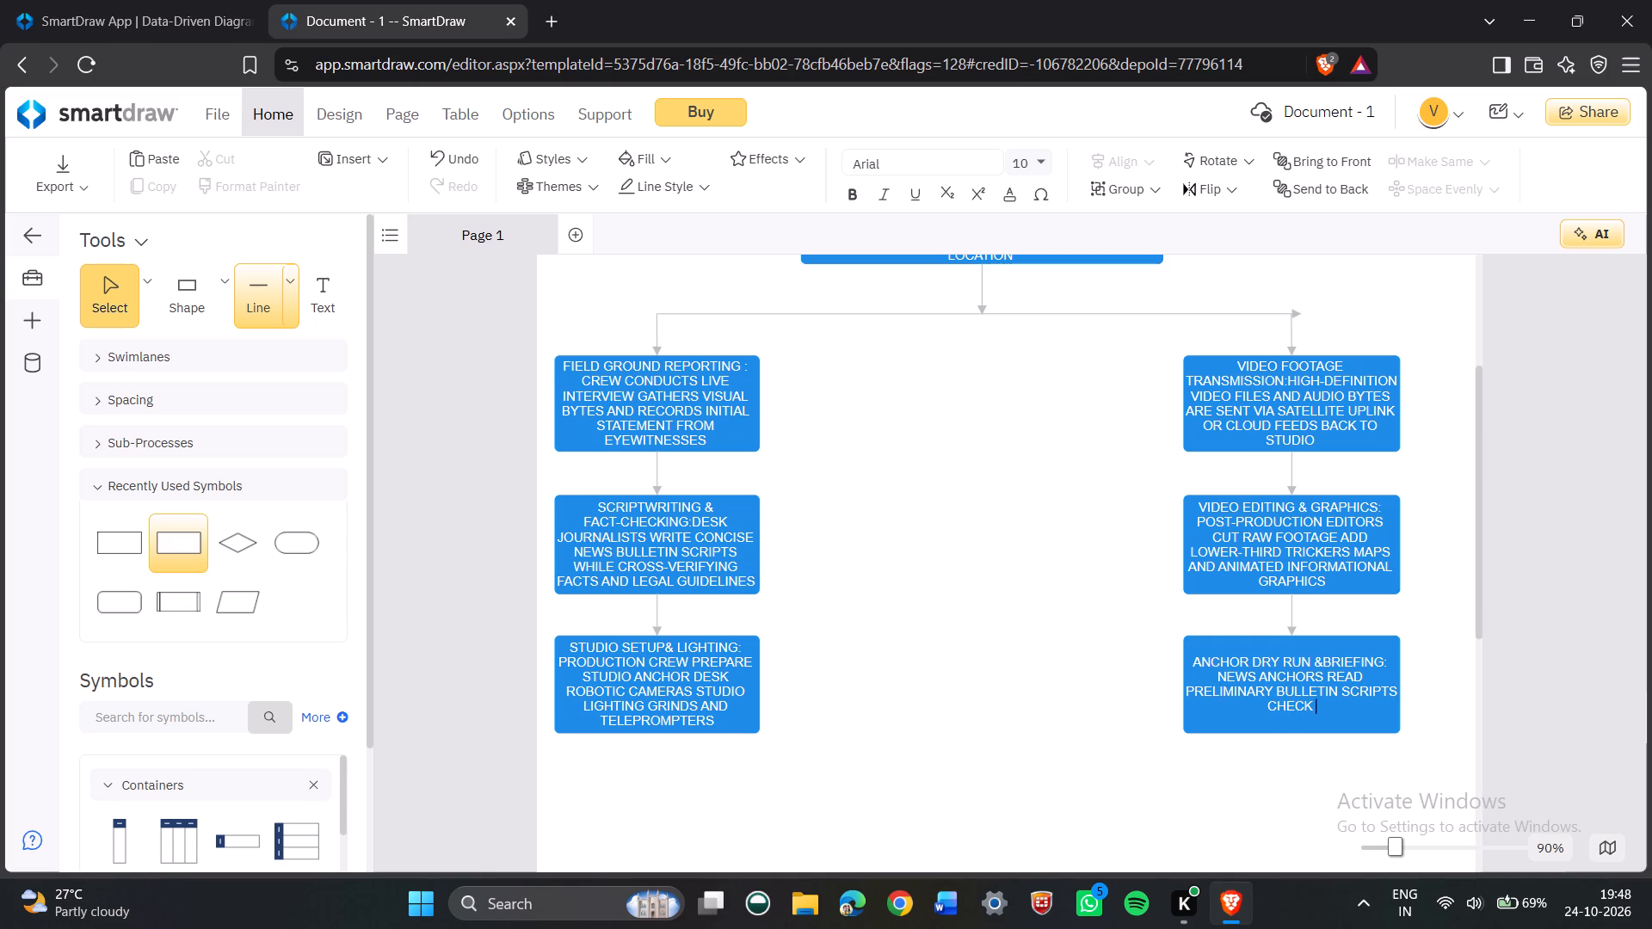
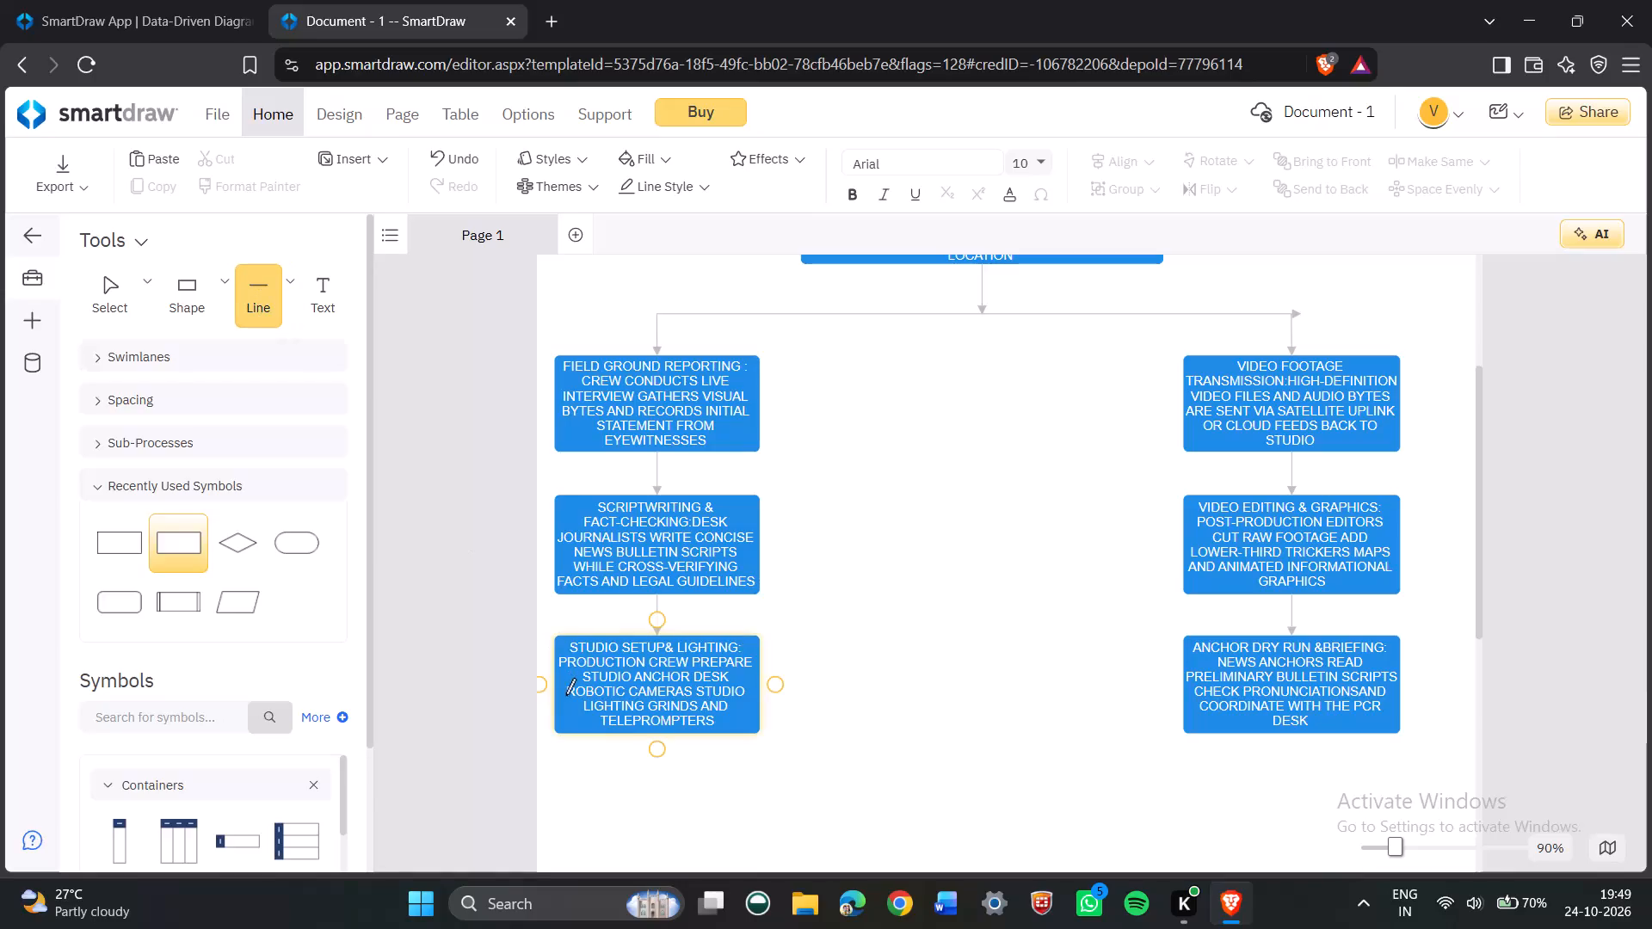
Draw a short vertical arrow connector downward from the bottom of the studio setup and lighting box.
{"action": "left_click_drag", "start_coordinate": [660, 732], "coordinate": [659, 778]}
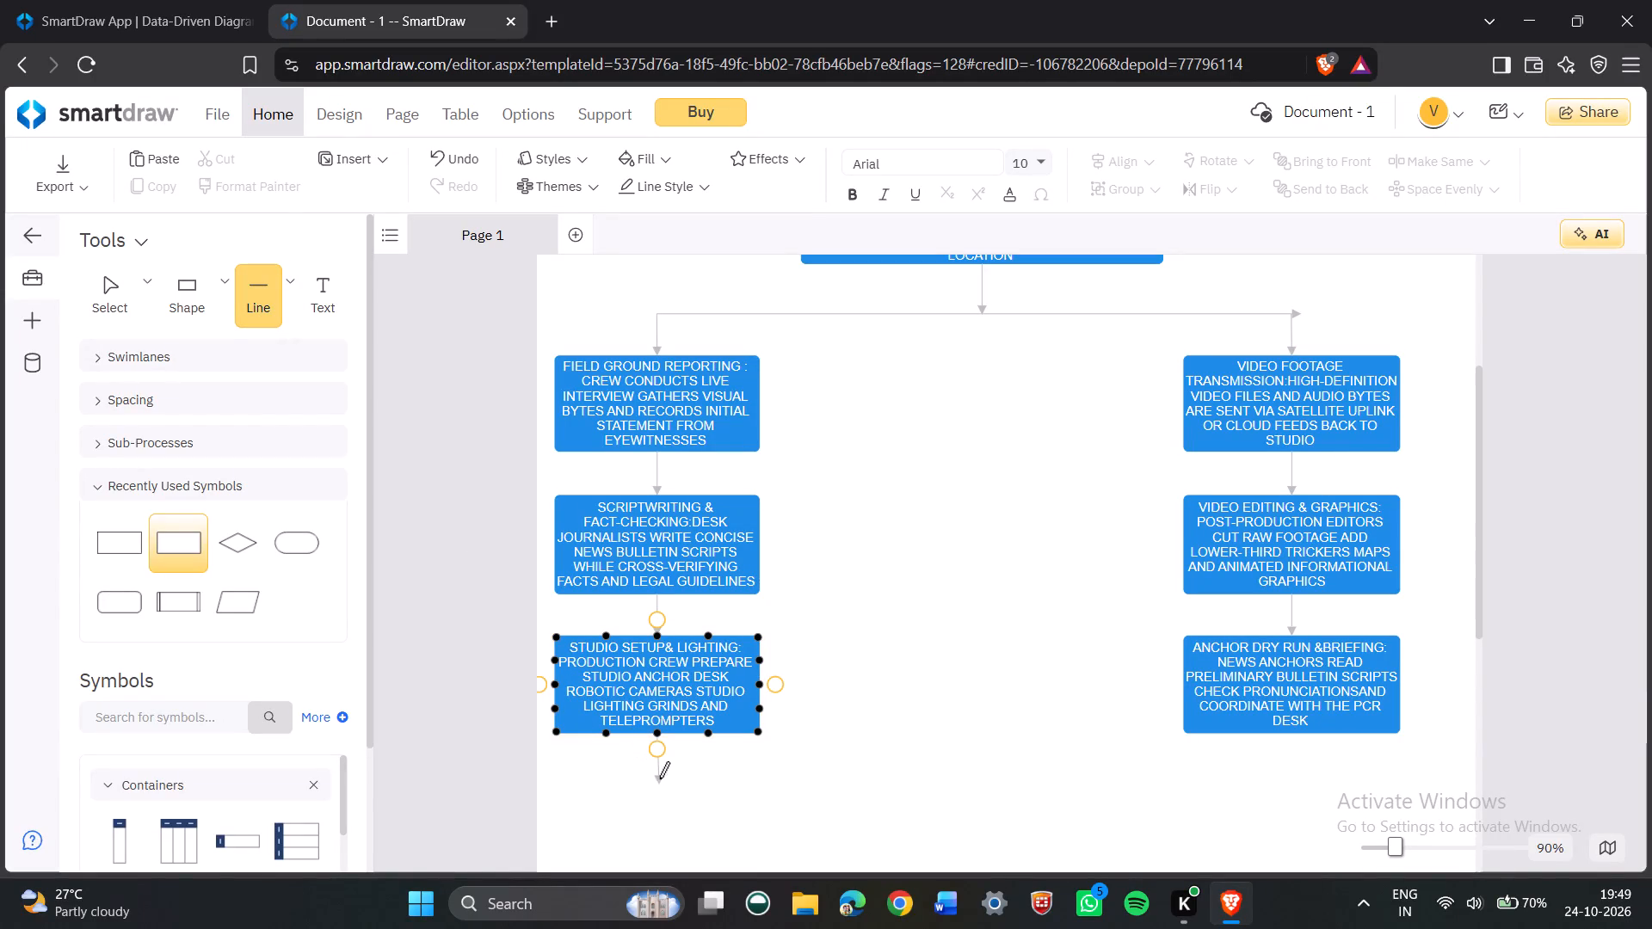
{"action": "left_click_drag", "start_coordinate": [659, 778], "coordinate": [657, 775]}
{"action": "left_click", "coordinate": [650, 800]}
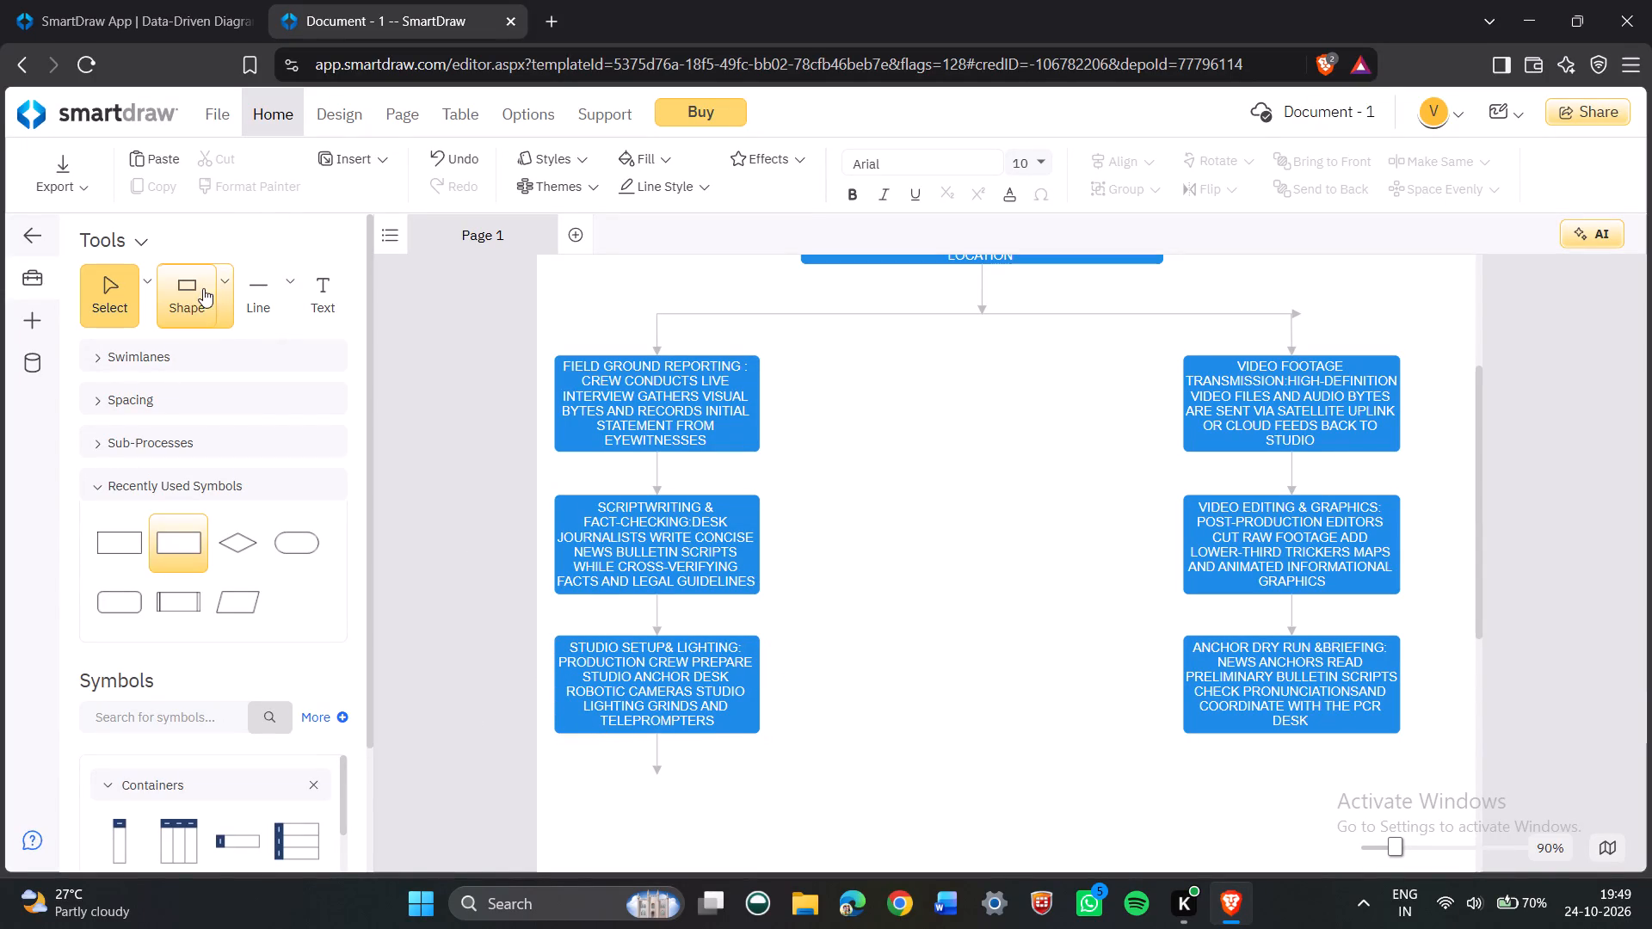
Add a rectangle at the end of the studio setup box's arrow, widened to match the box above and made taller.
{"action": "left_click_drag", "start_coordinate": [198, 292], "coordinate": [655, 805]}
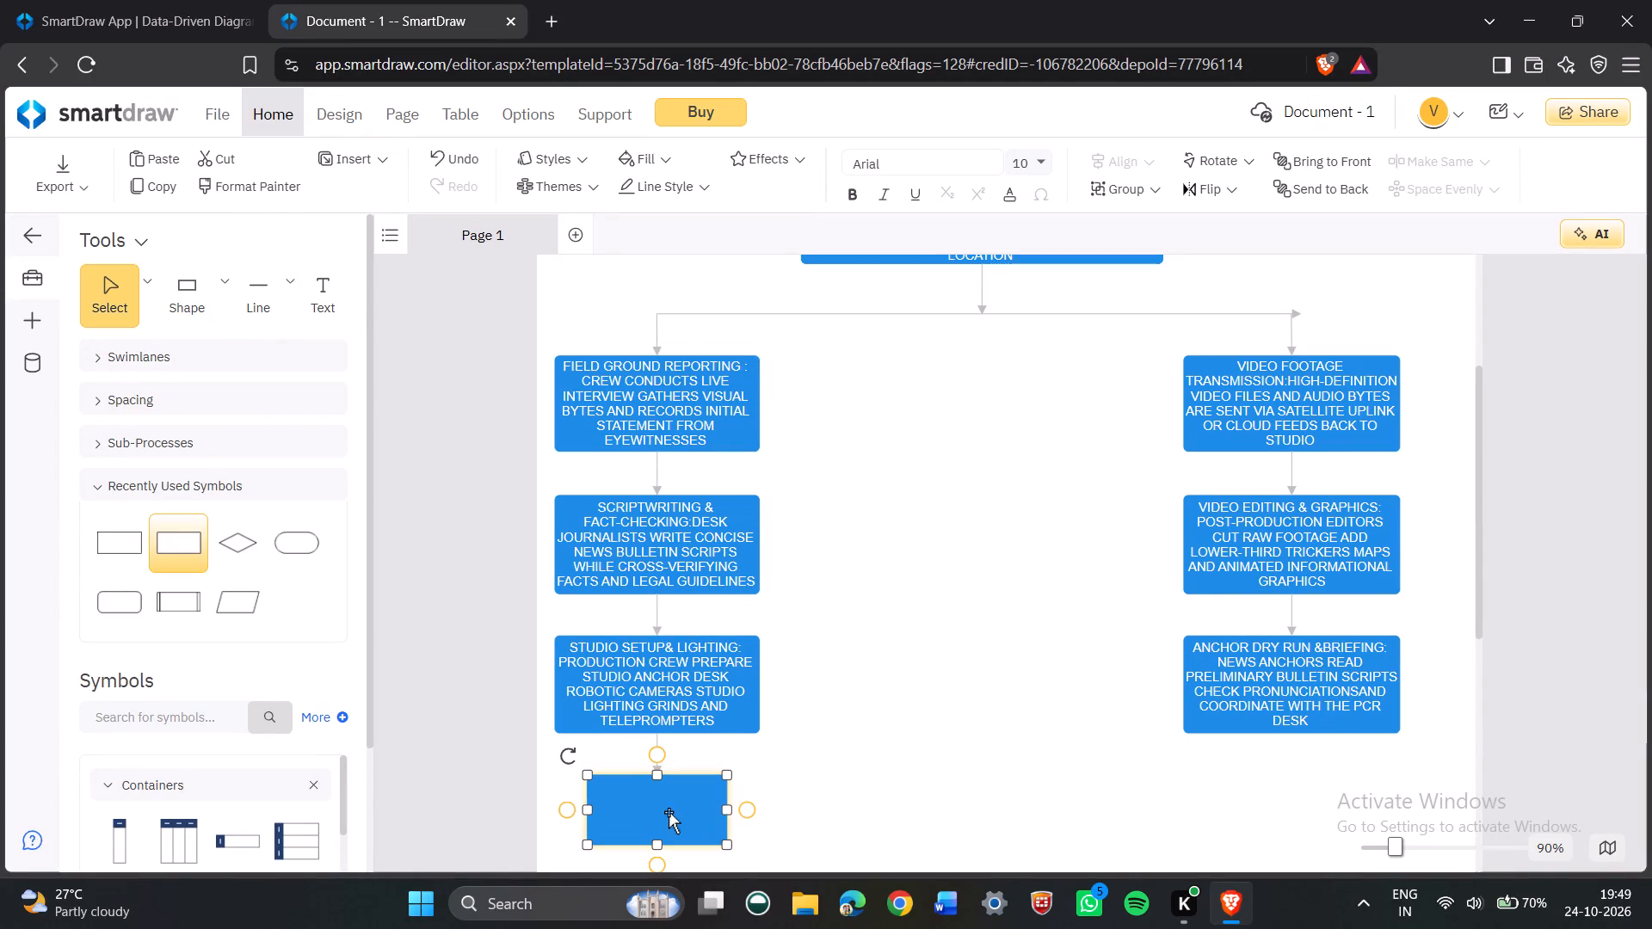
{"action": "left_click_drag", "start_coordinate": [726, 813], "coordinate": [753, 813]}
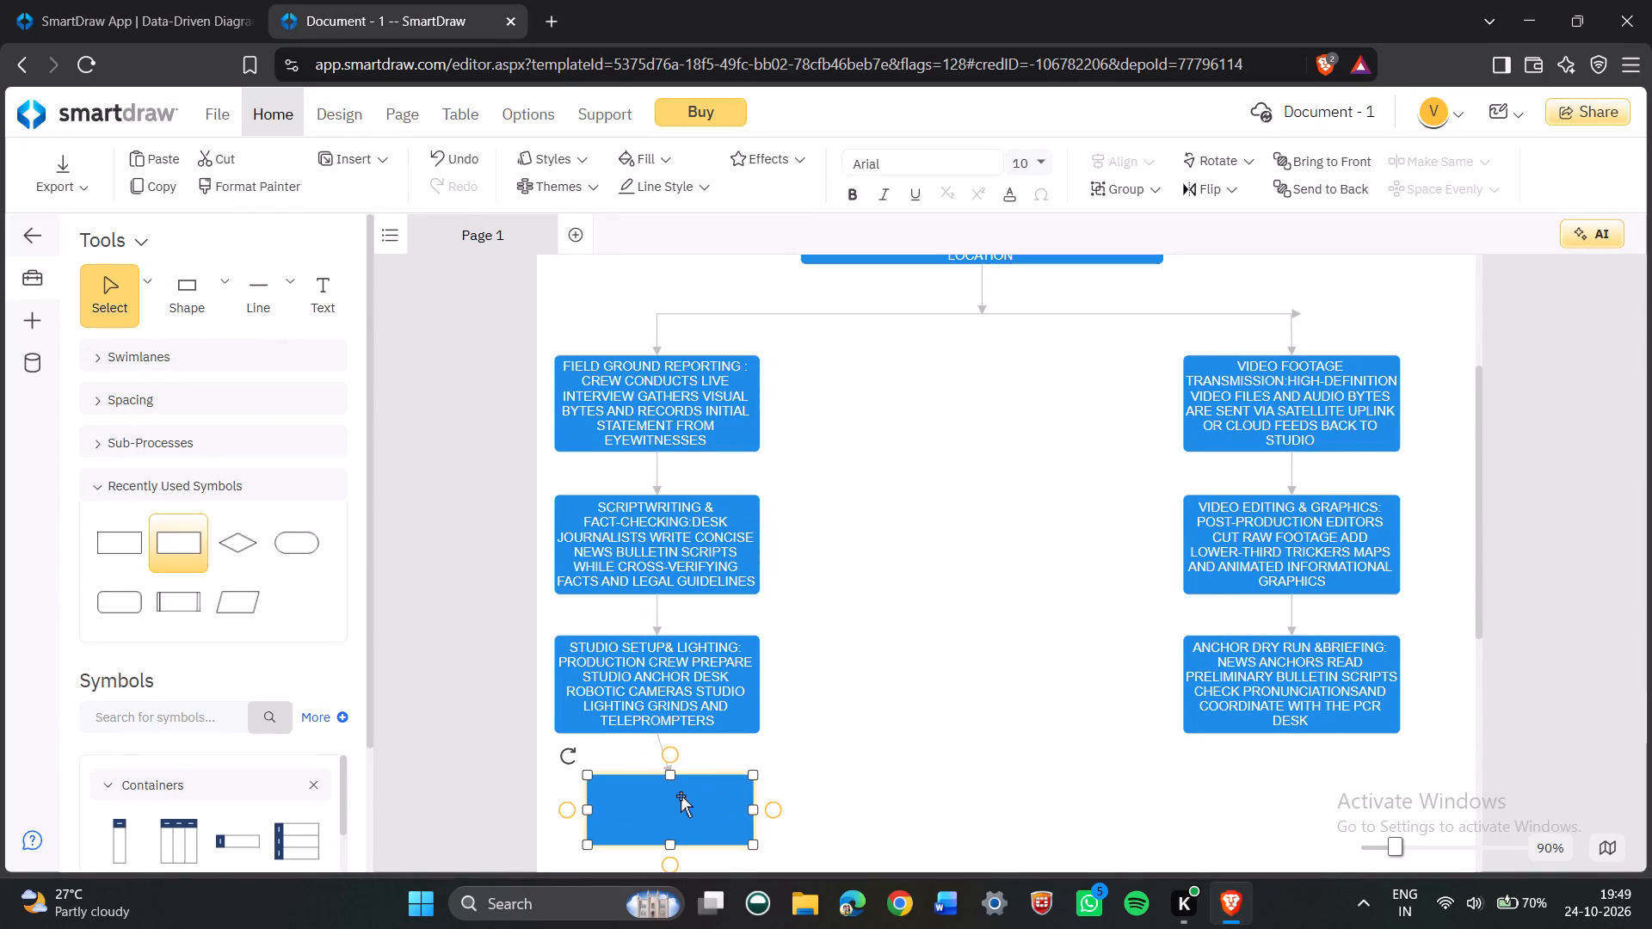
{"action": "left_click_drag", "start_coordinate": [592, 813], "coordinate": [556, 819]}
{"action": "left_click", "coordinate": [749, 809]}
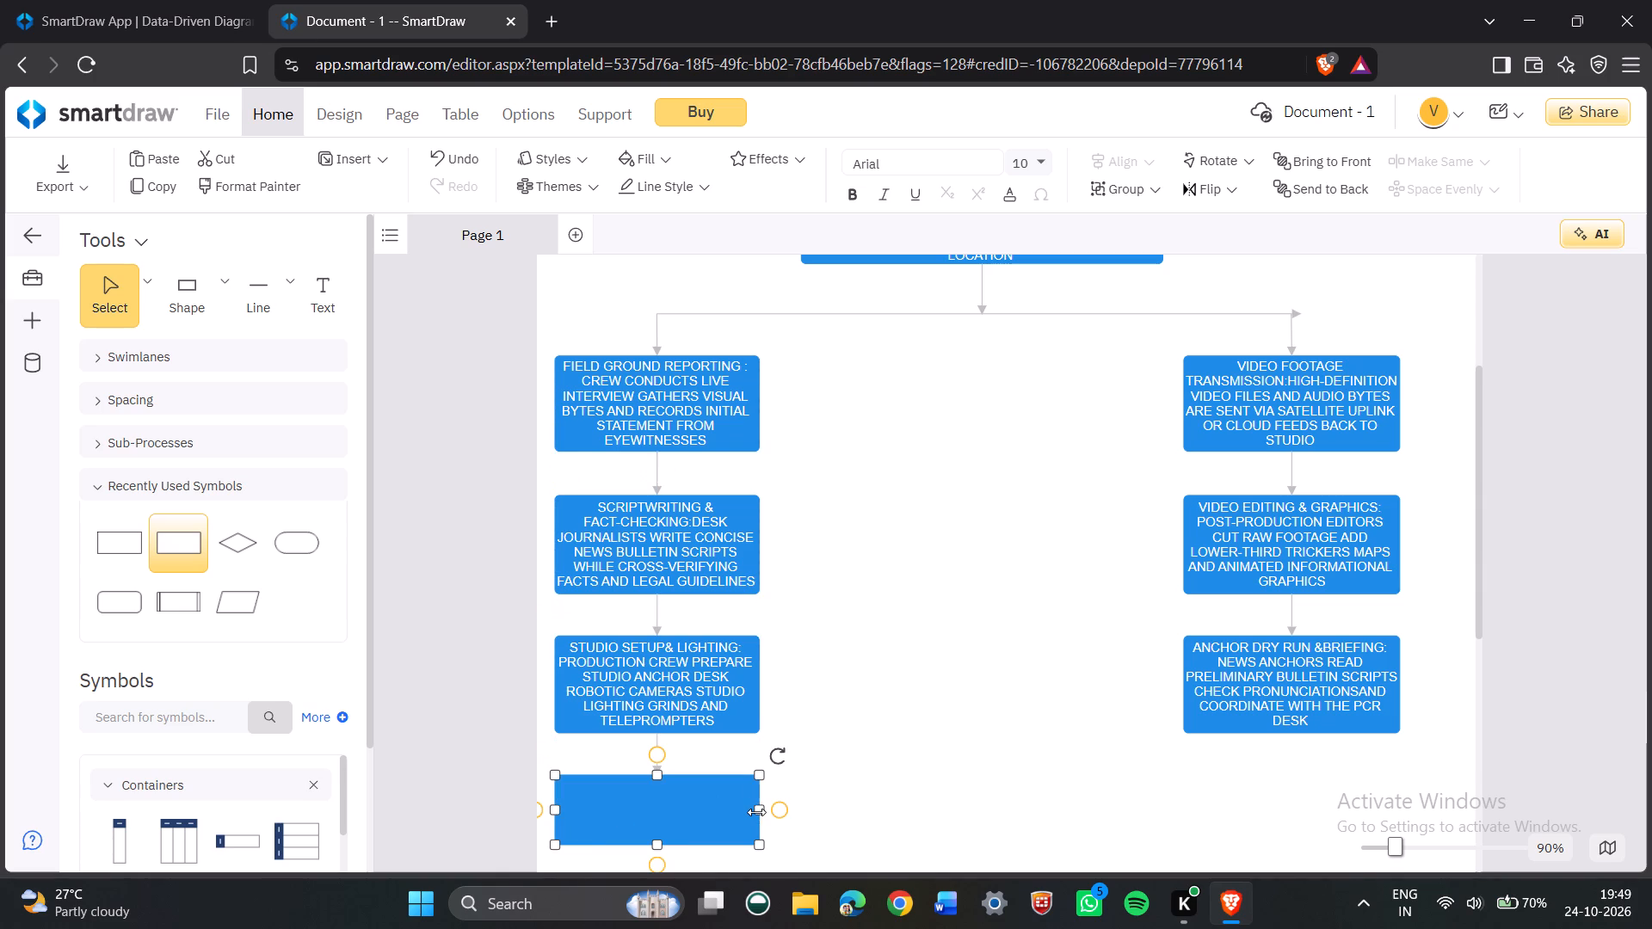
{"action": "scroll", "coordinate": [631, 840], "scroll_direction": "down", "scroll_amount": 2}
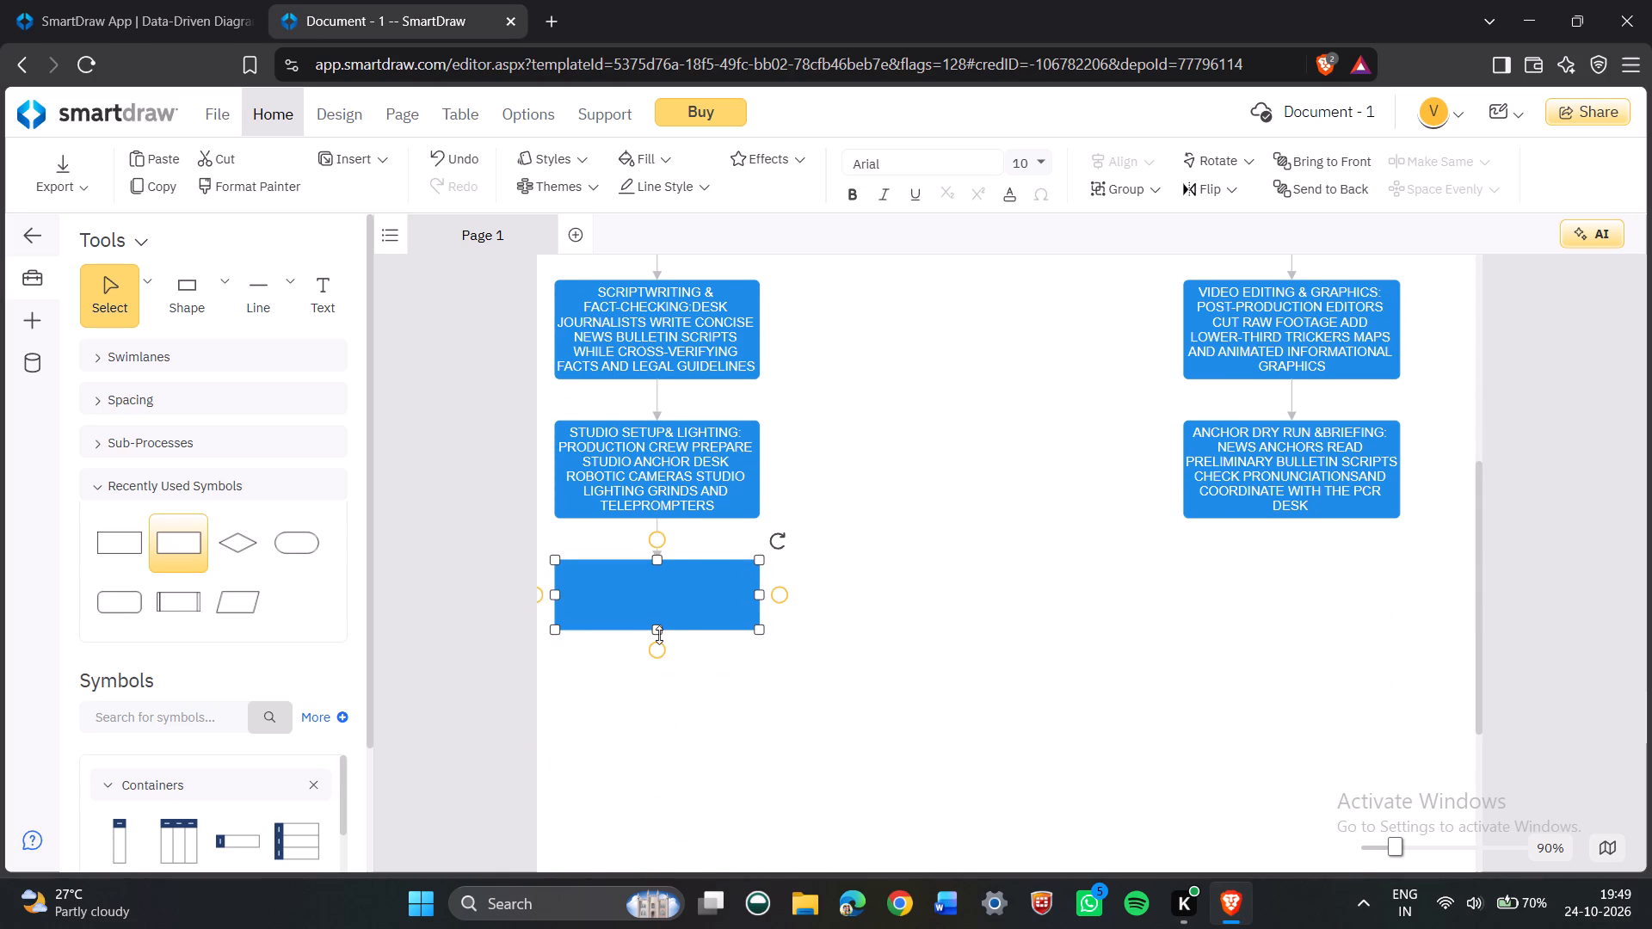
{"action": "left_click_drag", "start_coordinate": [659, 635], "coordinate": [659, 661]}
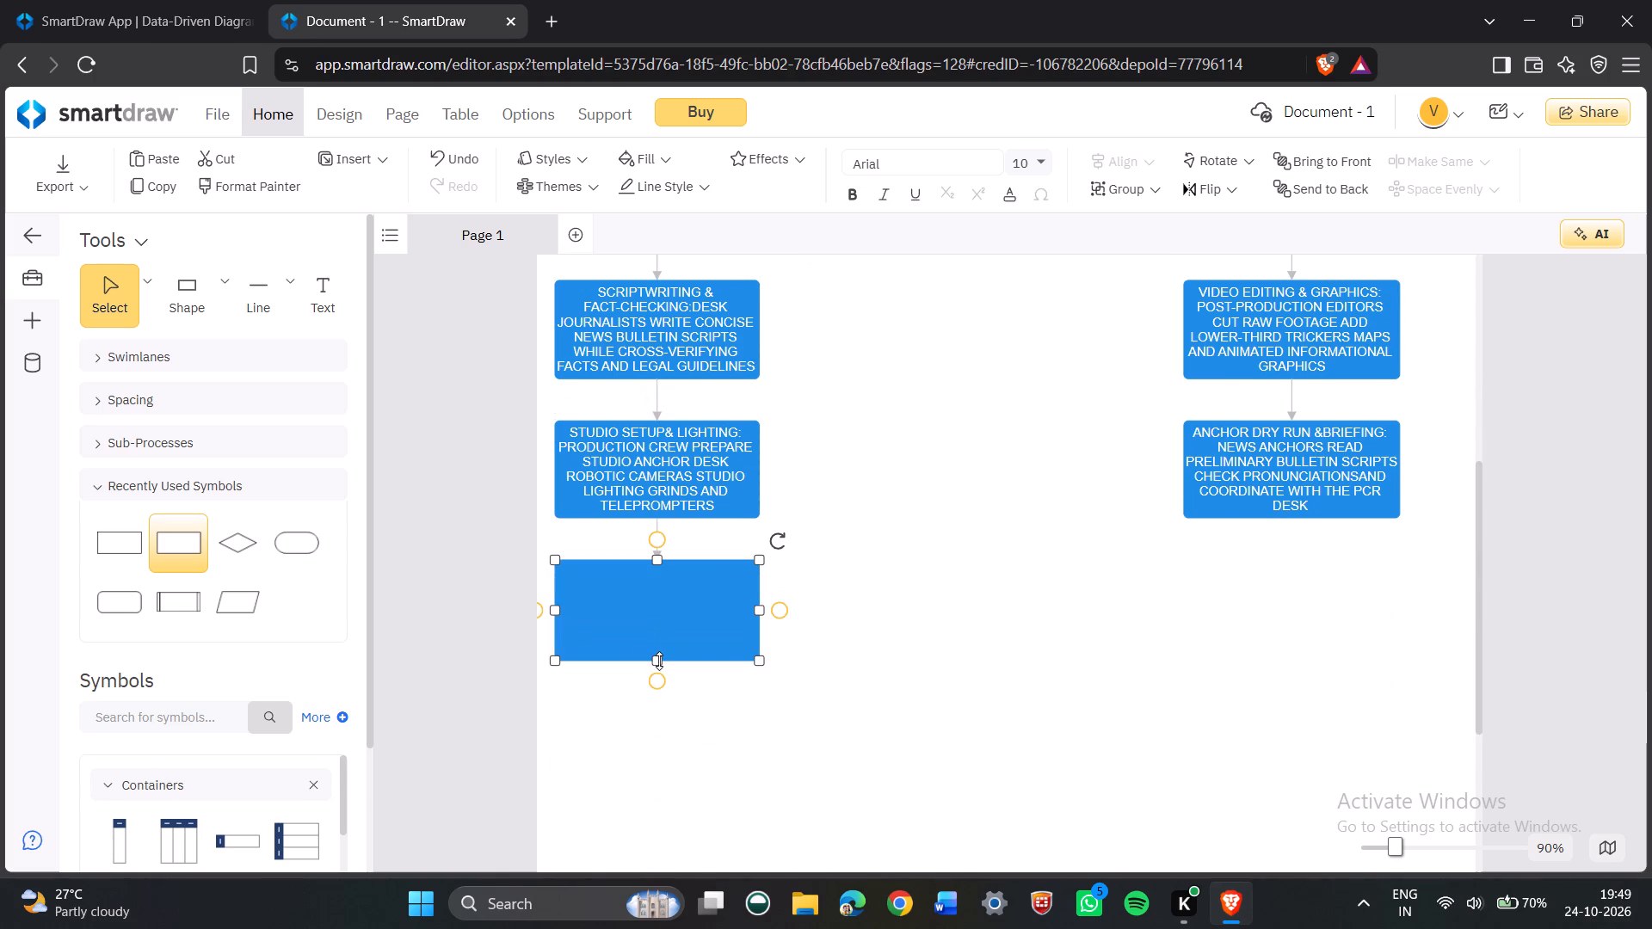
Enter the heading "PRODUCTION CONTROL ROOM (PCR)CHECK:" in the empty rectangle below the studio setup and lighting box.
{"action": "left_click", "coordinate": [336, 287]}
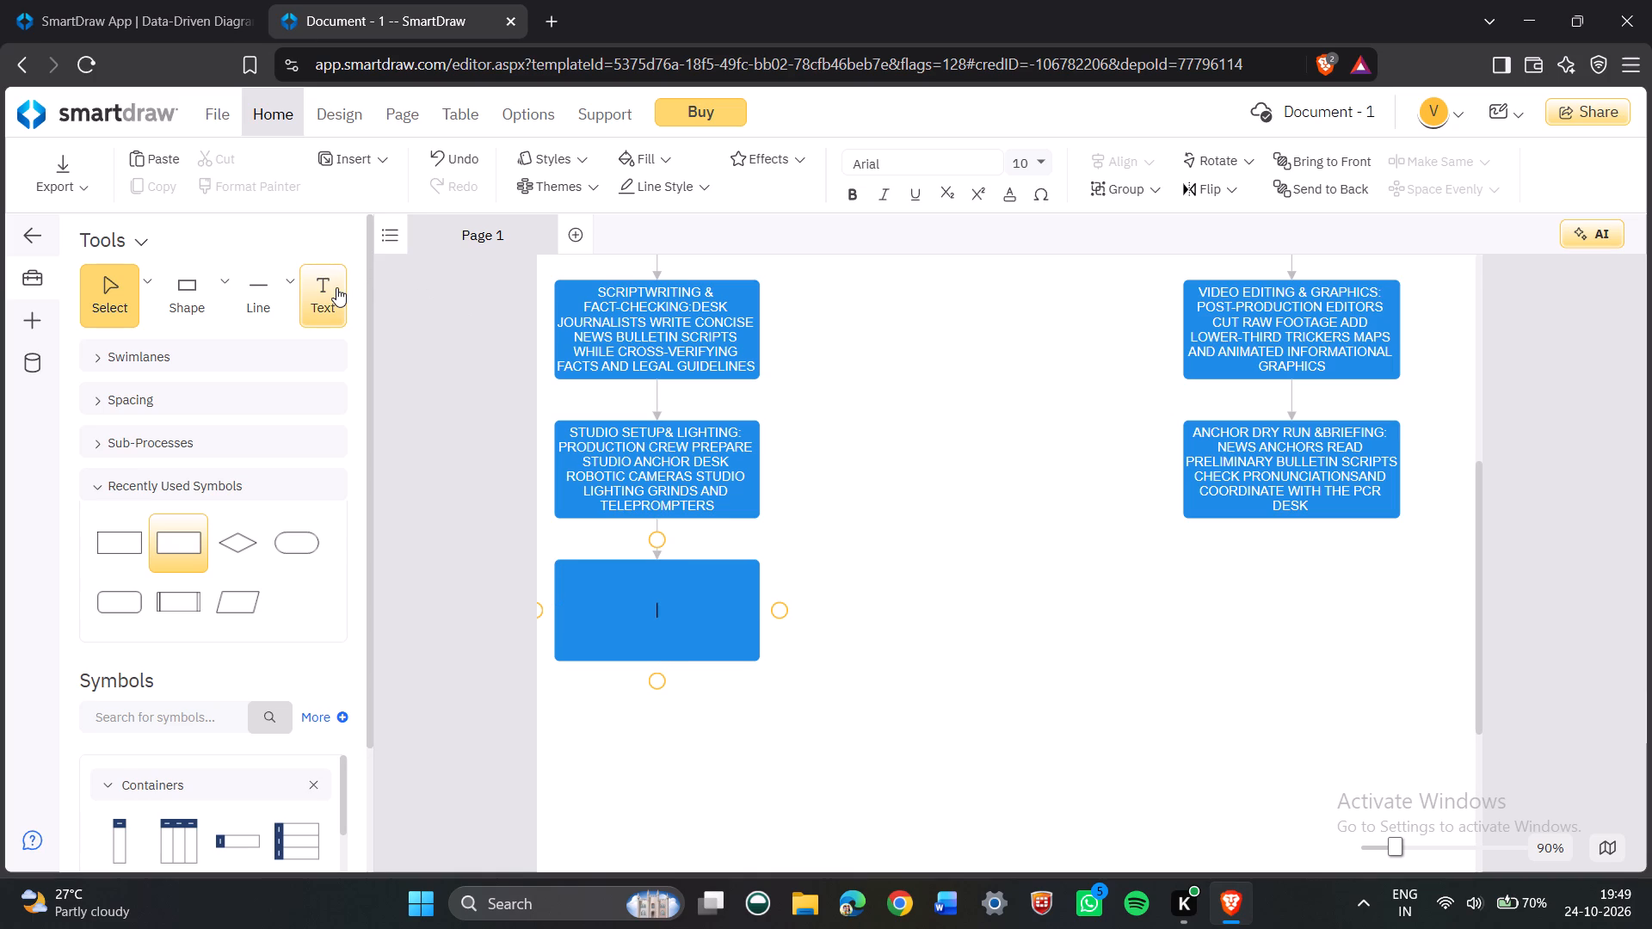
{"action": "type", "text": "PRO"}
{"action": "type", "text": "CU"}
{"action": "key", "text": "BackSpace"}
{"action": "key", "text": "BackSpace"}
{"action": "type", "text": "DUCTION"}
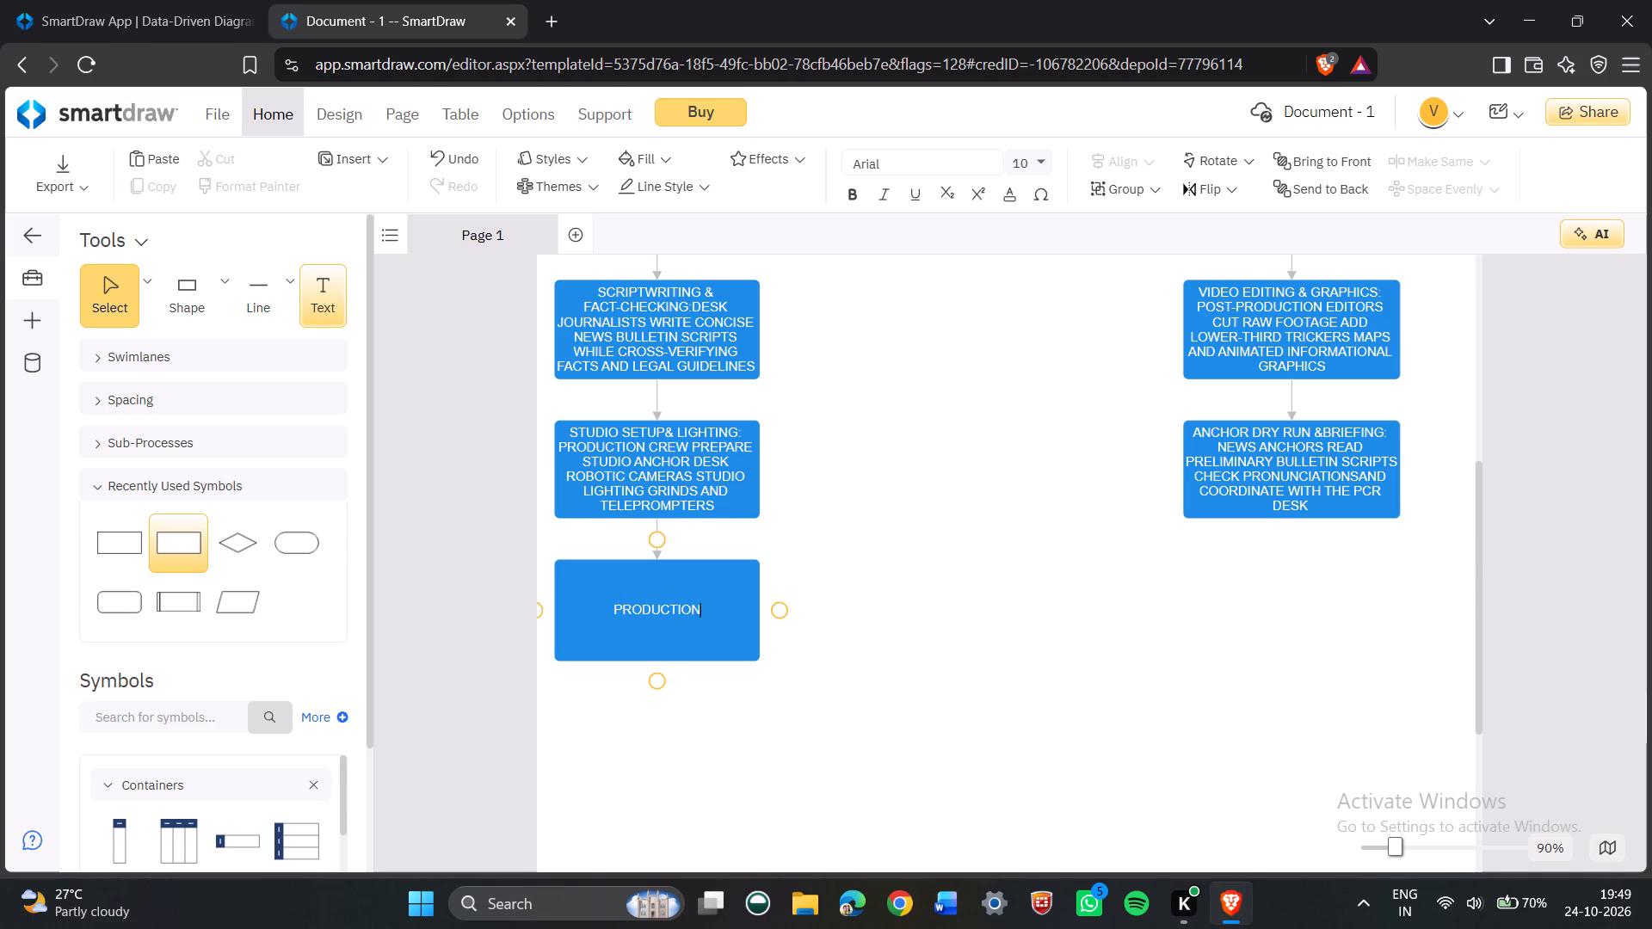
{"action": "key", "text": "space"}
{"action": "type", "text": "CONTROL"}
{"action": "key", "text": "space"}
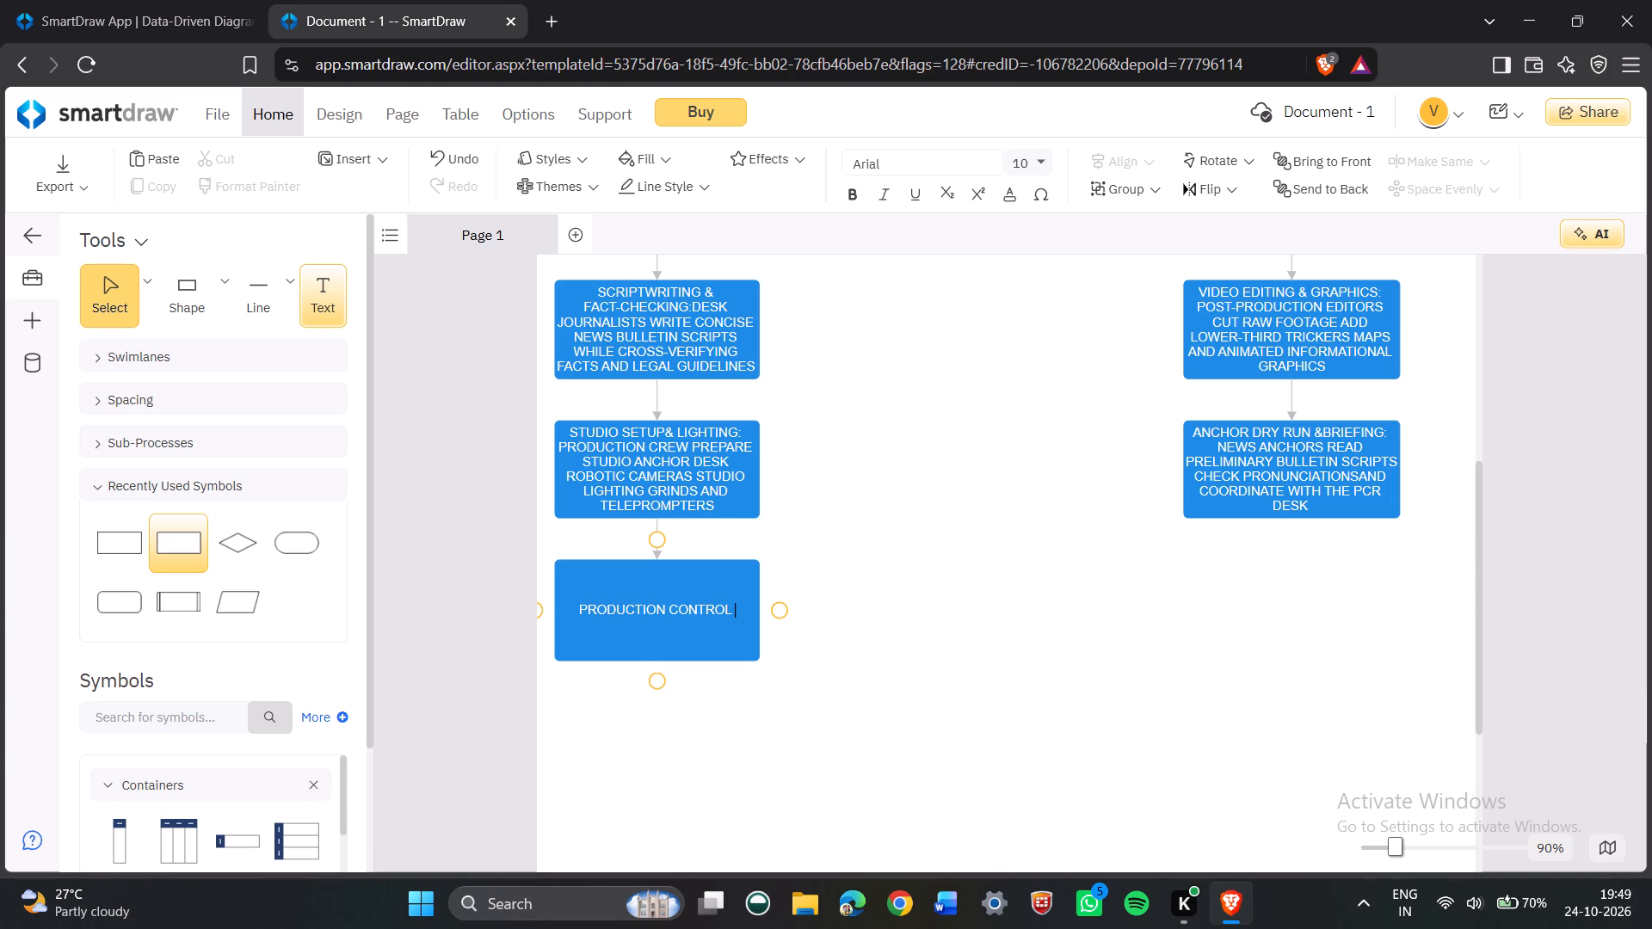
{"action": "type", "text": "ROOM"}
{"action": "key", "text": "space"}
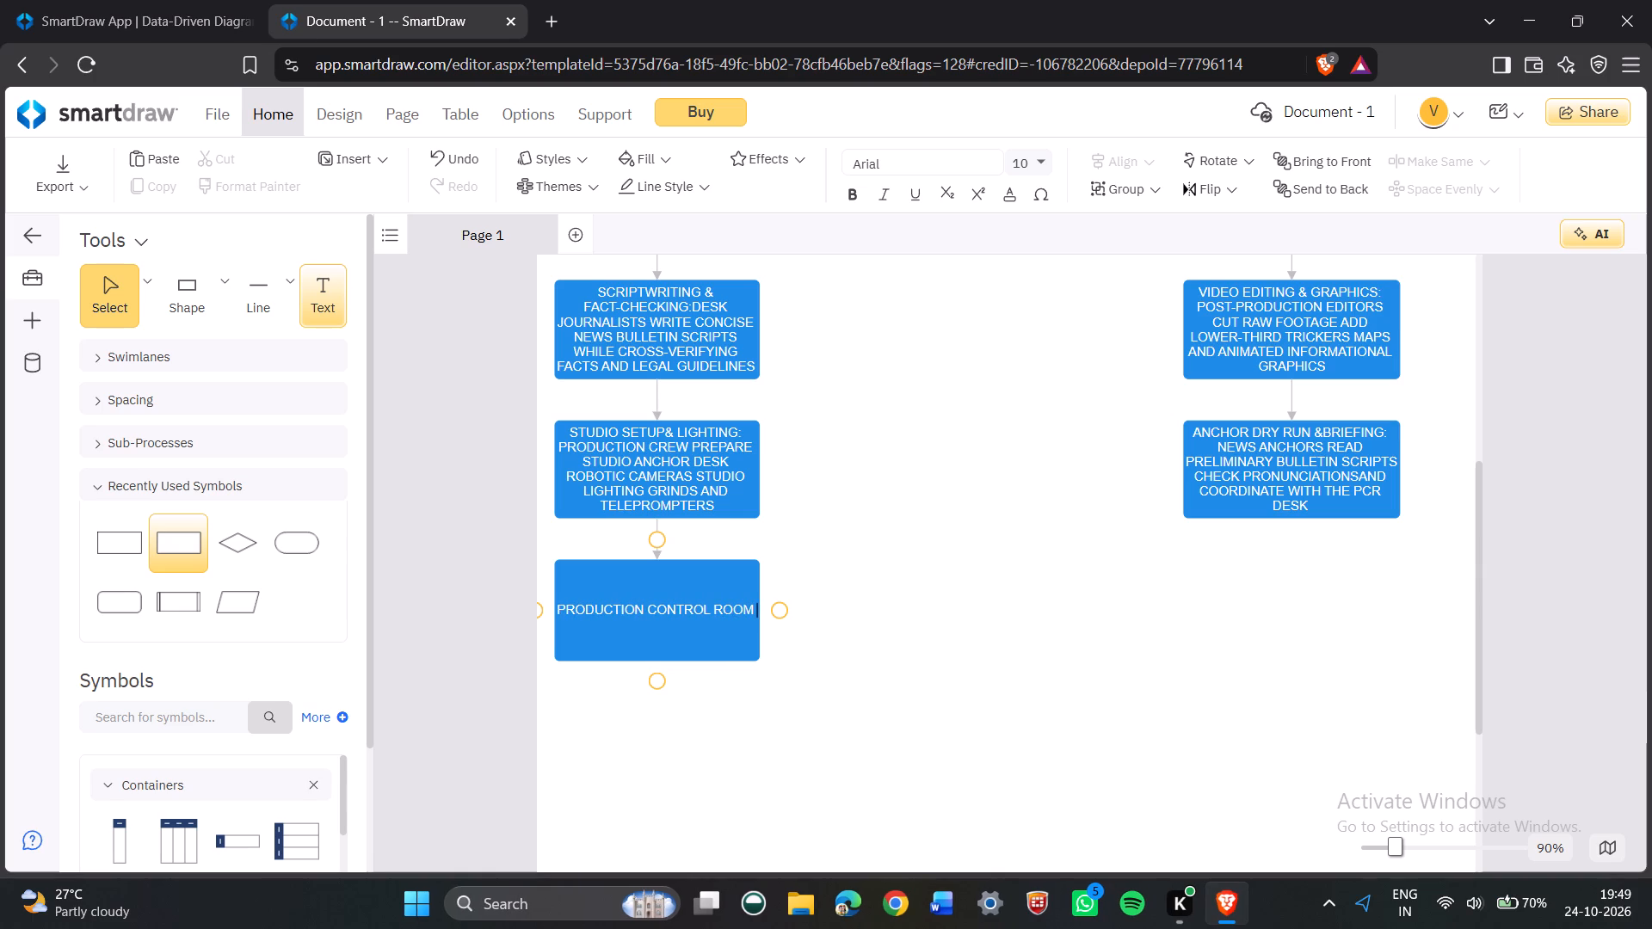
{"action": "type", "text": "(P"}
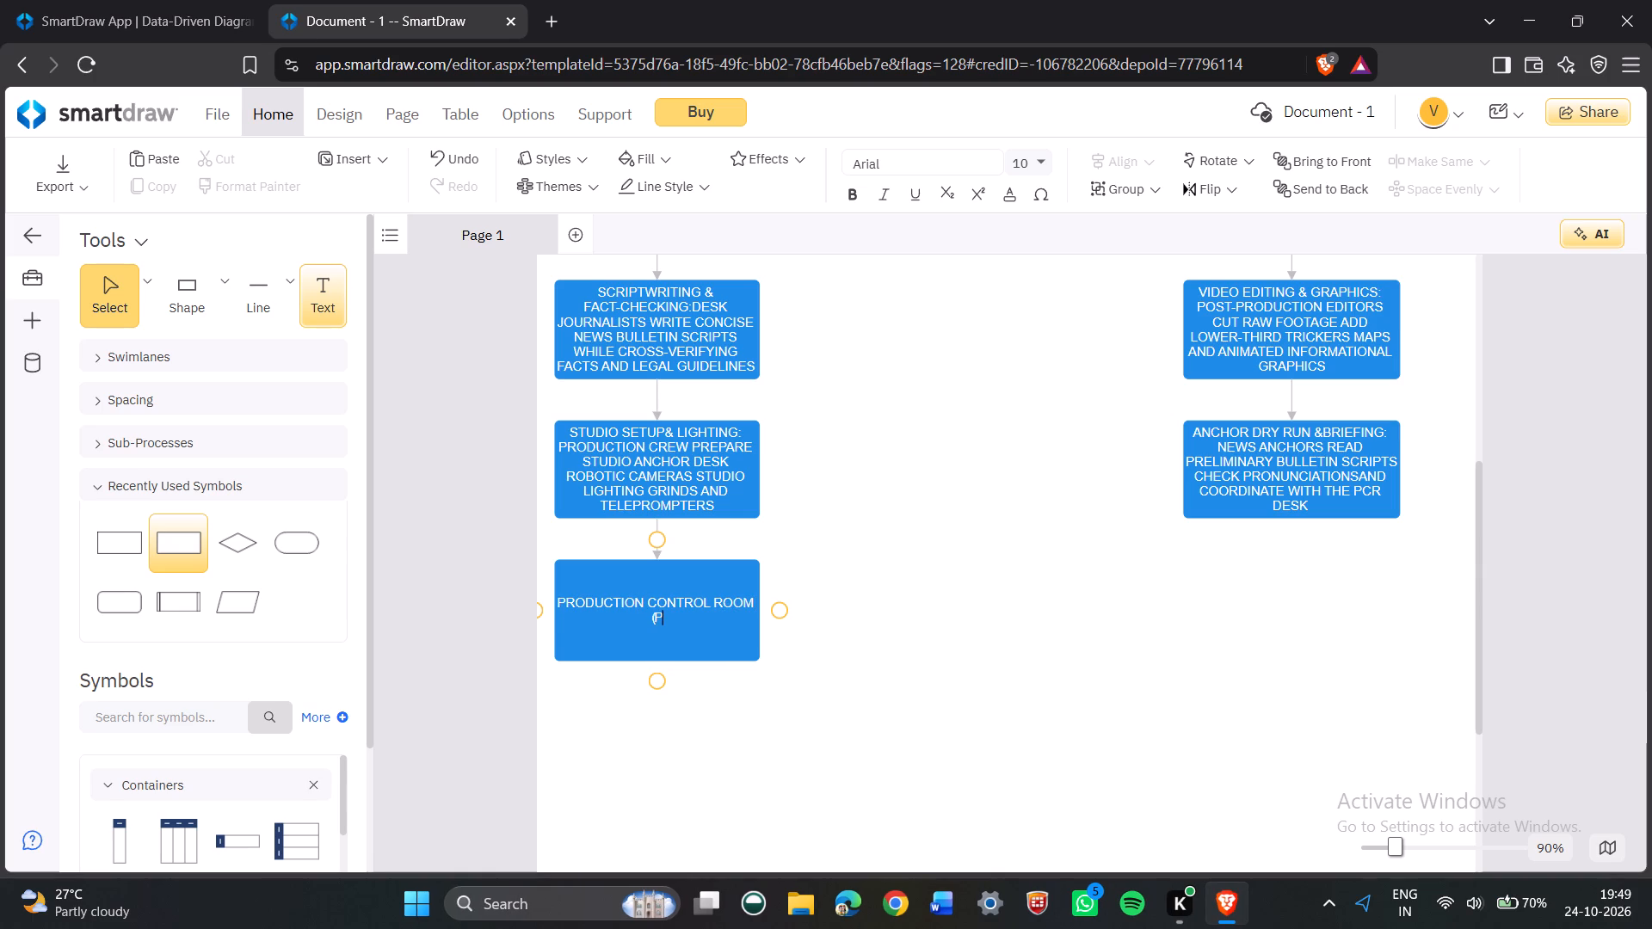
{"action": "type", "text": "CR"}
{"action": "key", "text": "shift+parenright"}
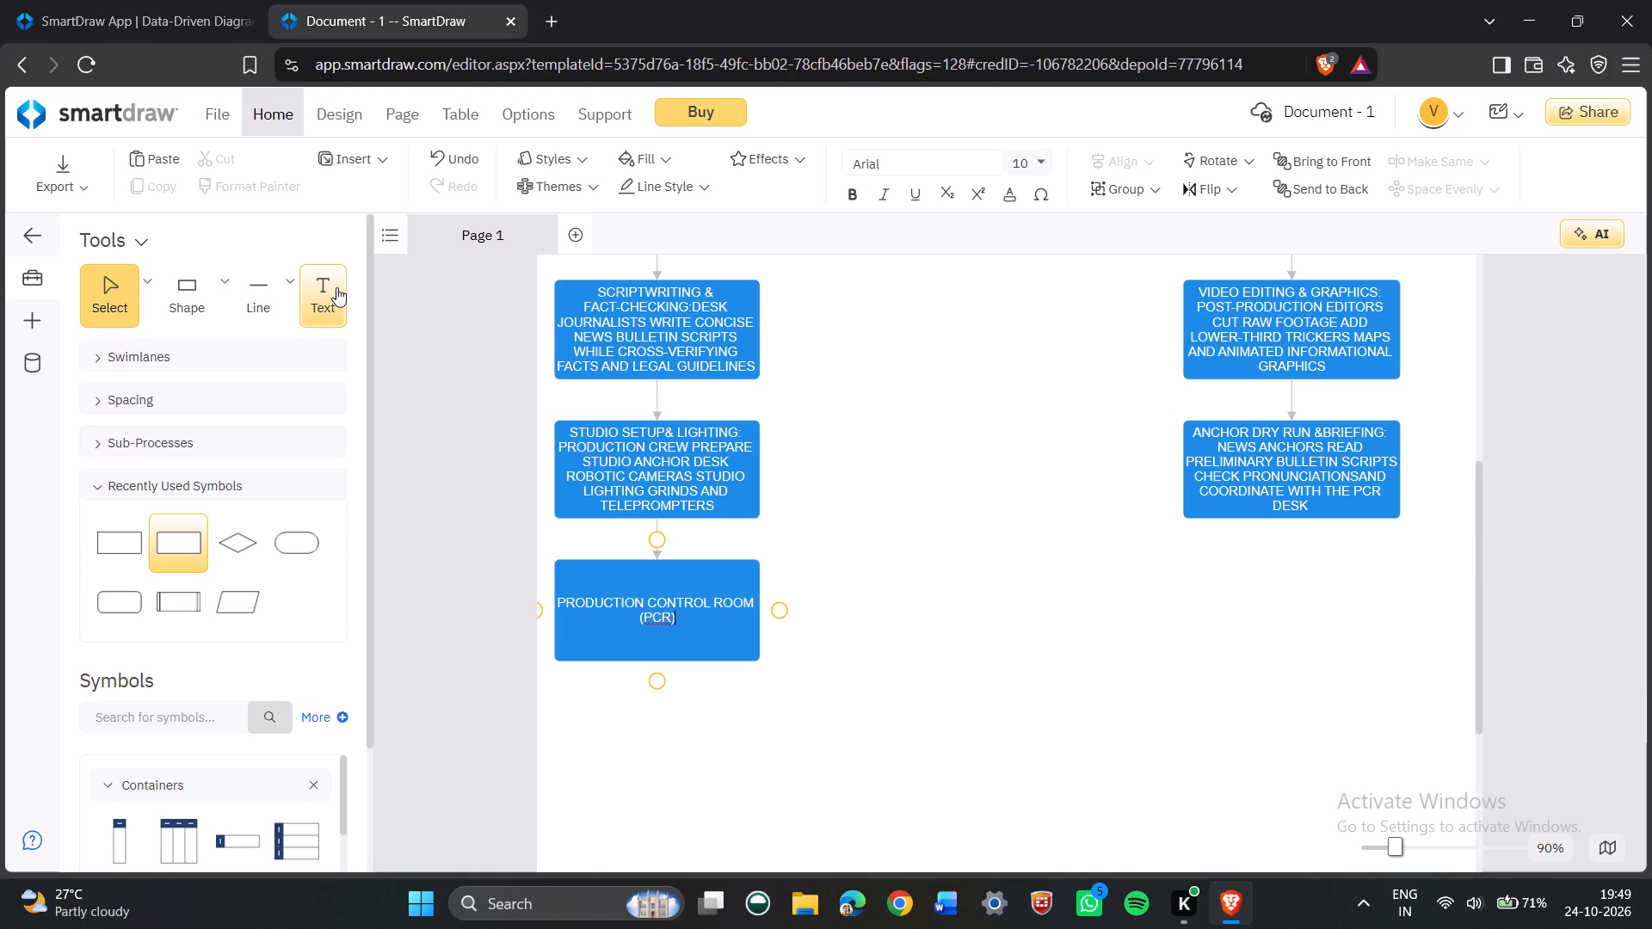
{"action": "type", "text": "CHECK"}
{"action": "type", "text": ":"}
{"action": "key", "text": "space"}
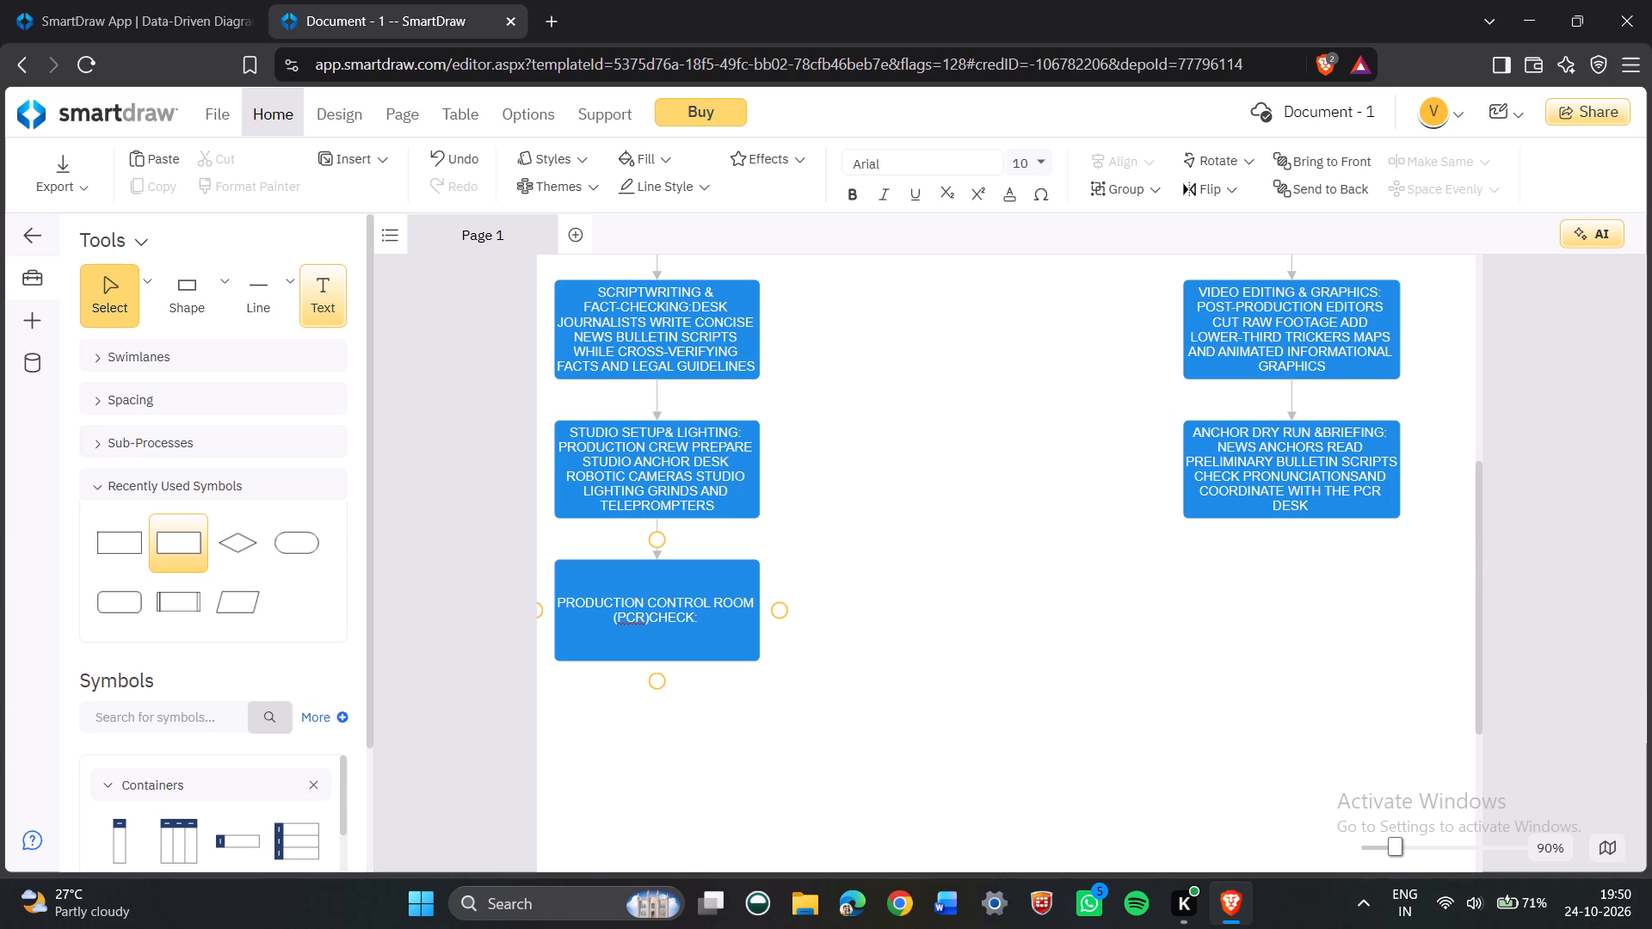
Add "DIRECTOR AUDIO ENGINEERS" after the heading in the production control room box.
{"action": "type", "text": "DIRECTOR"}
{"action": "key", "text": "space"}
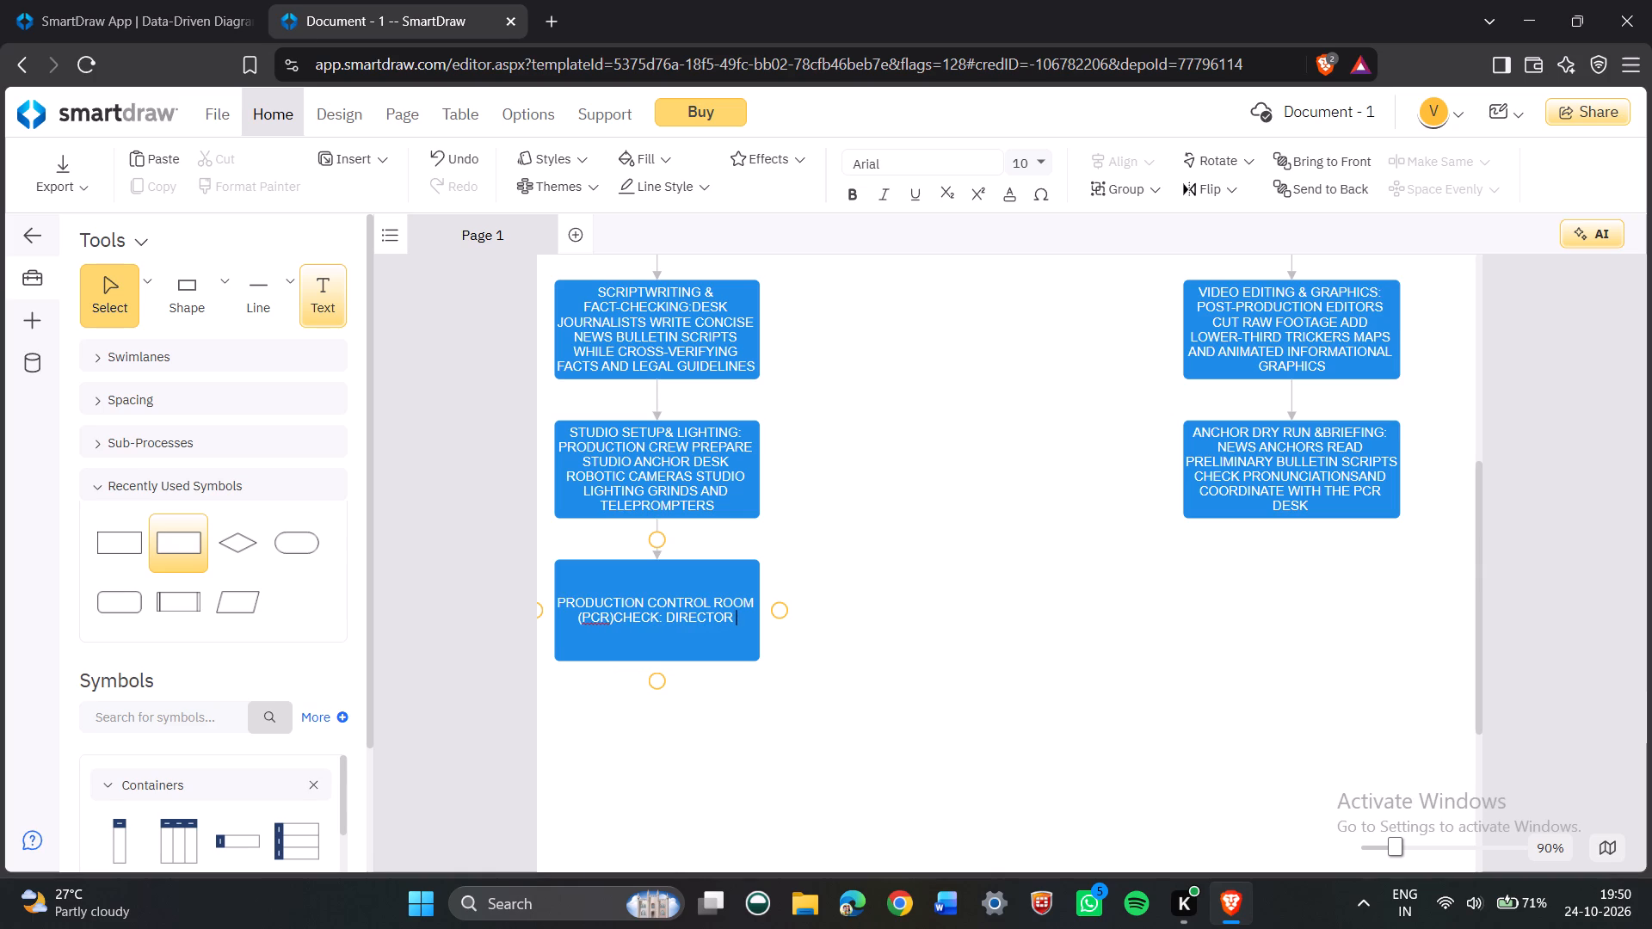
{"action": "type", "text": "AI"}
{"action": "key", "text": "BackSpace"}
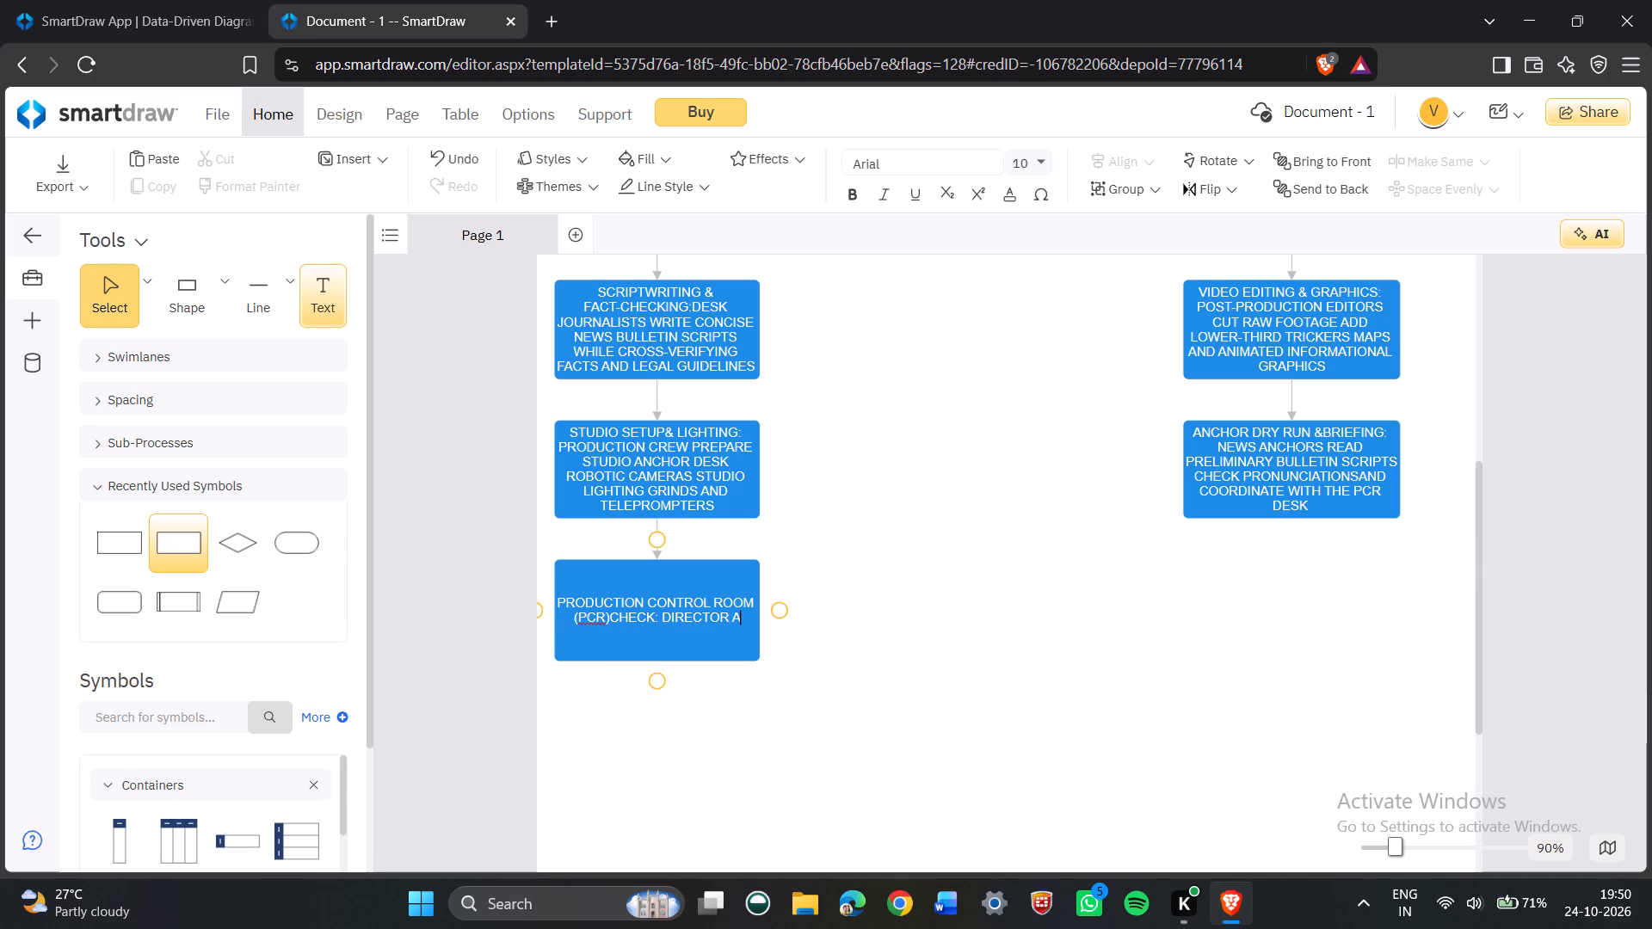
{"action": "type", "text": "UDIO"}
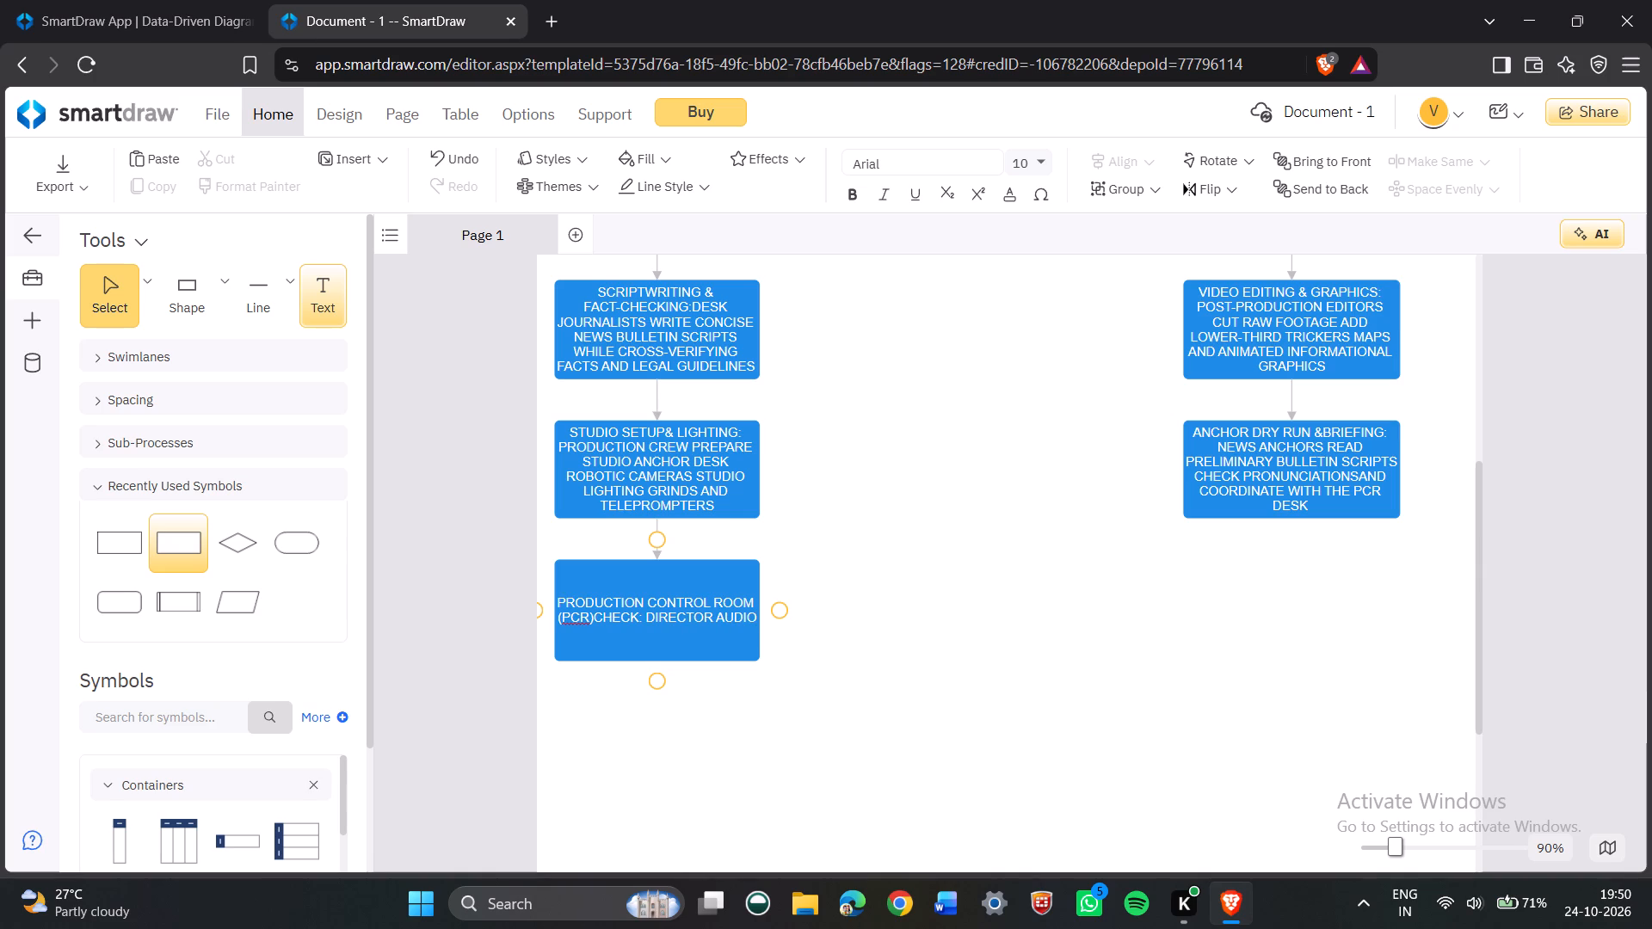
{"action": "key", "text": "space"}
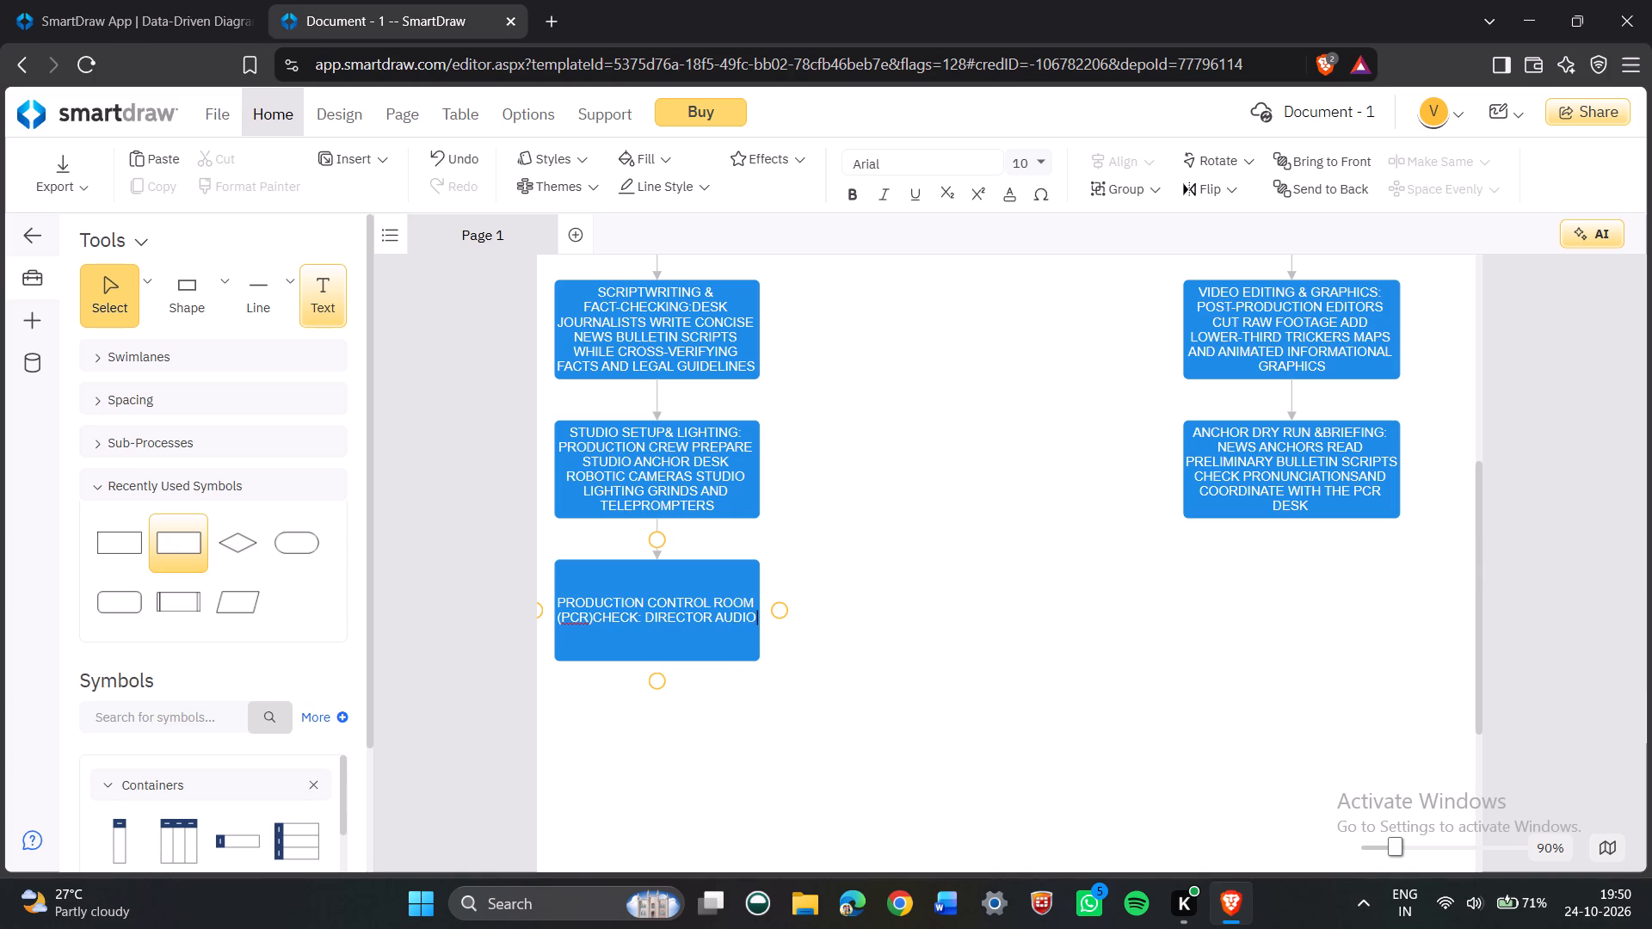
{"action": "key", "text": "a"}
{"action": "key", "text": "BackSpace"}
{"action": "type", "text": "ENGI"}
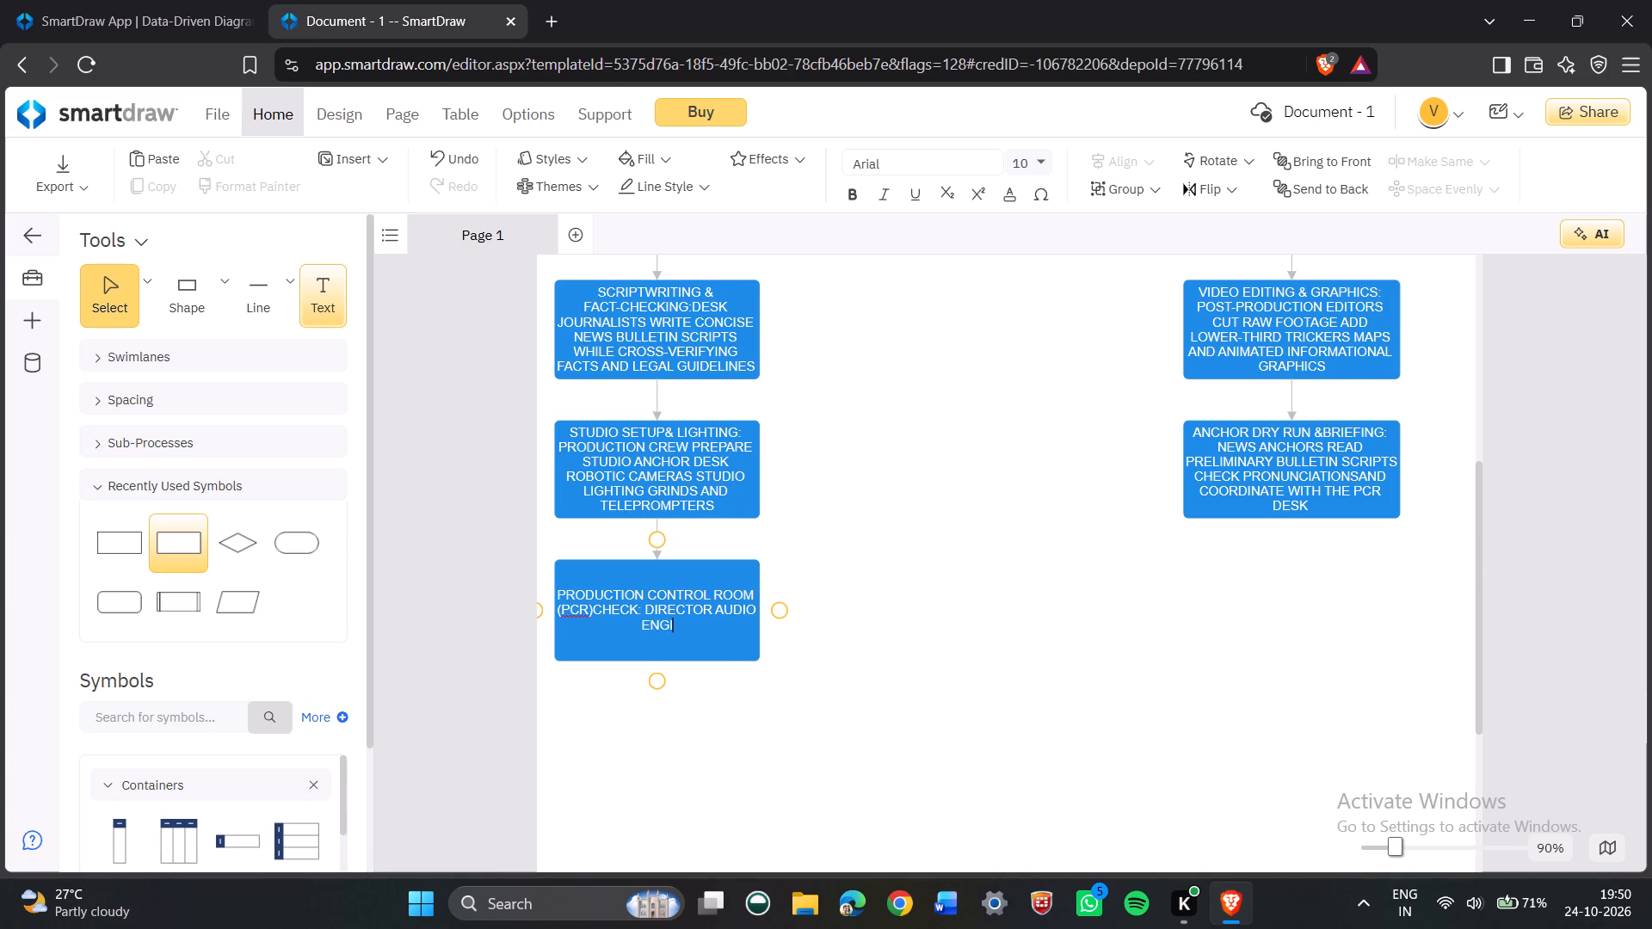
{"action": "key", "text": "n"}
{"action": "type", "text": "EERS"}
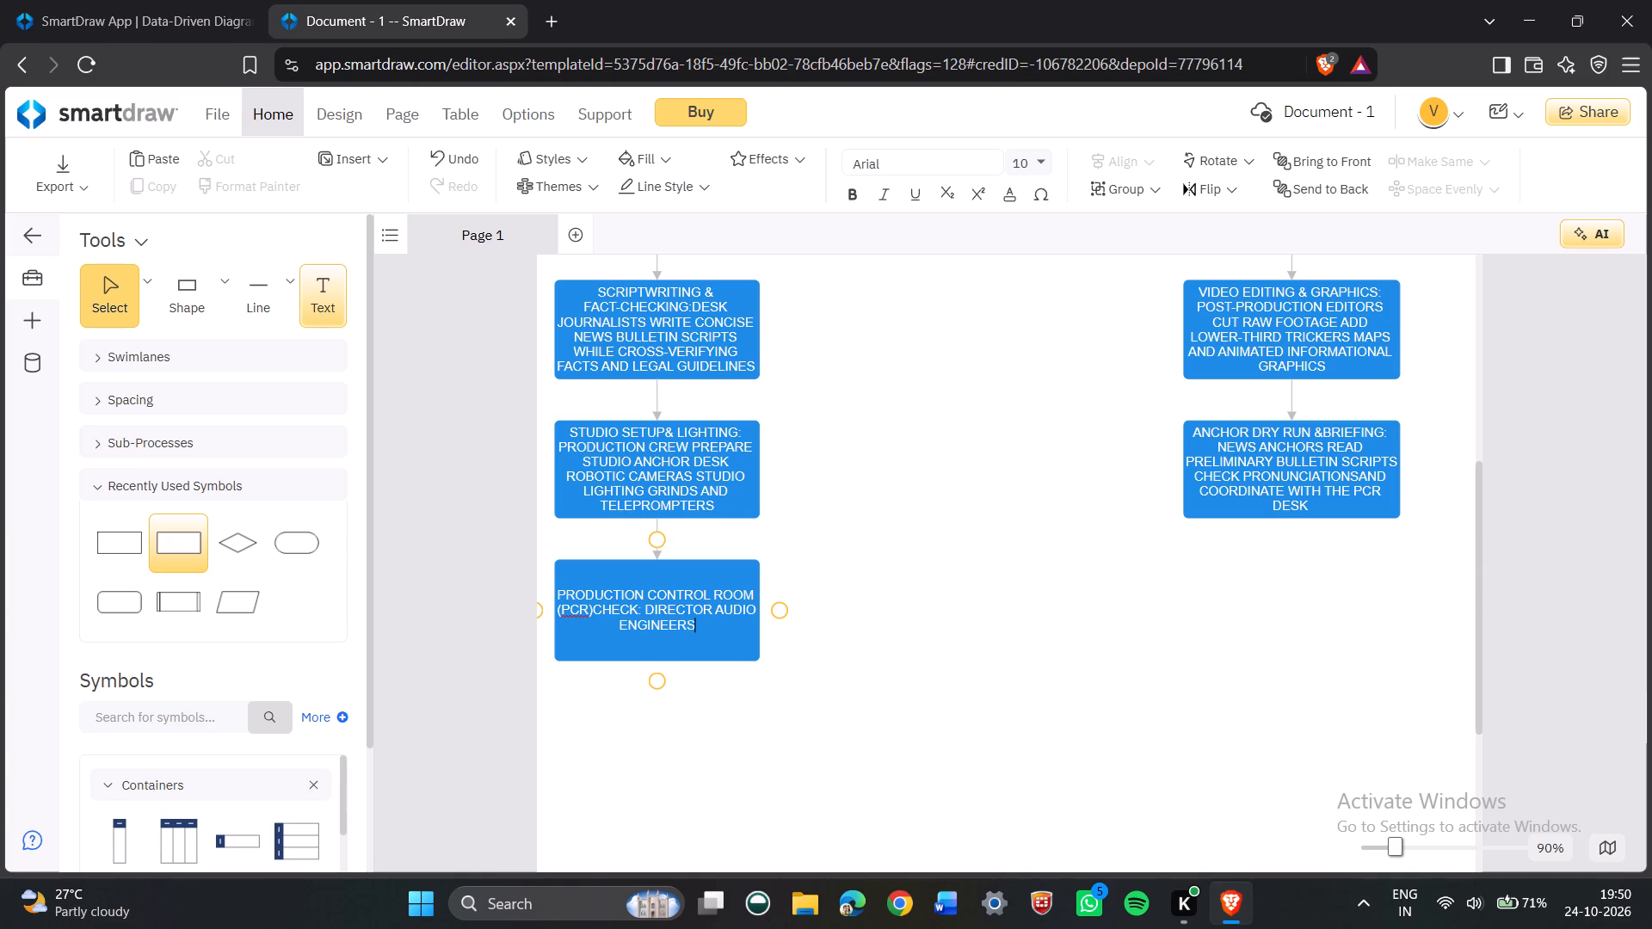
Continue the production control room box's text with "AND GRAPHICS OPERATORS TEST".
{"action": "key", "text": "space"}
{"action": "type", "text": "AND"}
{"action": "key", "text": "space"}
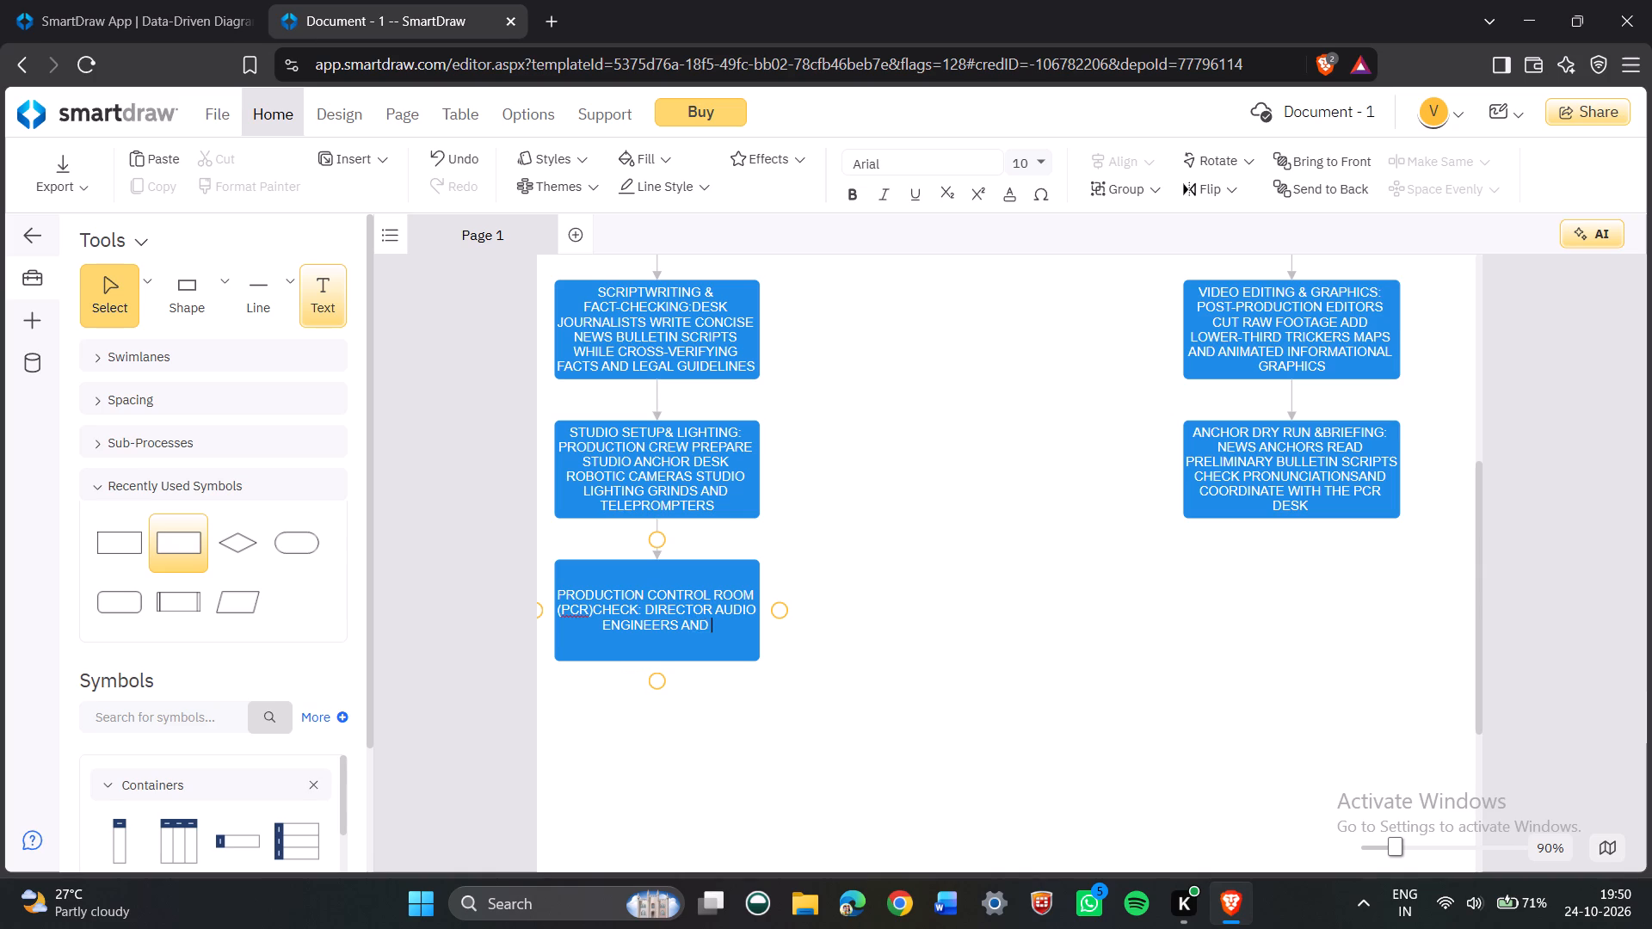
{"action": "key", "text": "f"}
{"action": "key", "text": "BackSpace"}
{"action": "type", "text": "GRAPHICS OPERATORS TEST"}
{"action": "key", "text": "space"}
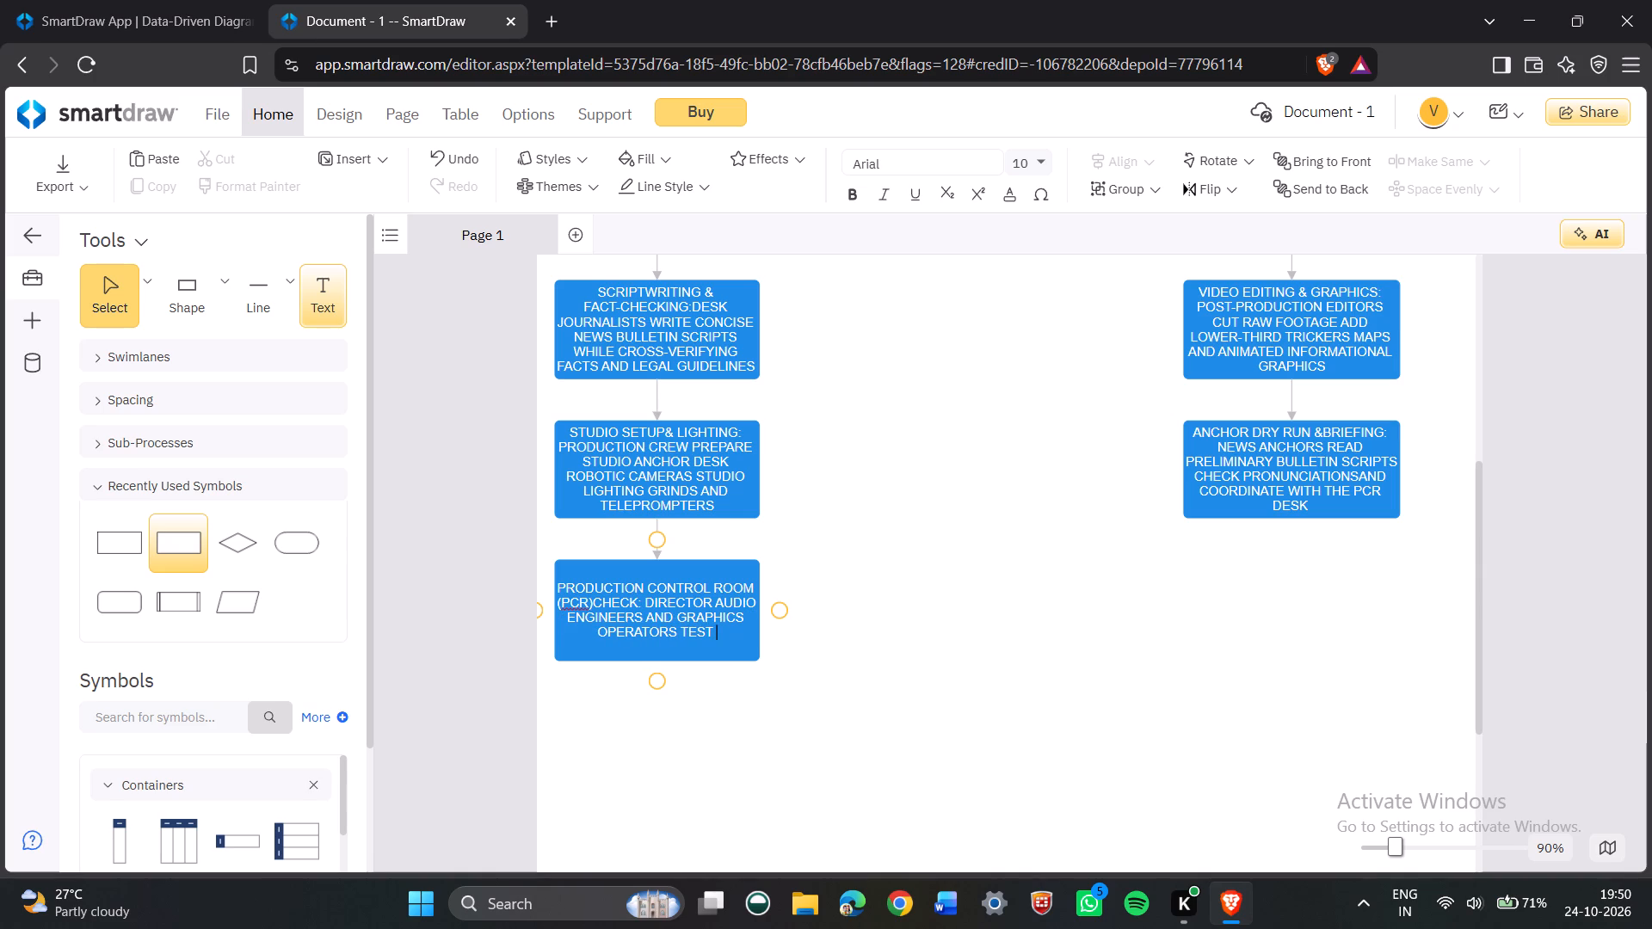
Complete the production control room box's text with "SWITCHBOARDS SOUND MIXERS AND VIDEO FEEDS".
{"action": "type", "text": "SWITCH"}
{"action": "type", "text": "BOARDS SOUND"}
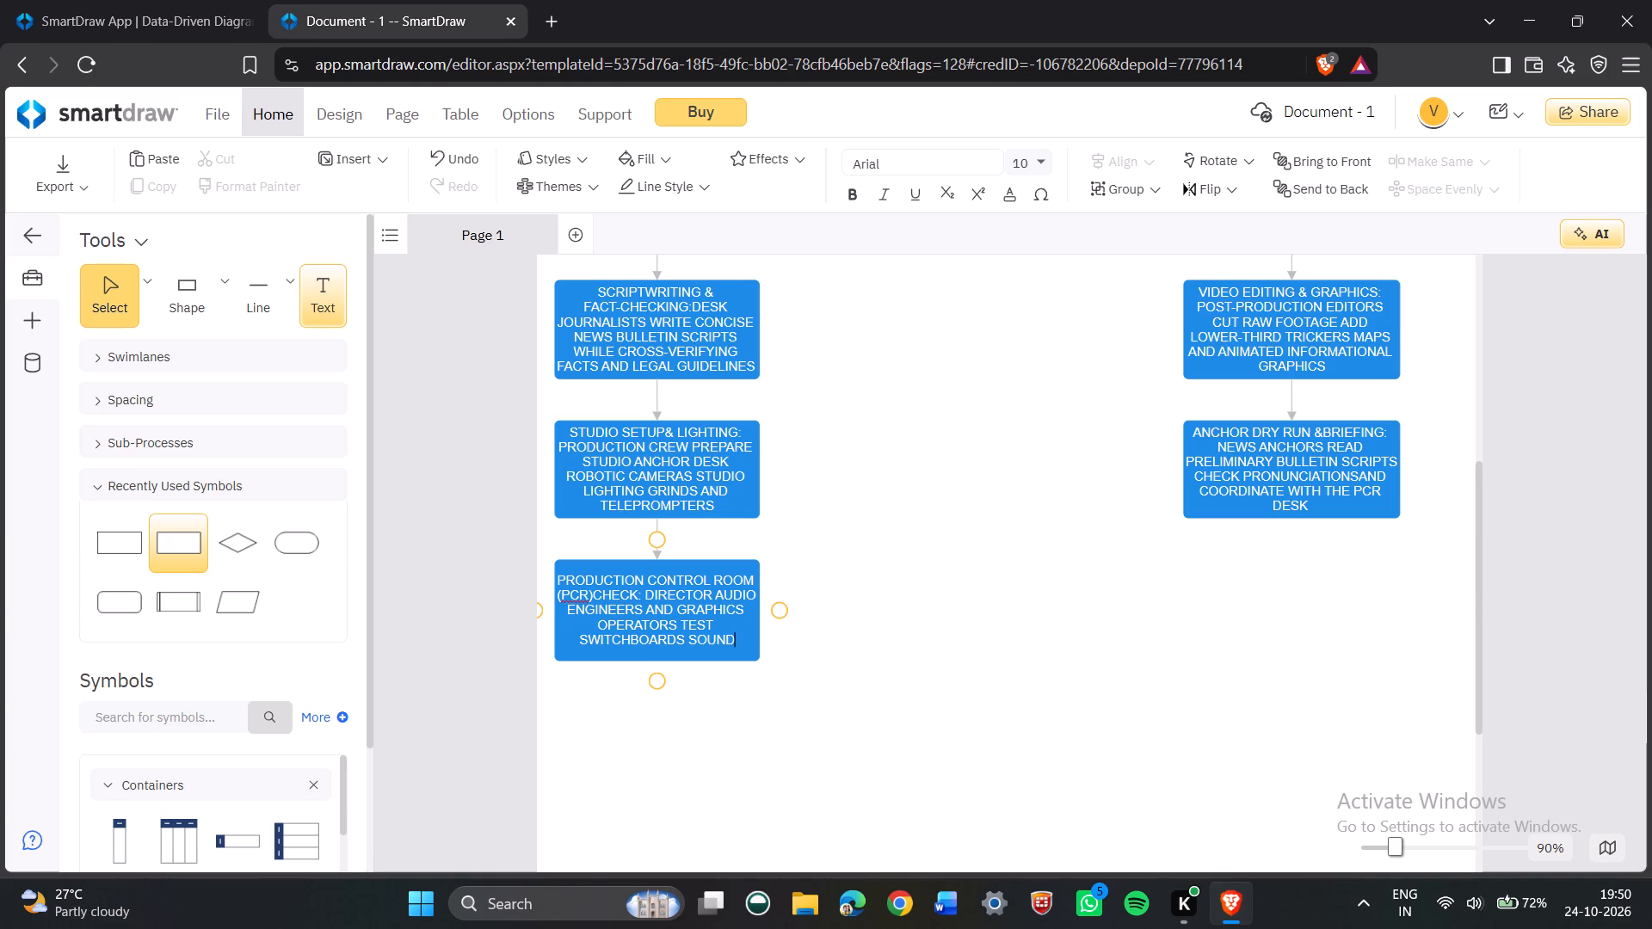
{"action": "key", "text": "space"}
{"action": "type", "text": "MIXER"}
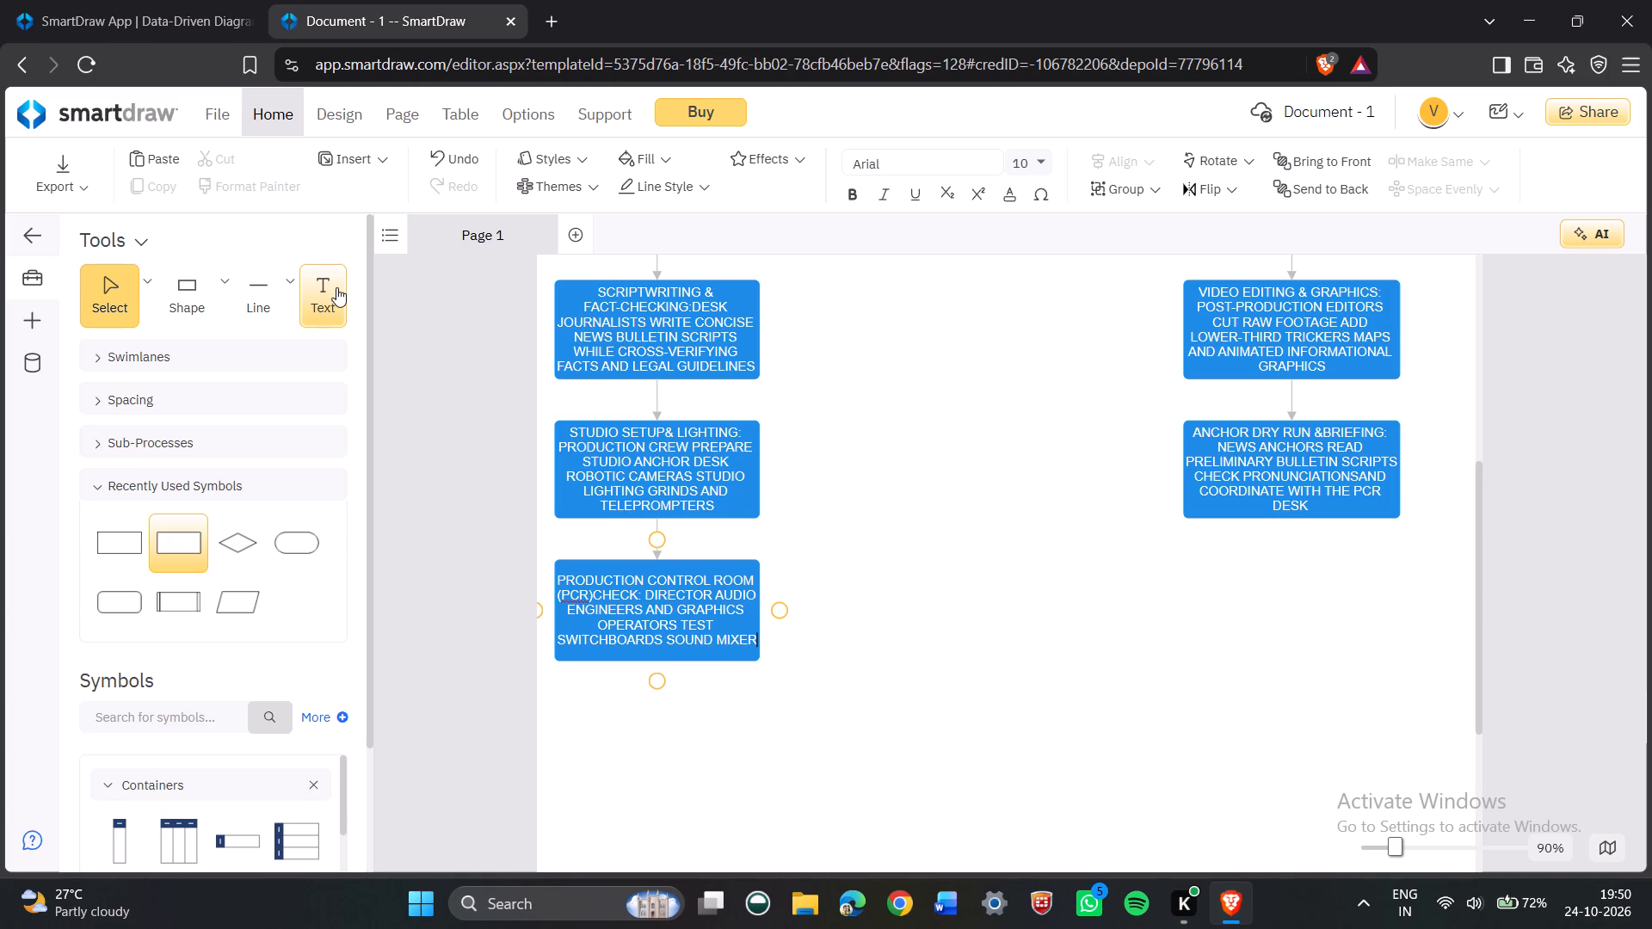
{"action": "key", "text": "space"}
{"action": "key", "text": "BackSpace"}
{"action": "type", "text": "S AND VIDEO"}
{"action": "key", "text": "space"}
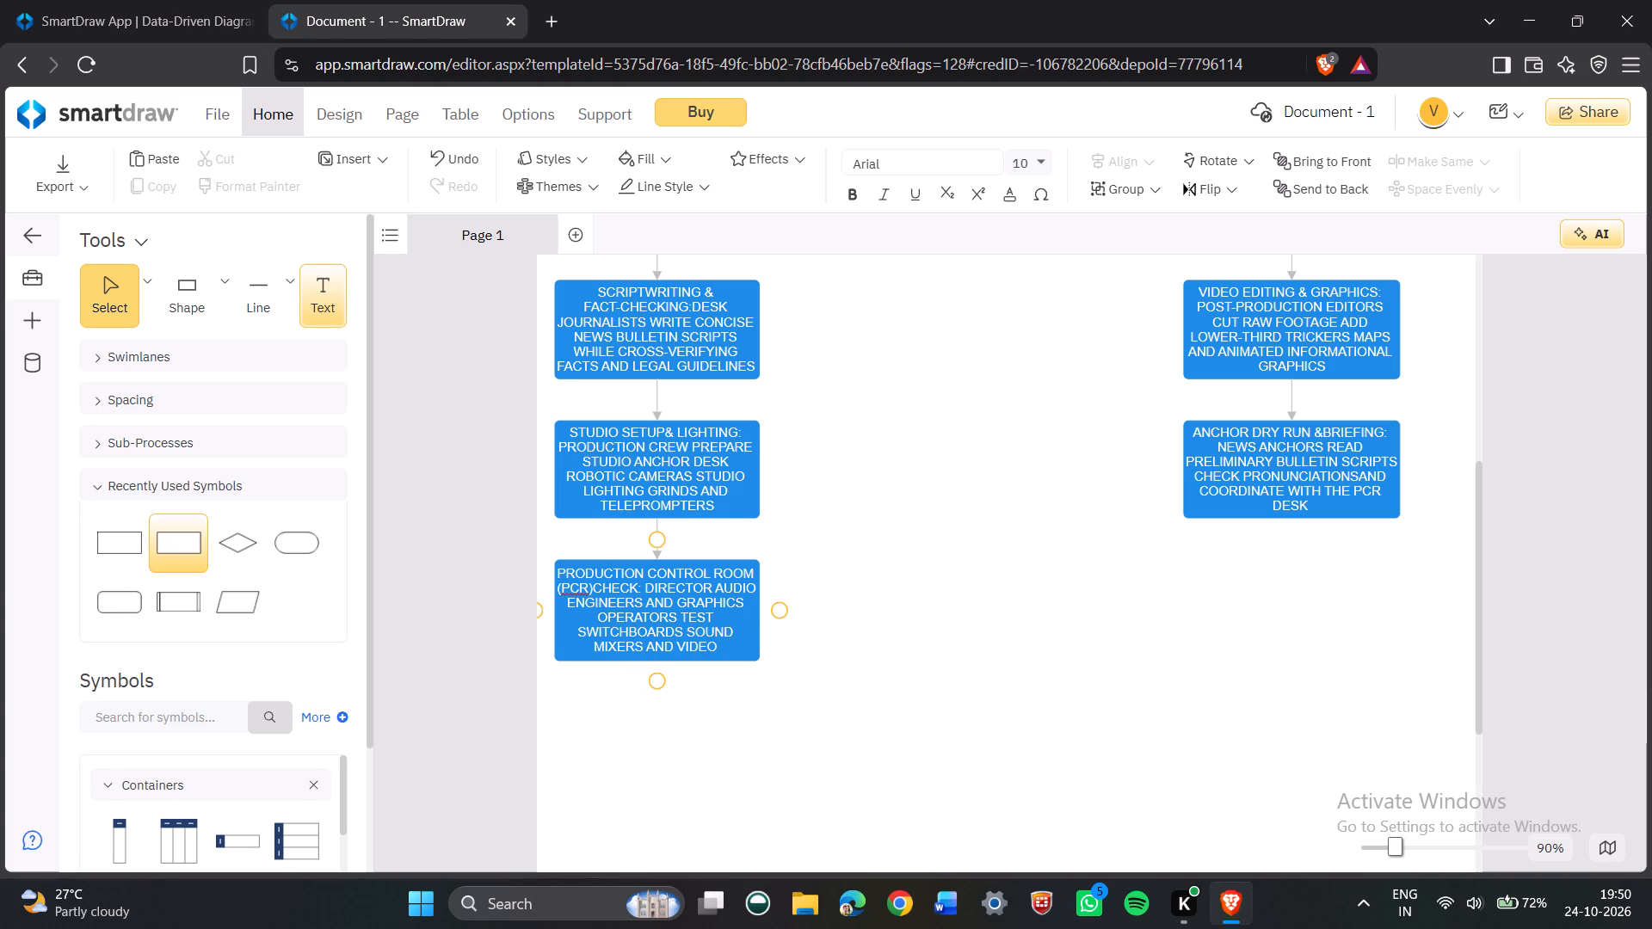
{"action": "type", "text": "FEEDS"}
{"action": "key", "text": "space"}
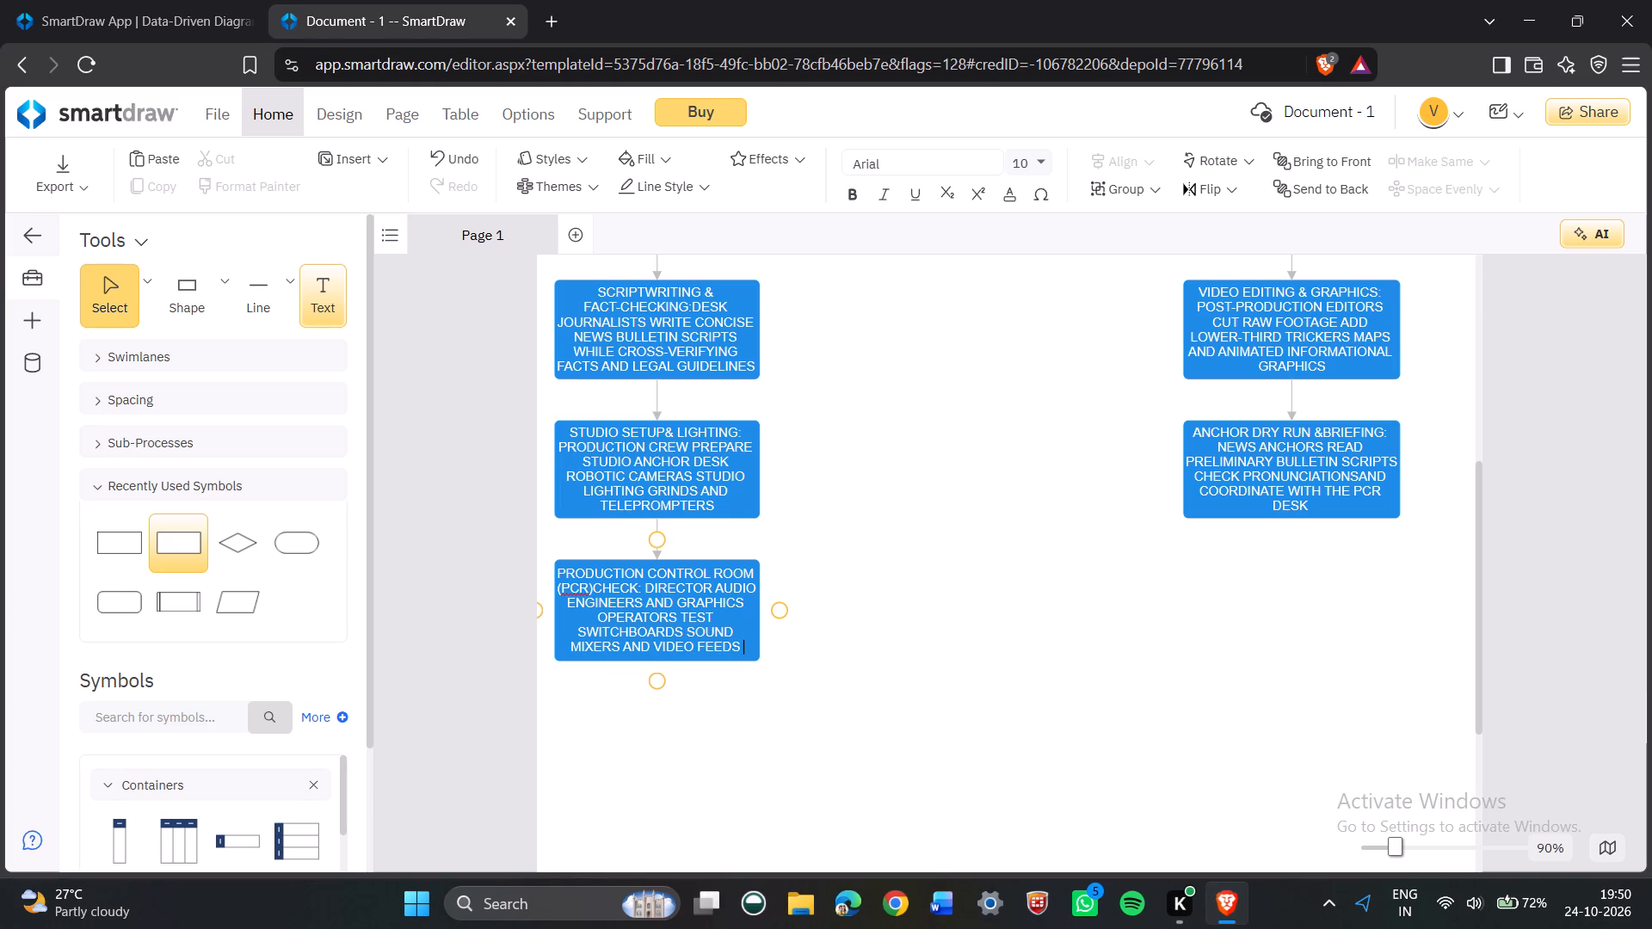
{"action": "left_click", "coordinate": [910, 694]}
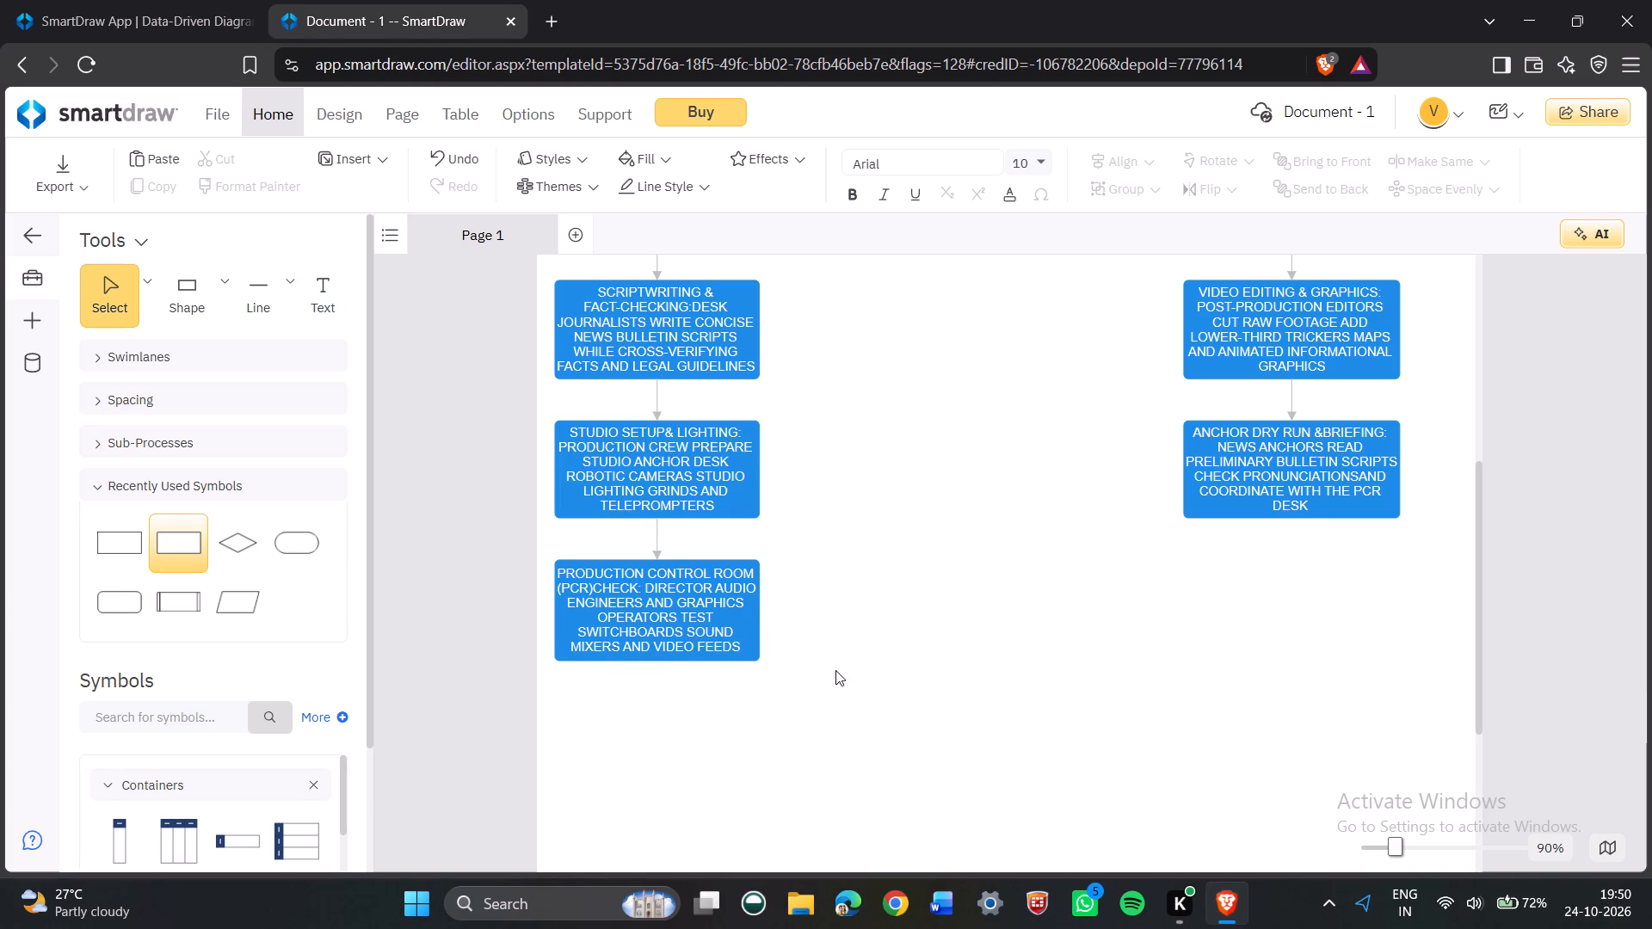
Draw a short arrow connector downward from the bottom of the anchor dry run and briefing box.
{"action": "double_click", "coordinate": [258, 289]}
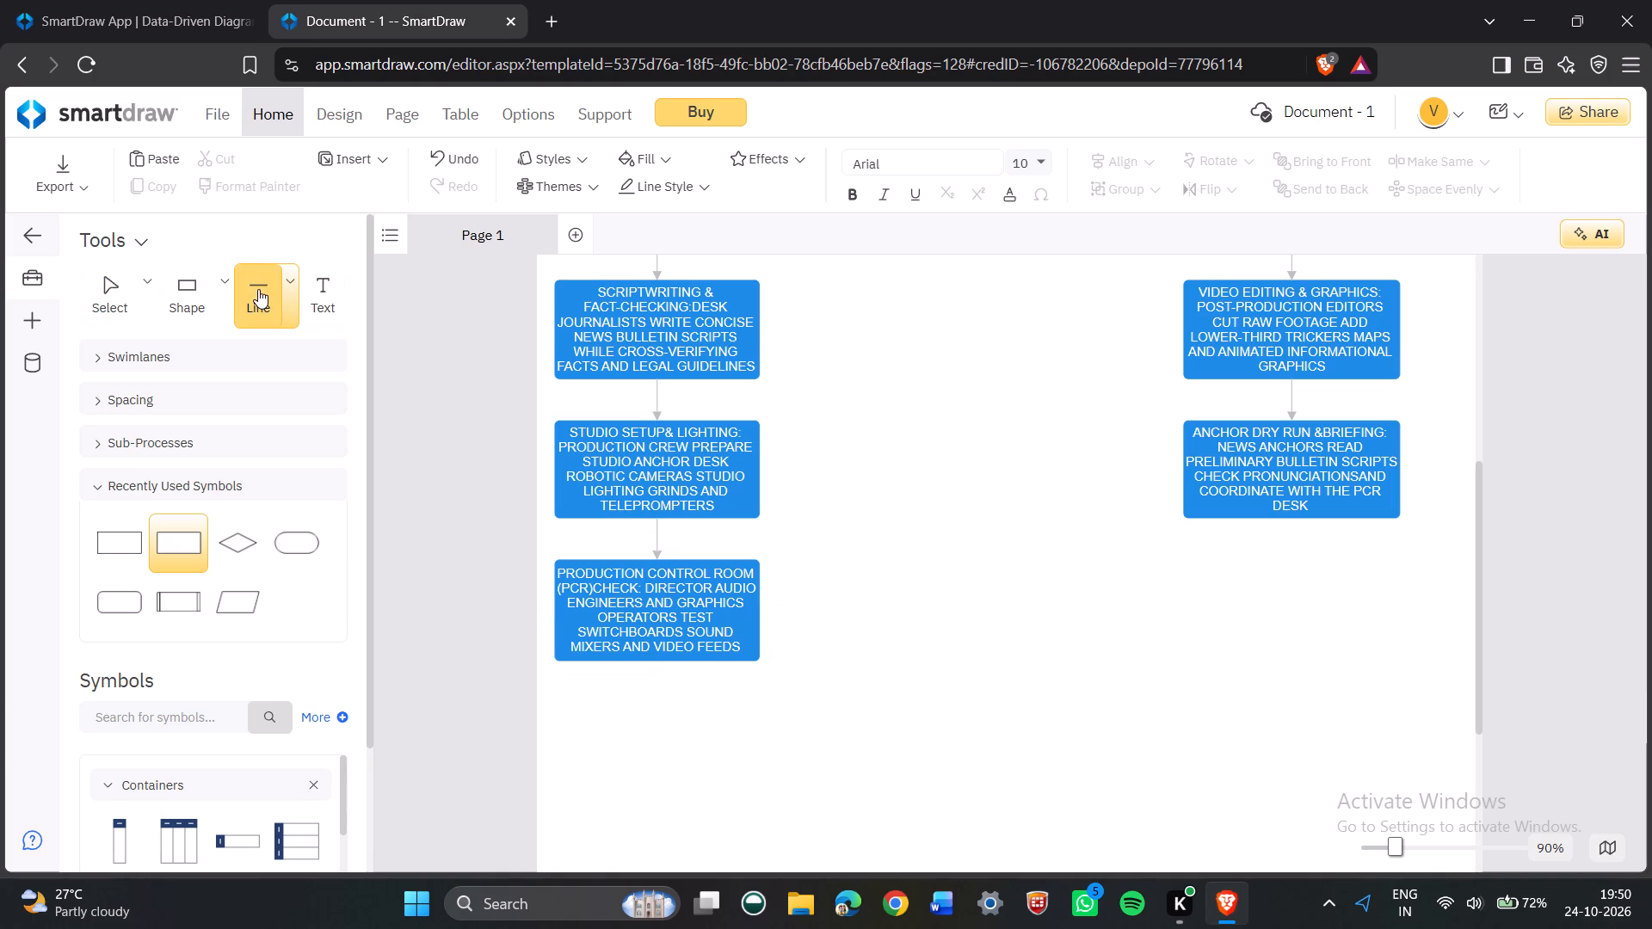
{"action": "left_click_drag", "start_coordinate": [1290, 517], "coordinate": [1292, 543]}
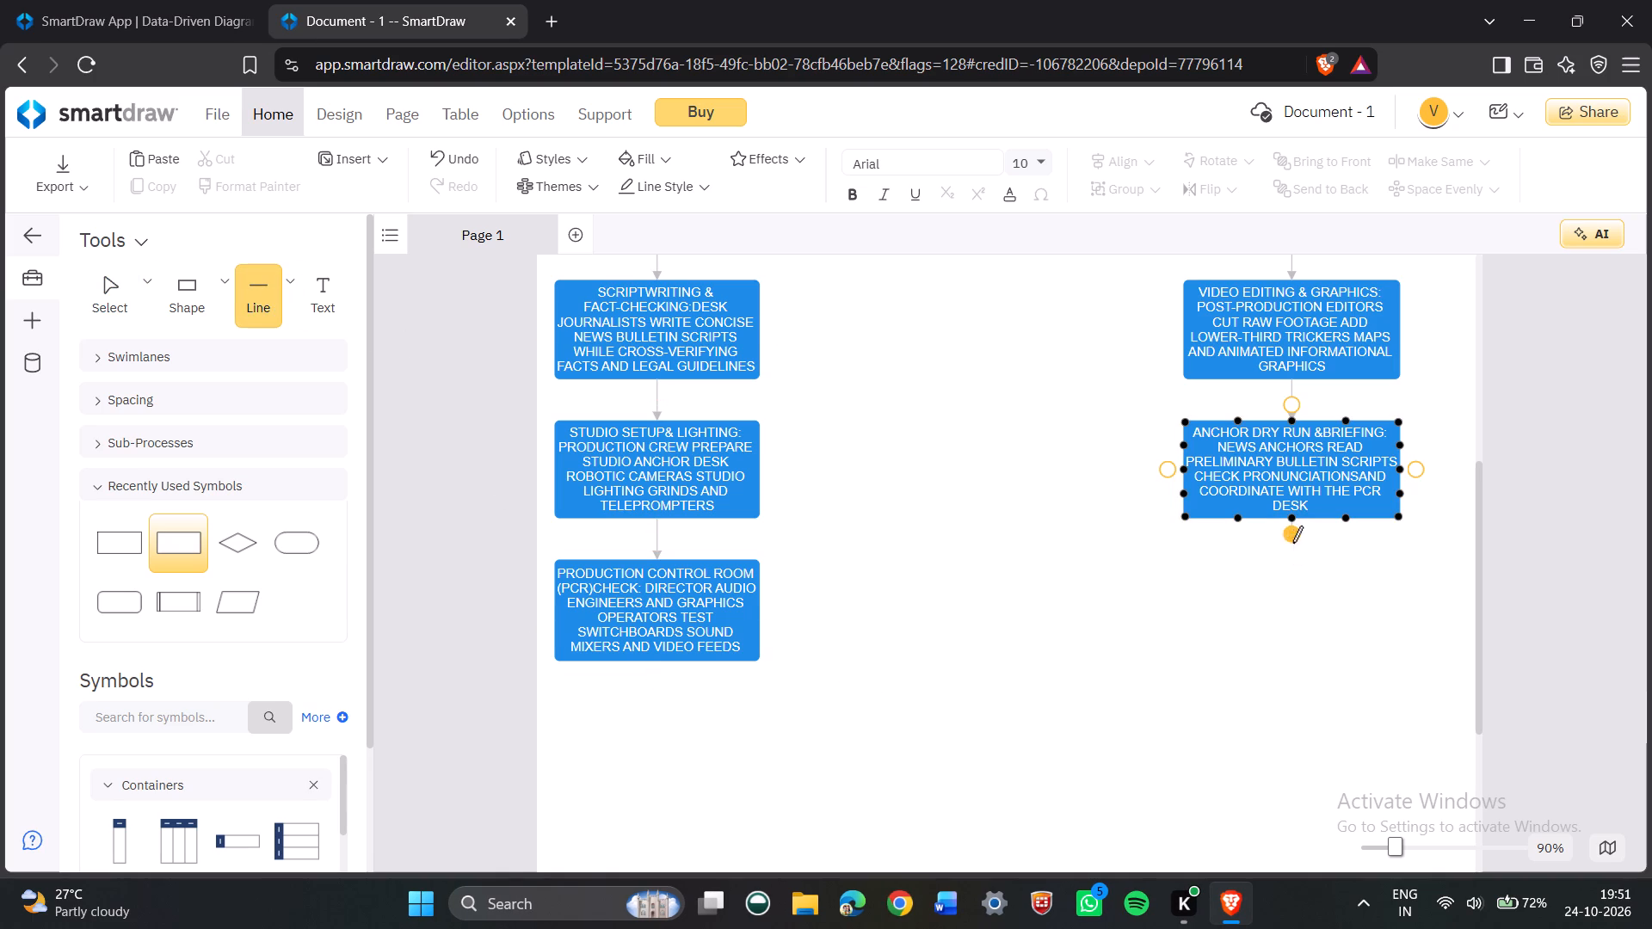
{"action": "left_click_drag", "start_coordinate": [1292, 543], "coordinate": [1293, 560]}
{"action": "left_click", "coordinate": [1287, 581]}
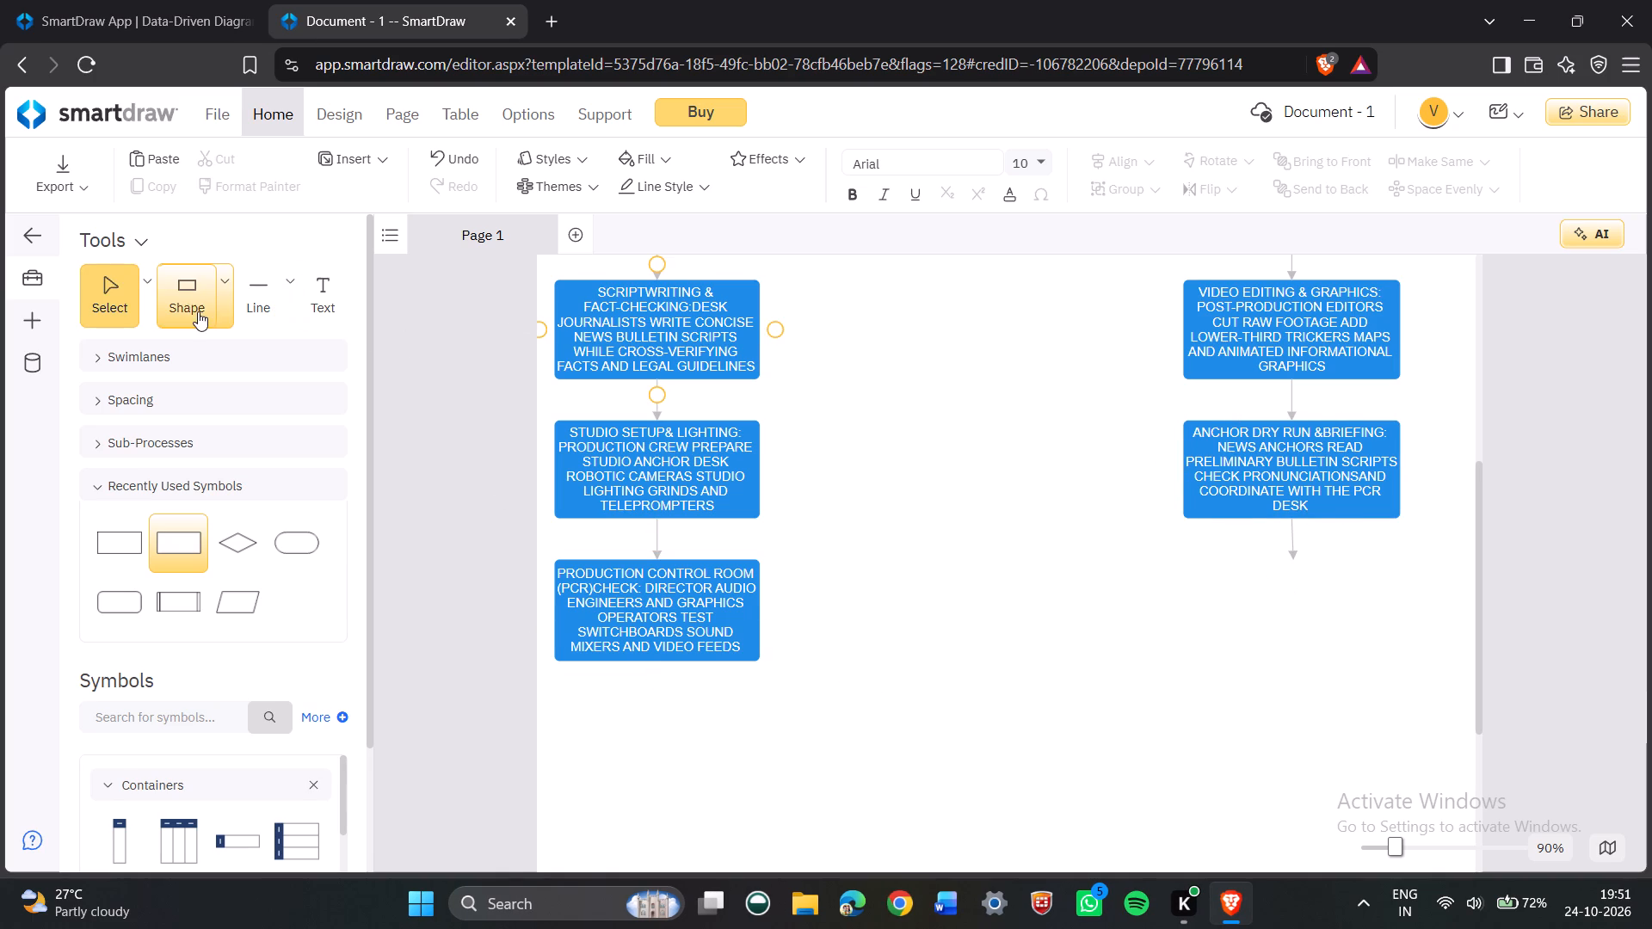
Add a rectangle under the anchor dry run box's arrow, sized to that box's width and the production control room box's height.
{"action": "left_click_drag", "start_coordinate": [183, 296], "coordinate": [1288, 588]}
{"action": "left_click_drag", "start_coordinate": [1363, 596], "coordinate": [1409, 599]}
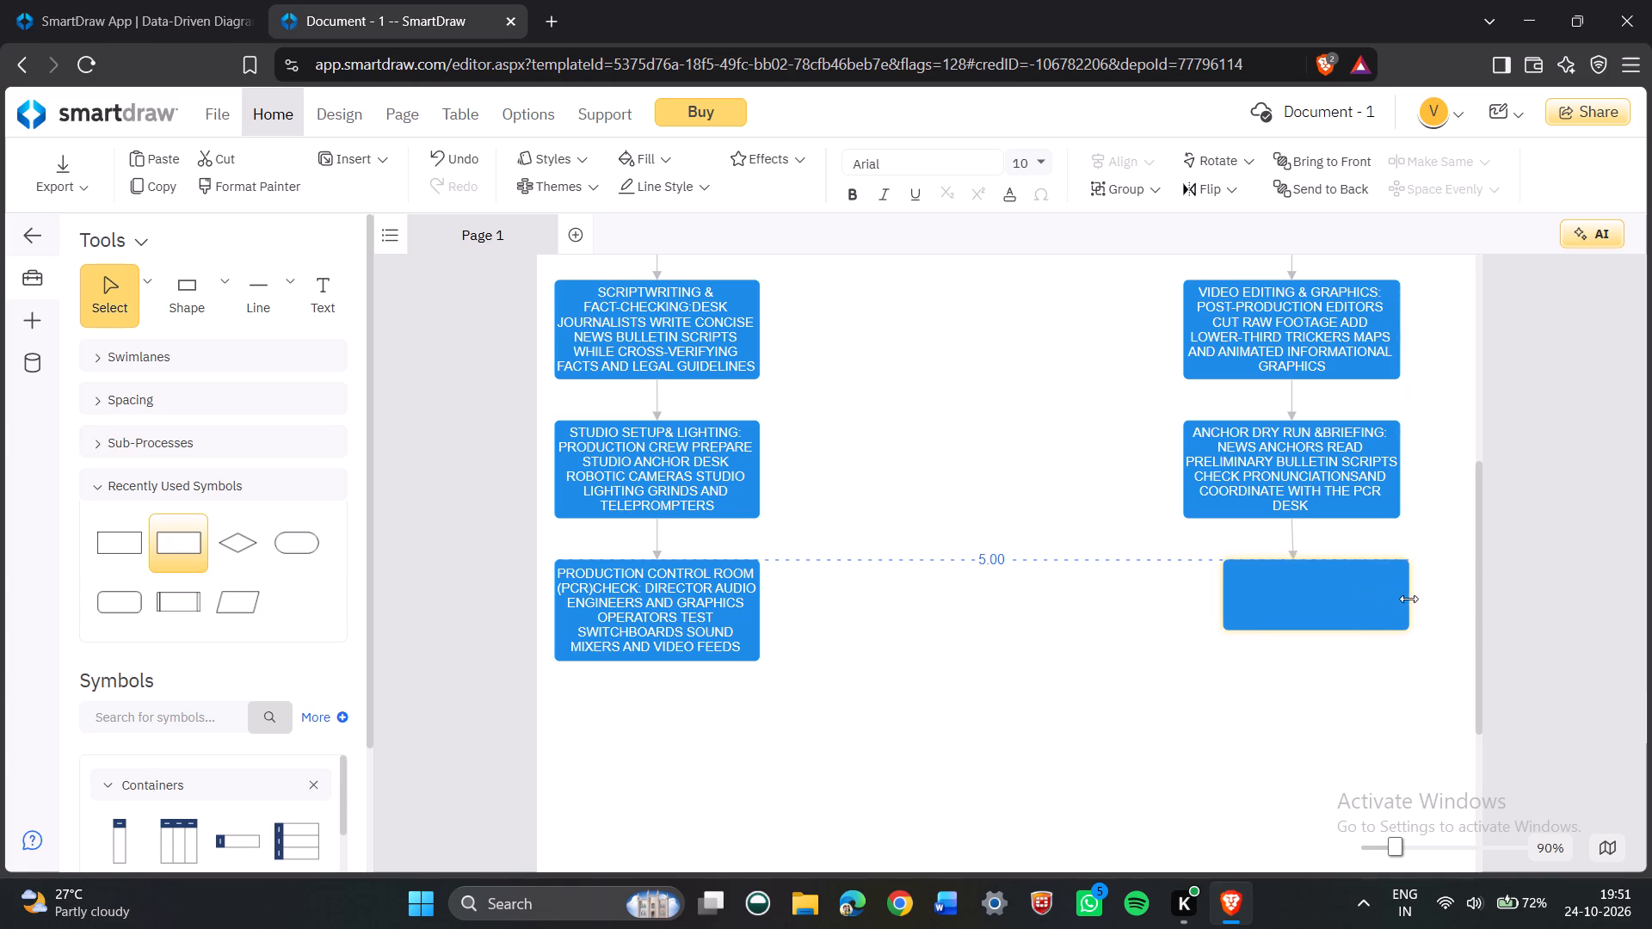
{"action": "left_click_drag", "start_coordinate": [1409, 599], "coordinate": [1401, 600]}
{"action": "left_click", "coordinate": [1215, 598]}
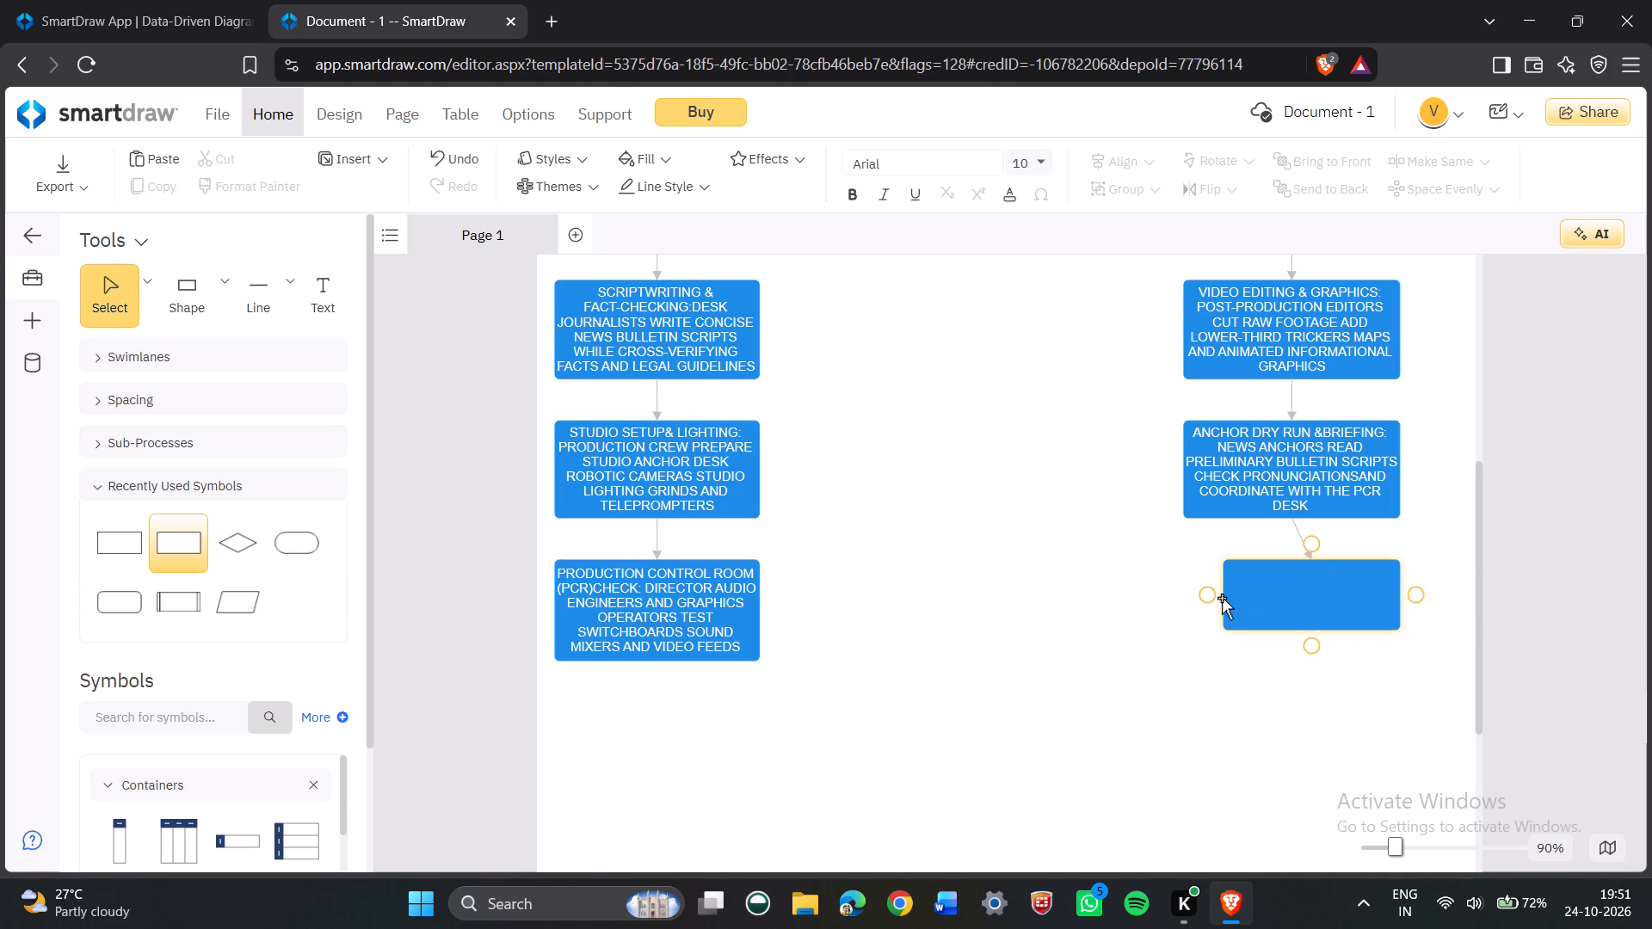
{"action": "left_click", "coordinate": [1222, 598]}
{"action": "left_click_drag", "start_coordinate": [1225, 598], "coordinate": [1180, 605]}
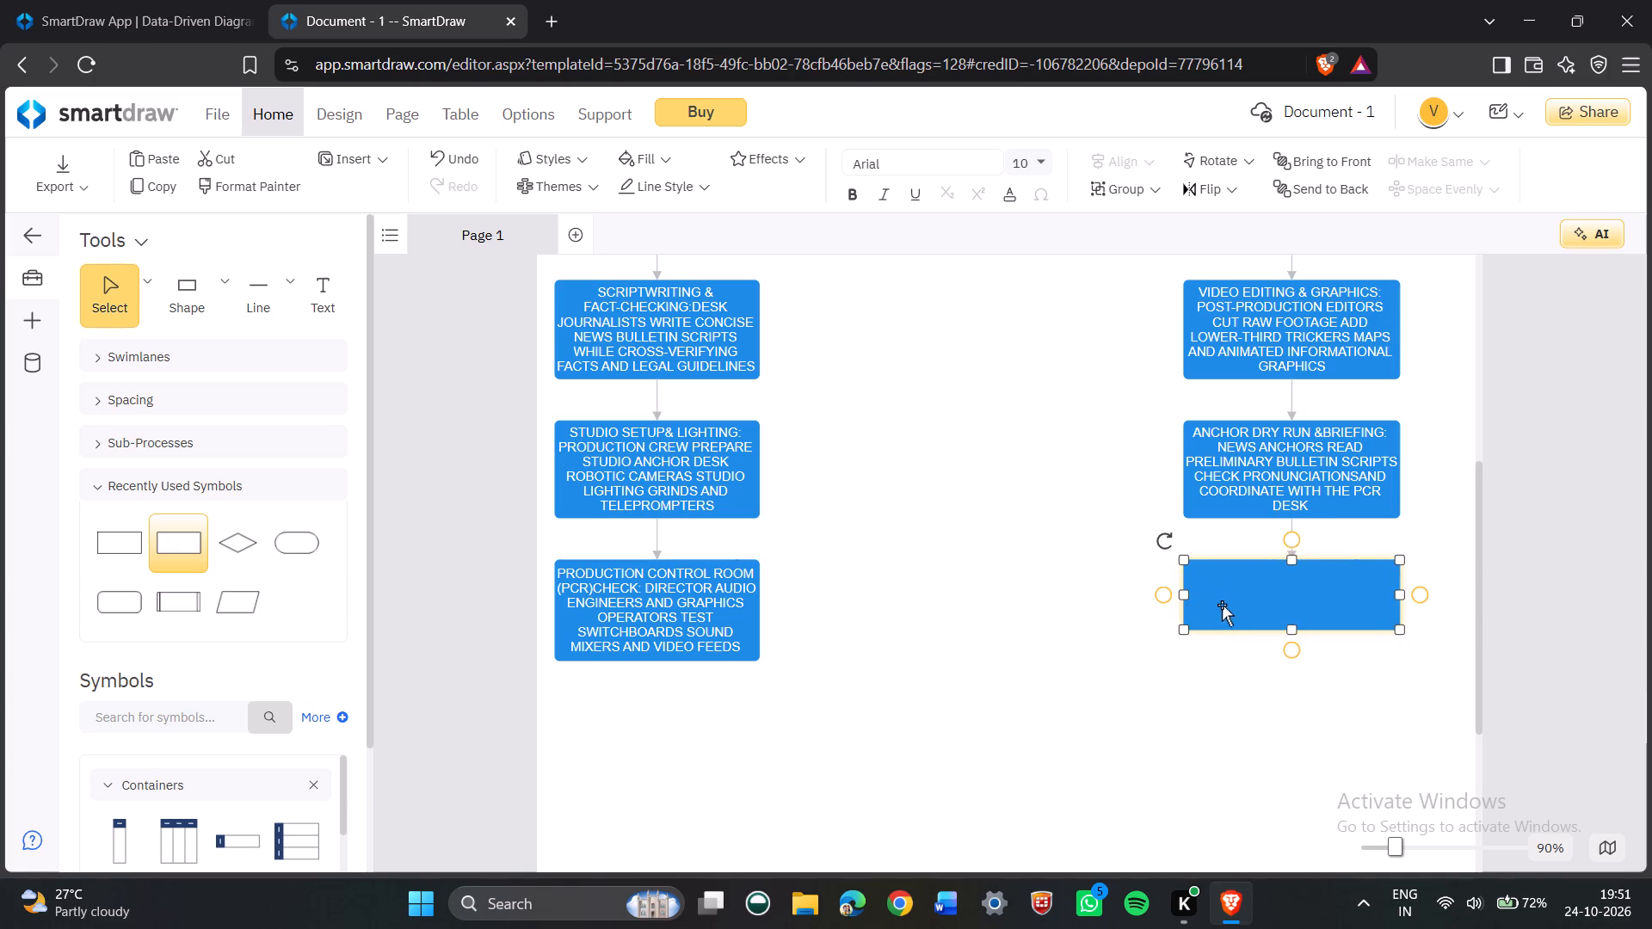
{"action": "left_click", "coordinate": [1223, 603]}
{"action": "left_click_drag", "start_coordinate": [1287, 633], "coordinate": [1288, 648]}
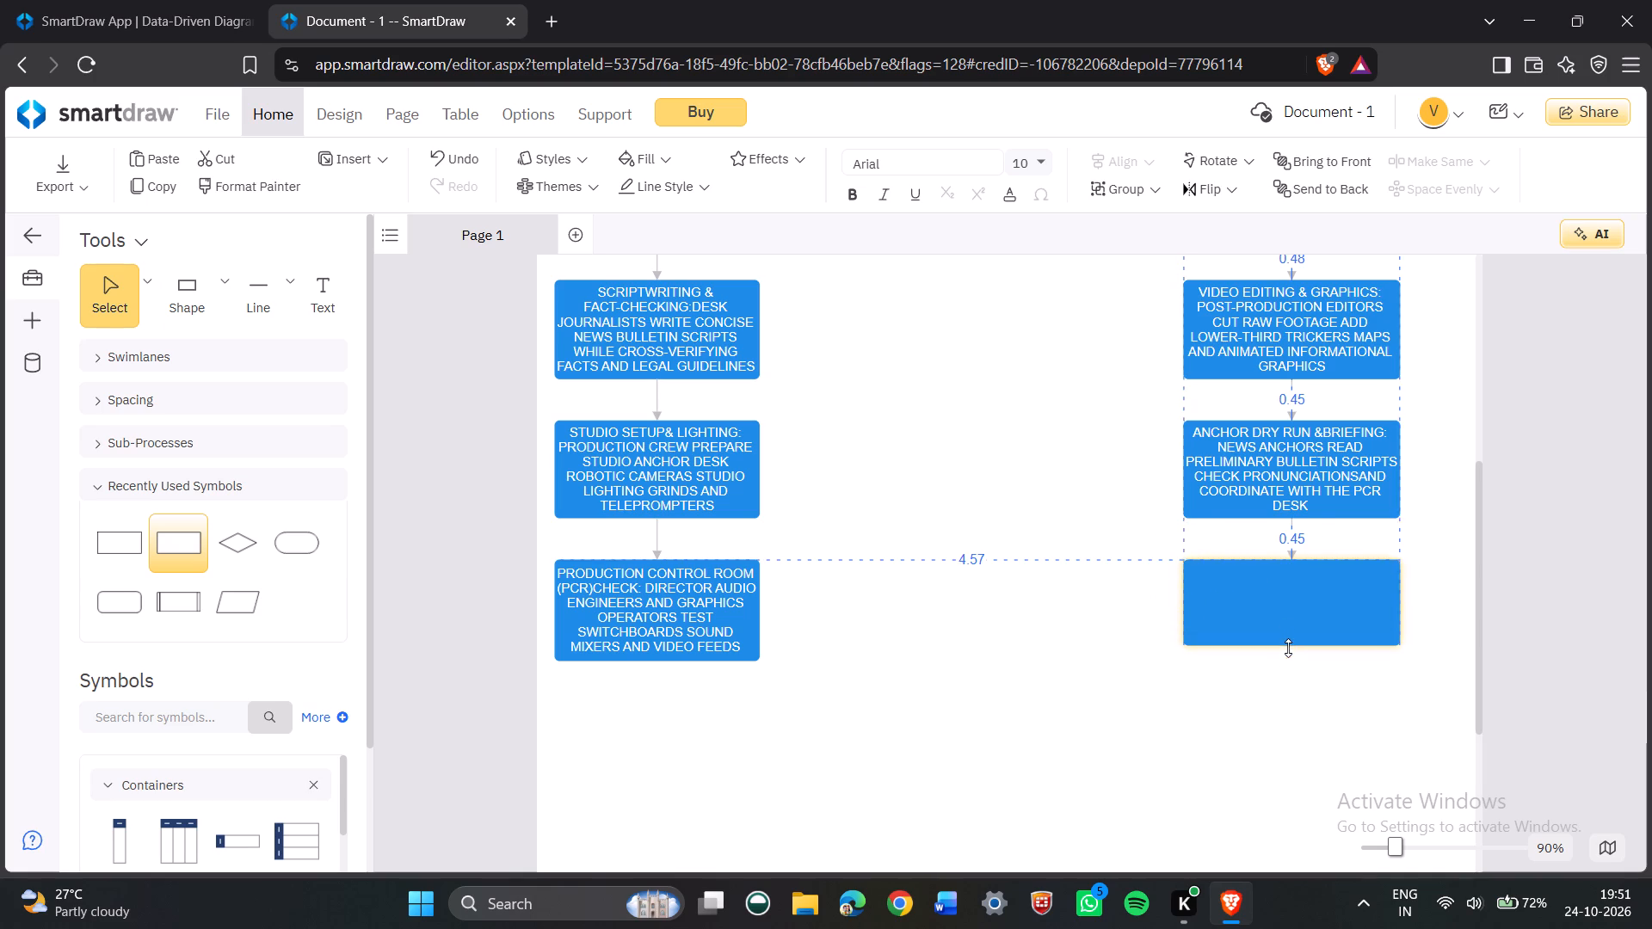
{"action": "left_click_drag", "start_coordinate": [1288, 648], "coordinate": [1290, 661]}
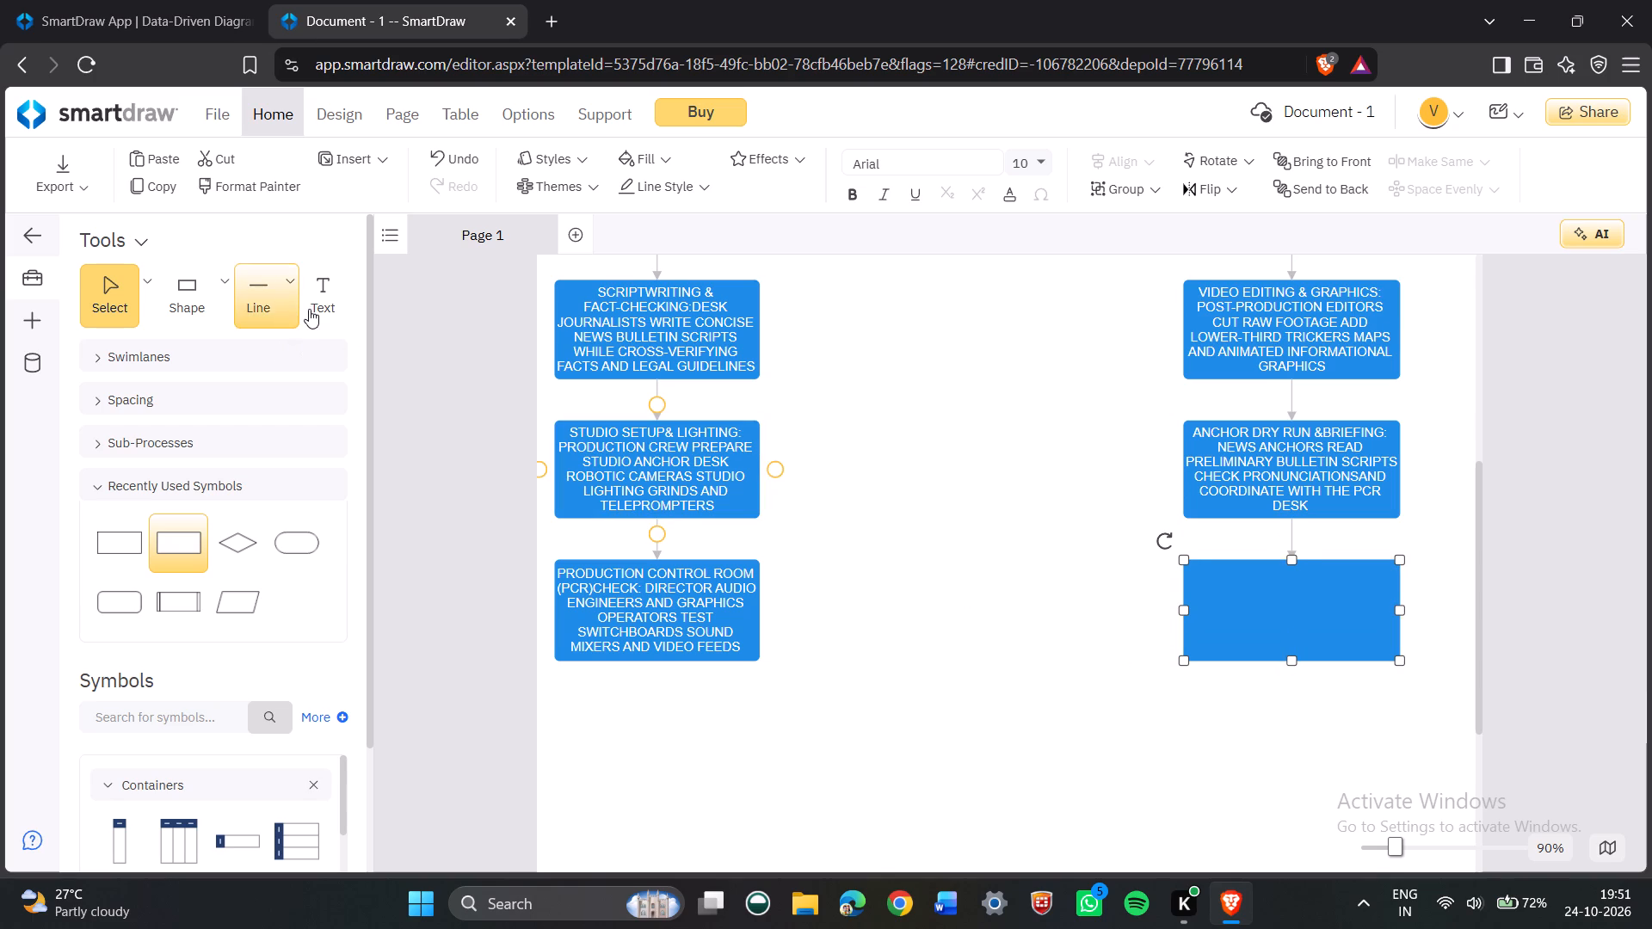
Enter the heading "LIVE STUDIO ANCHORING" in the empty box below the anchor dry run and briefing box.
{"action": "left_click", "coordinate": [311, 309]}
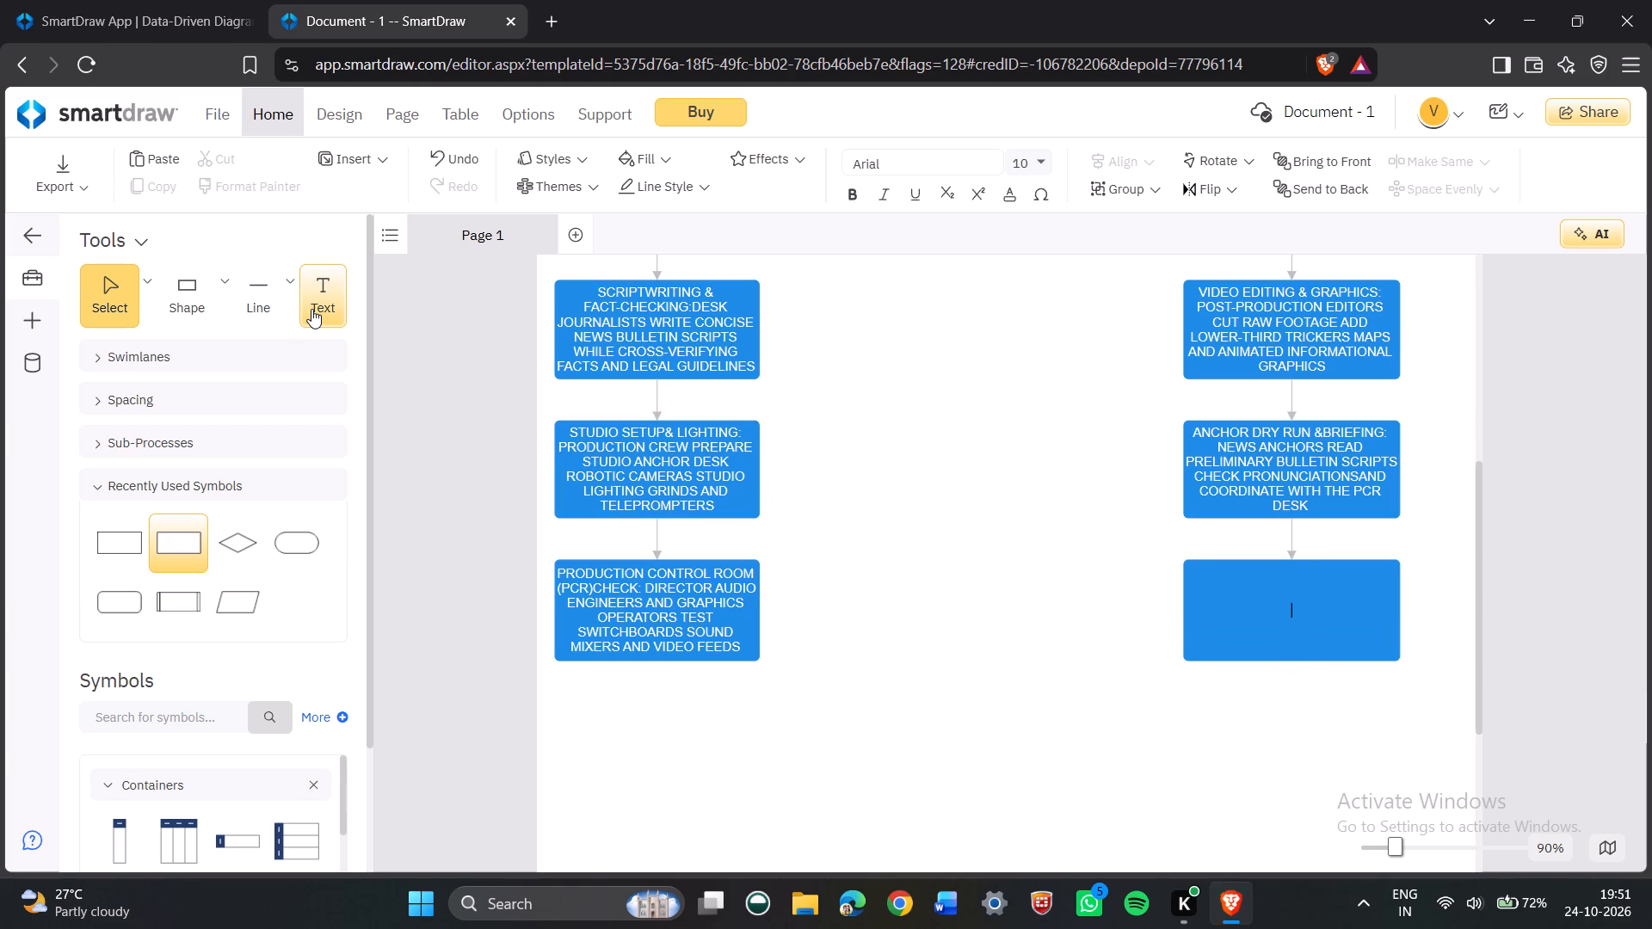
{"action": "type", "text": "LIVE"}
{"action": "key", "text": "space"}
{"action": "type", "text": "STUDIO"}
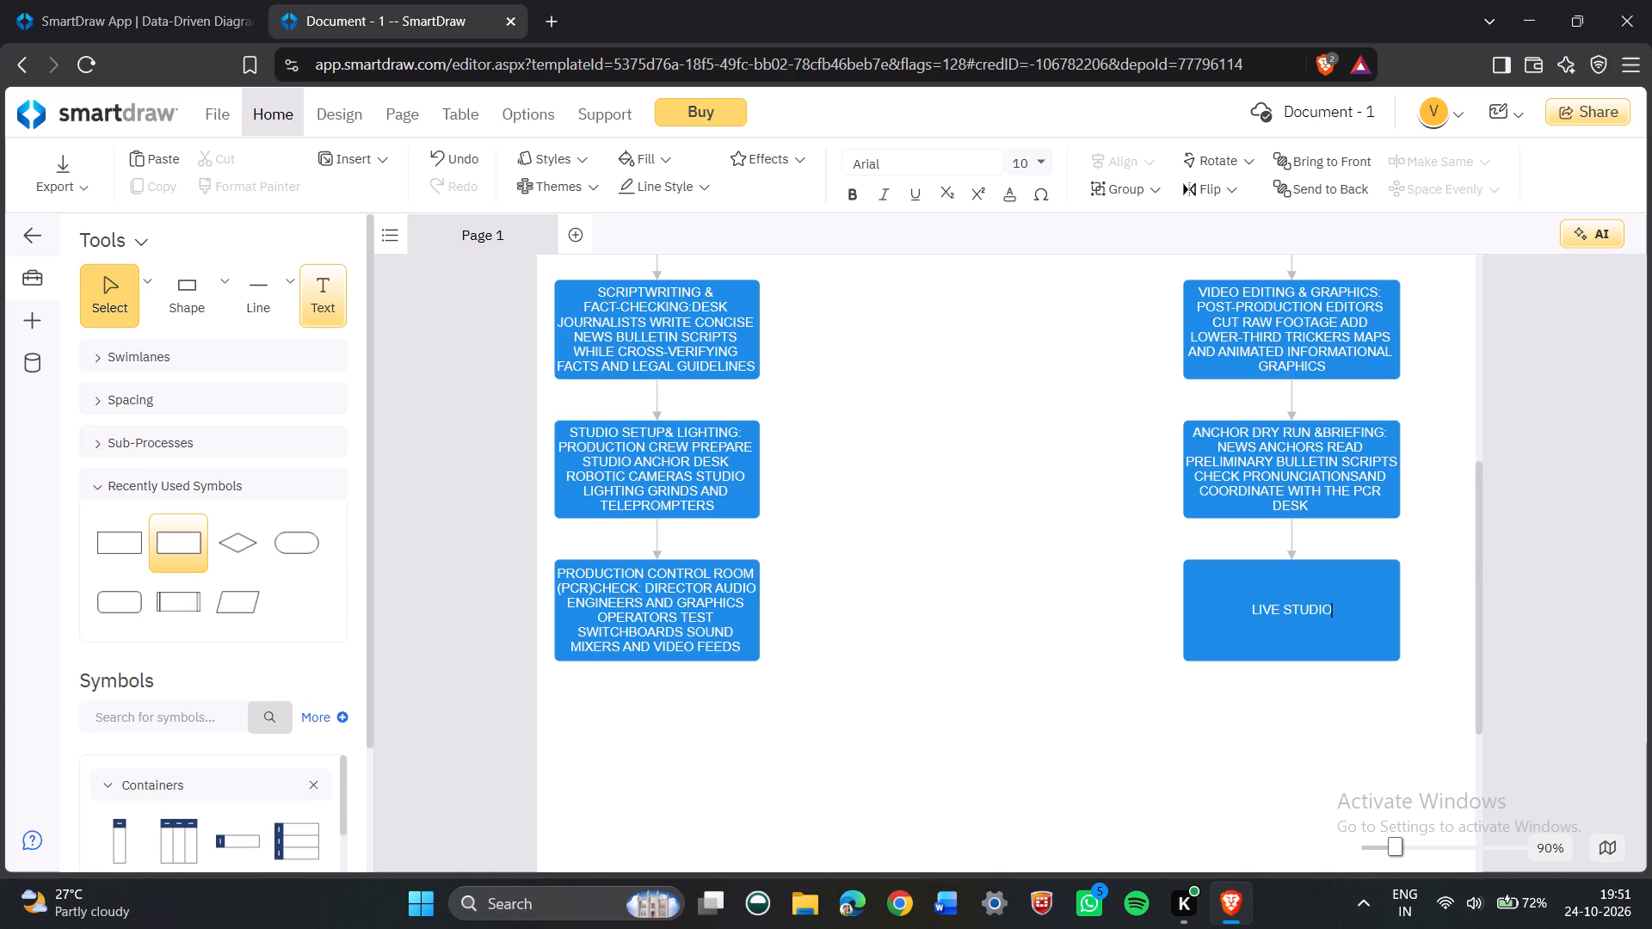
{"action": "key", "text": "space"}
{"action": "type", "text": "ANC"}
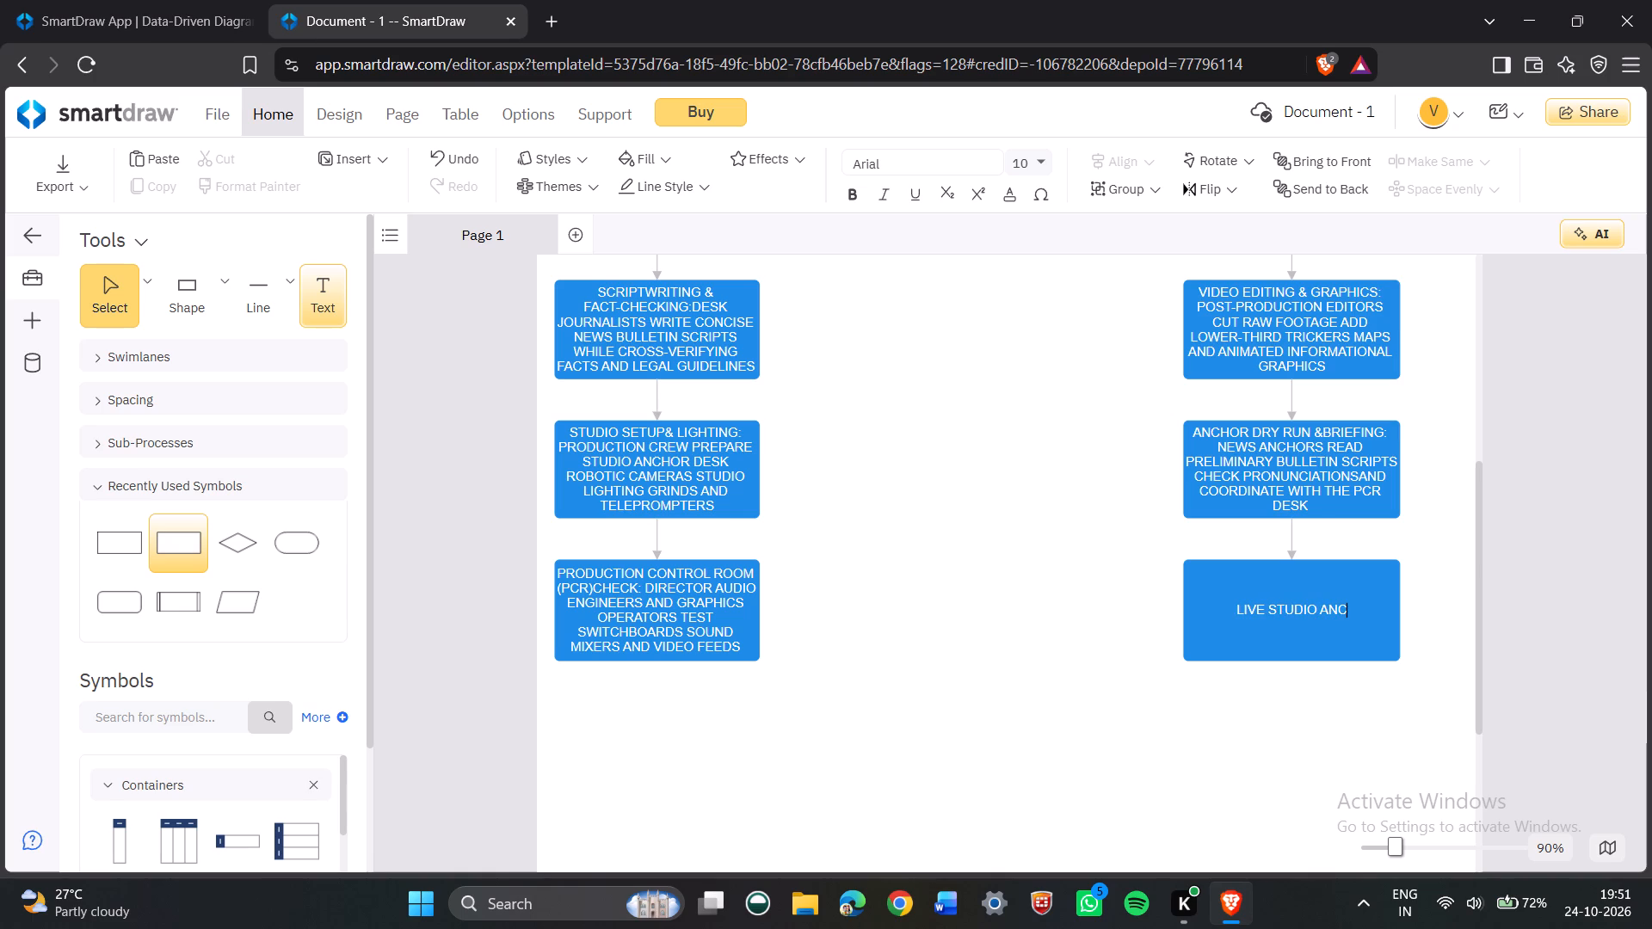
{"action": "key", "text": "h"}
{"action": "type", "text": "ORING"}
{"action": "key", "text": "space"}
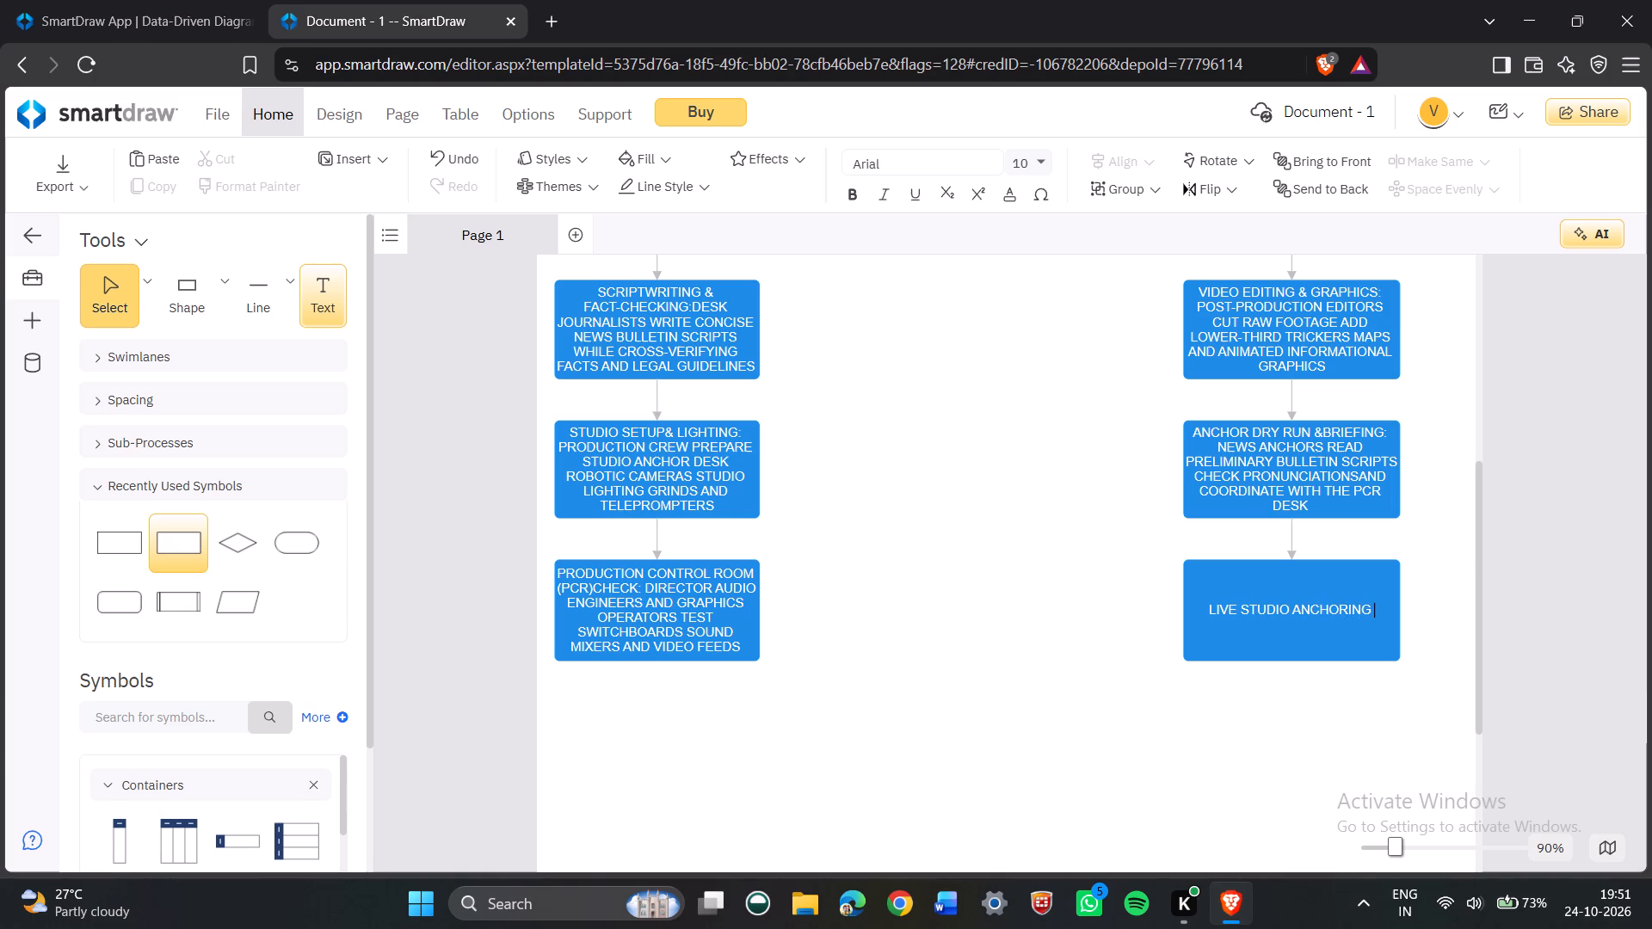
Add ": ANCHOR PRESENTS OPENING HEADLINES" after the heading in the live studio anchoring box.
{"action": "type", "text": ": A"}
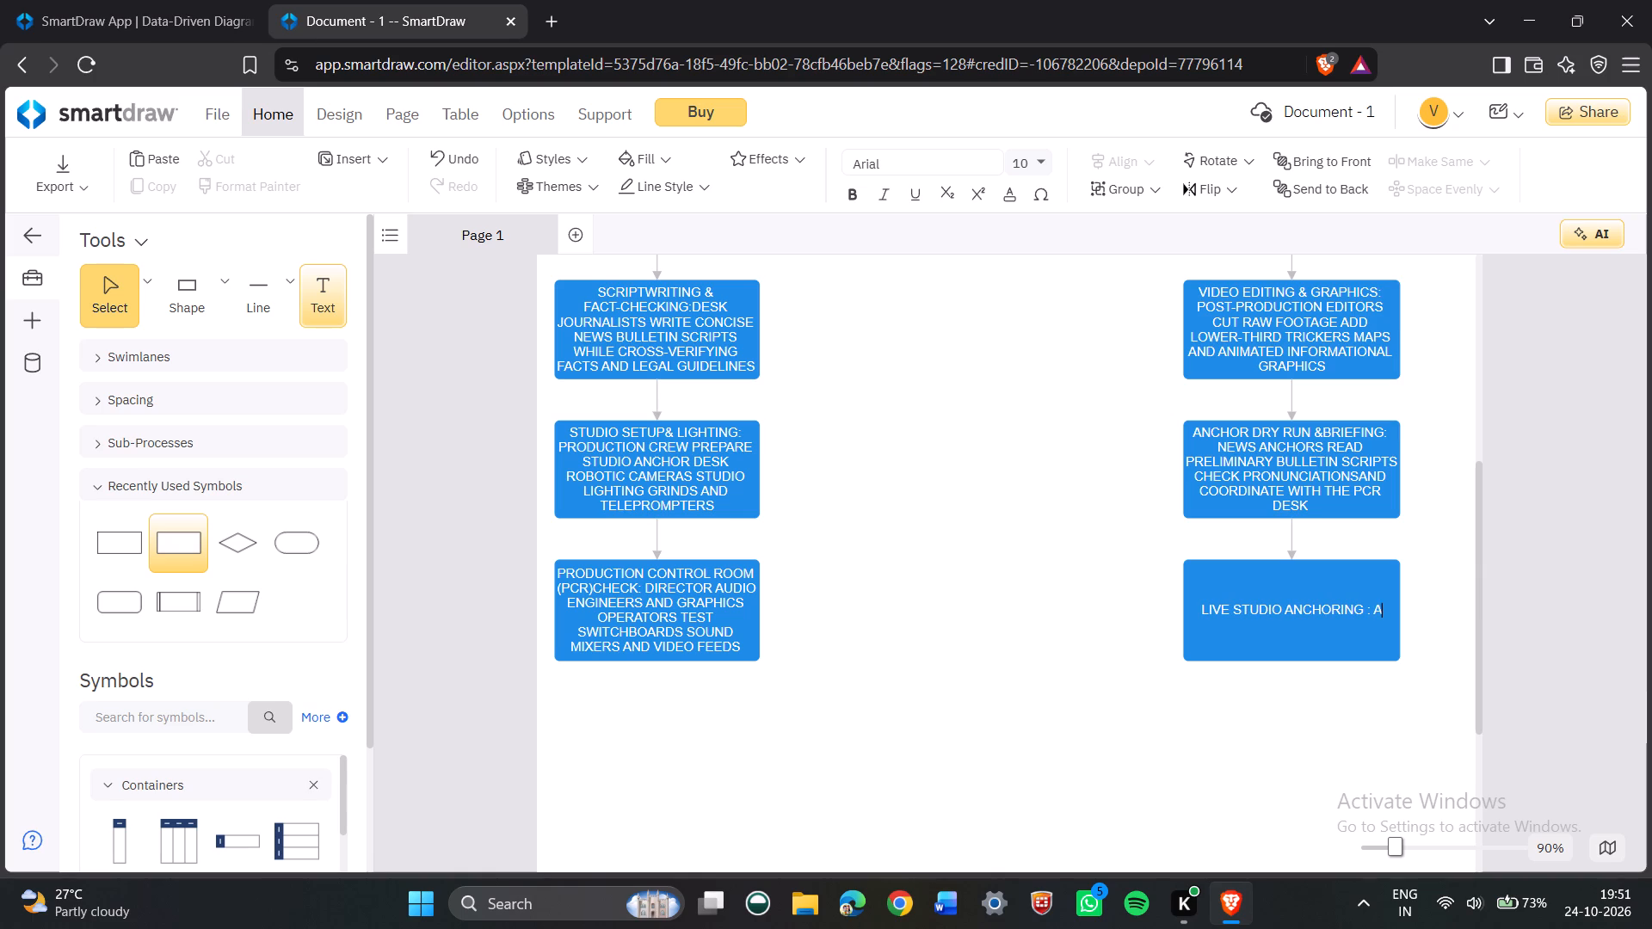
{"action": "key", "text": "u"}
{"action": "key", "text": "BackSpace"}
{"action": "type", "text": "NCHOR"}
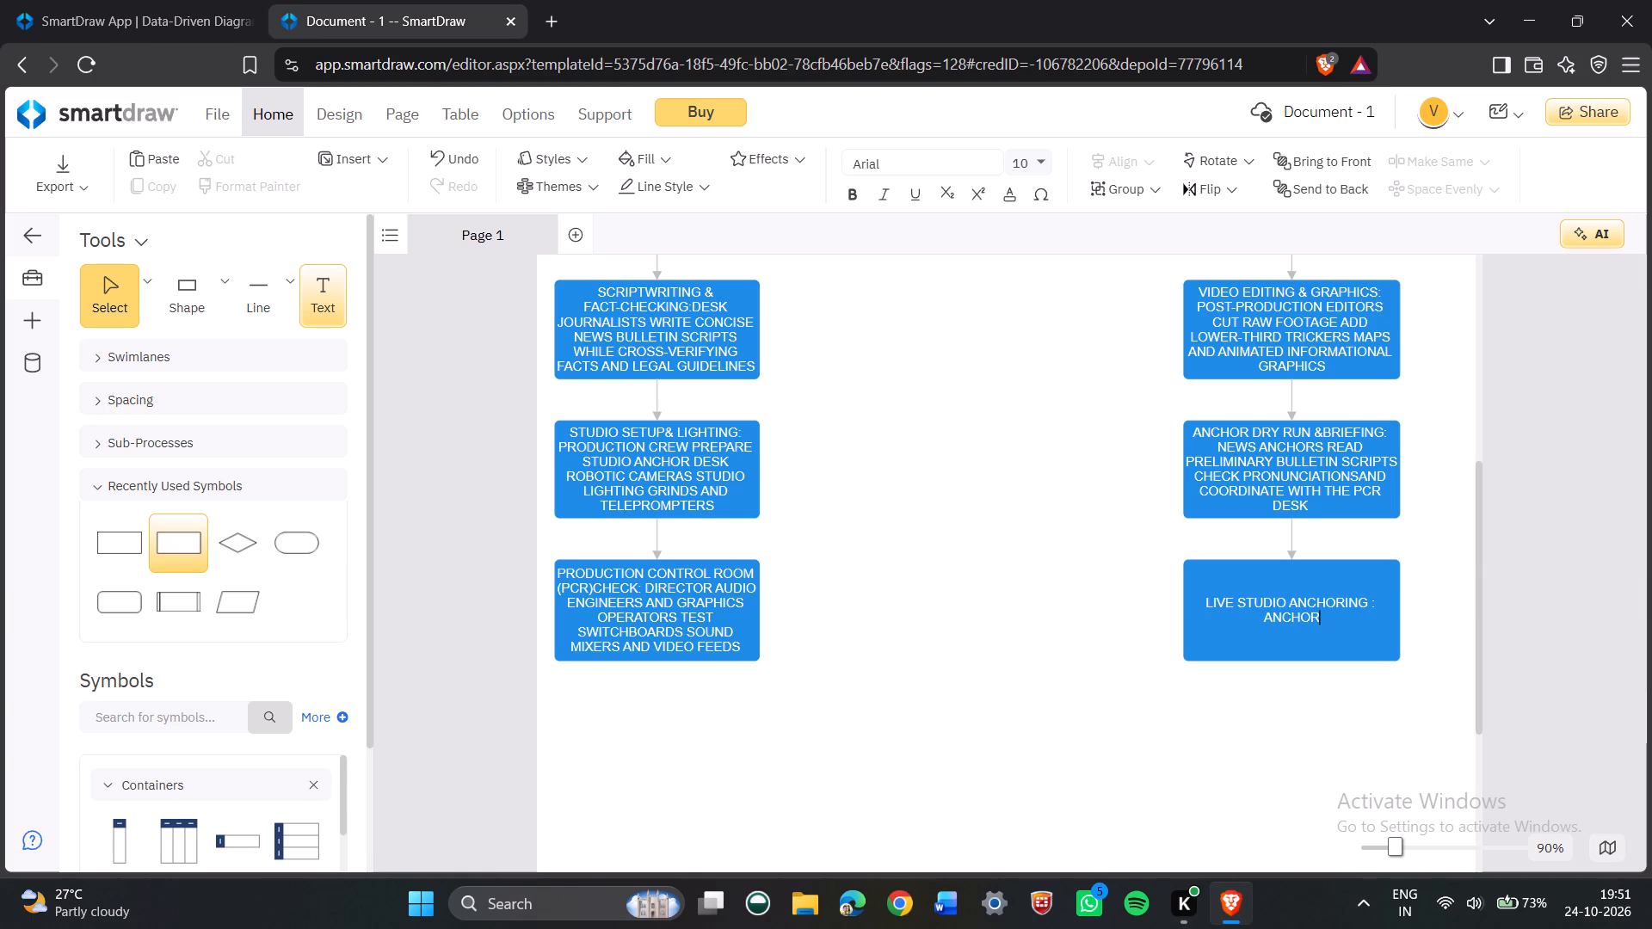
{"action": "key", "text": "space"}
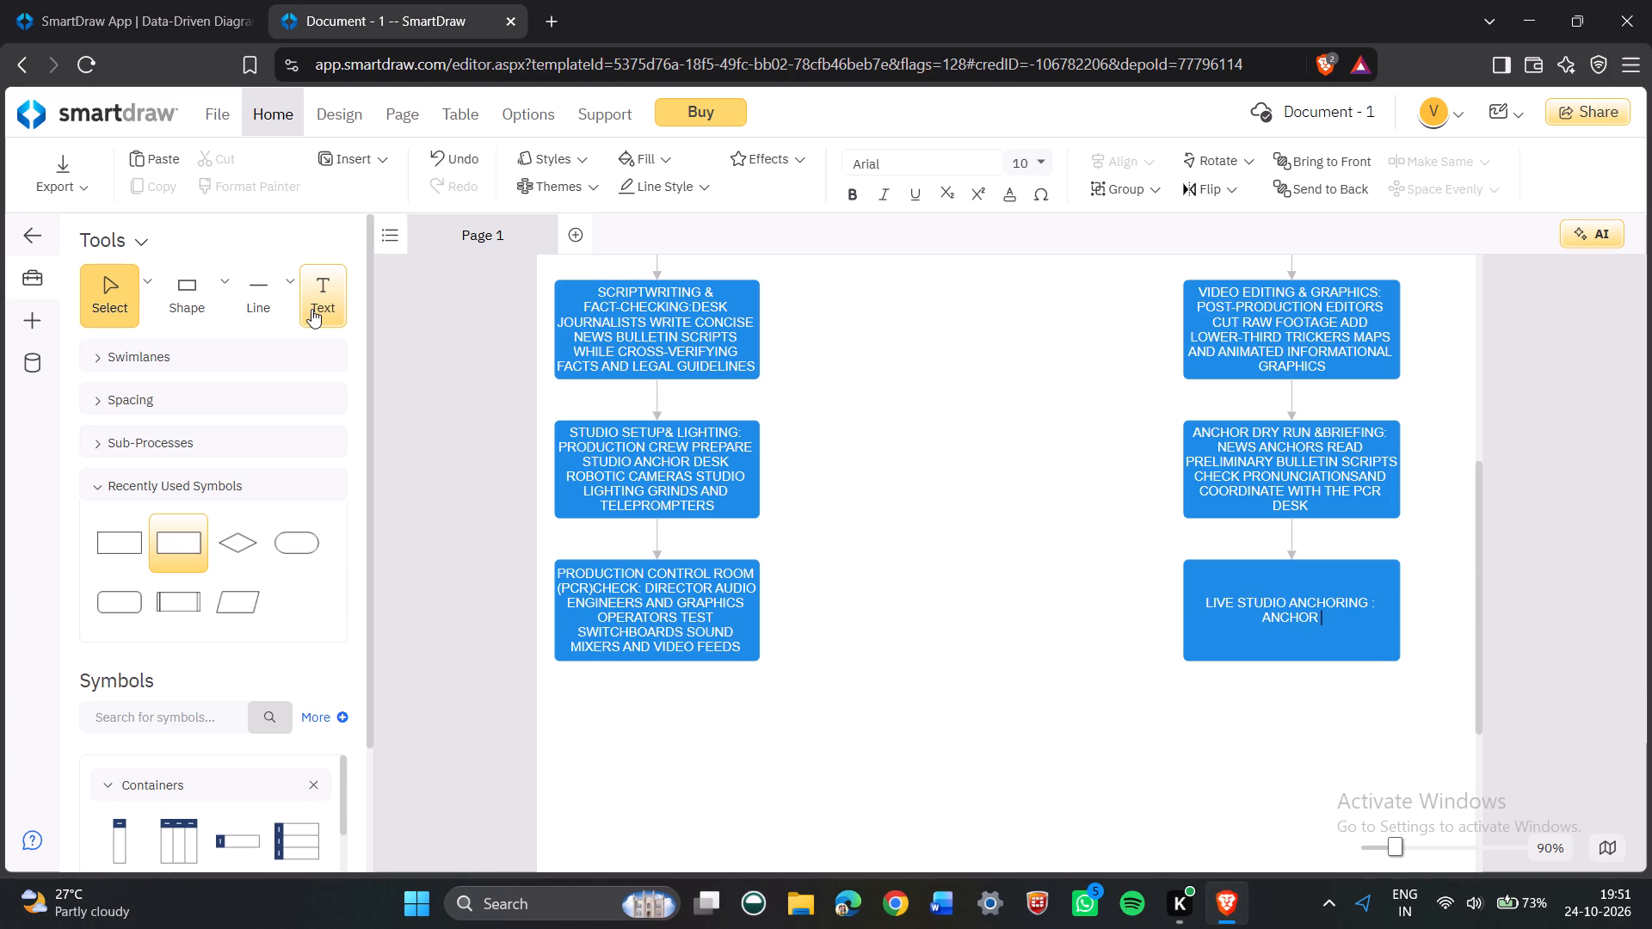
{"action": "type", "text": "PRESENT"}
{"action": "key", "text": "space"}
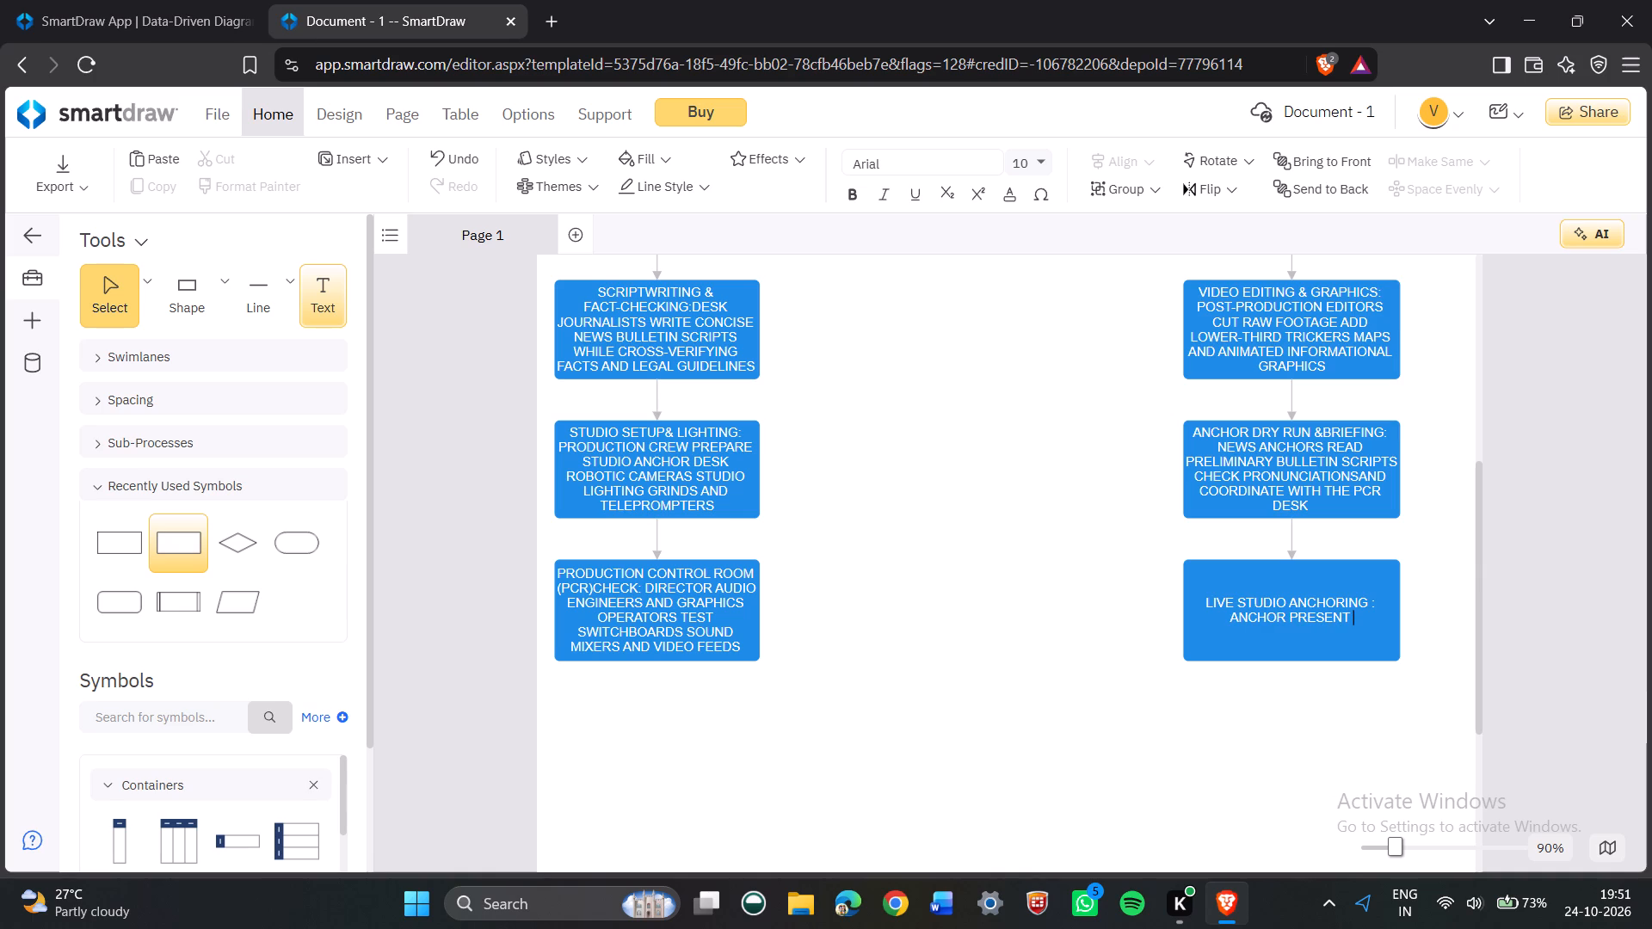
{"action": "key", "text": "BackSpace"}
{"action": "key", "text": "s"}
{"action": "key", "text": "space"}
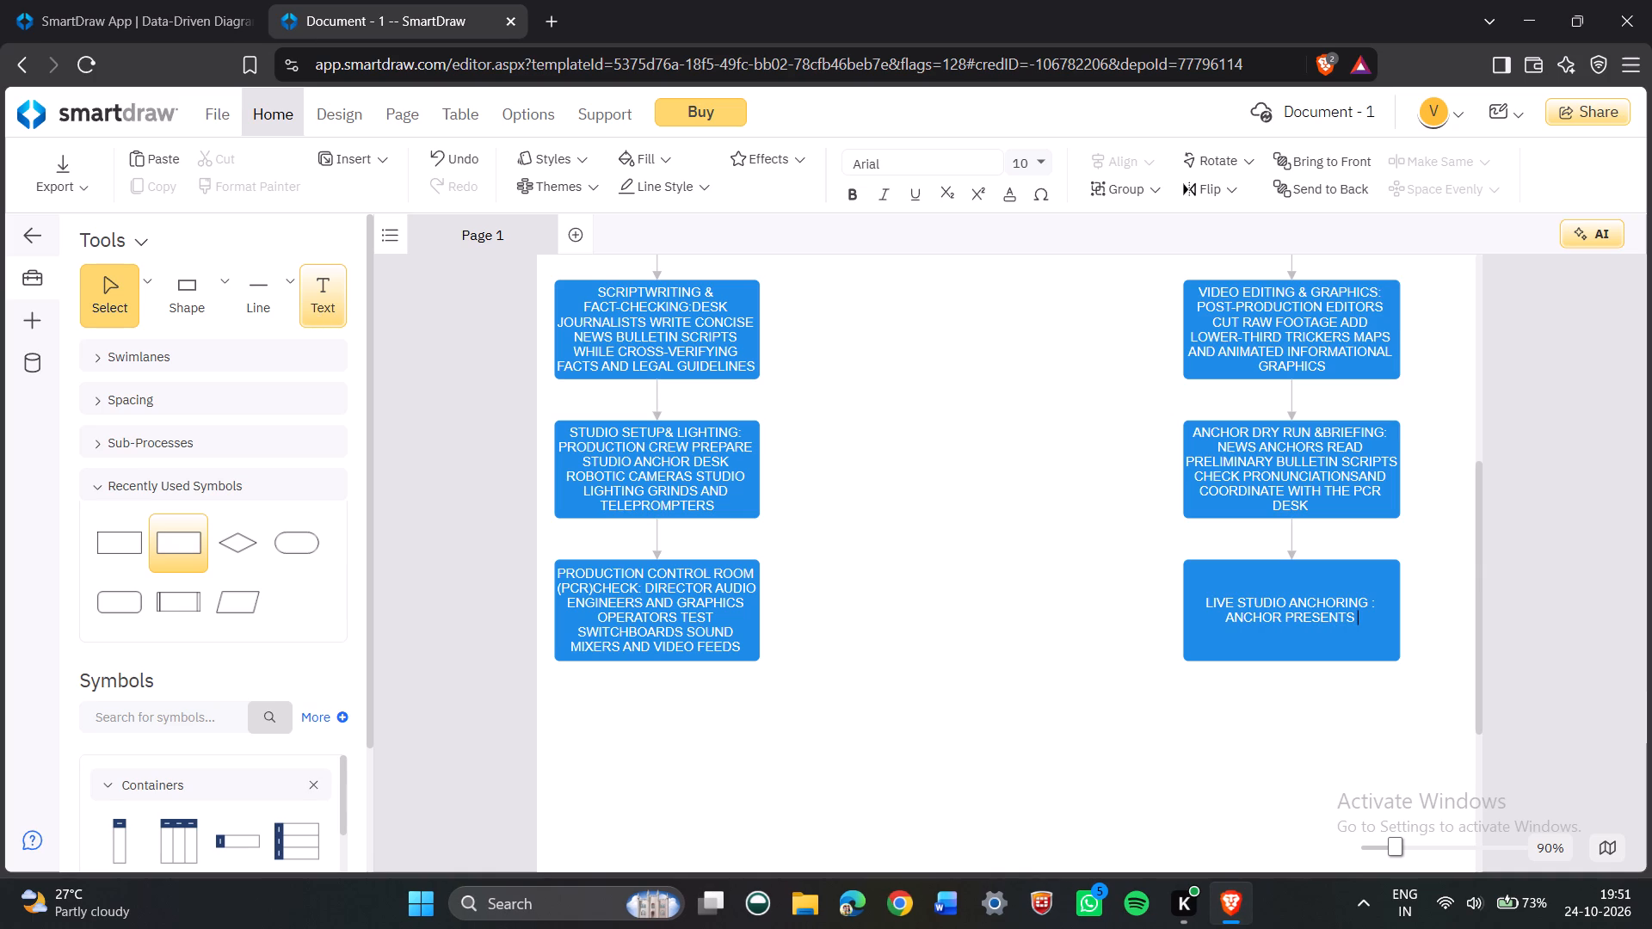
{"action": "type", "text": "OPE"}
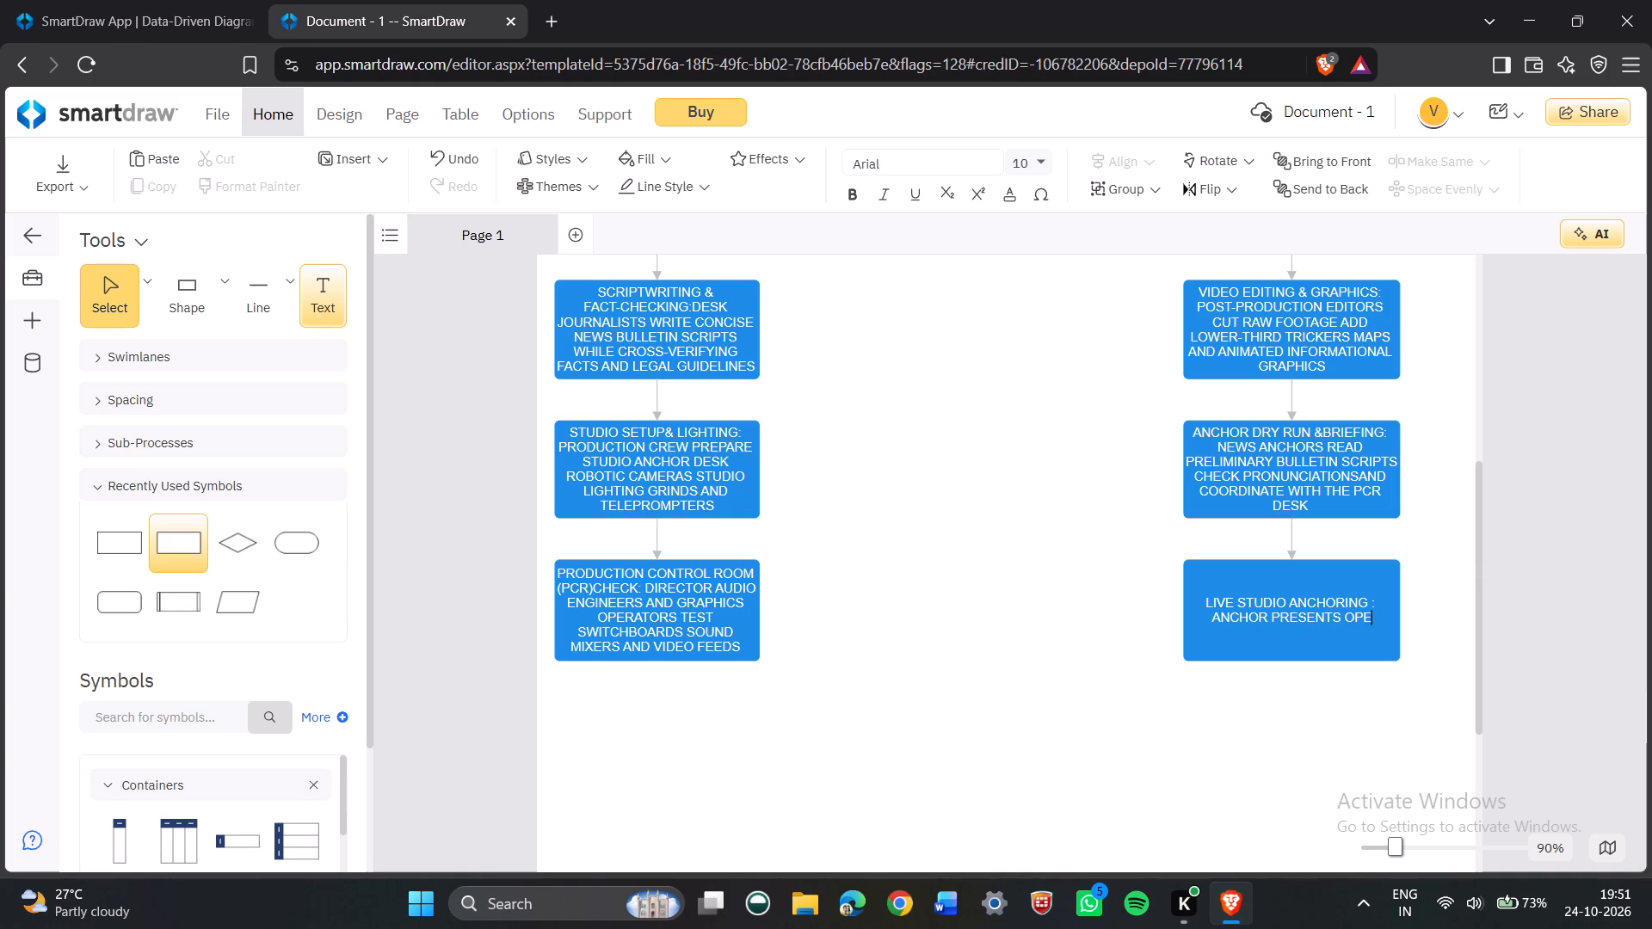
{"action": "type", "text": "NING"}
{"action": "key", "text": "space"}
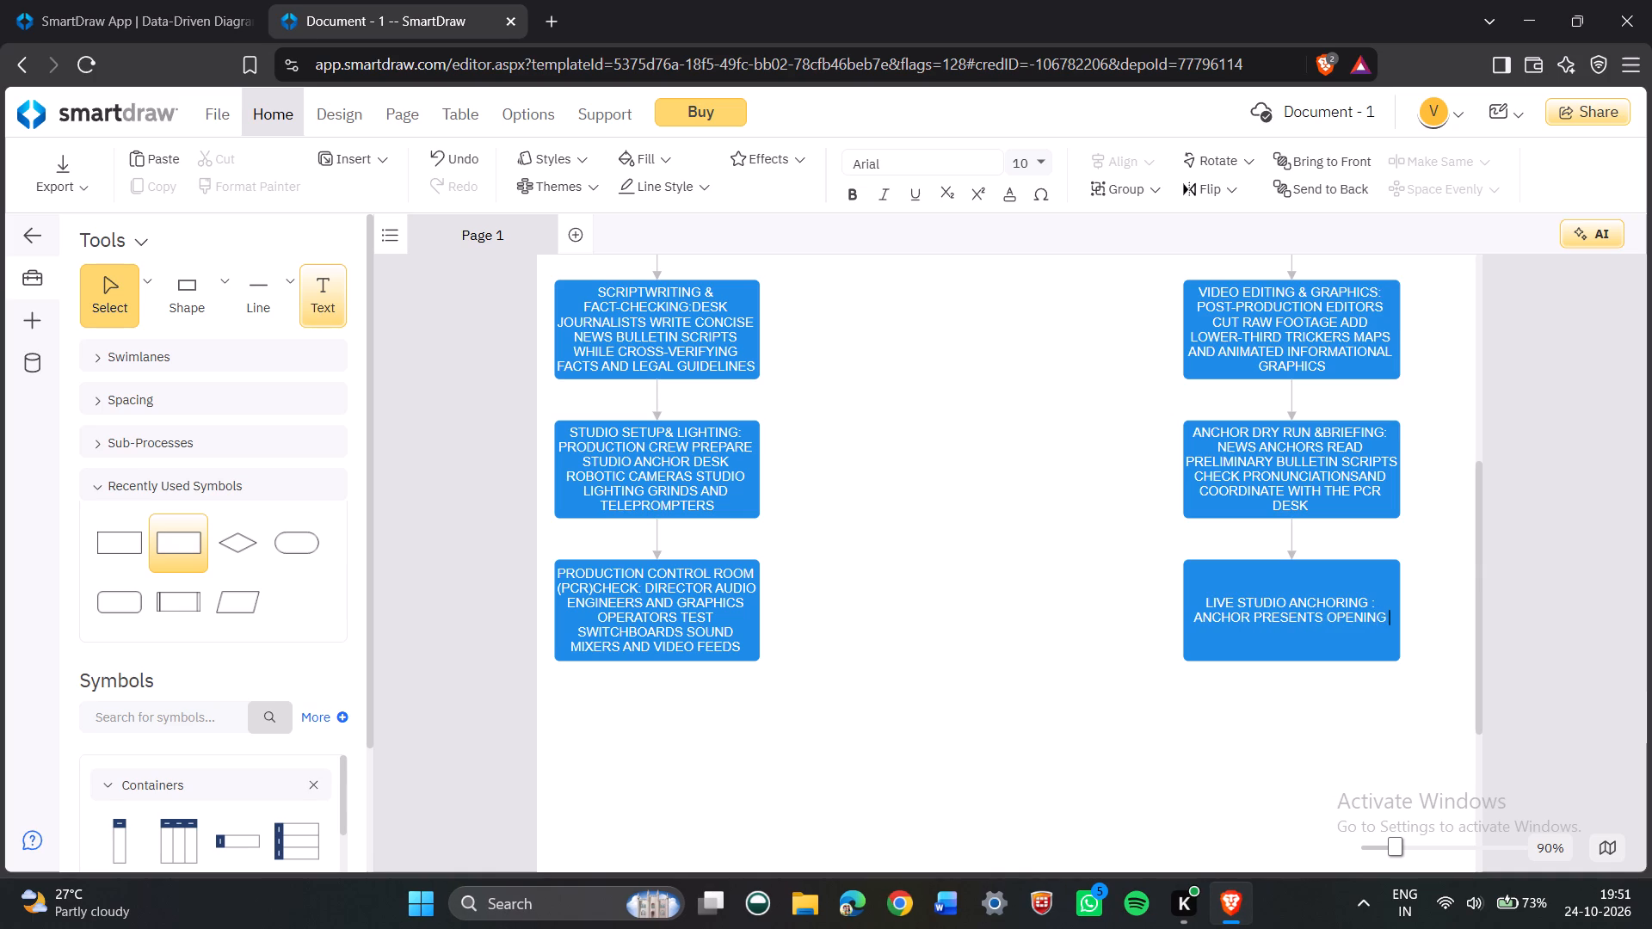
{"action": "type", "text": "HEADLINES"}
{"action": "key", "text": "space"}
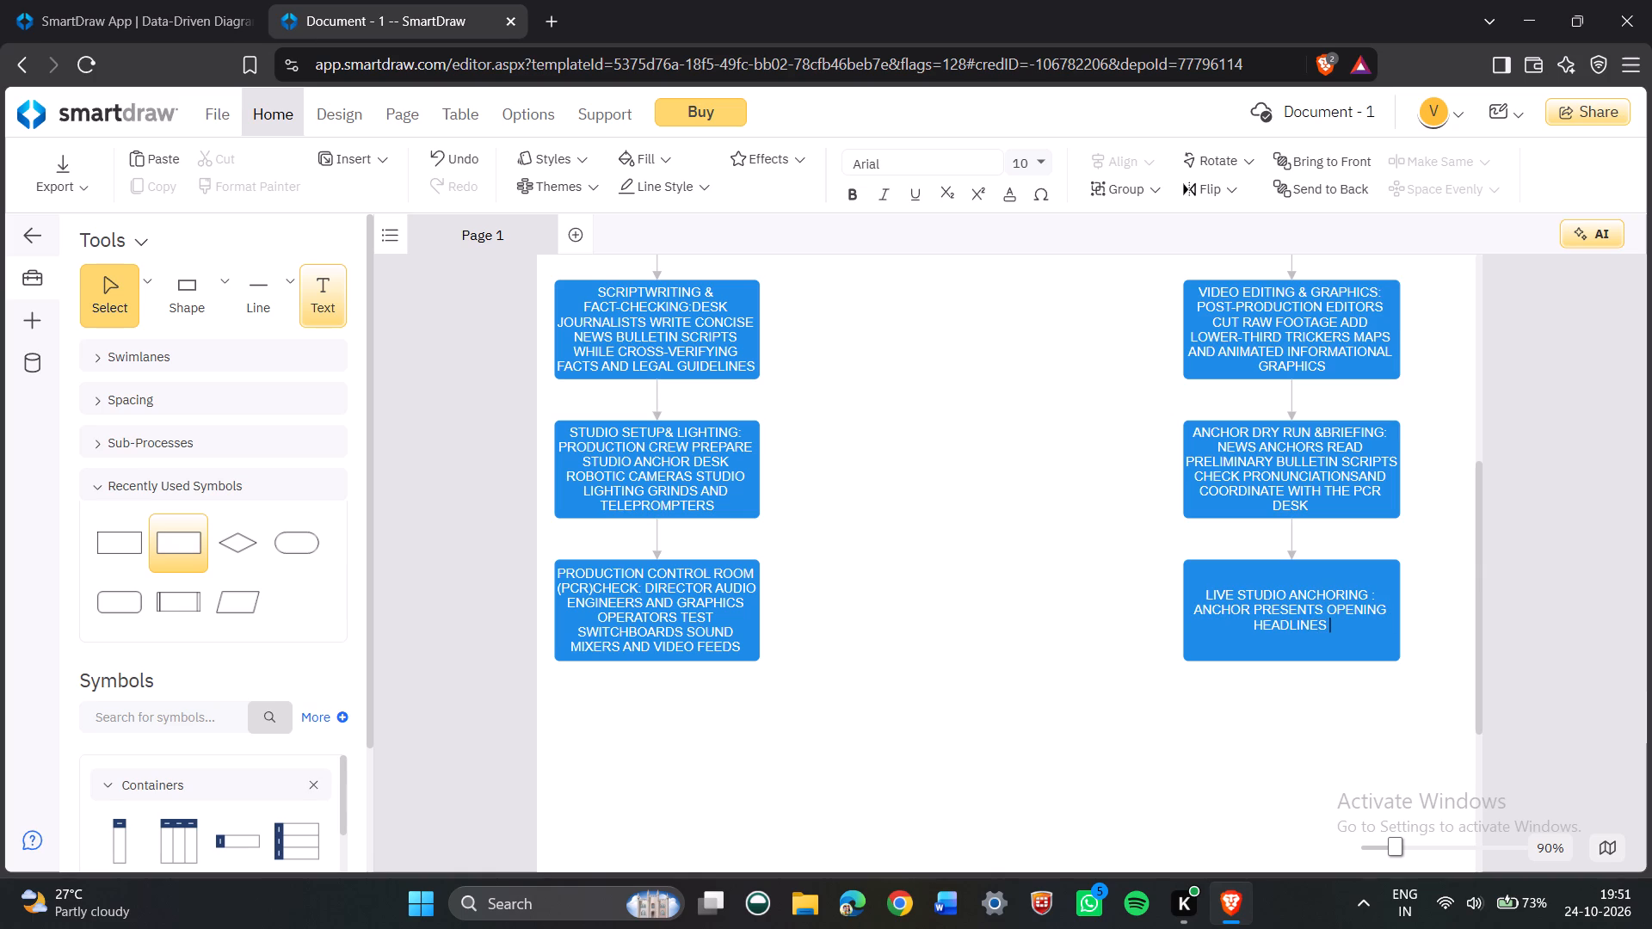
Continue the live studio anchoring box's text with "INTERACTS WITH FIELD REPORTERS".
{"action": "type", "text": "IN"}
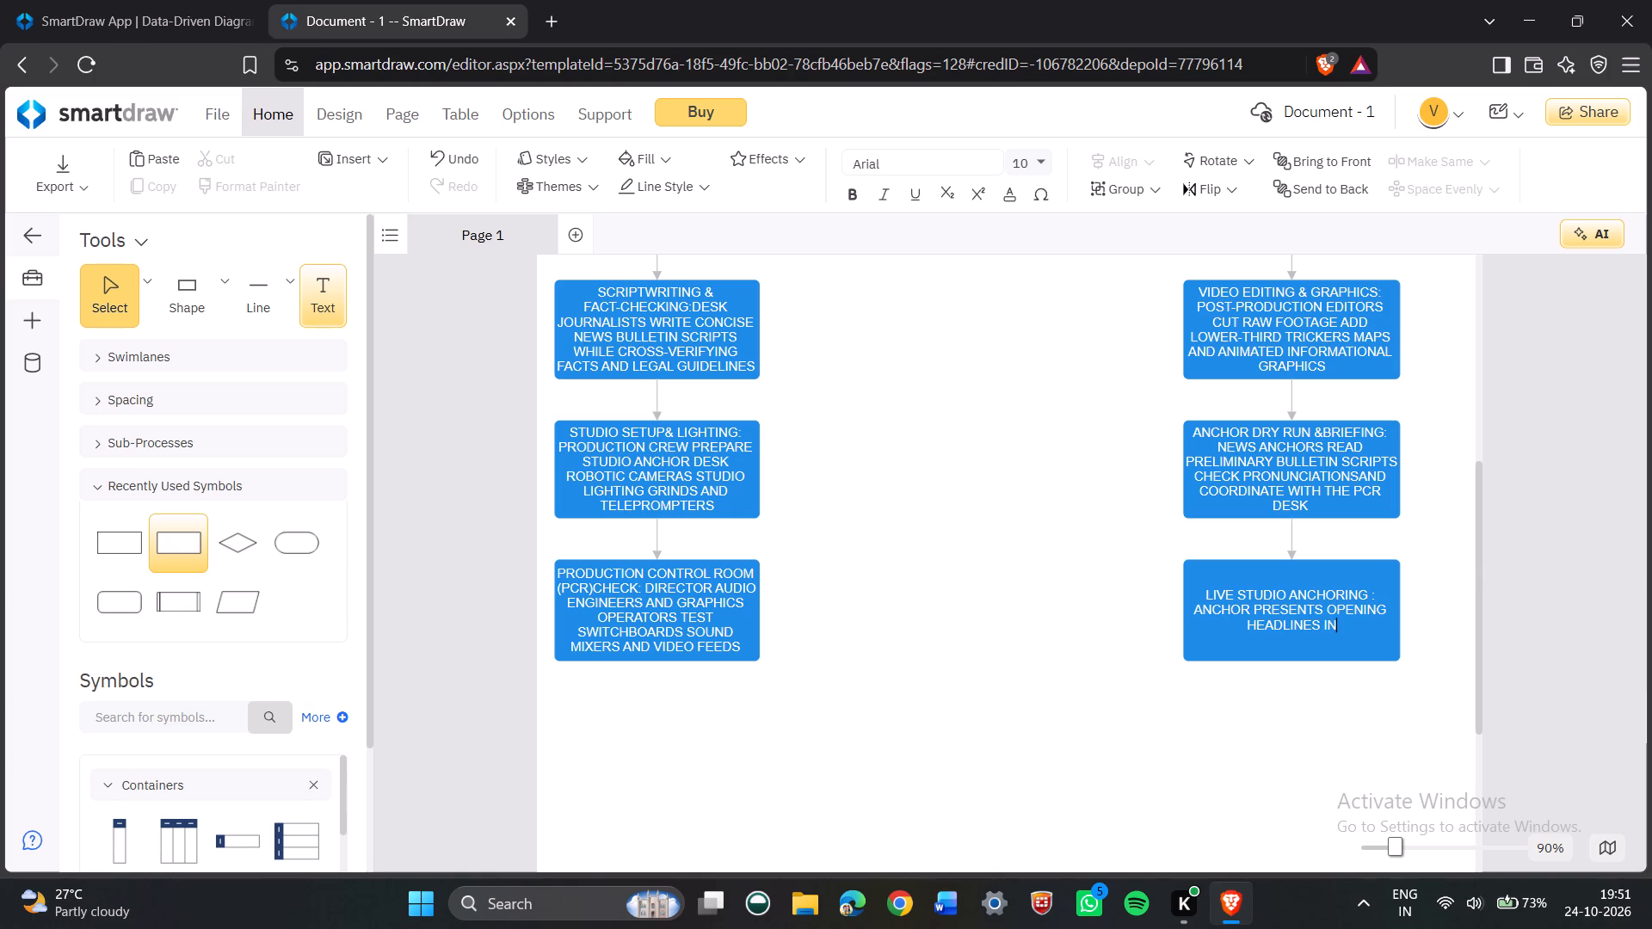
{"action": "type", "text": "TER"}
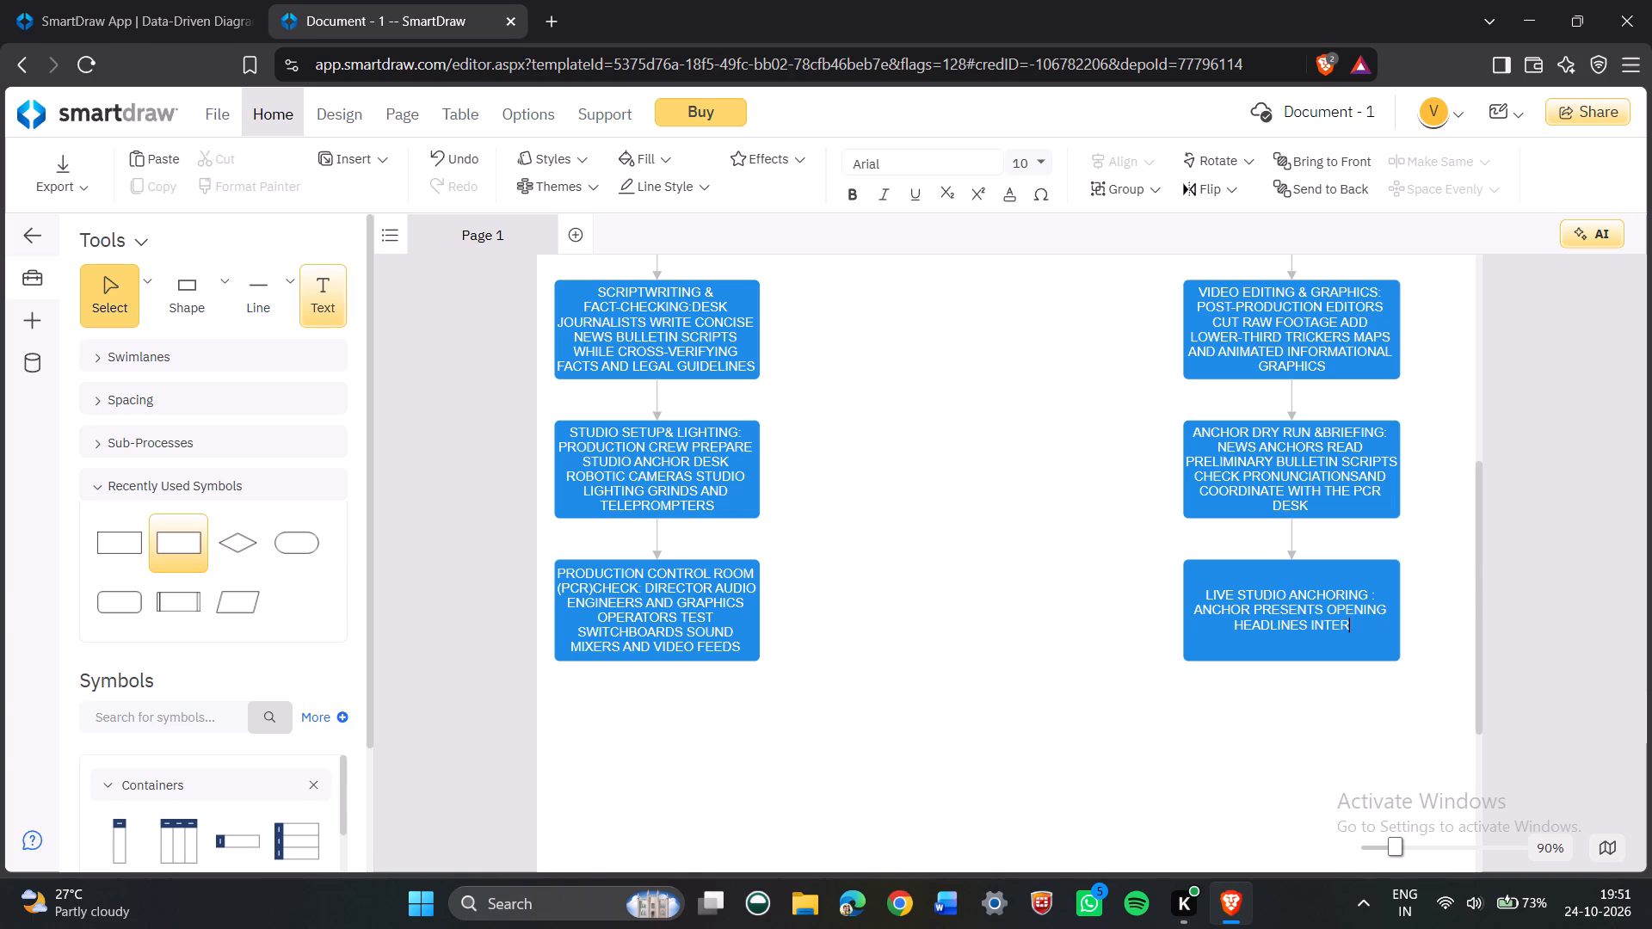
{"action": "key", "text": "e"}
{"action": "key", "text": "BackSpace"}
{"action": "type", "text": "ACTS"}
{"action": "key", "text": "space"}
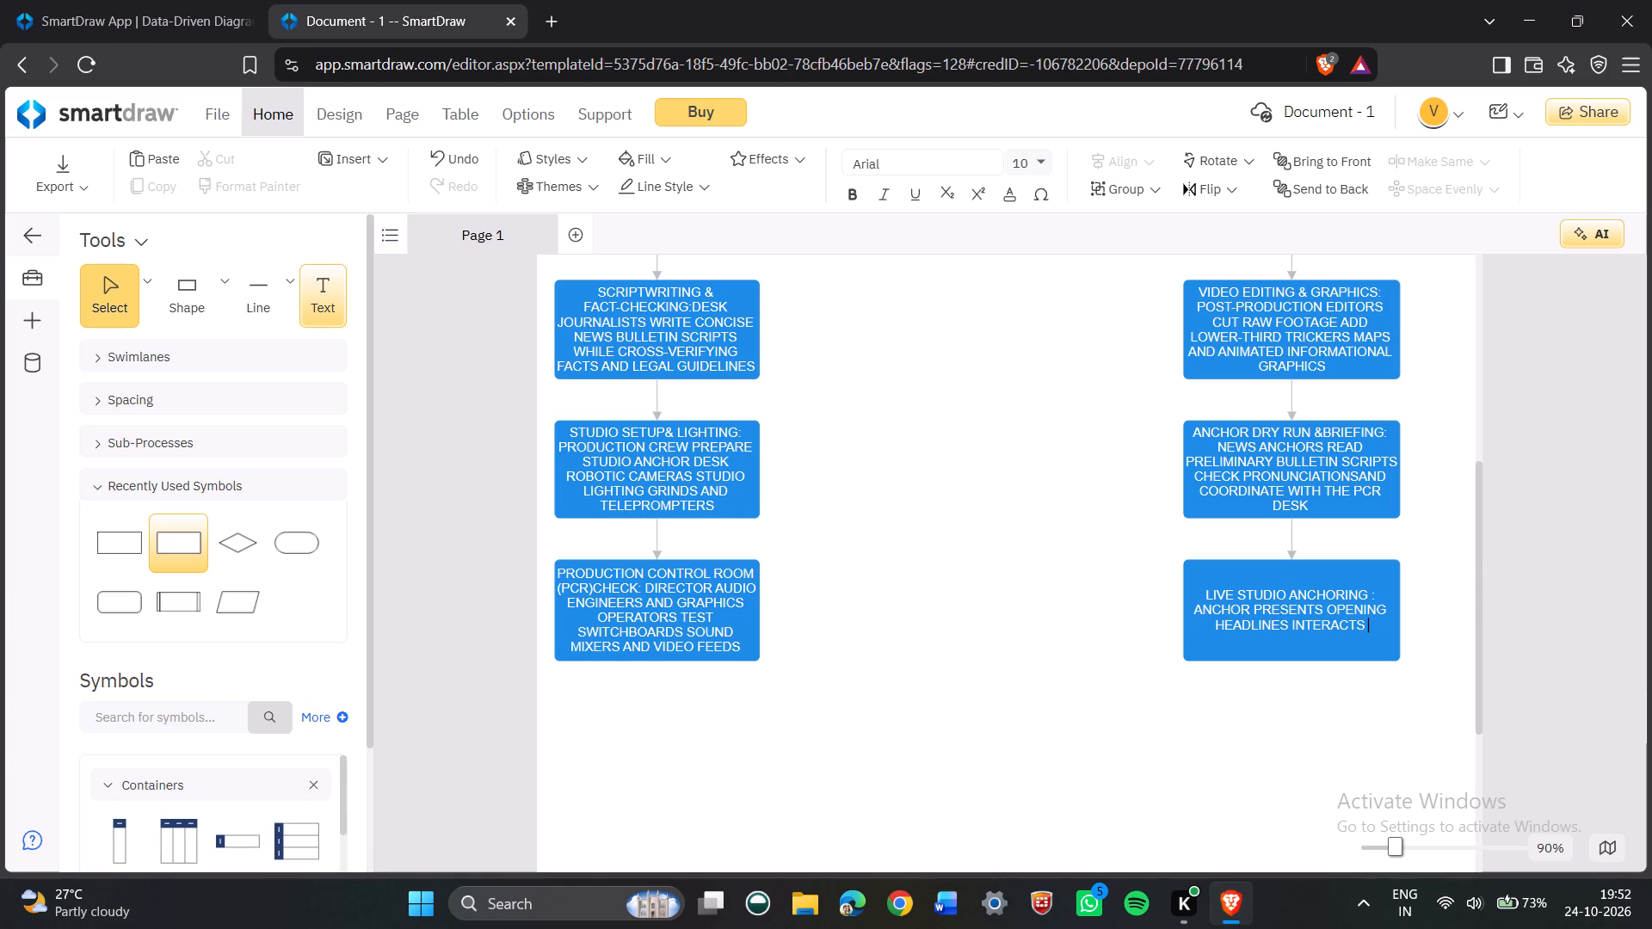
{"action": "type", "text": "WITH"}
{"action": "key", "text": "space"}
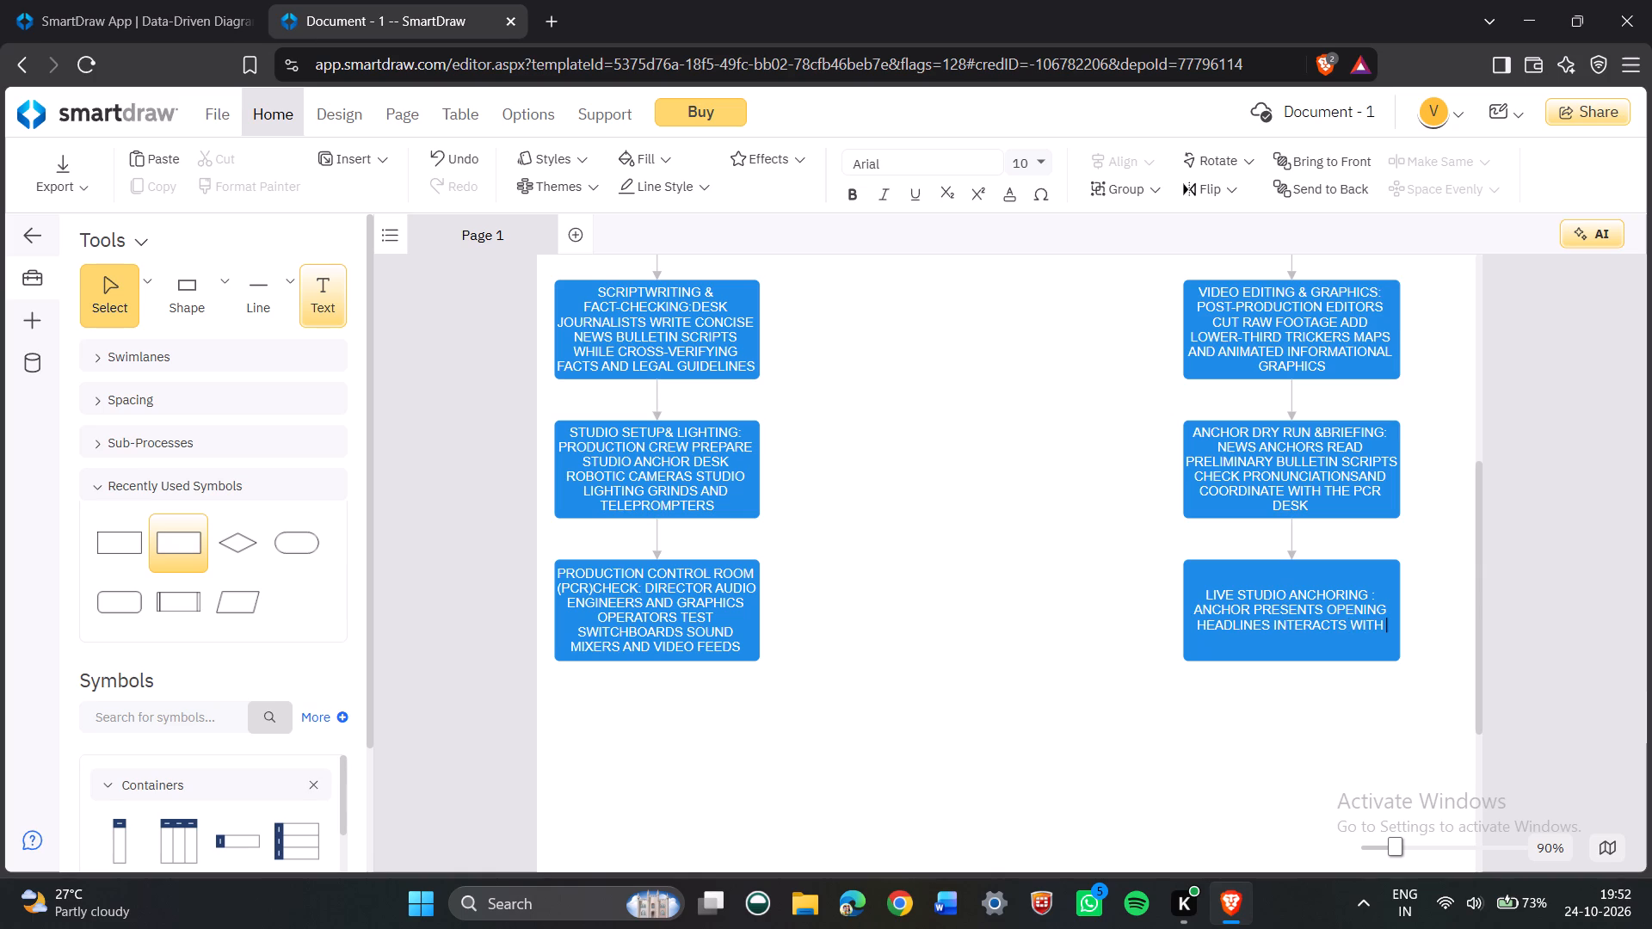
{"action": "type", "text": "FIELD"}
{"action": "key", "text": "space"}
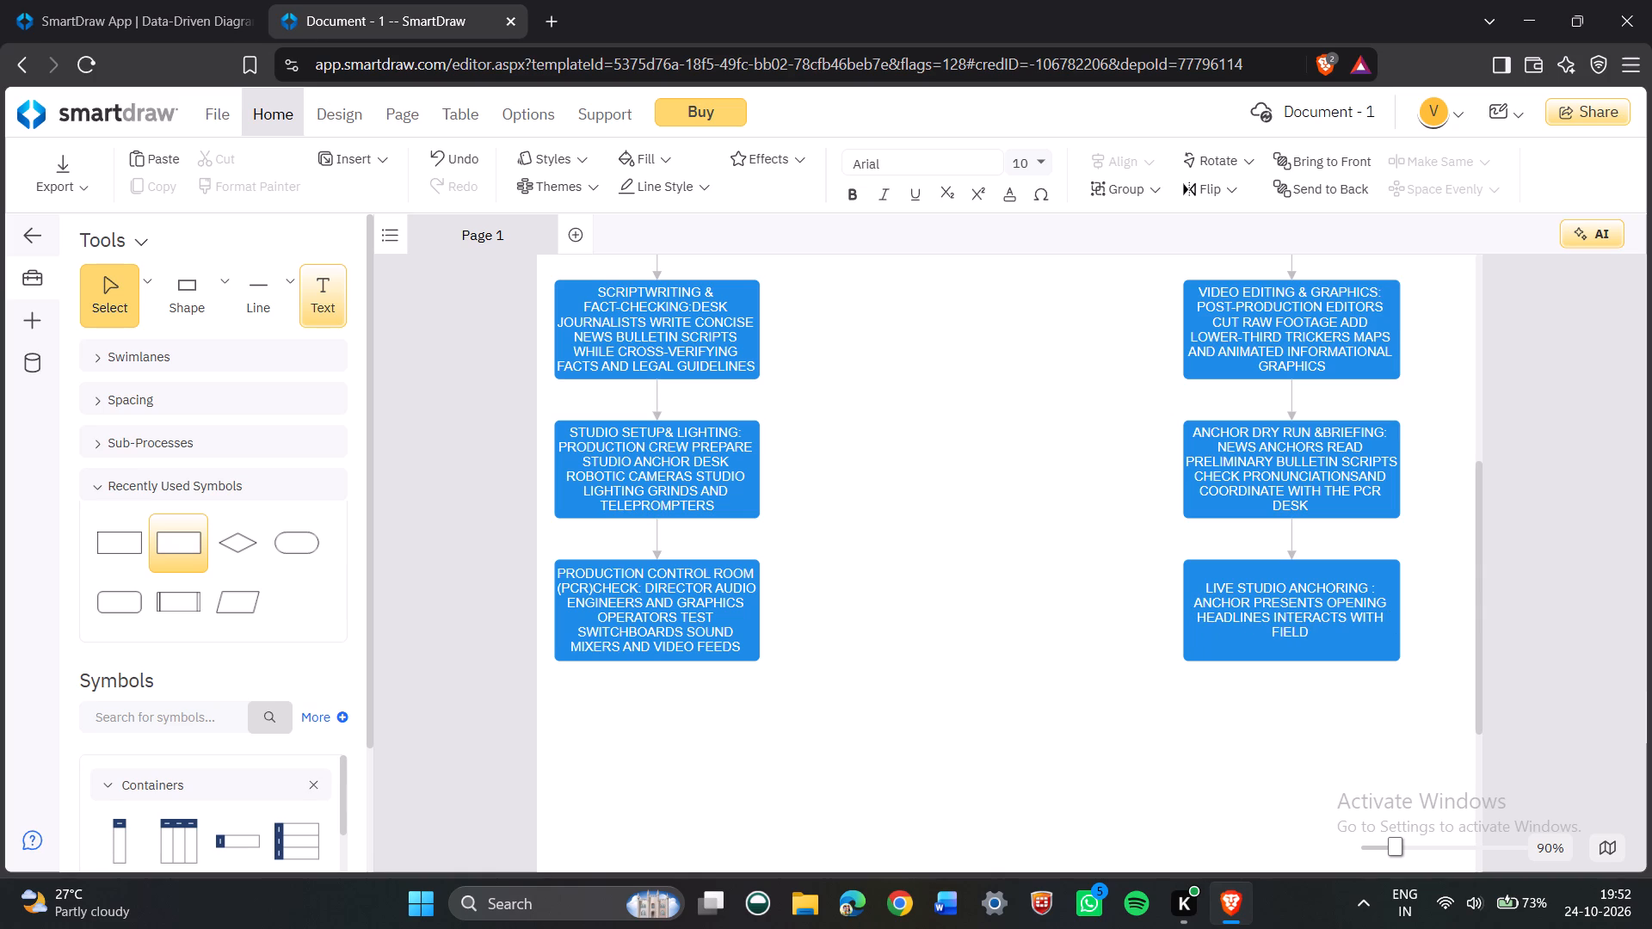
{"action": "type", "text": "REPORT"}
{"action": "type", "text": "ERS"}
{"action": "key", "text": "space"}
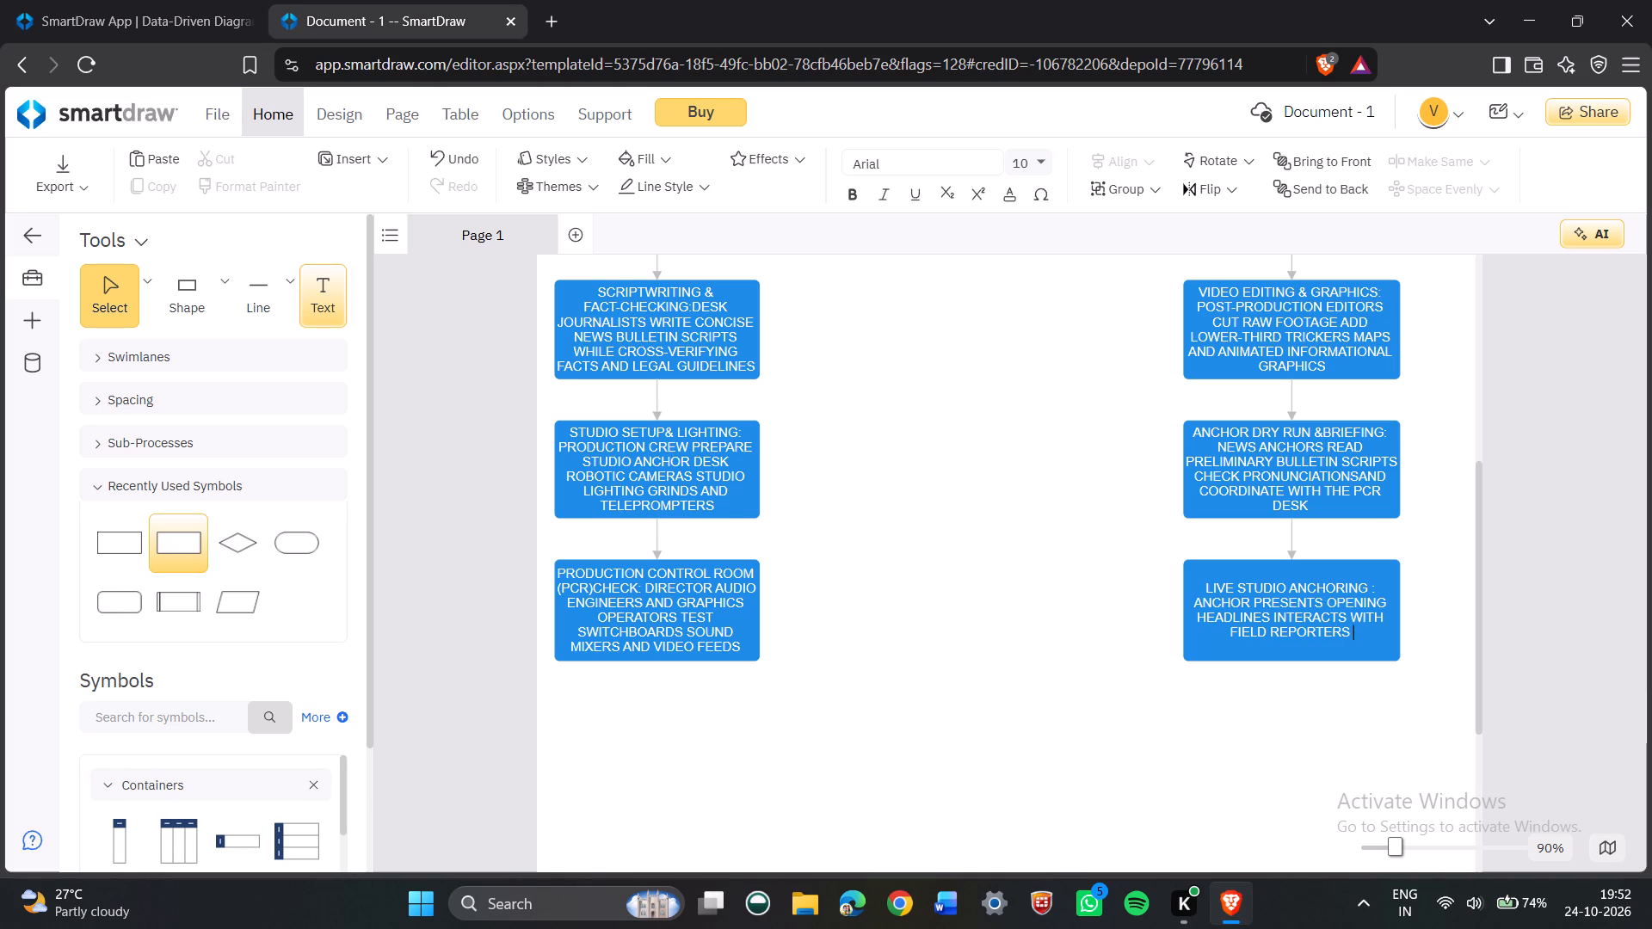
Continue the live studio anchoring box's text with "VIA SETTLEMENT LINKS".
{"action": "type", "text": "VIA"}
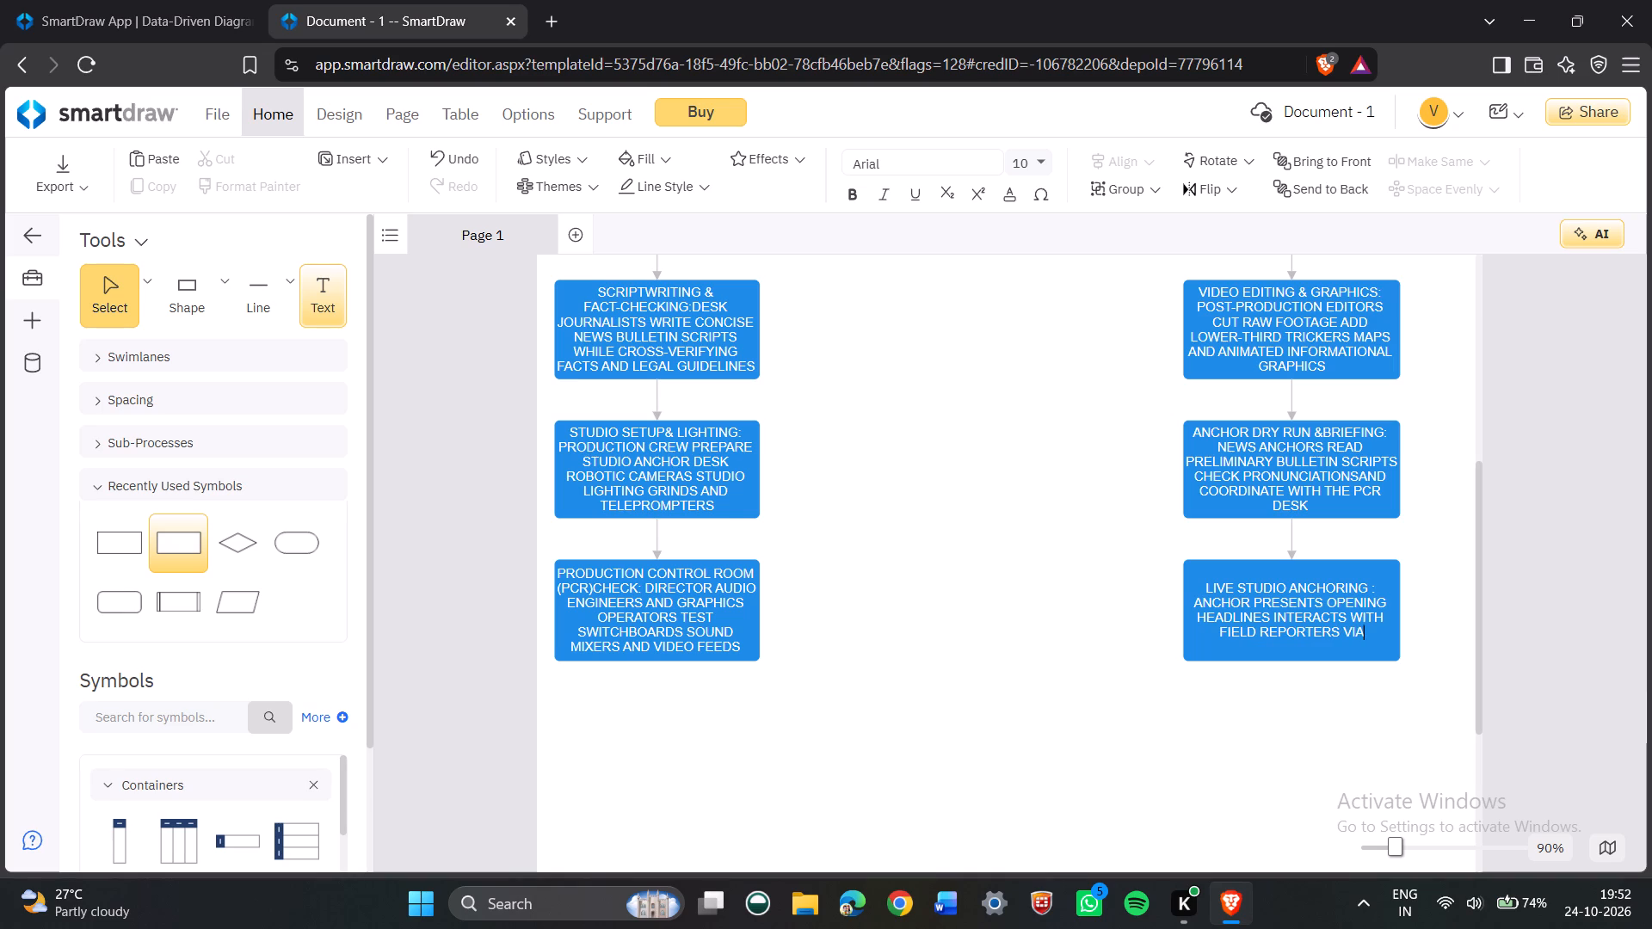
{"action": "key", "text": "space"}
{"action": "type", "text": "SETTLEMEN"}
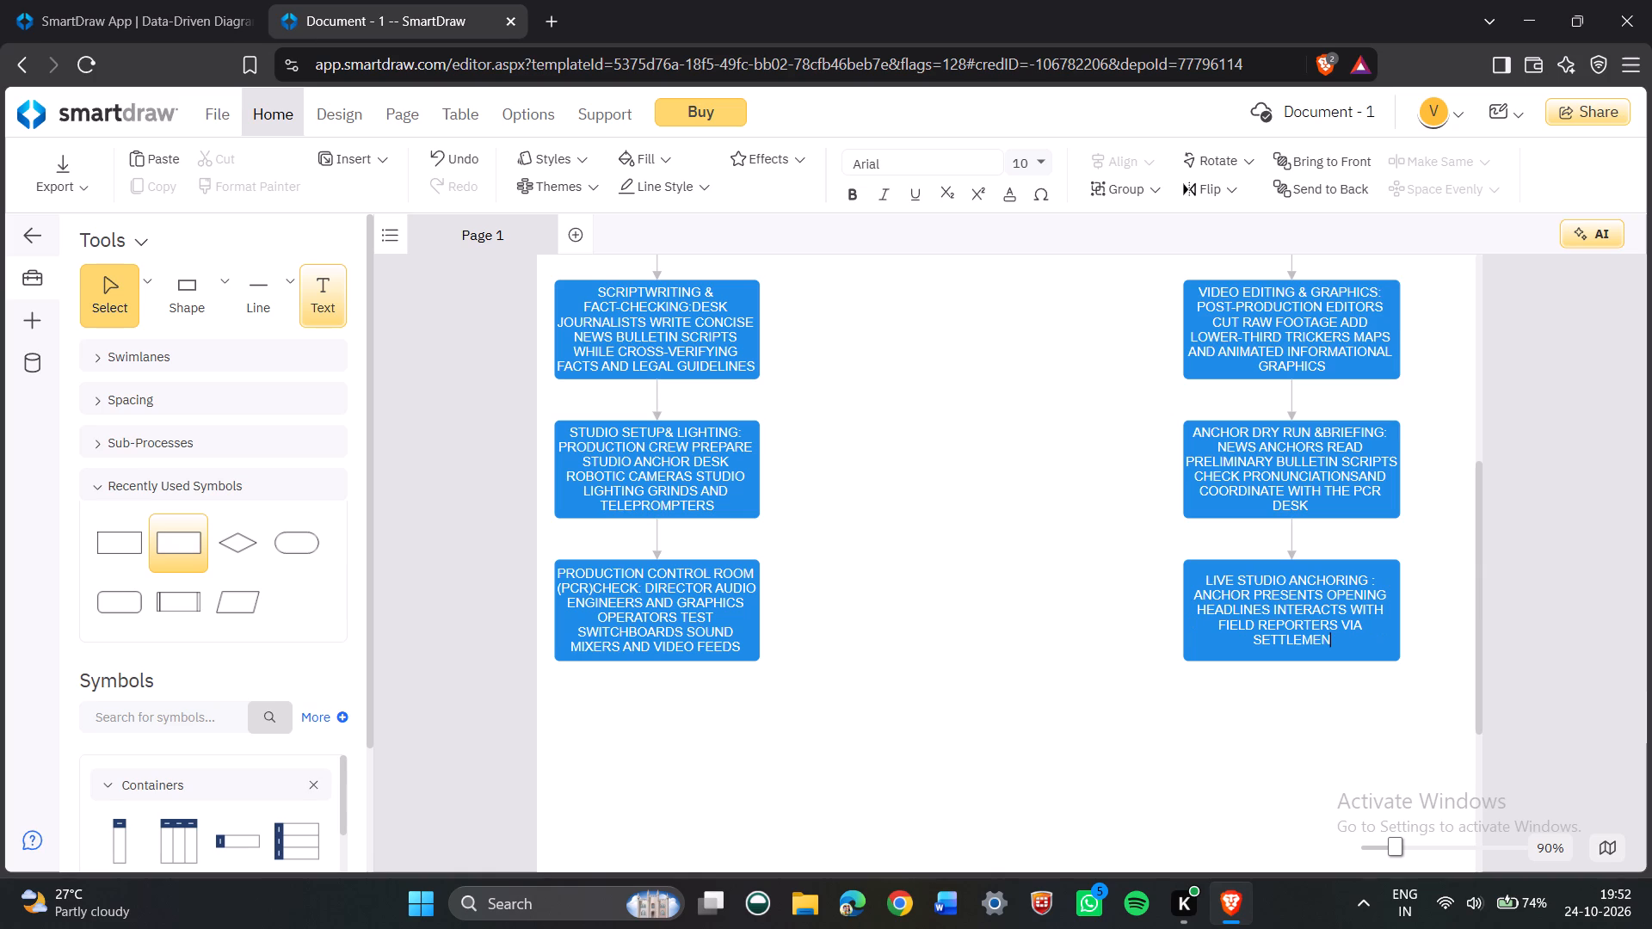
{"action": "key", "text": "t"}
{"action": "key", "text": "space"}
{"action": "type", "text": "LINKS"}
{"action": "key", "text": "space"}
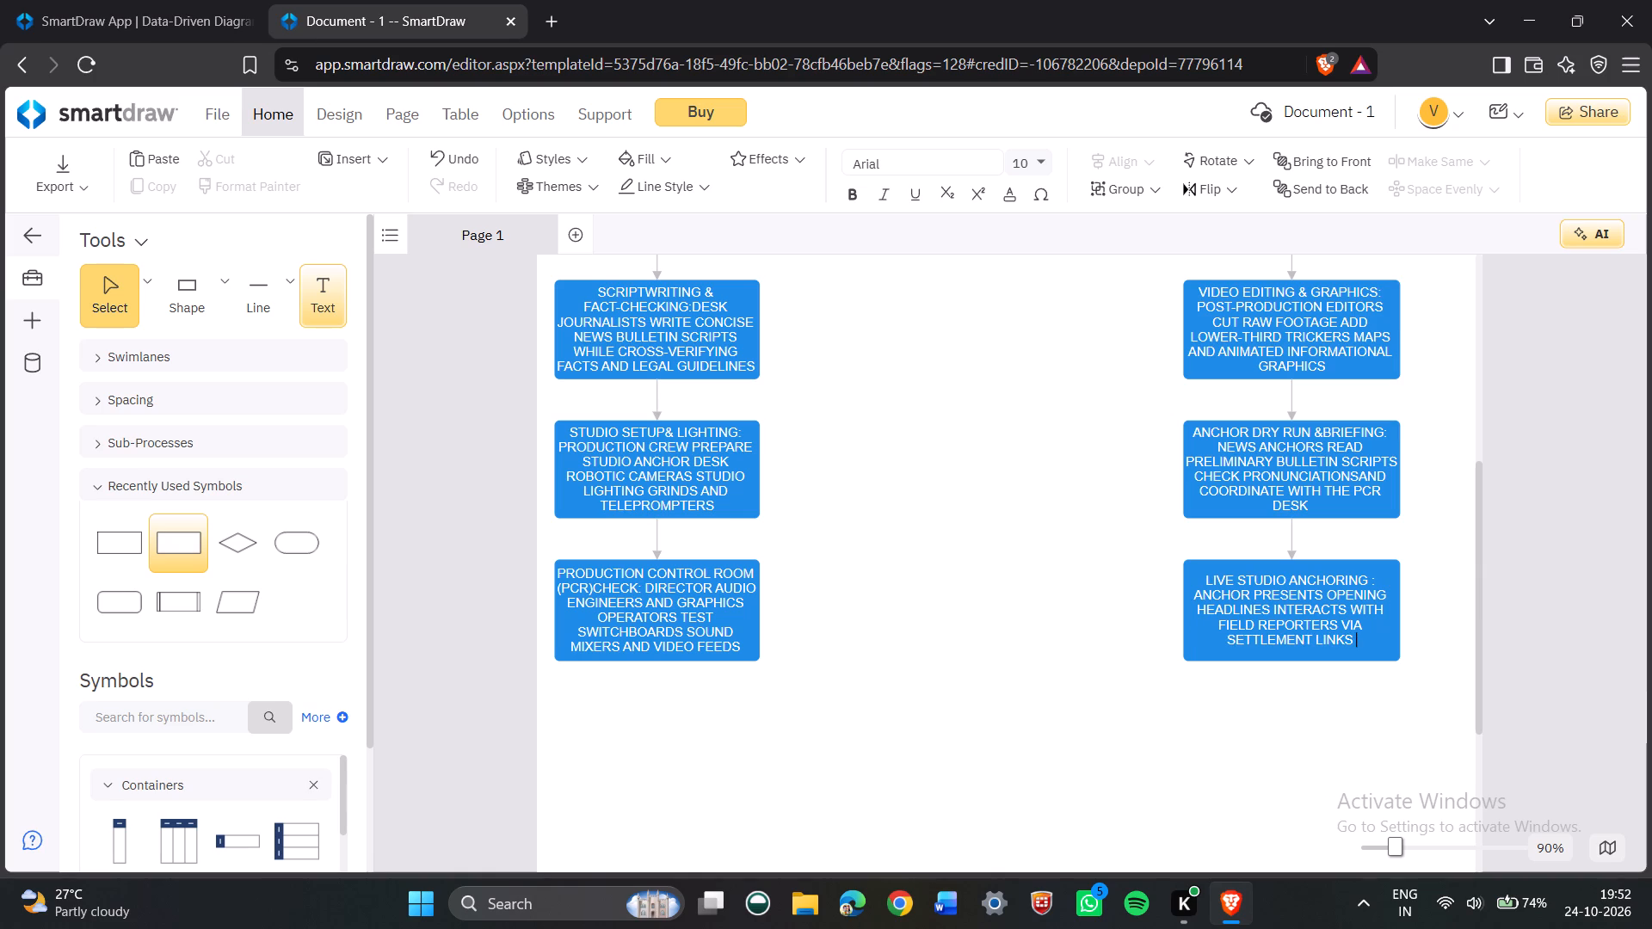
Complete the live studio anchoring box's text with "AND MODERATES ADEBATES".
{"action": "type", "text": "AND"}
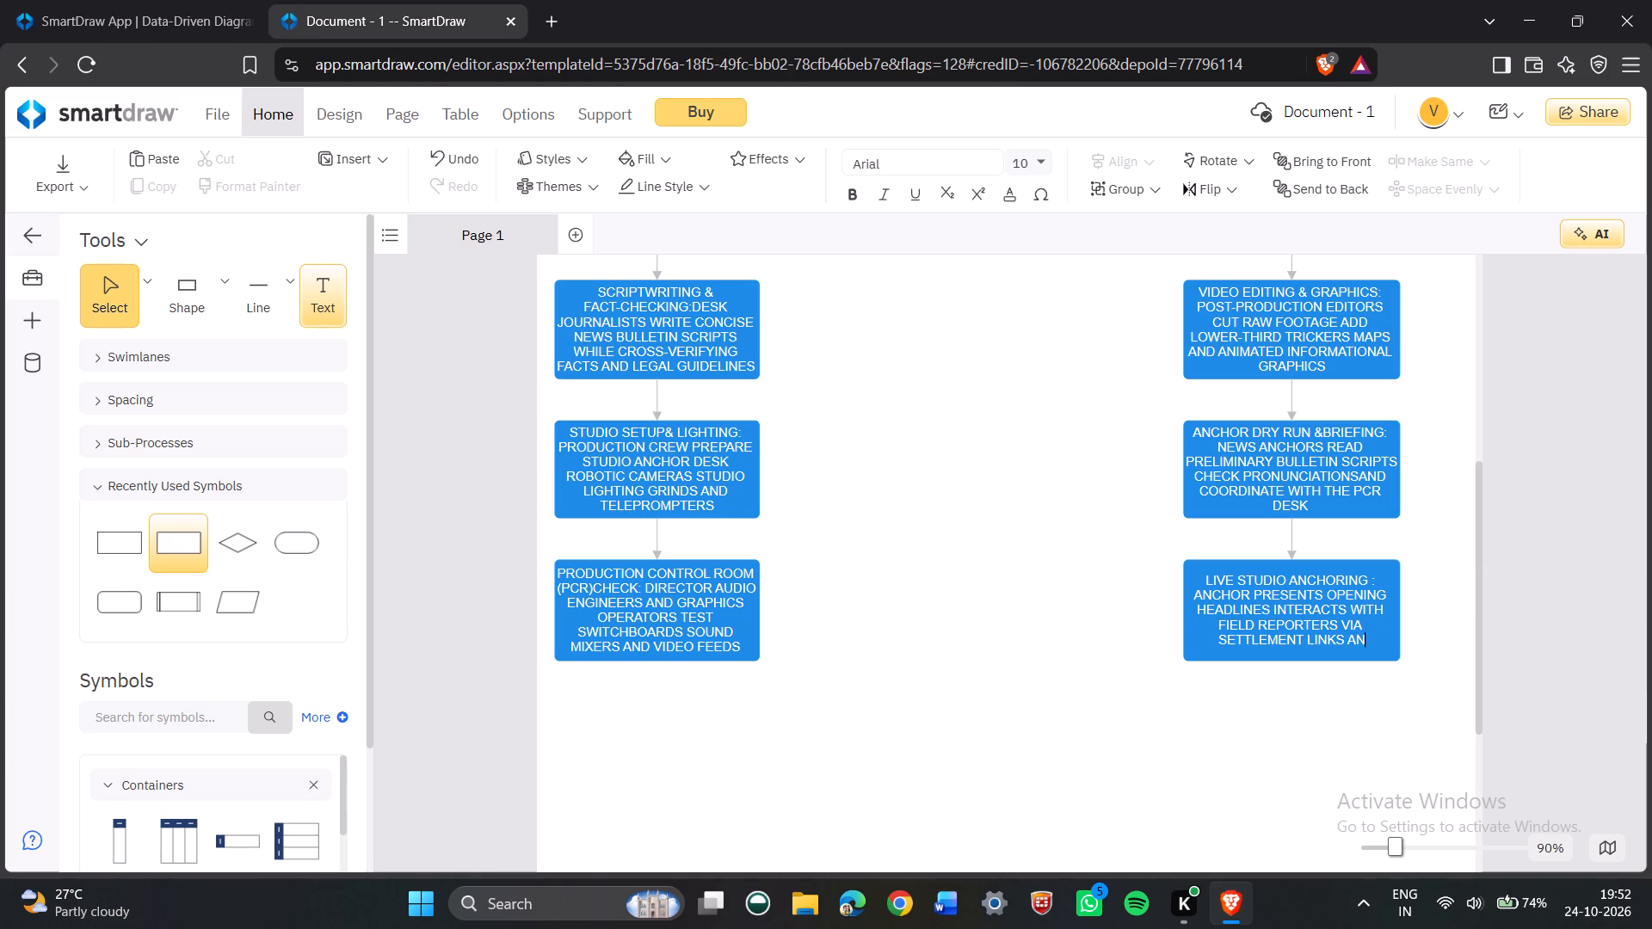
{"action": "key", "text": "space"}
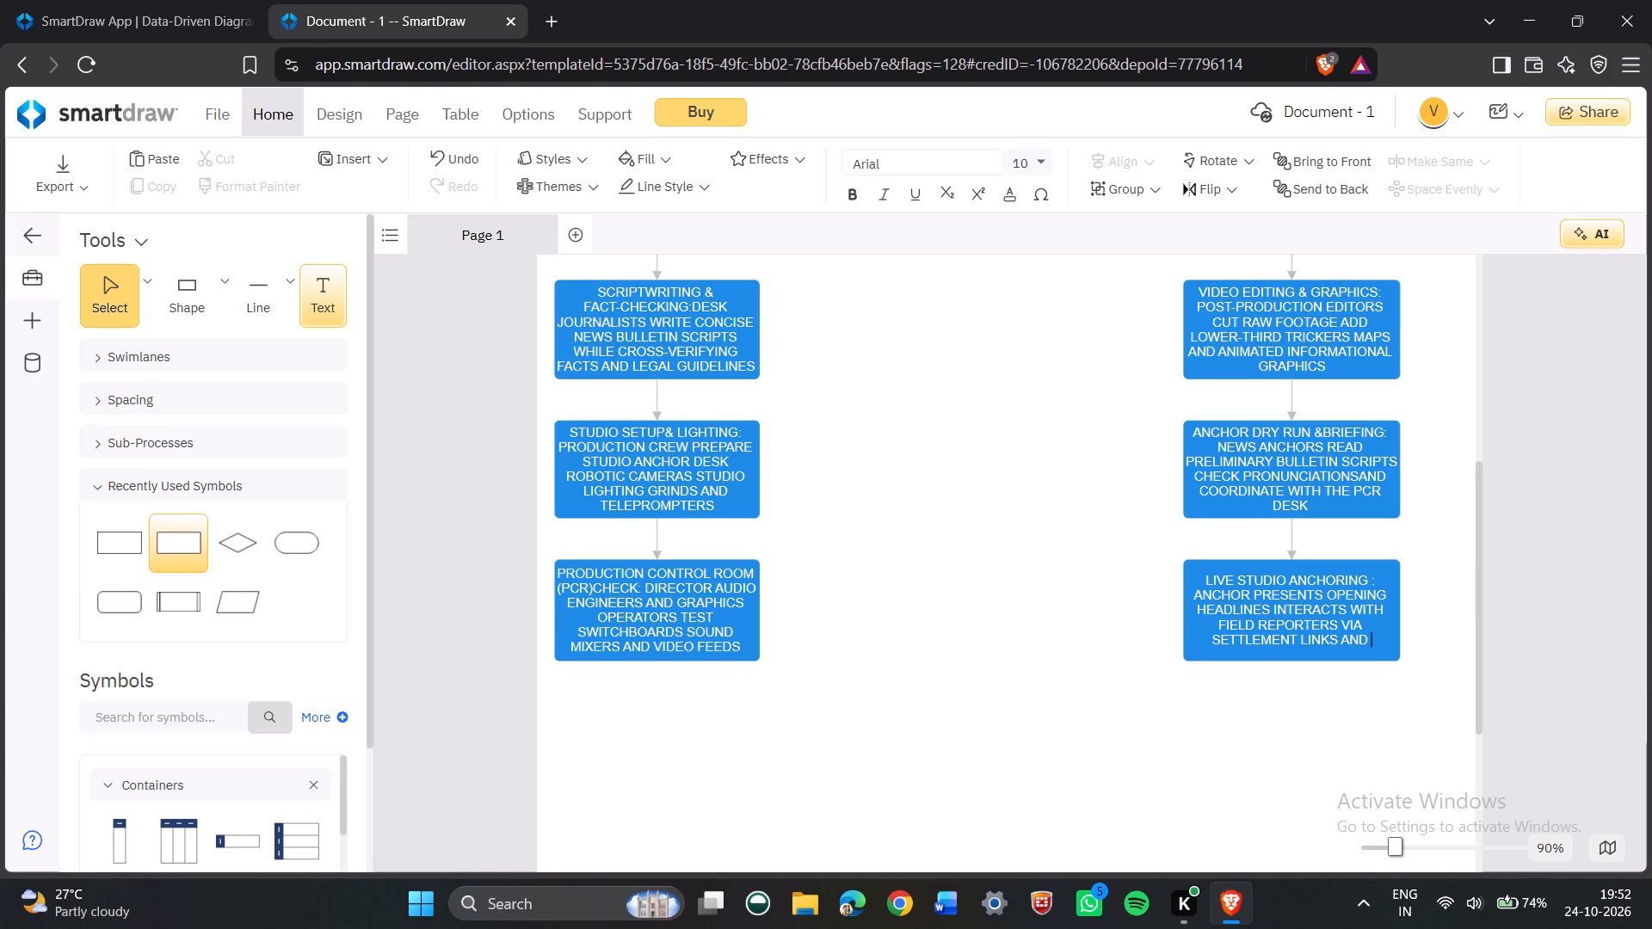
{"action": "type", "text": "MODERA"}
{"action": "type", "text": "TES"}
{"action": "key", "text": "space"}
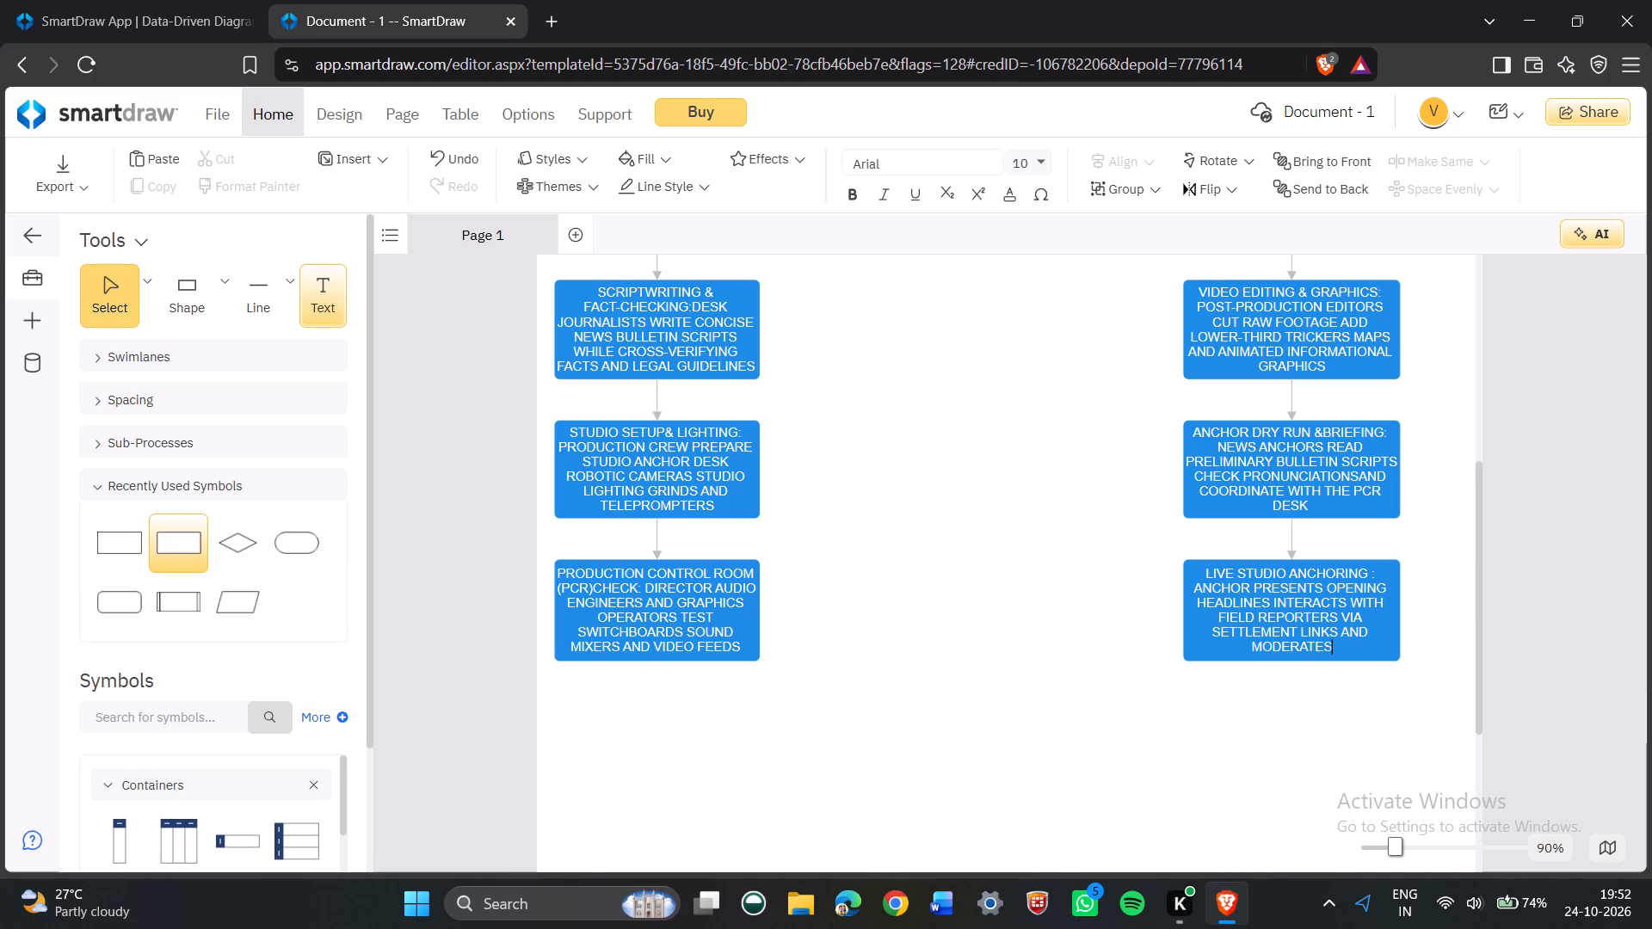
{"action": "type", "text": "AA"}
{"action": "key", "text": "BackSpace"}
{"action": "type", "text": "DEBATES"}
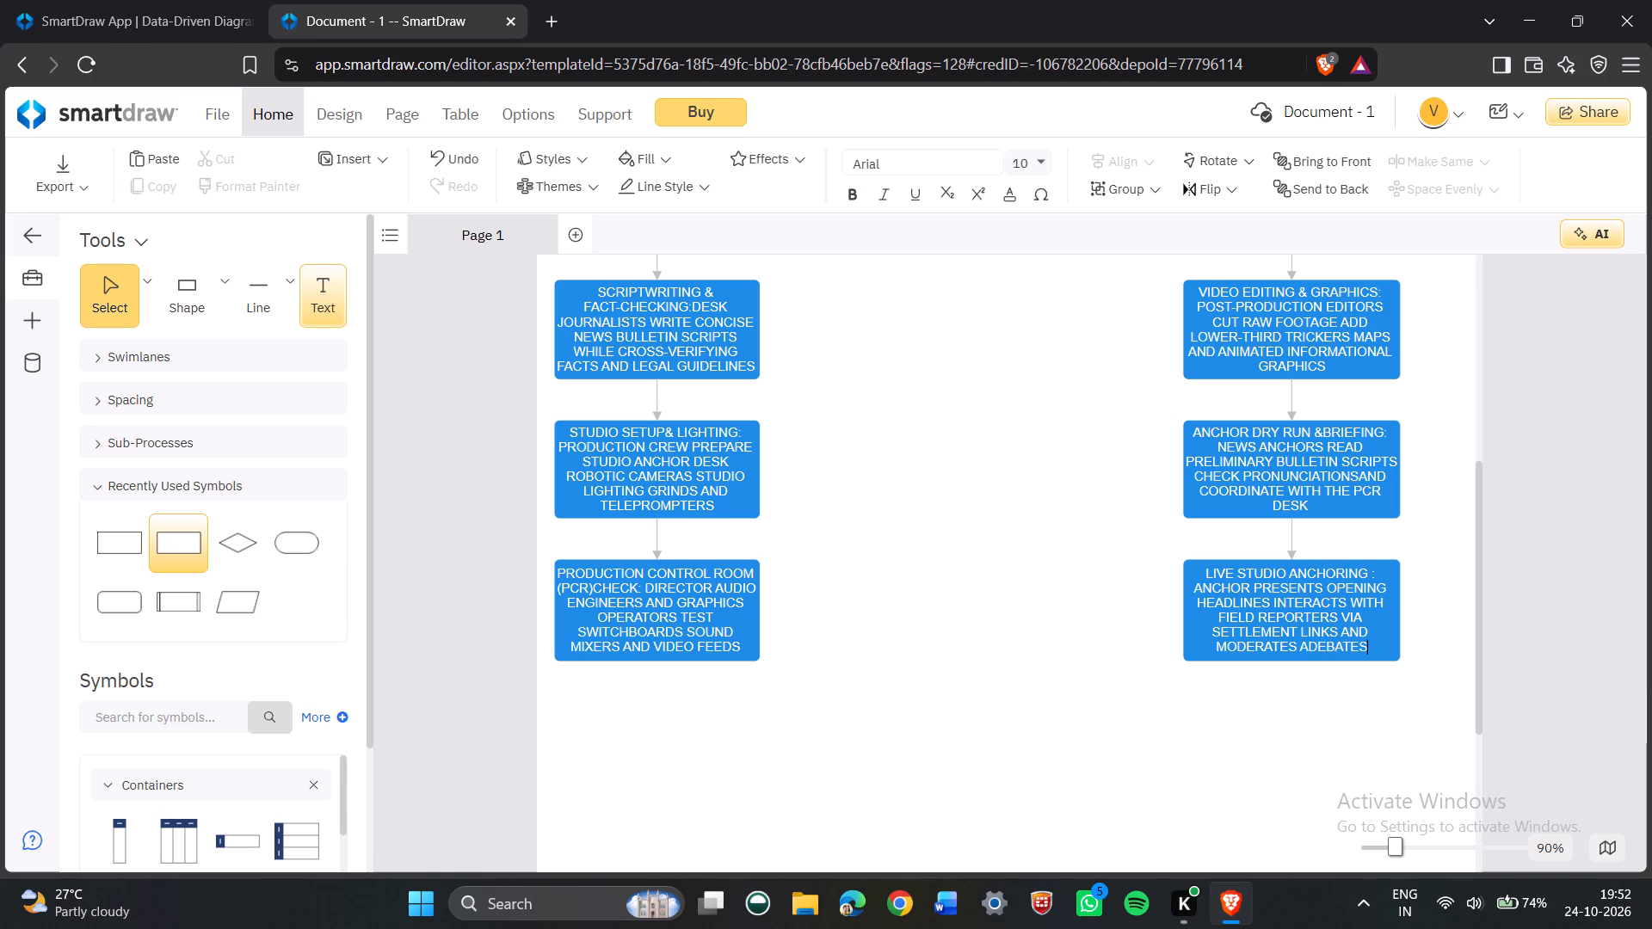
{"action": "key", "text": "space"}
{"action": "key", "text": "BackSpace"}
Correct the last word in the live studio anchoring box to "DEBATES" and finish editing its text.
{"action": "key", "text": "BackSpace"}
{"action": "key", "text": "BackSpace"}
{"action": "key", "text": "BackSpace"}
{"action": "key", "text": "BackSpace"}
{"action": "key", "text": "BackSpace"}
{"action": "key", "text": "BackSpace"}
{"action": "key", "text": "BackSpace"}
{"action": "key", "text": "BackSpace"}
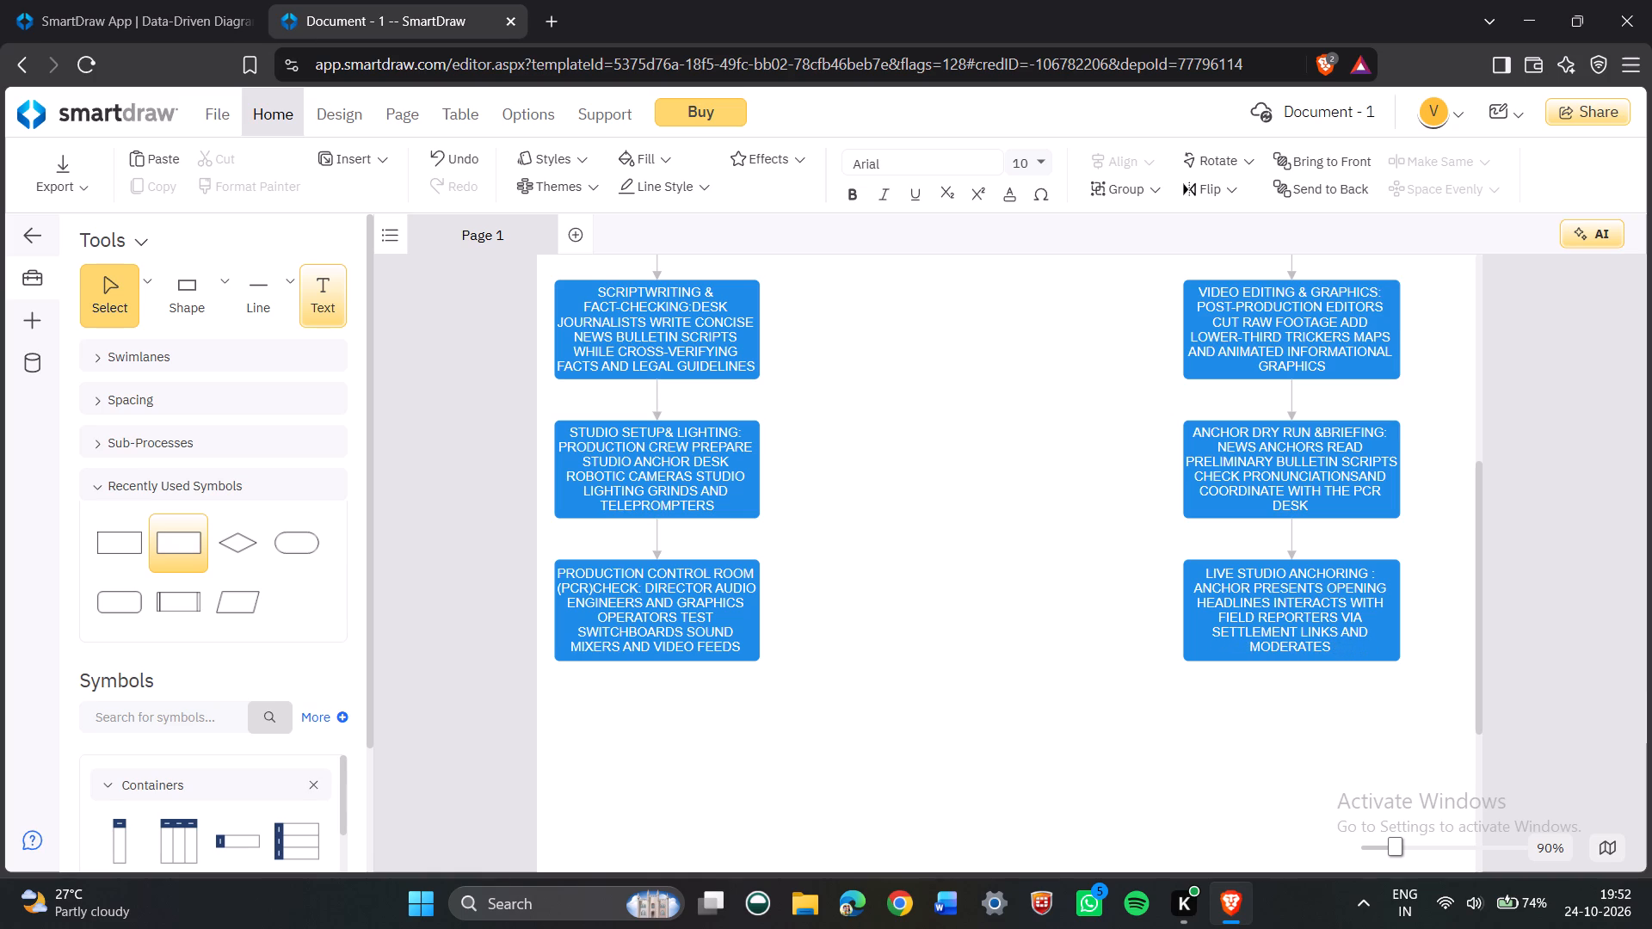
{"action": "type", "text": "DEBATES"}
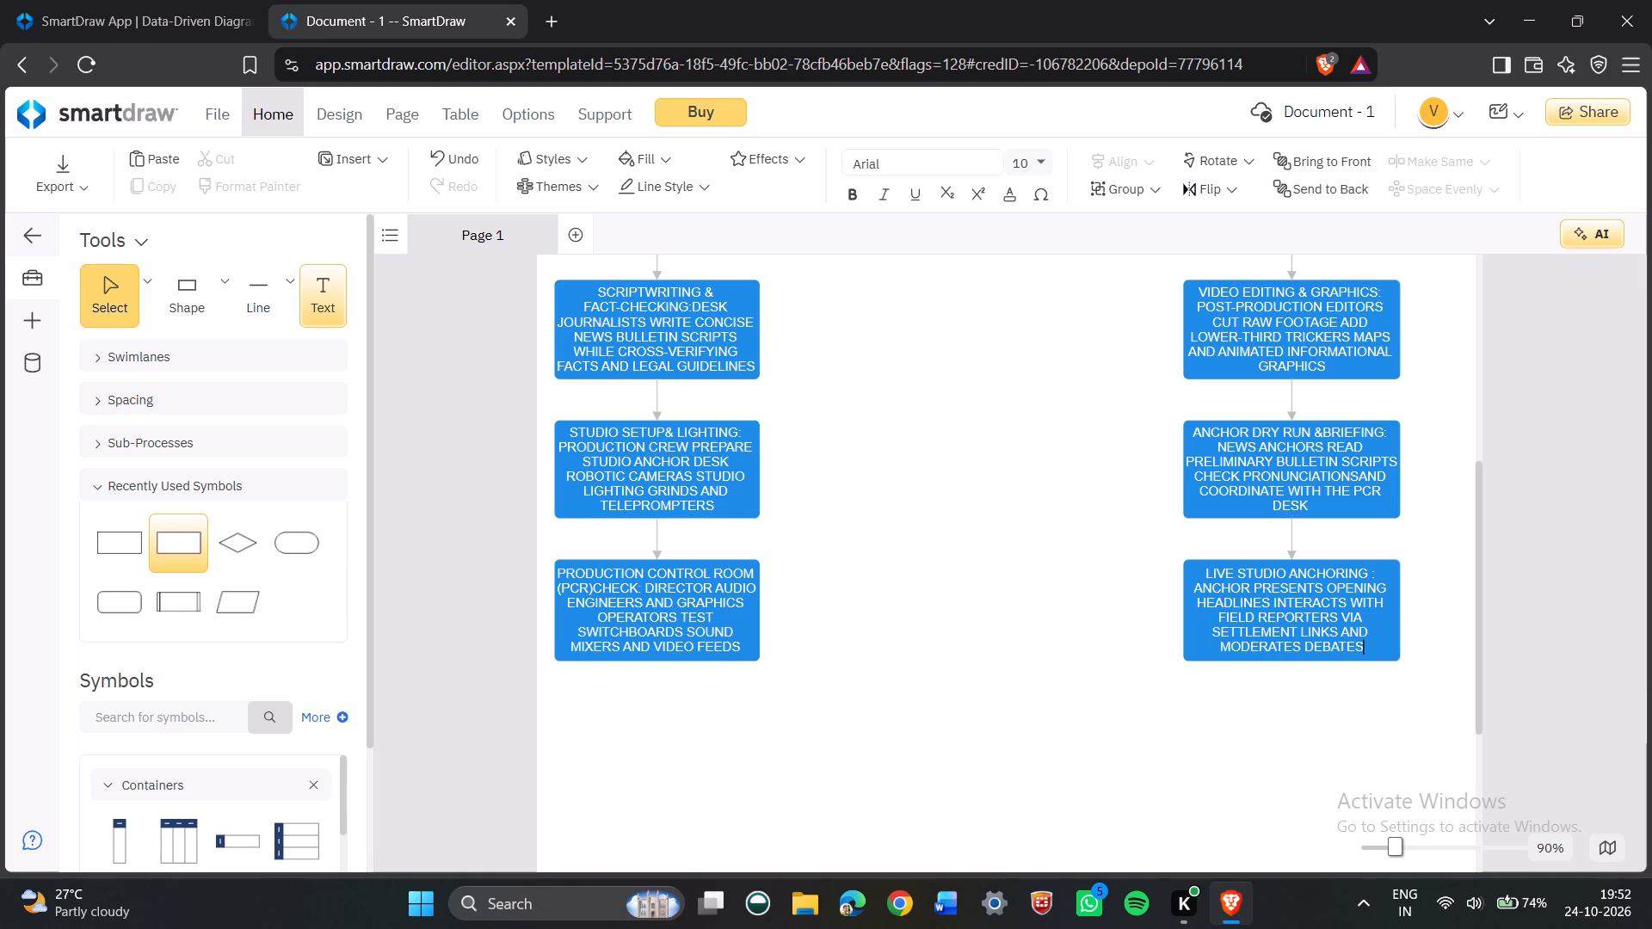
{"action": "key", "text": "space"}
{"action": "left_click", "coordinate": [798, 766]}
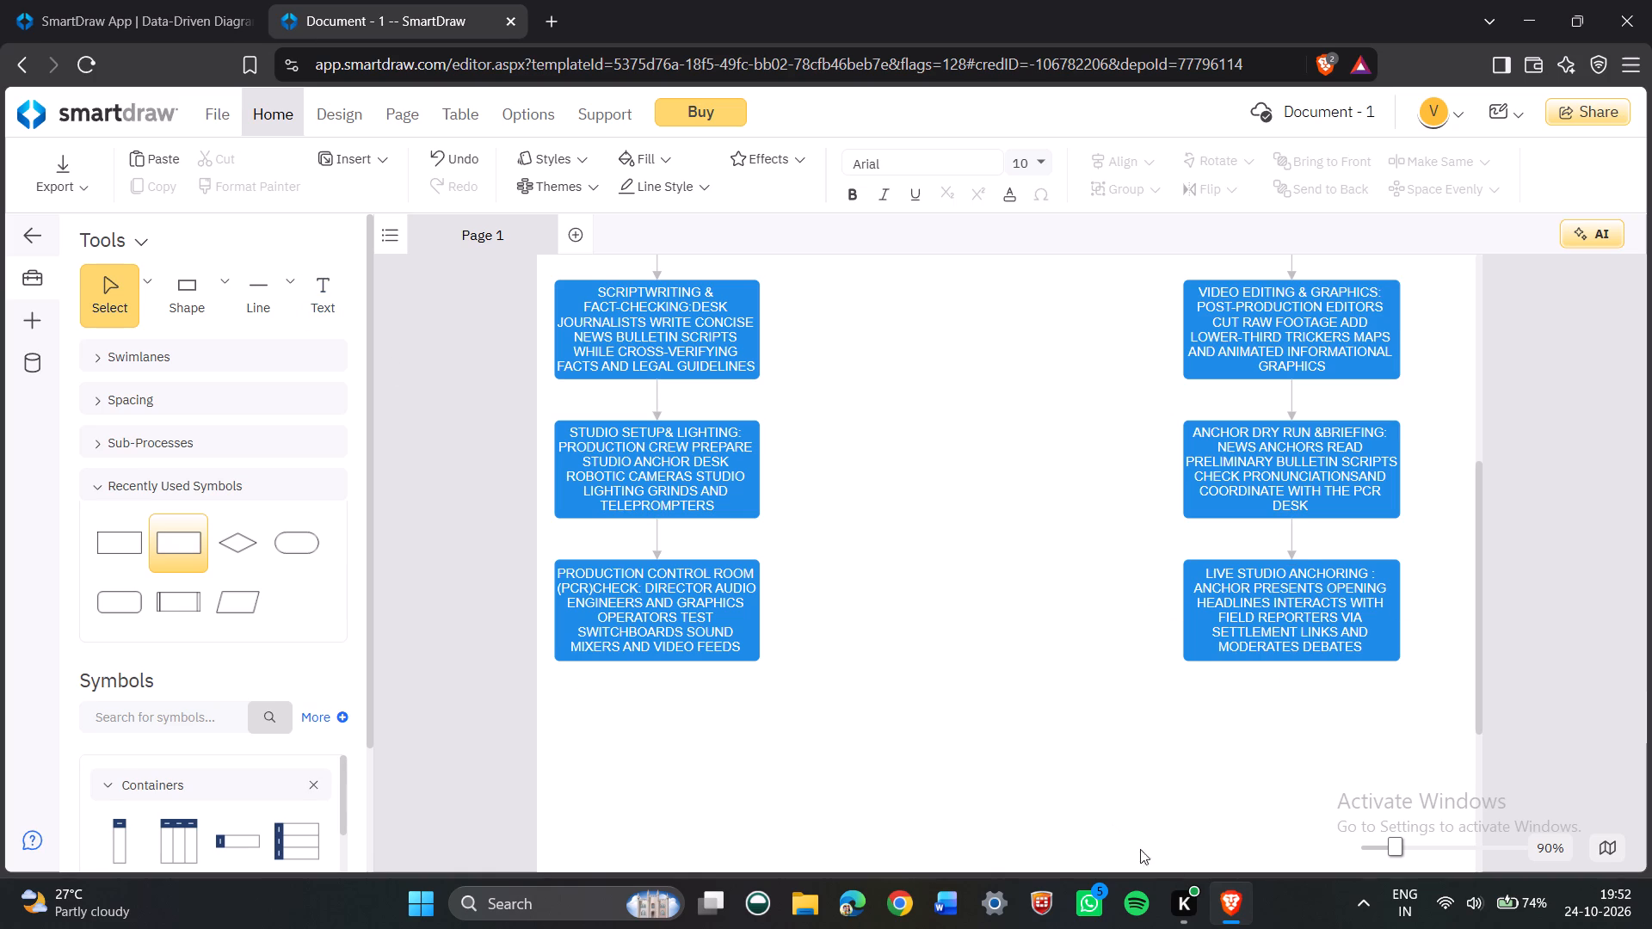
{"action": "left_click", "coordinate": [992, 695]}
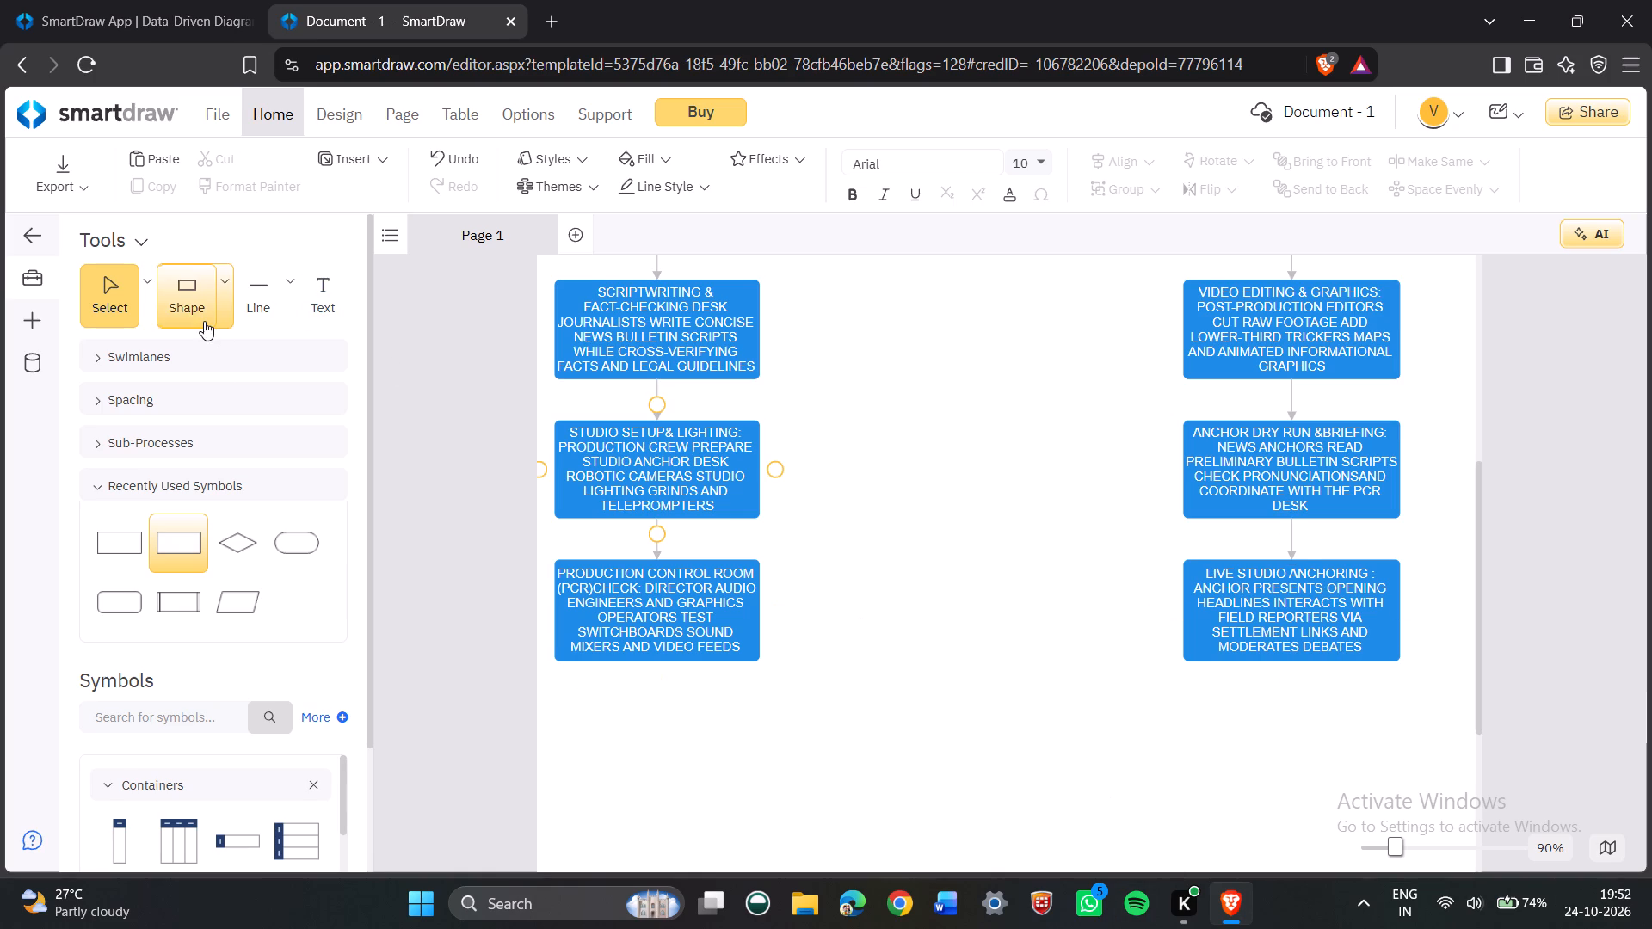
Draw a short connector line straight down from the bottom of the production control room check box.
{"action": "left_click", "coordinate": [260, 306]}
{"action": "left_click", "coordinate": [245, 308]}
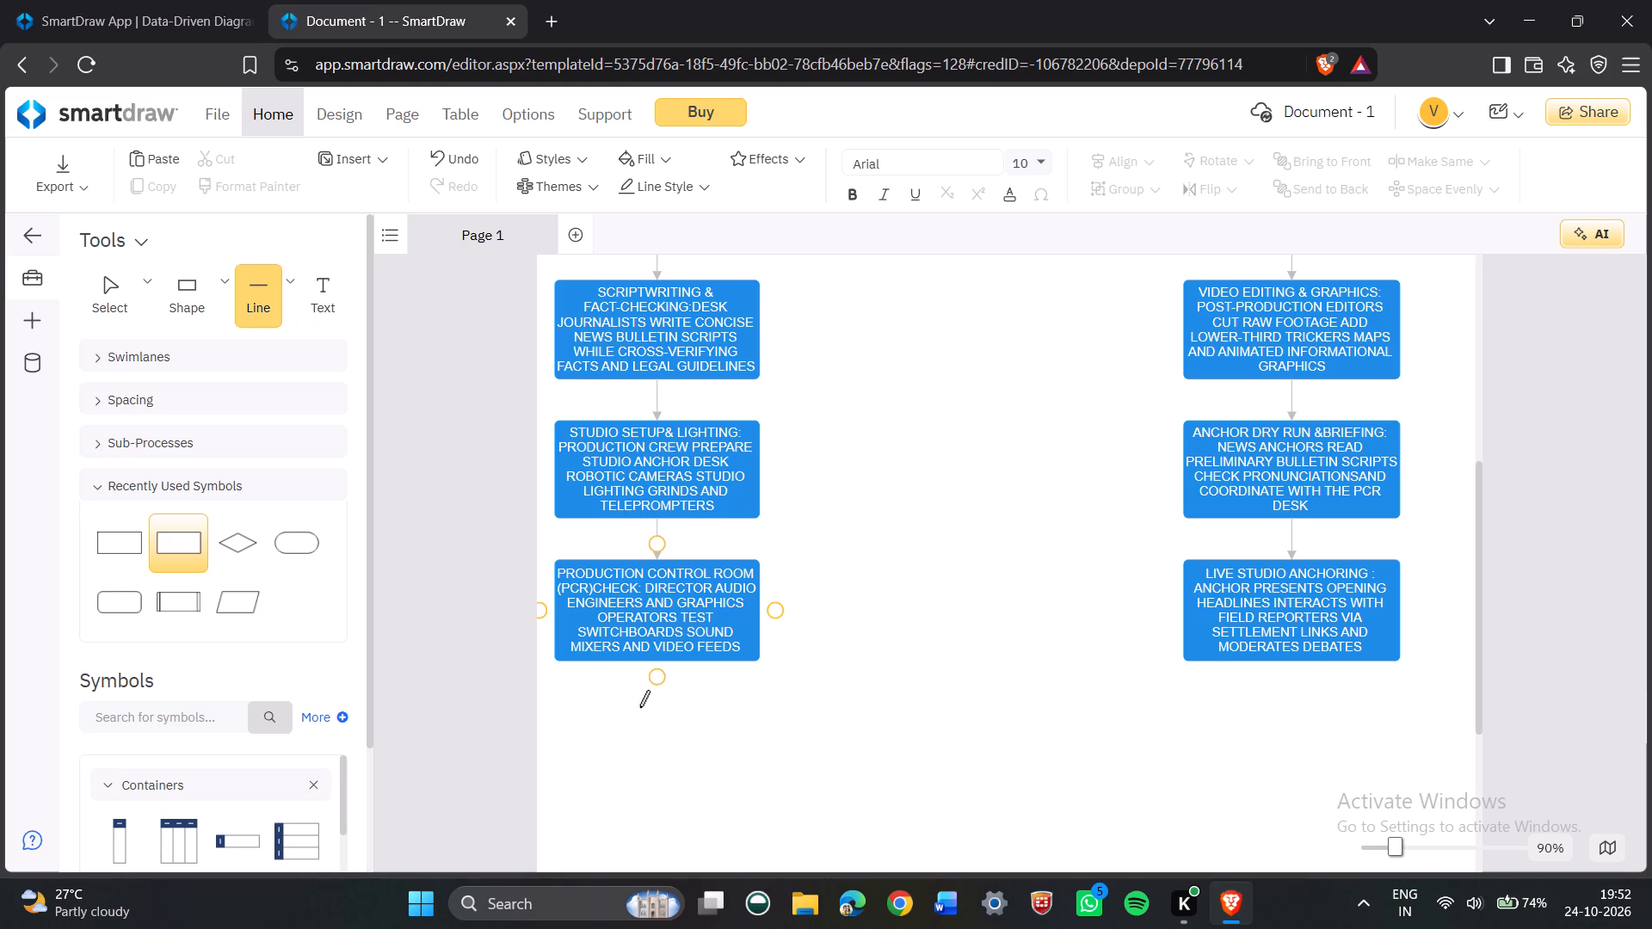
{"action": "left_click_drag", "start_coordinate": [656, 659], "coordinate": [660, 704]}
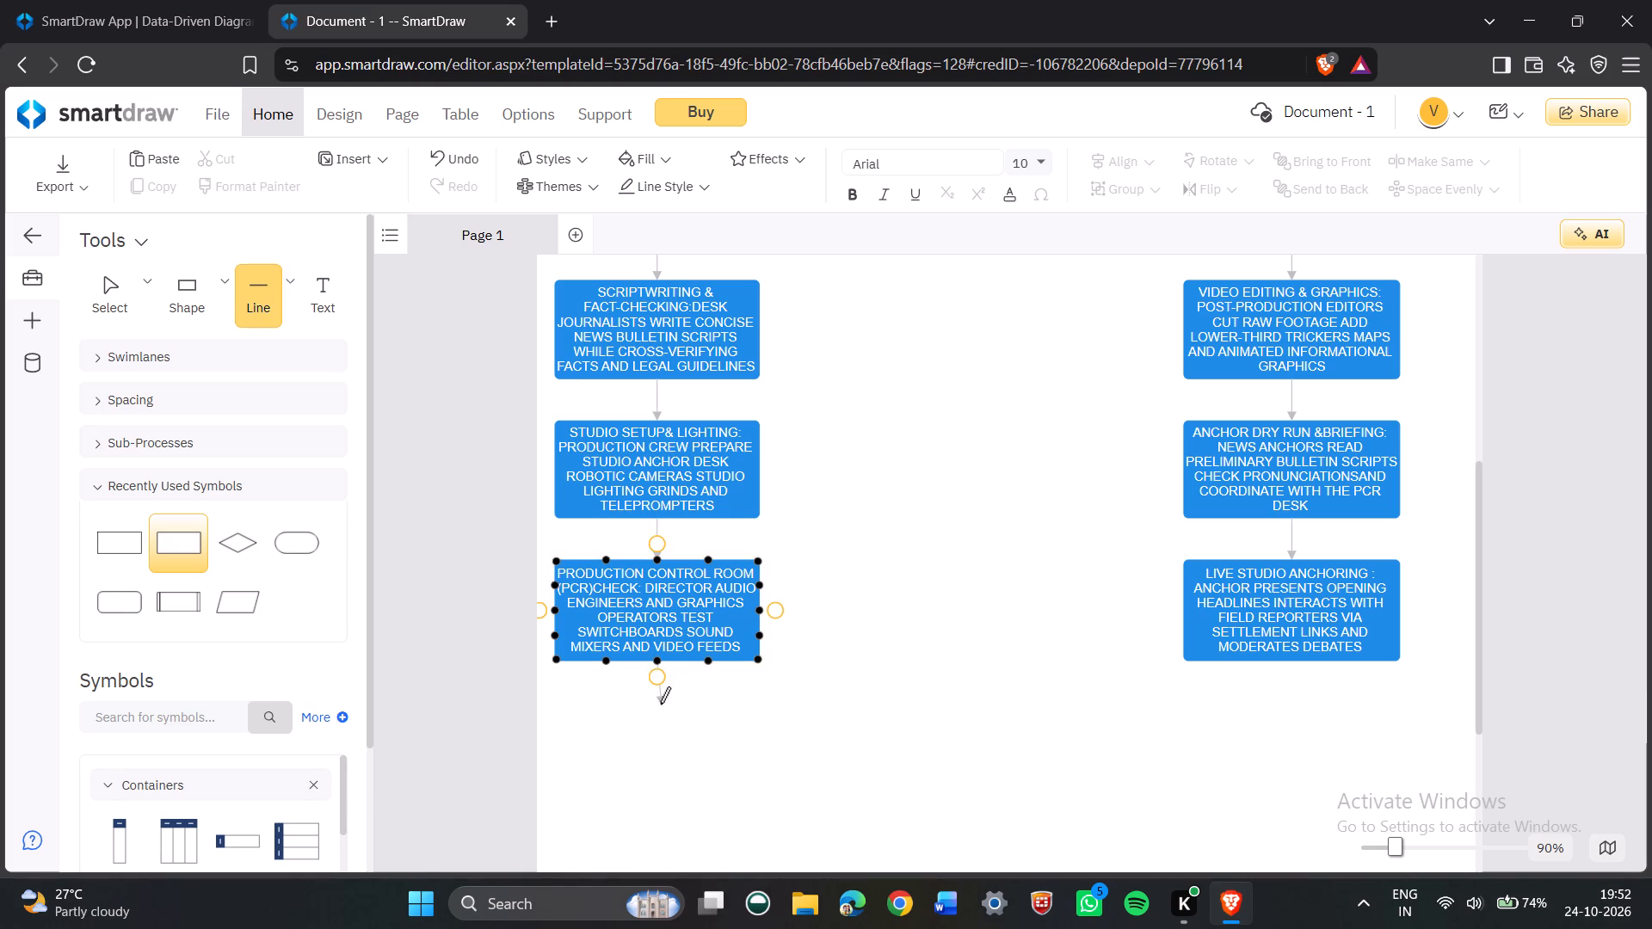
{"action": "left_click_drag", "start_coordinate": [660, 704], "coordinate": [657, 698]}
{"action": "left_click", "coordinate": [650, 767]}
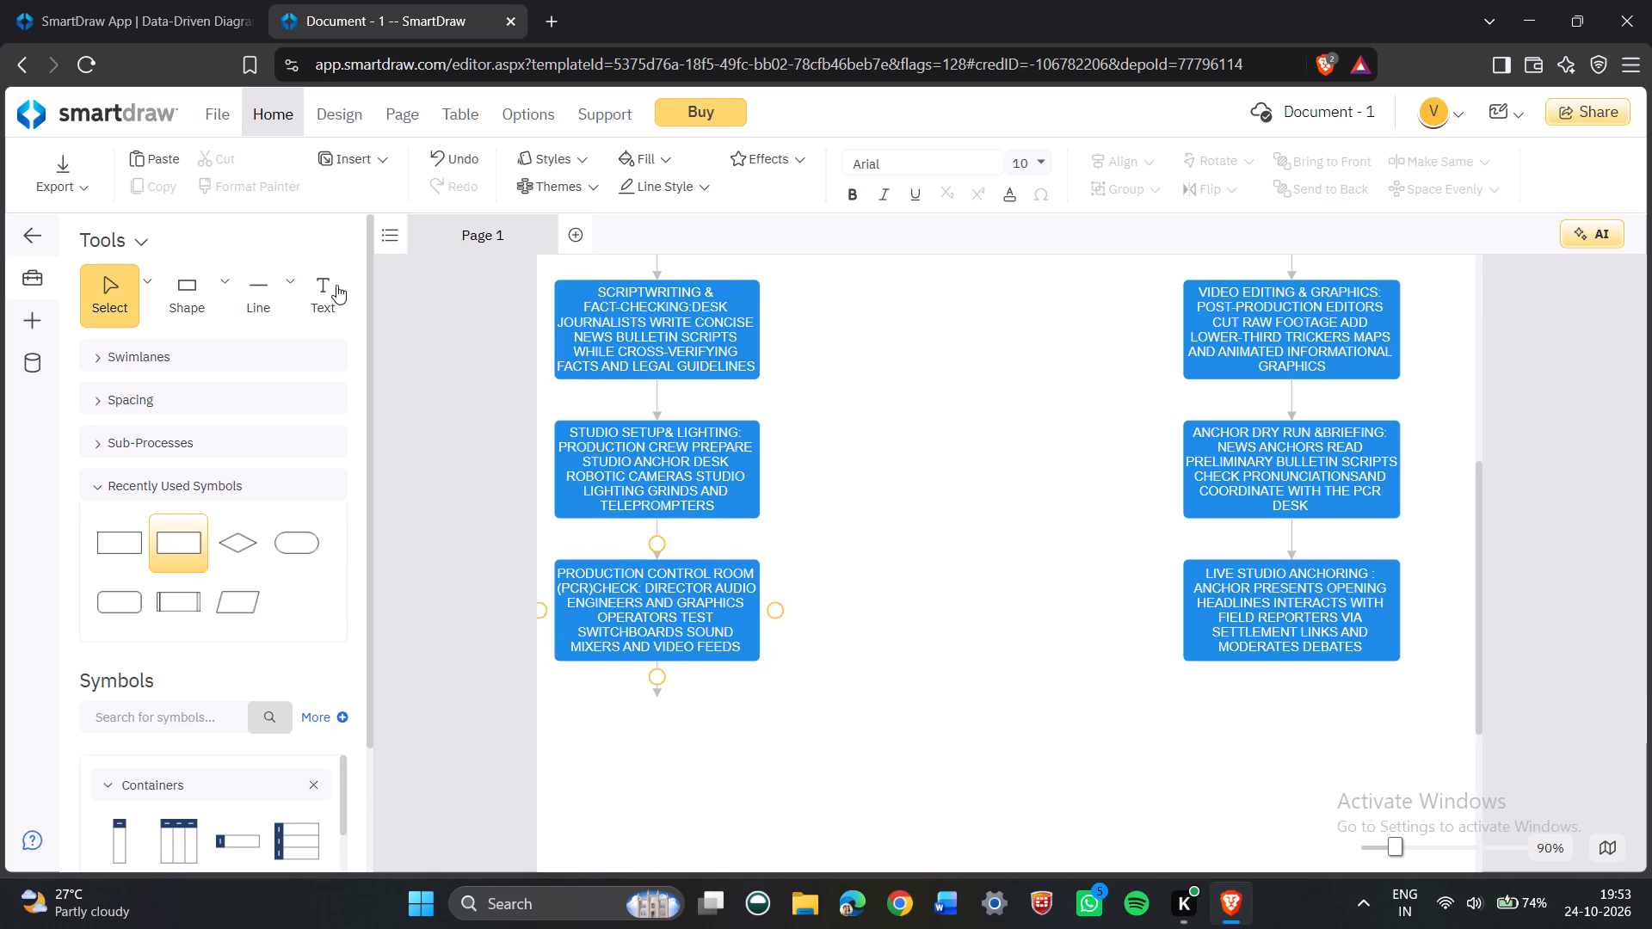
Add a rectangle at the end of the new connector and resize it to about the size of the production control room box.
{"action": "left_click_drag", "start_coordinate": [182, 303], "coordinate": [653, 731]}
{"action": "left_click", "coordinate": [653, 731]}
{"action": "left_click", "coordinate": [653, 730]}
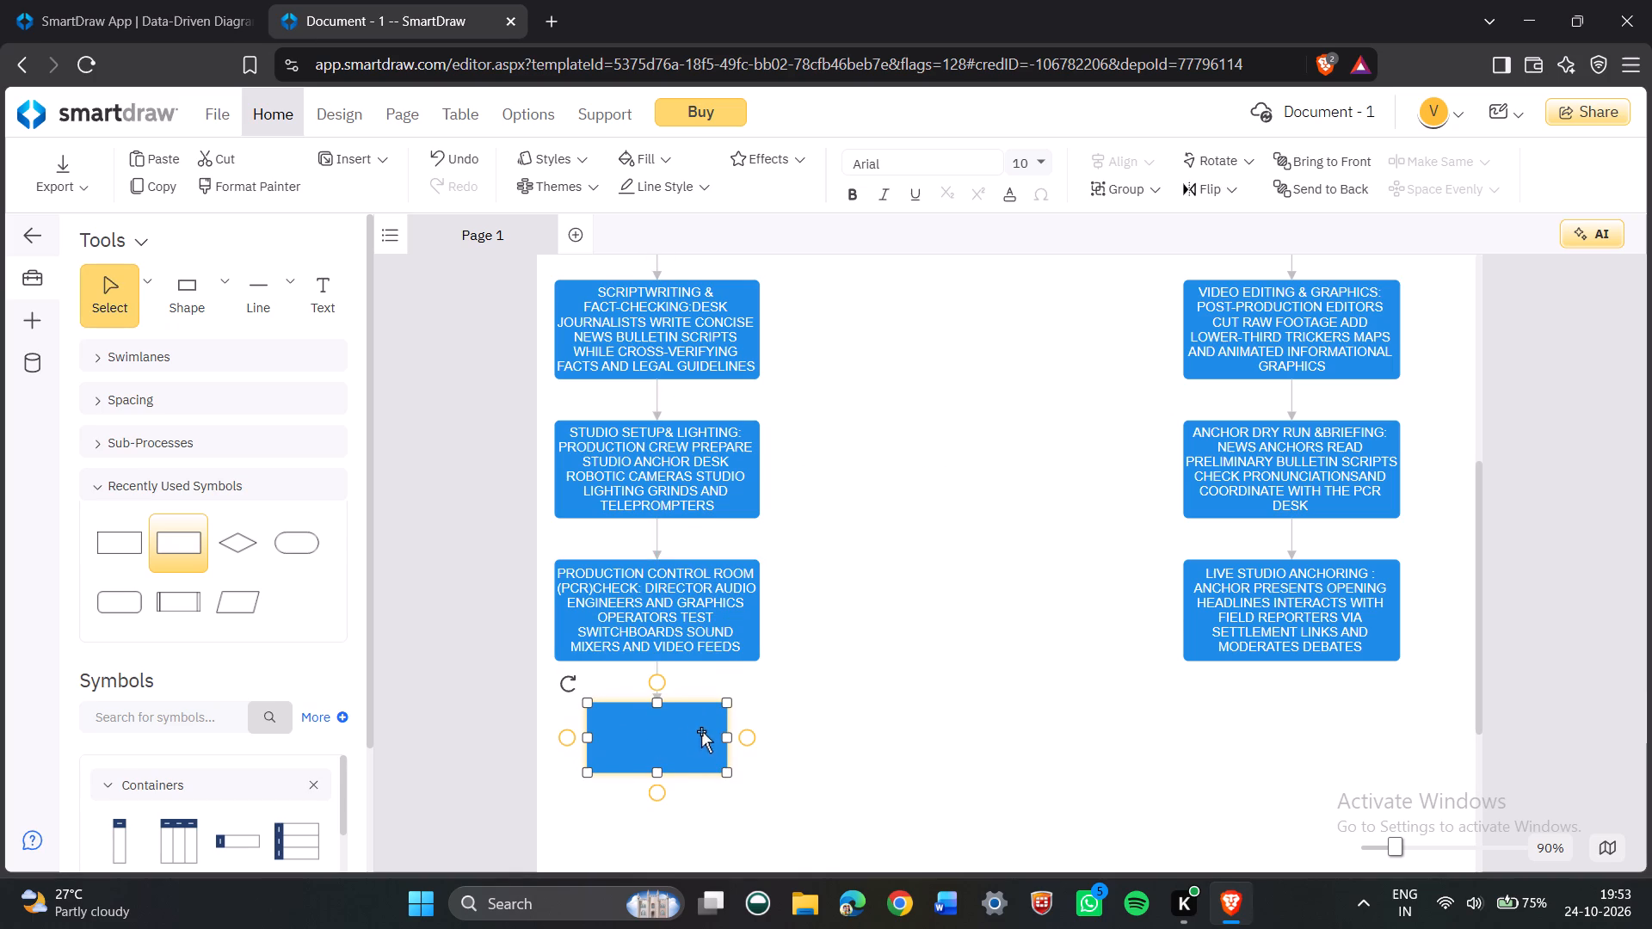
{"action": "left_click_drag", "start_coordinate": [725, 738], "coordinate": [756, 737]}
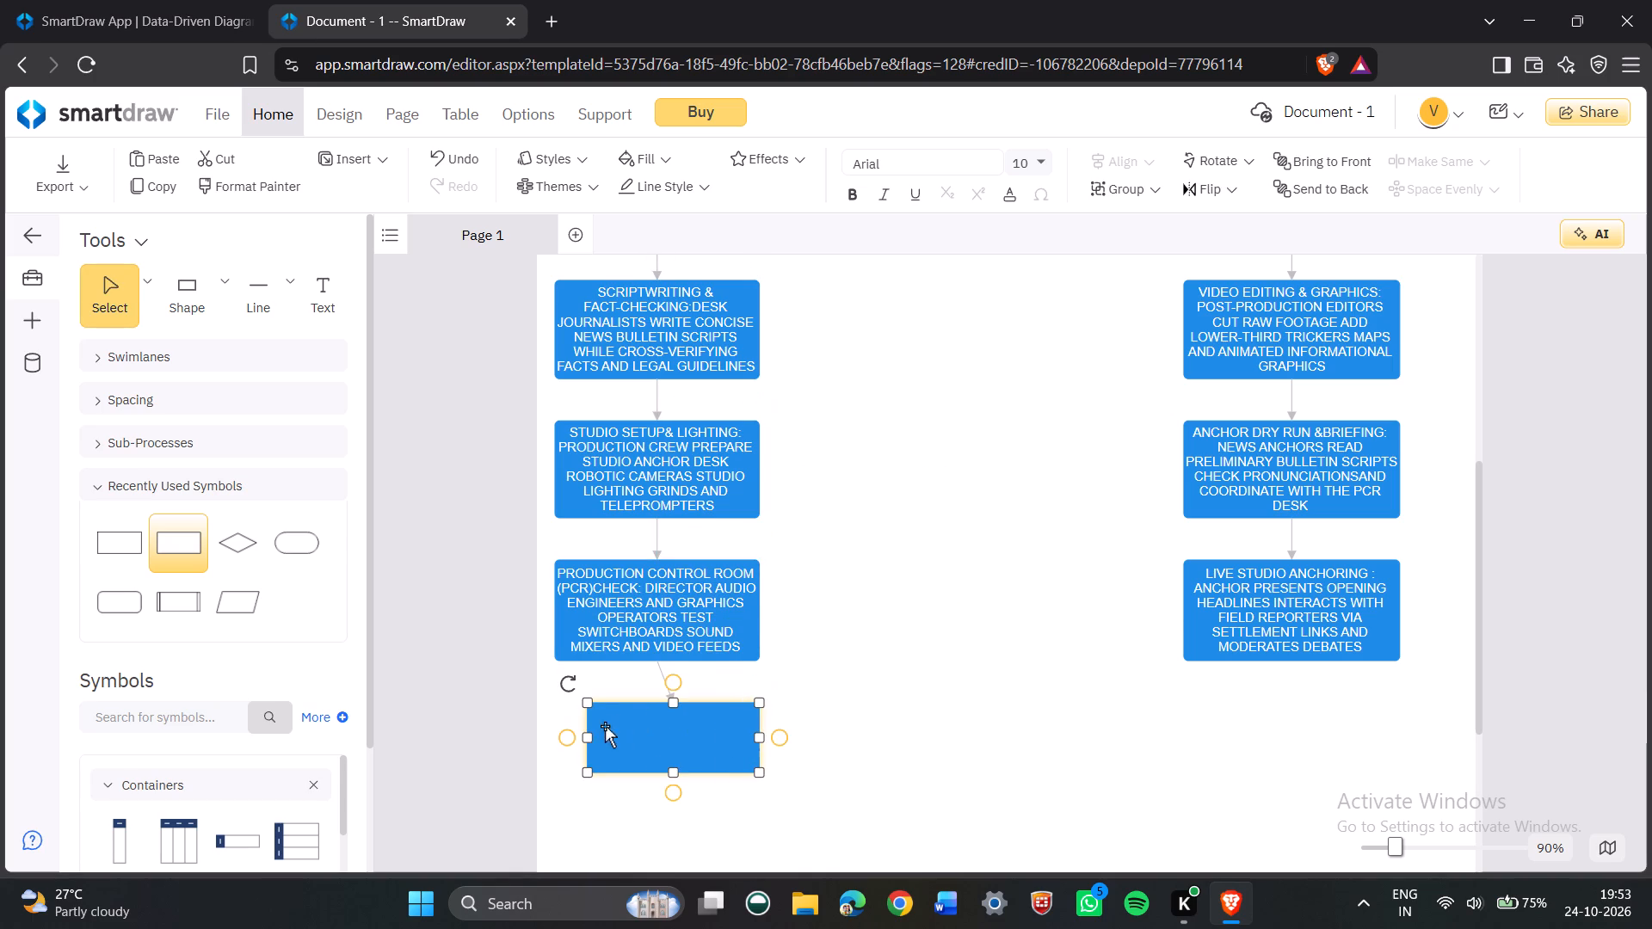
{"action": "left_click_drag", "start_coordinate": [584, 736], "coordinate": [556, 750]}
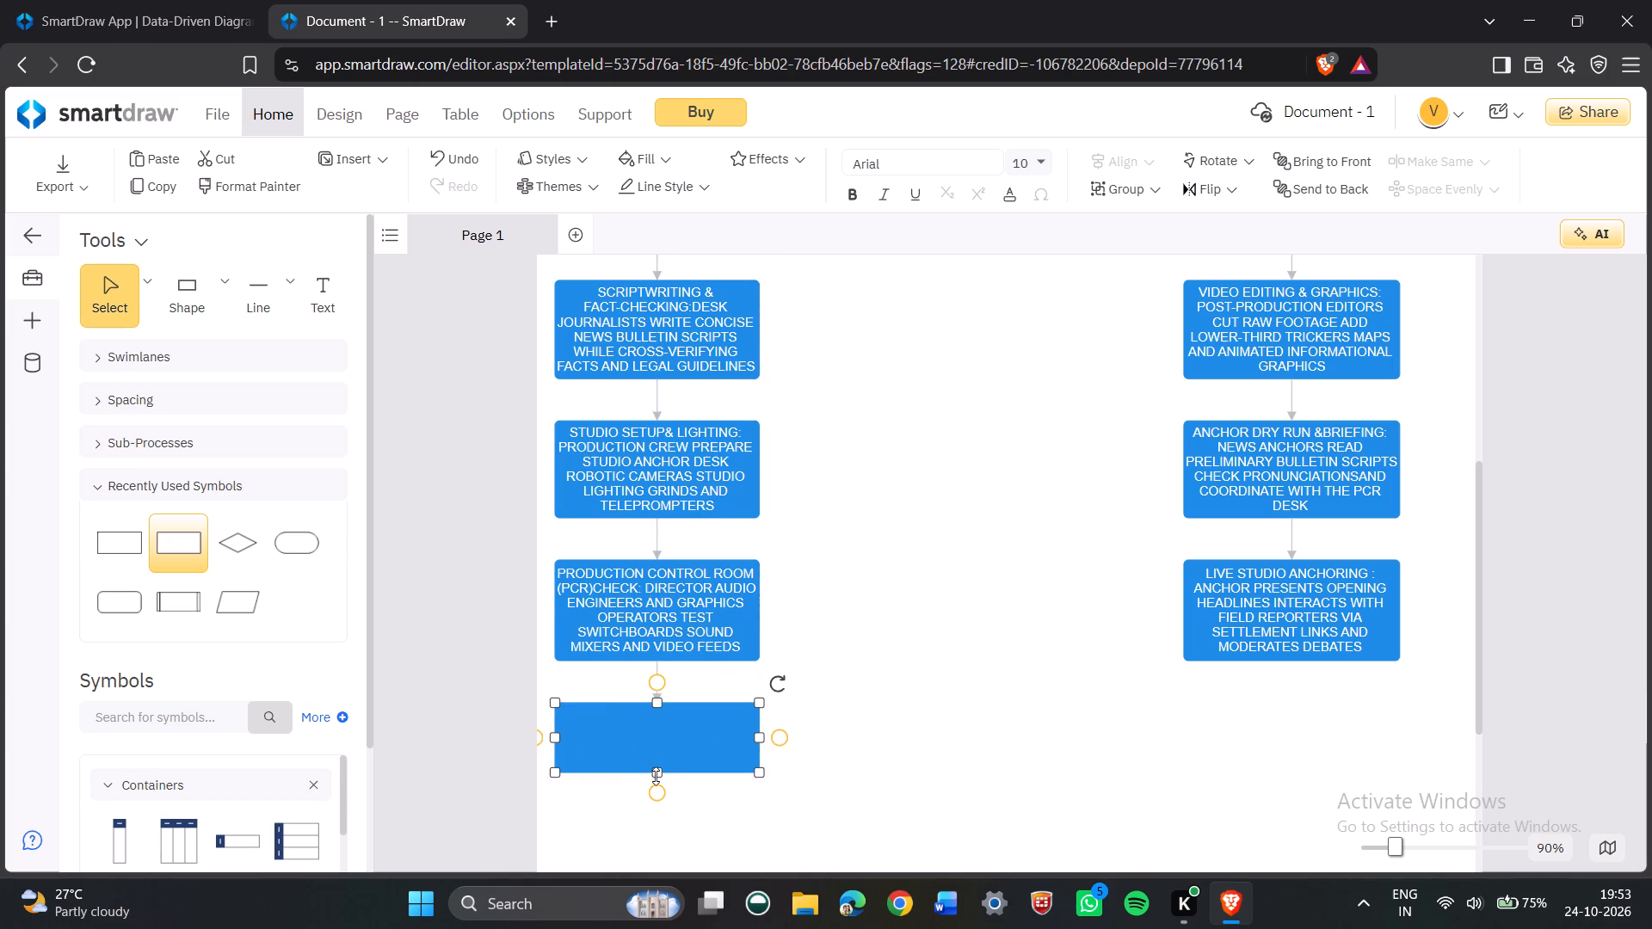
{"action": "left_click_drag", "start_coordinate": [657, 772], "coordinate": [657, 798]}
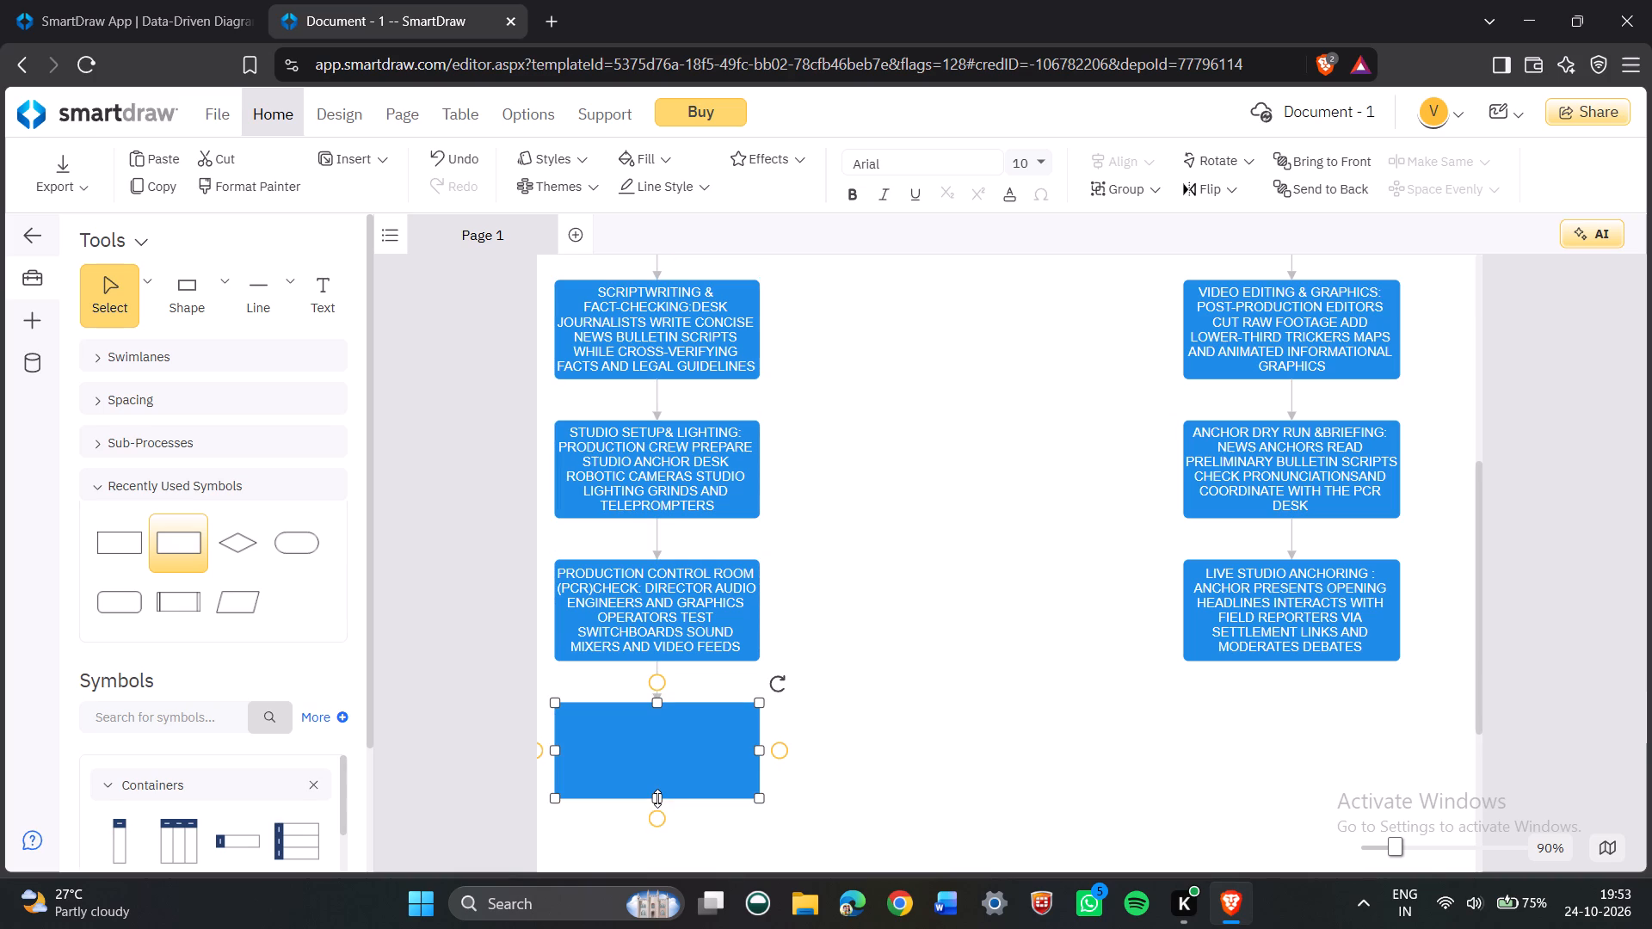
{"action": "left_click", "coordinate": [657, 798]}
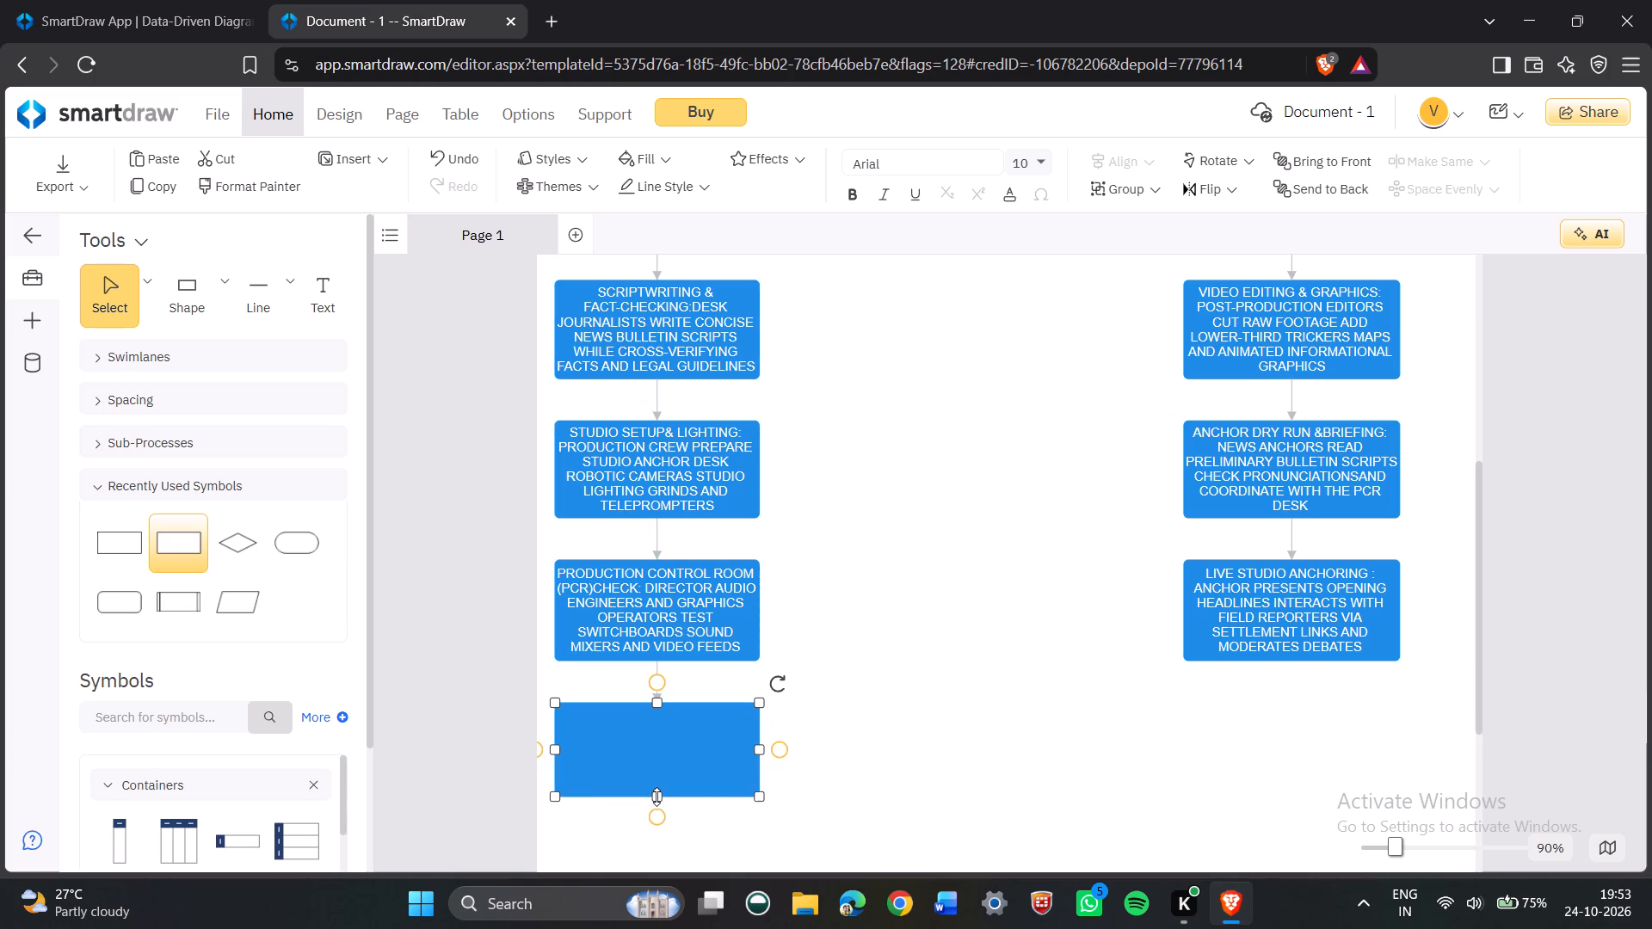
Start the new box's text with "LIVE STUDIO ANCHORING : ANCHOR".
{"action": "left_click", "coordinate": [341, 314]}
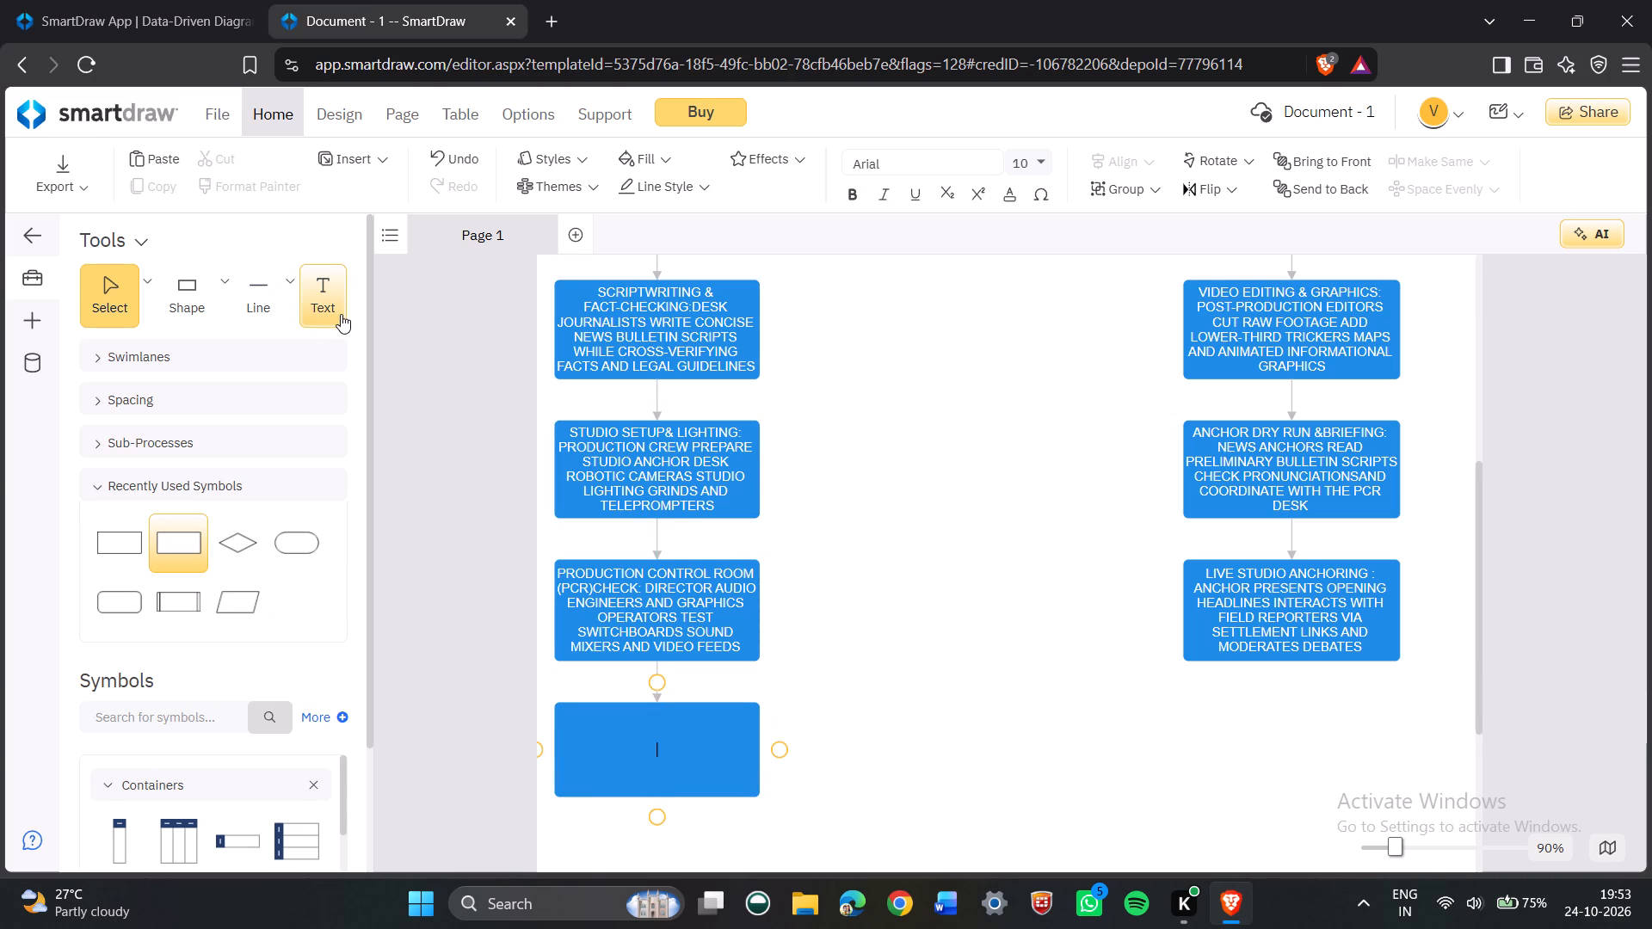
{"action": "type", "text": "LIVE"}
{"action": "key", "text": "space"}
{"action": "type", "text": "STUDIO"}
{"action": "key", "text": "space"}
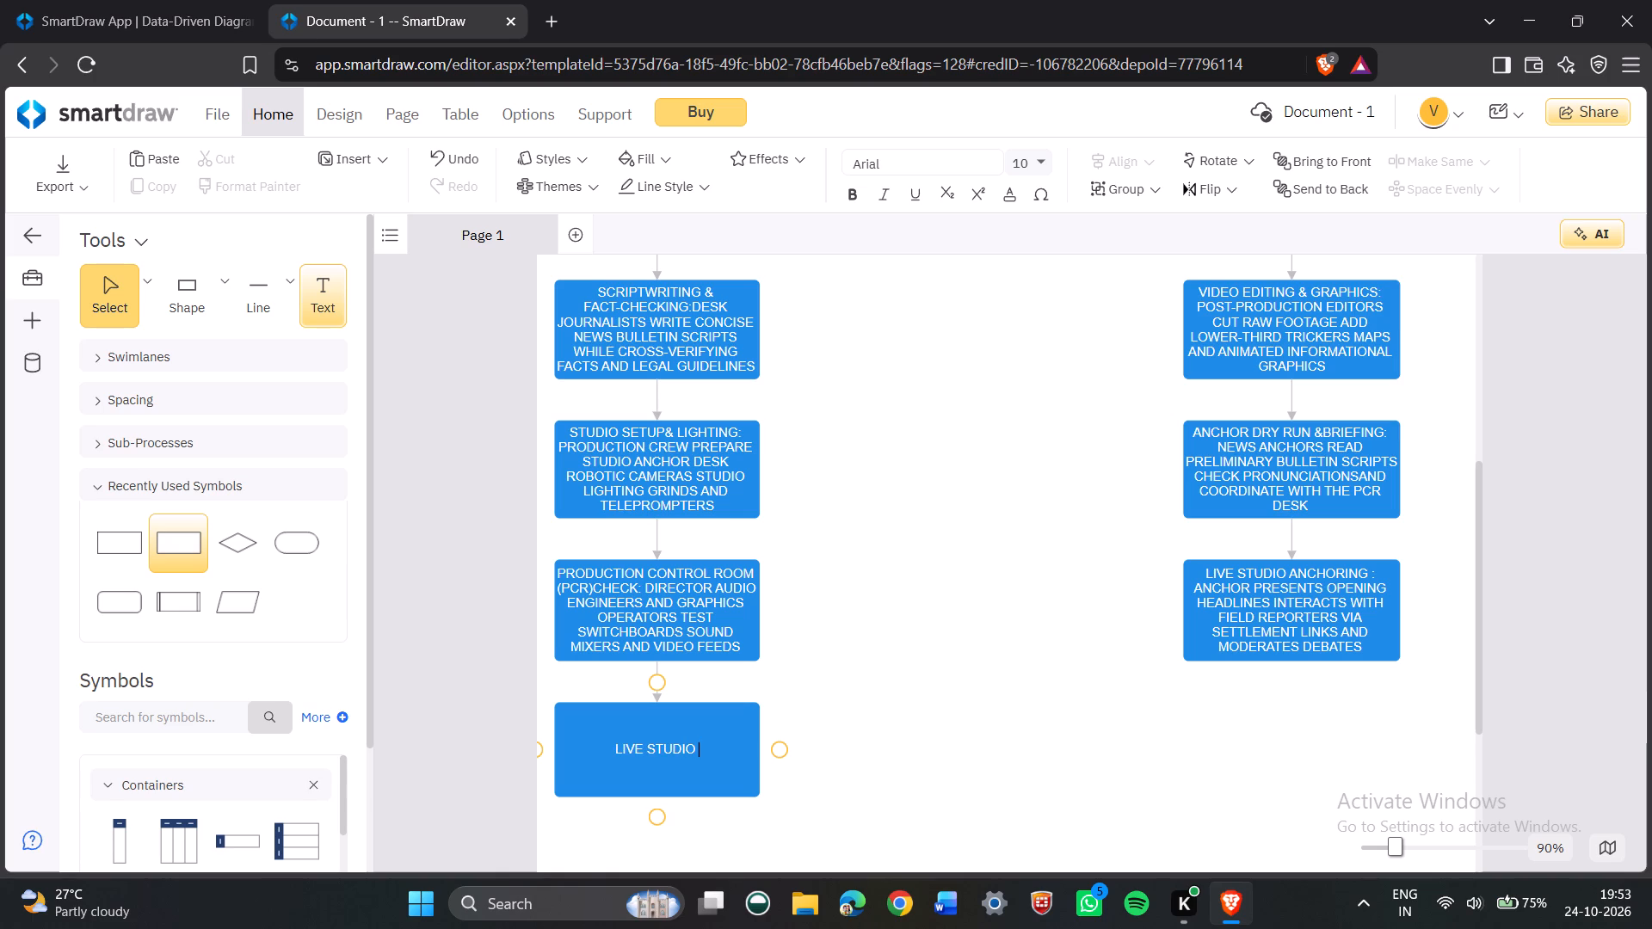
{"action": "type", "text": "ANCHORI"}
{"action": "key", "text": "n"}
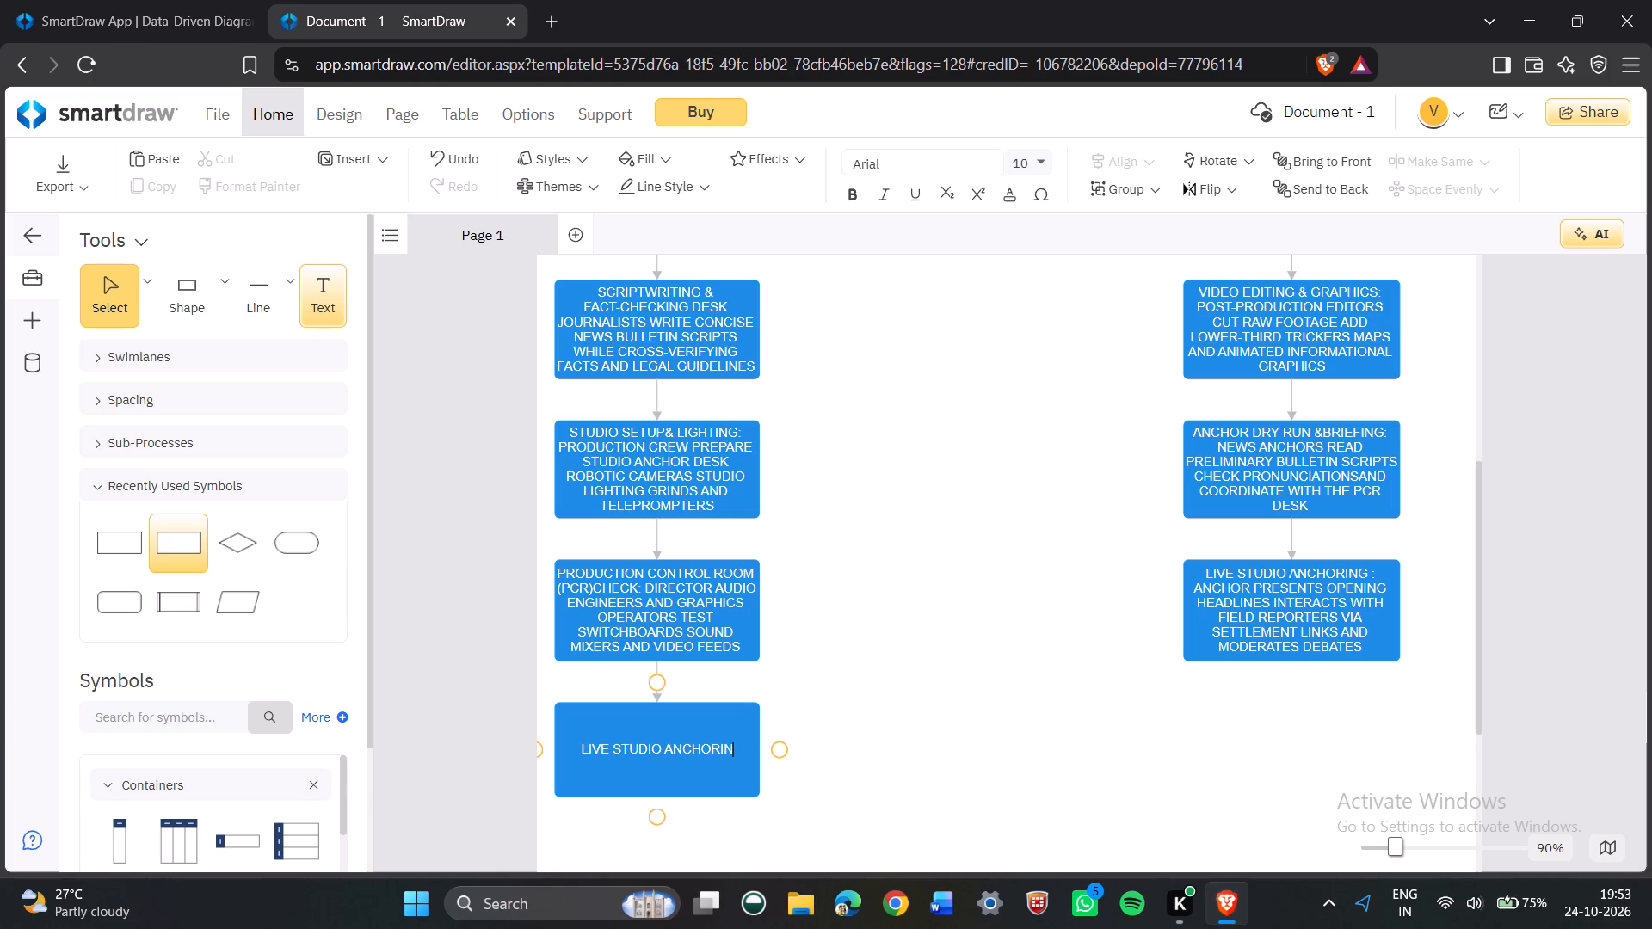
{"action": "key", "text": "BackSpace"}
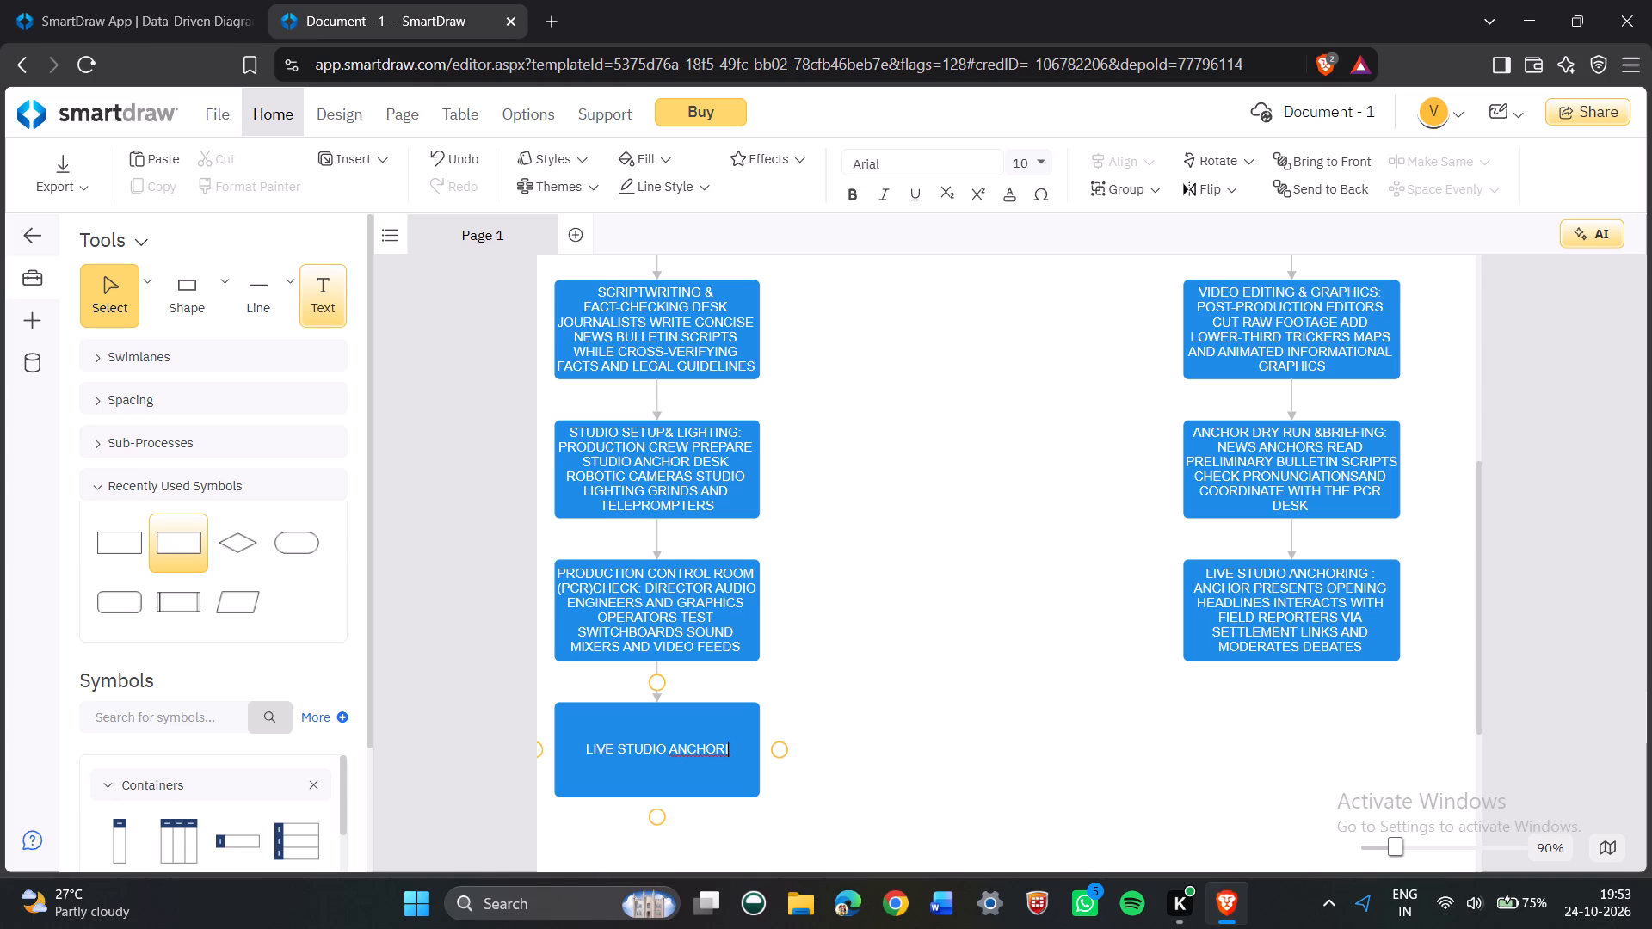
{"action": "type", "text": "NG"}
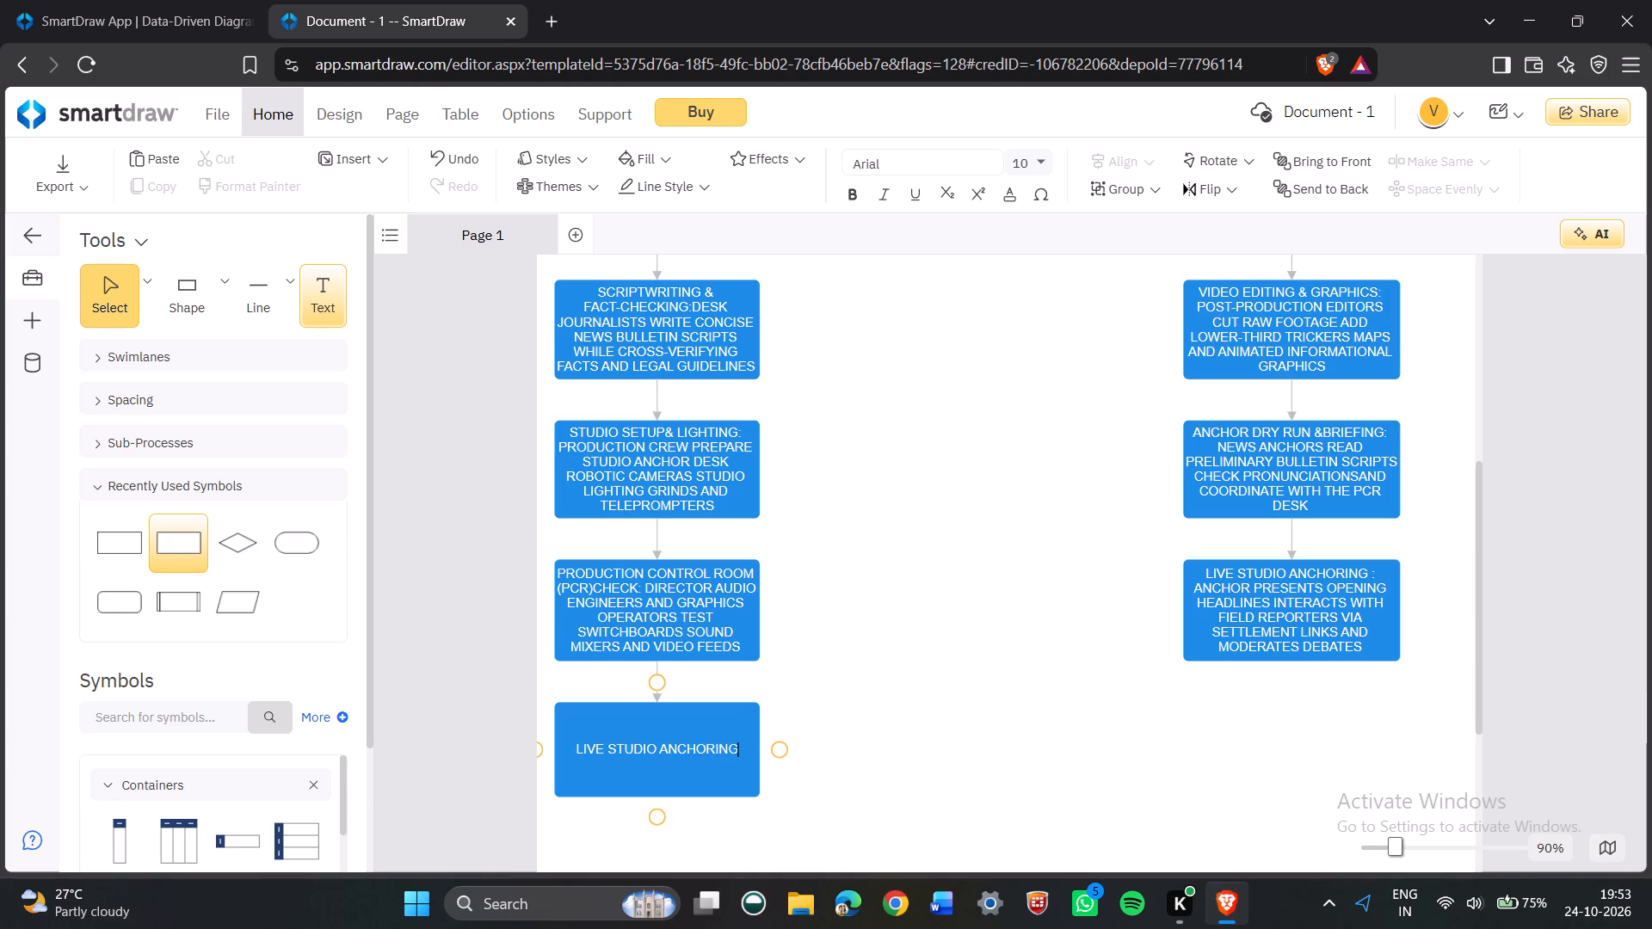
{"action": "key", "text": "space"}
{"action": "type", "text": ": ANCHOR"}
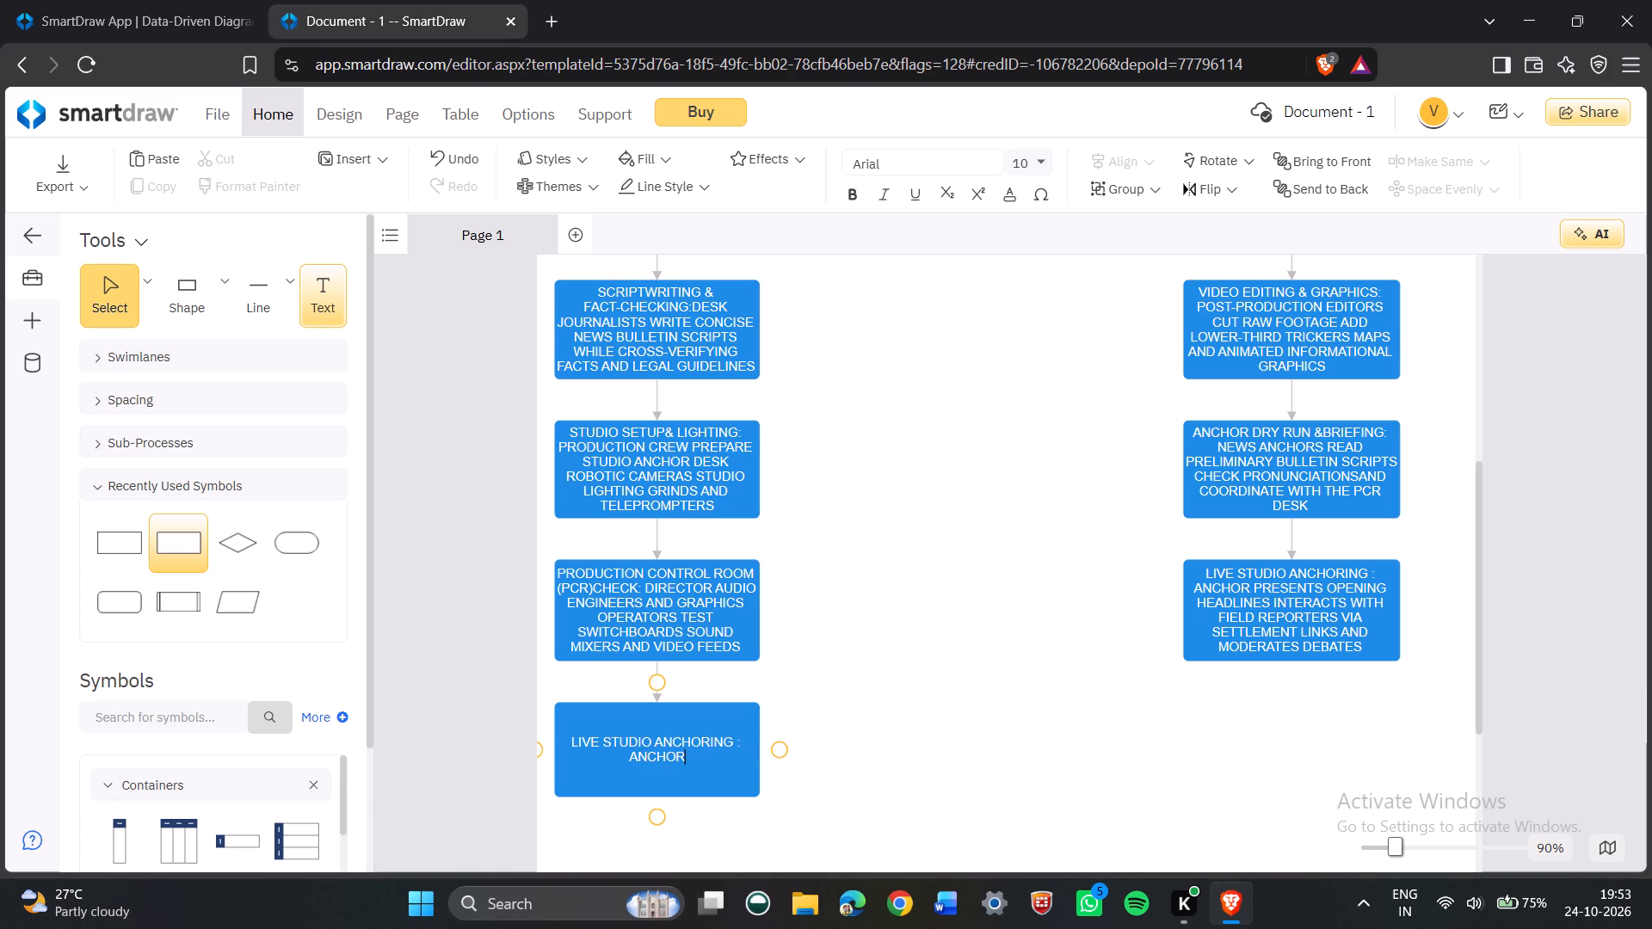
{"action": "key", "text": "space"}
Continue the text in the box below production control room check with "PRESENTS OPENING HEADLINES".
{"action": "type", "text": "PRESENT"}
{"action": "key", "text": "space"}
{"action": "key", "text": "BackSpace"}
{"action": "type", "text": "S"}
{"action": "key", "text": "space"}
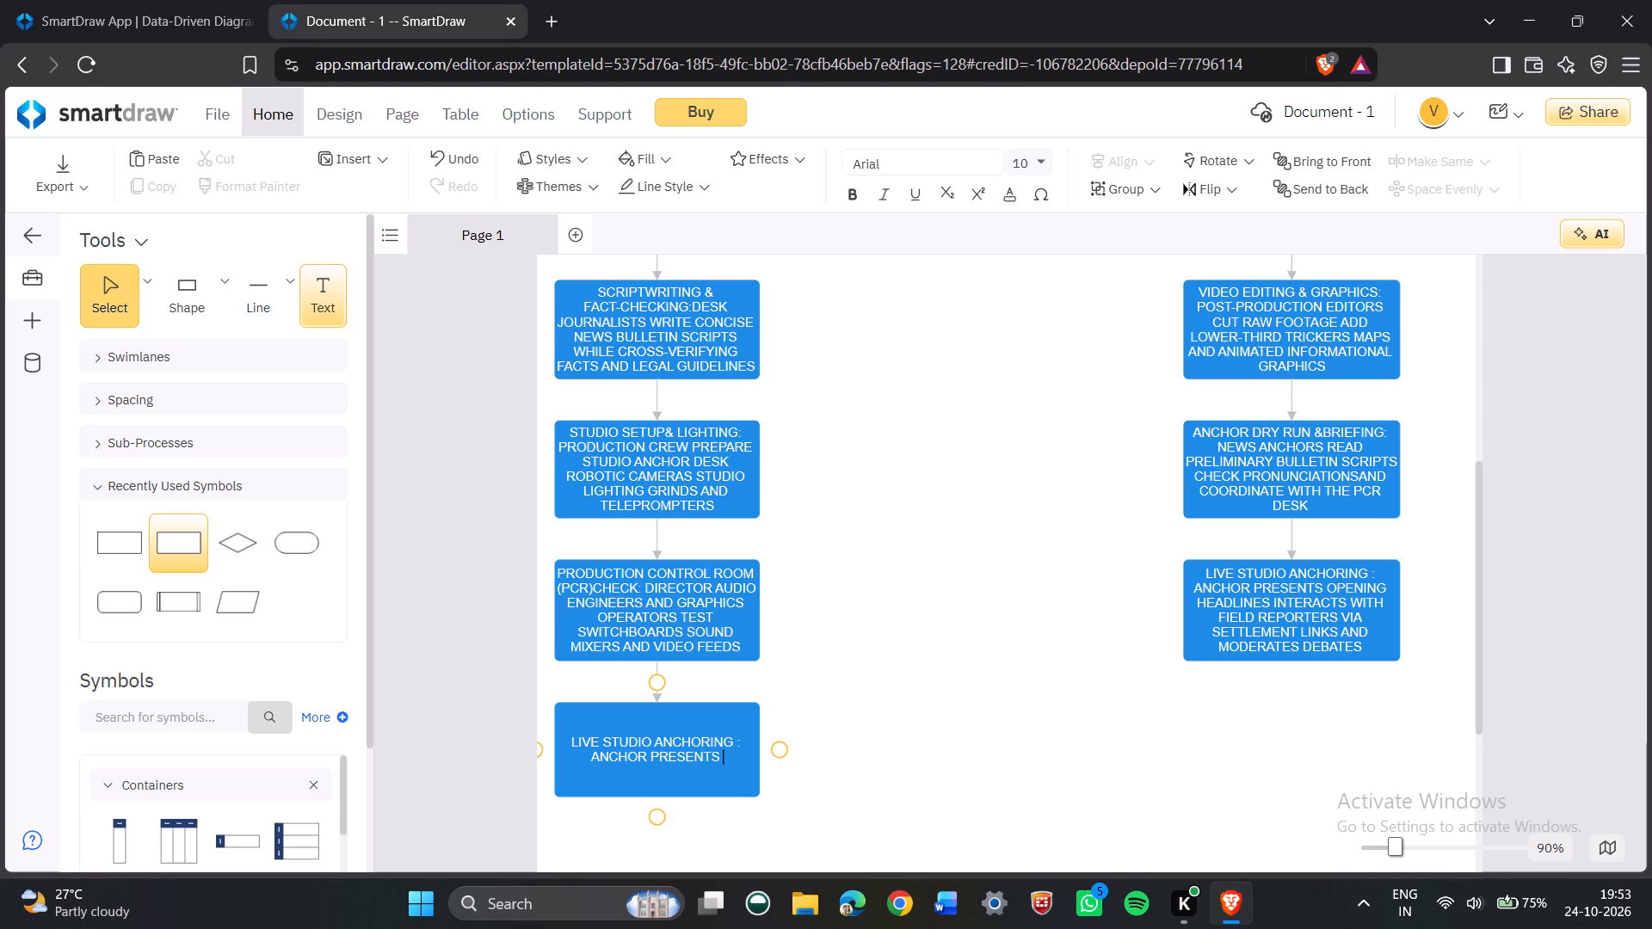
{"action": "type", "text": "OPEN"}
{"action": "key", "text": "n"}
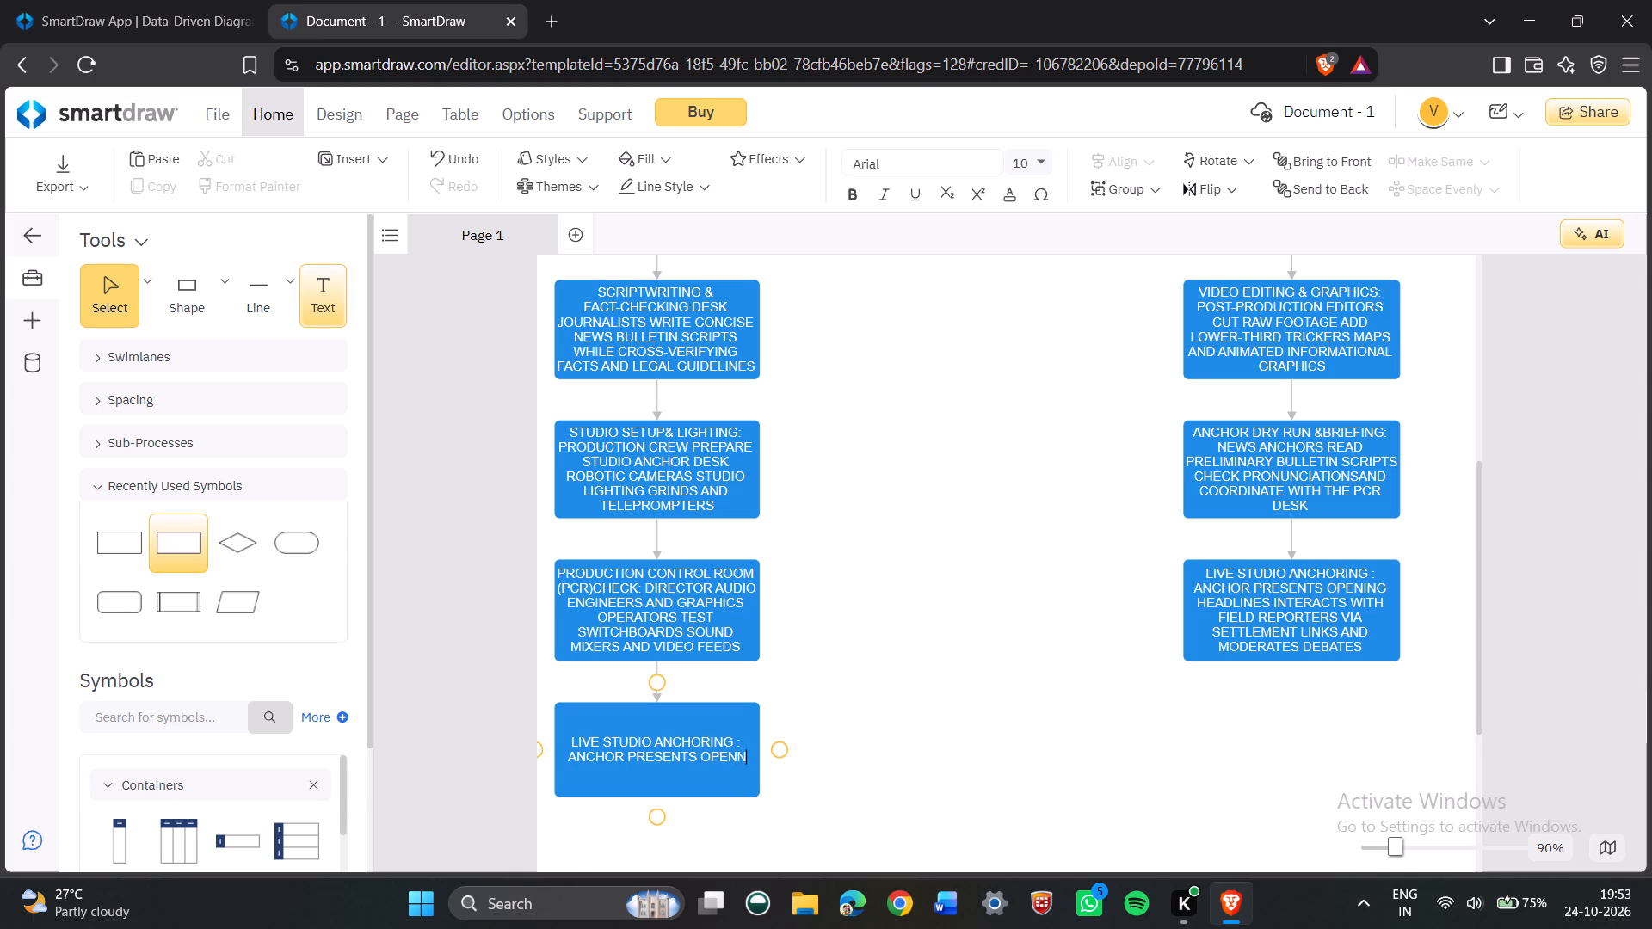
{"action": "key", "text": "BackSpace"}
{"action": "type", "text": "ING"}
{"action": "key", "text": "space"}
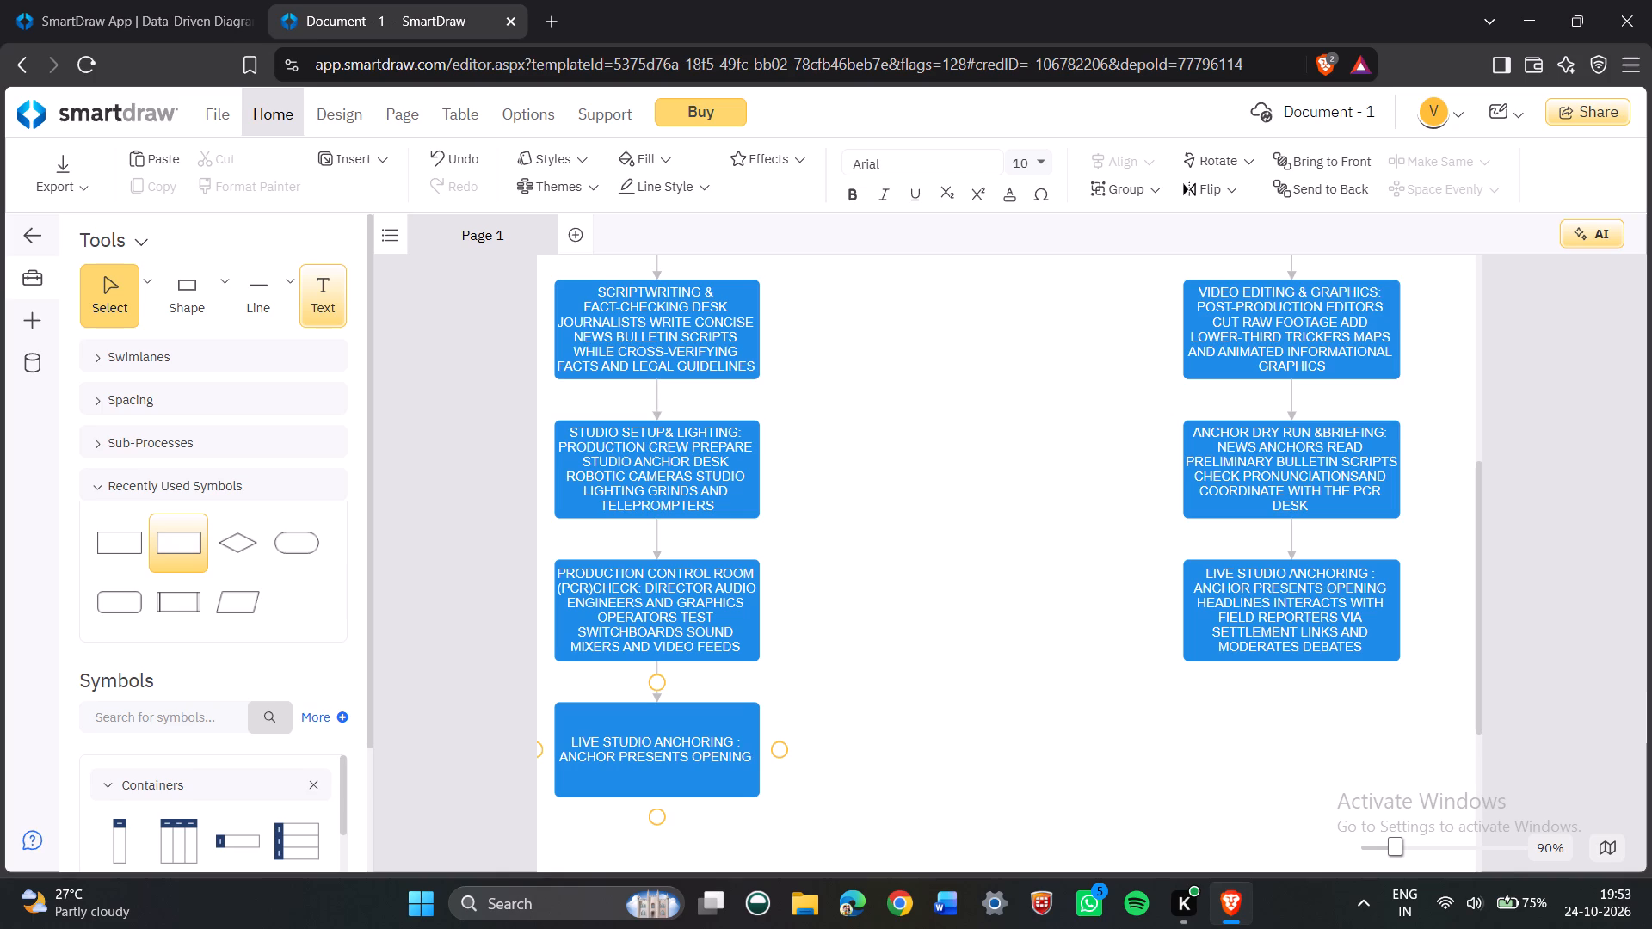
{"action": "type", "text": "HEADLINES"}
{"action": "key", "text": "space"}
Continue the text in the box below production control room check with "INTERACTS WITH FIELD REPORTERS".
{"action": "type", "text": "INTER"}
{"action": "key", "text": "space"}
{"action": "key", "text": "BackSpace"}
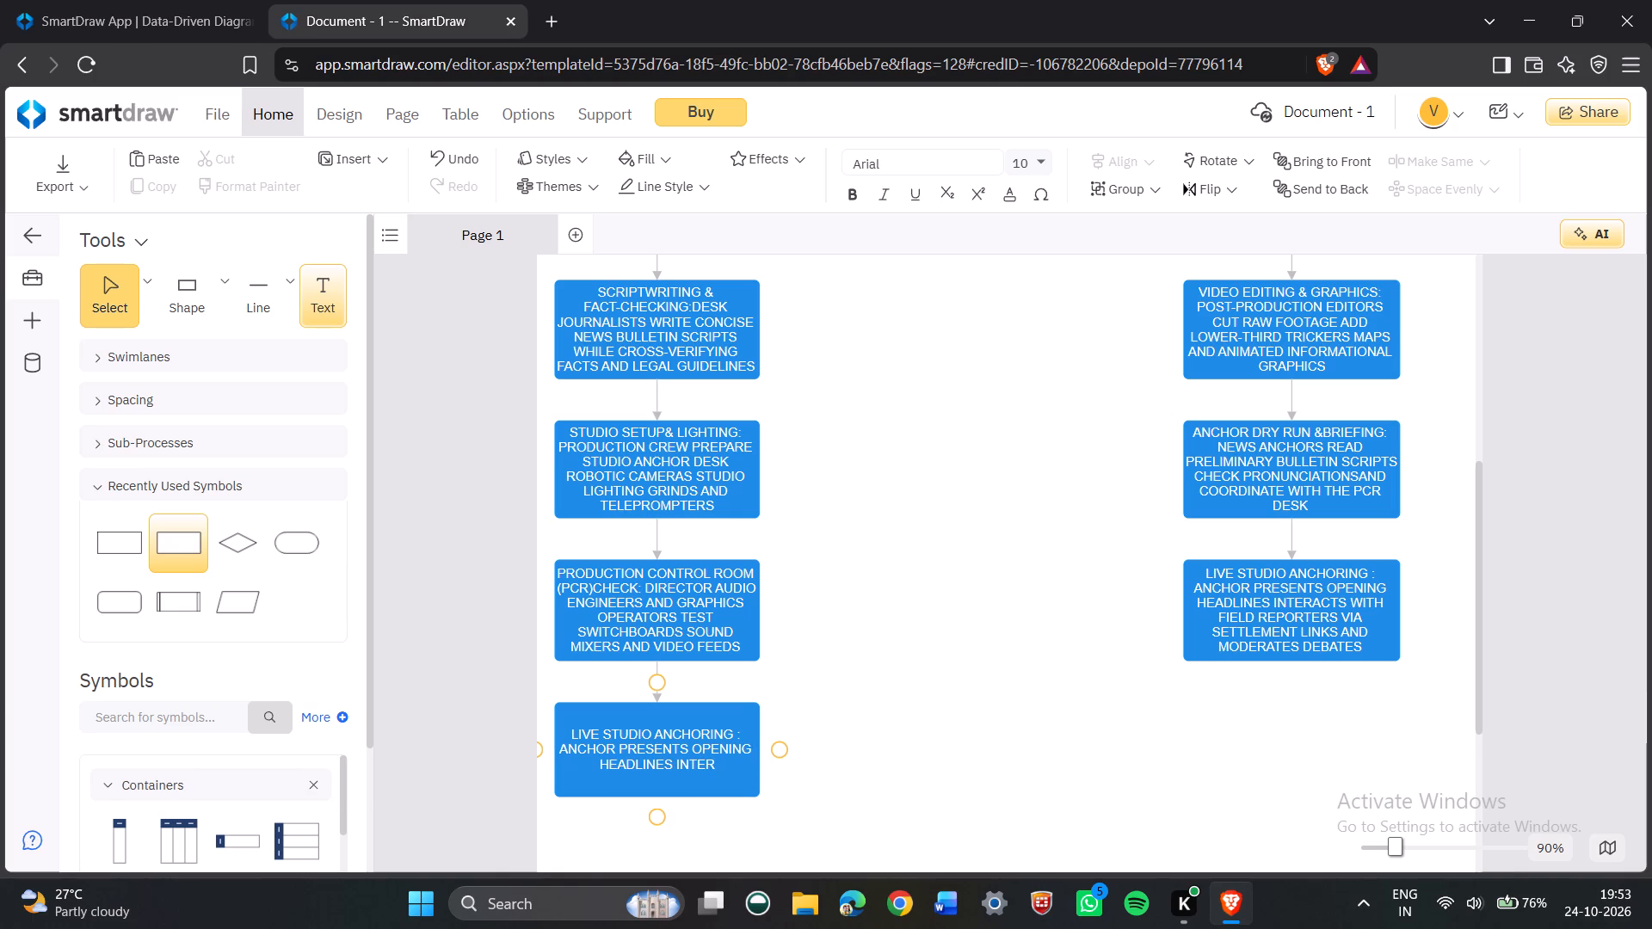
{"action": "type", "text": "ACTS"}
{"action": "key", "text": "space"}
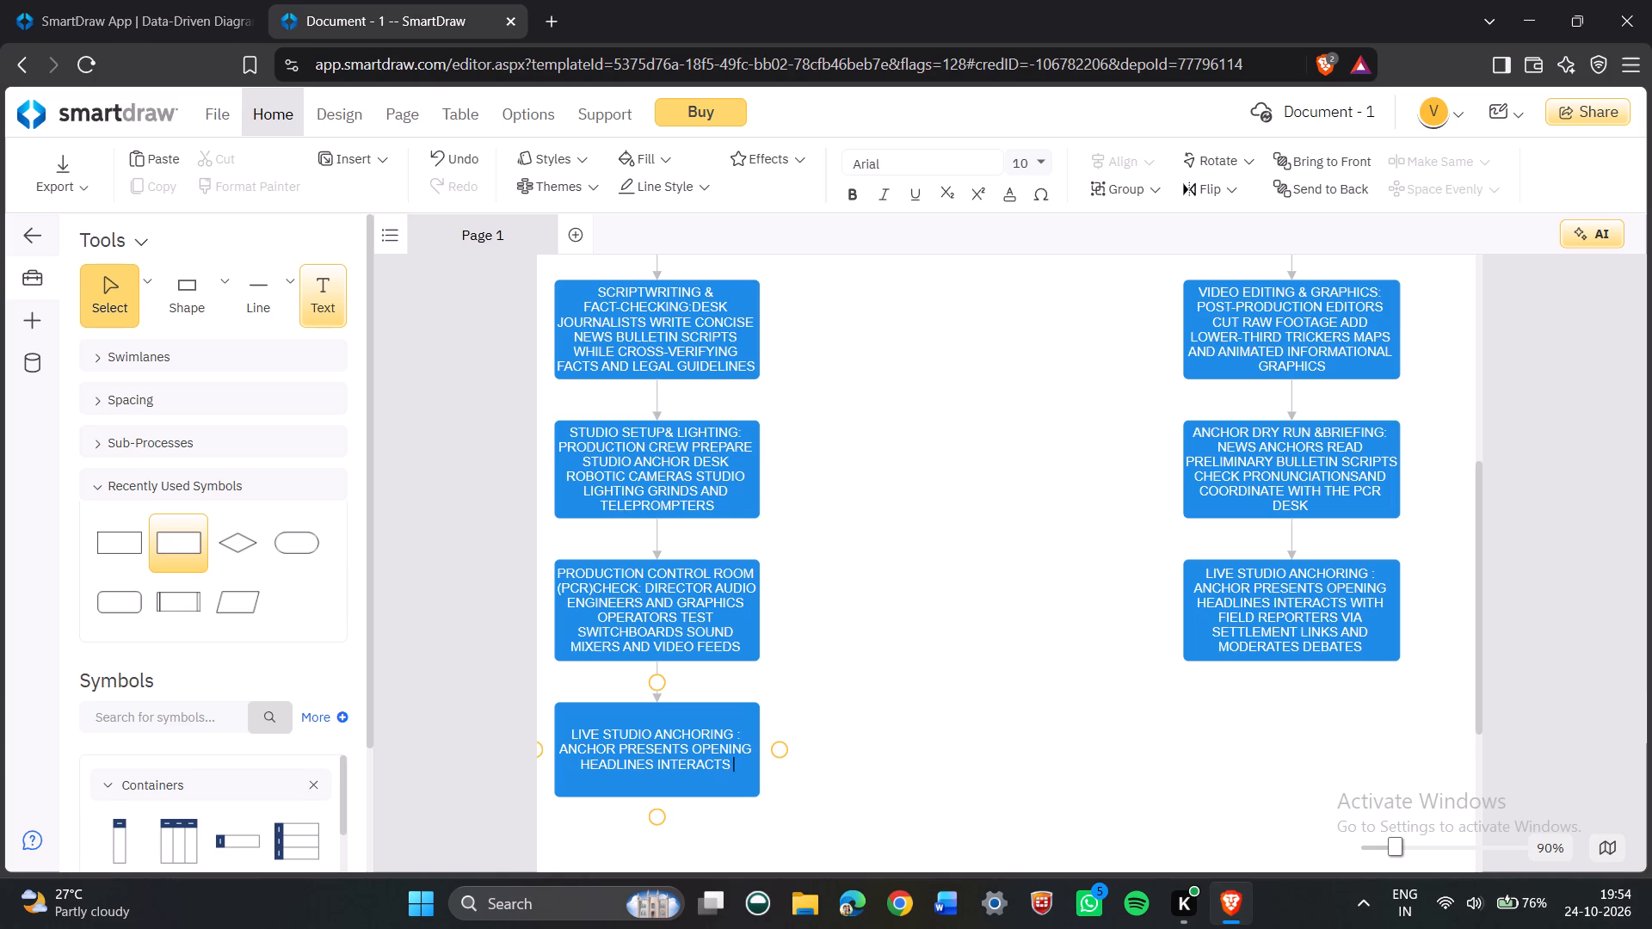
{"action": "type", "text": "WITH"}
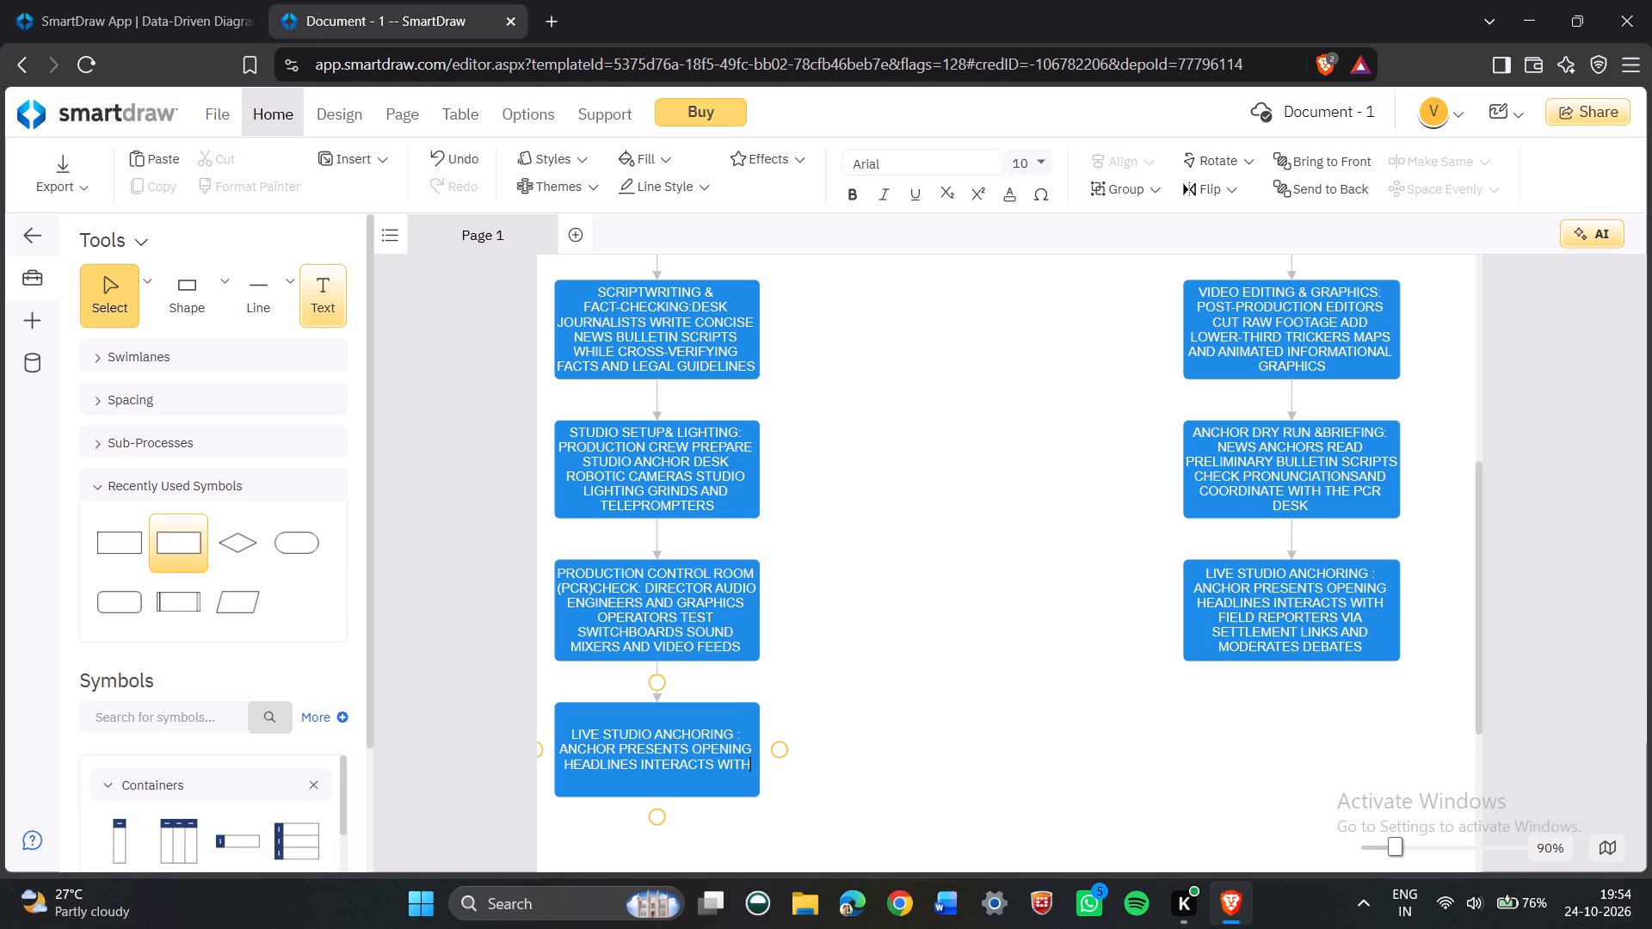
{"action": "key", "text": "space"}
{"action": "type", "text": "FIELD"}
{"action": "key", "text": "space"}
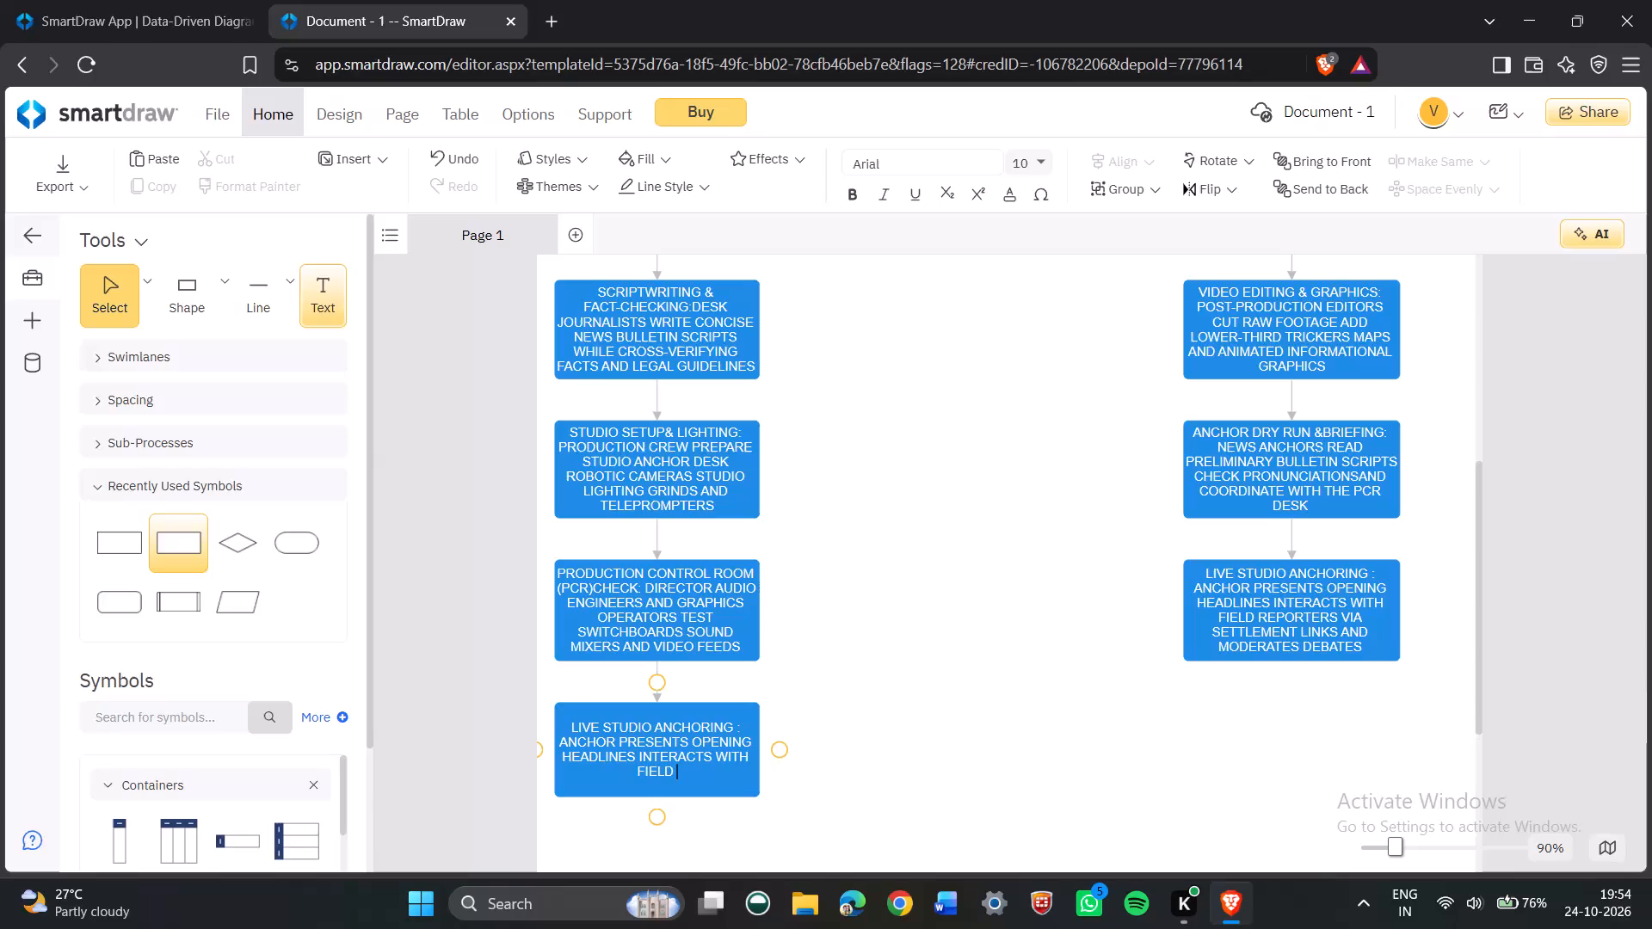
{"action": "type", "text": "REPORTERS"}
{"action": "key", "text": "space"}
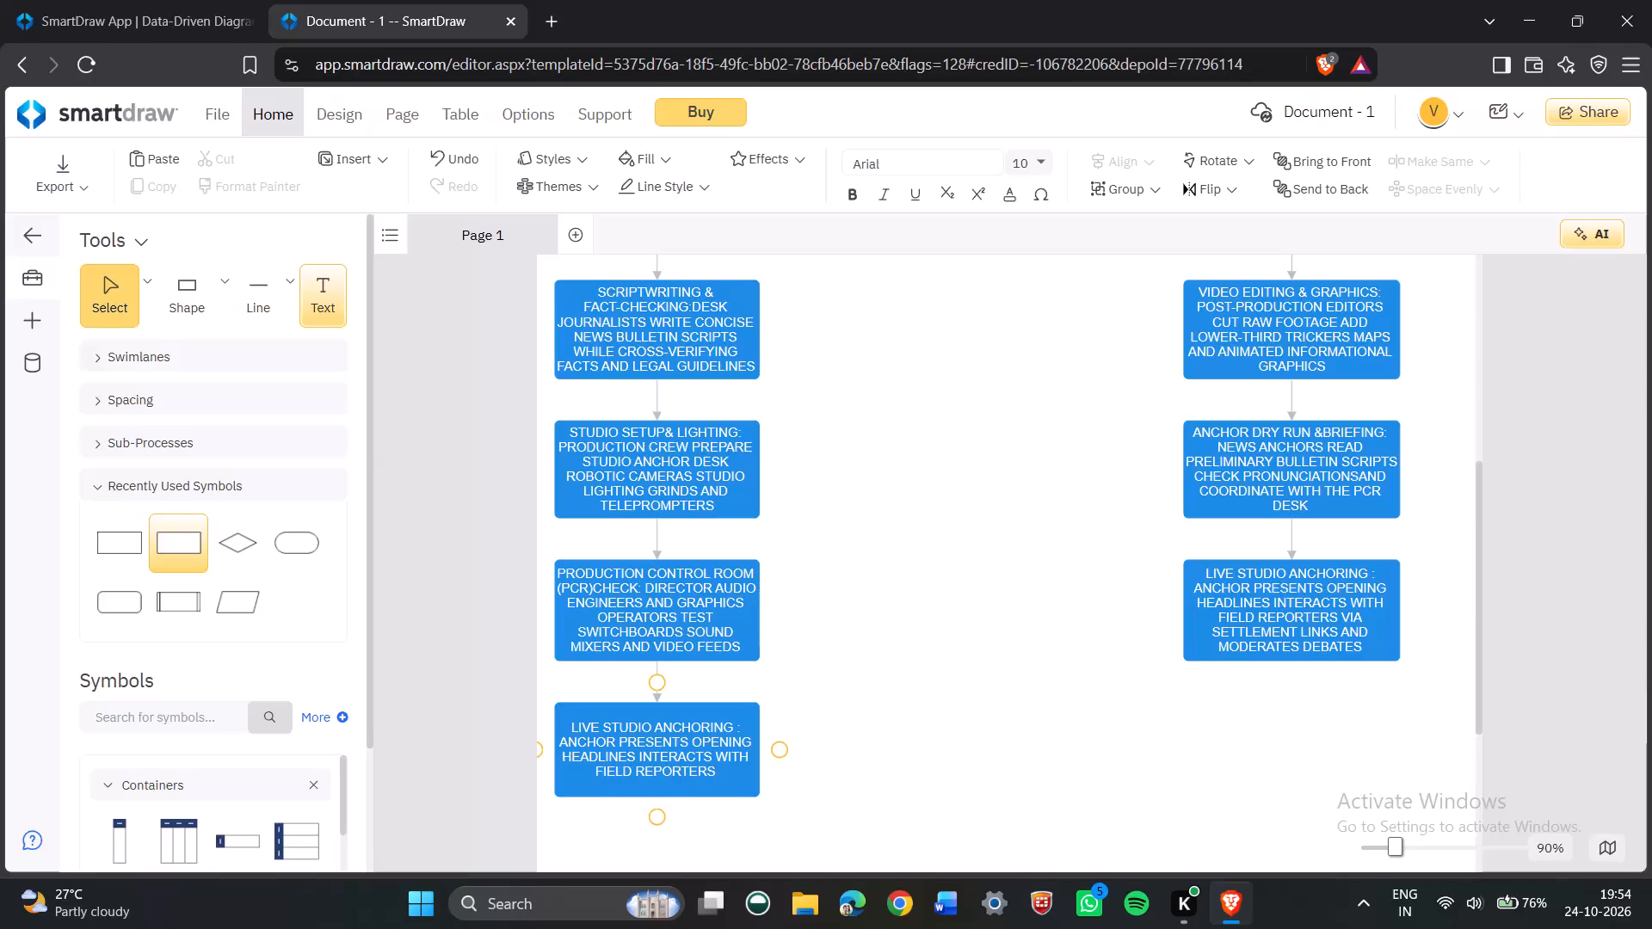
Continue the text in the box below production control room check with "VIA SETTLEMENT".
{"action": "key", "text": "b"}
{"action": "key", "text": "BackSpace"}
{"action": "key", "text": "c"}
{"action": "key", "text": "BackSpace"}
{"action": "type", "text": "VIA"}
{"action": "key", "text": "space"}
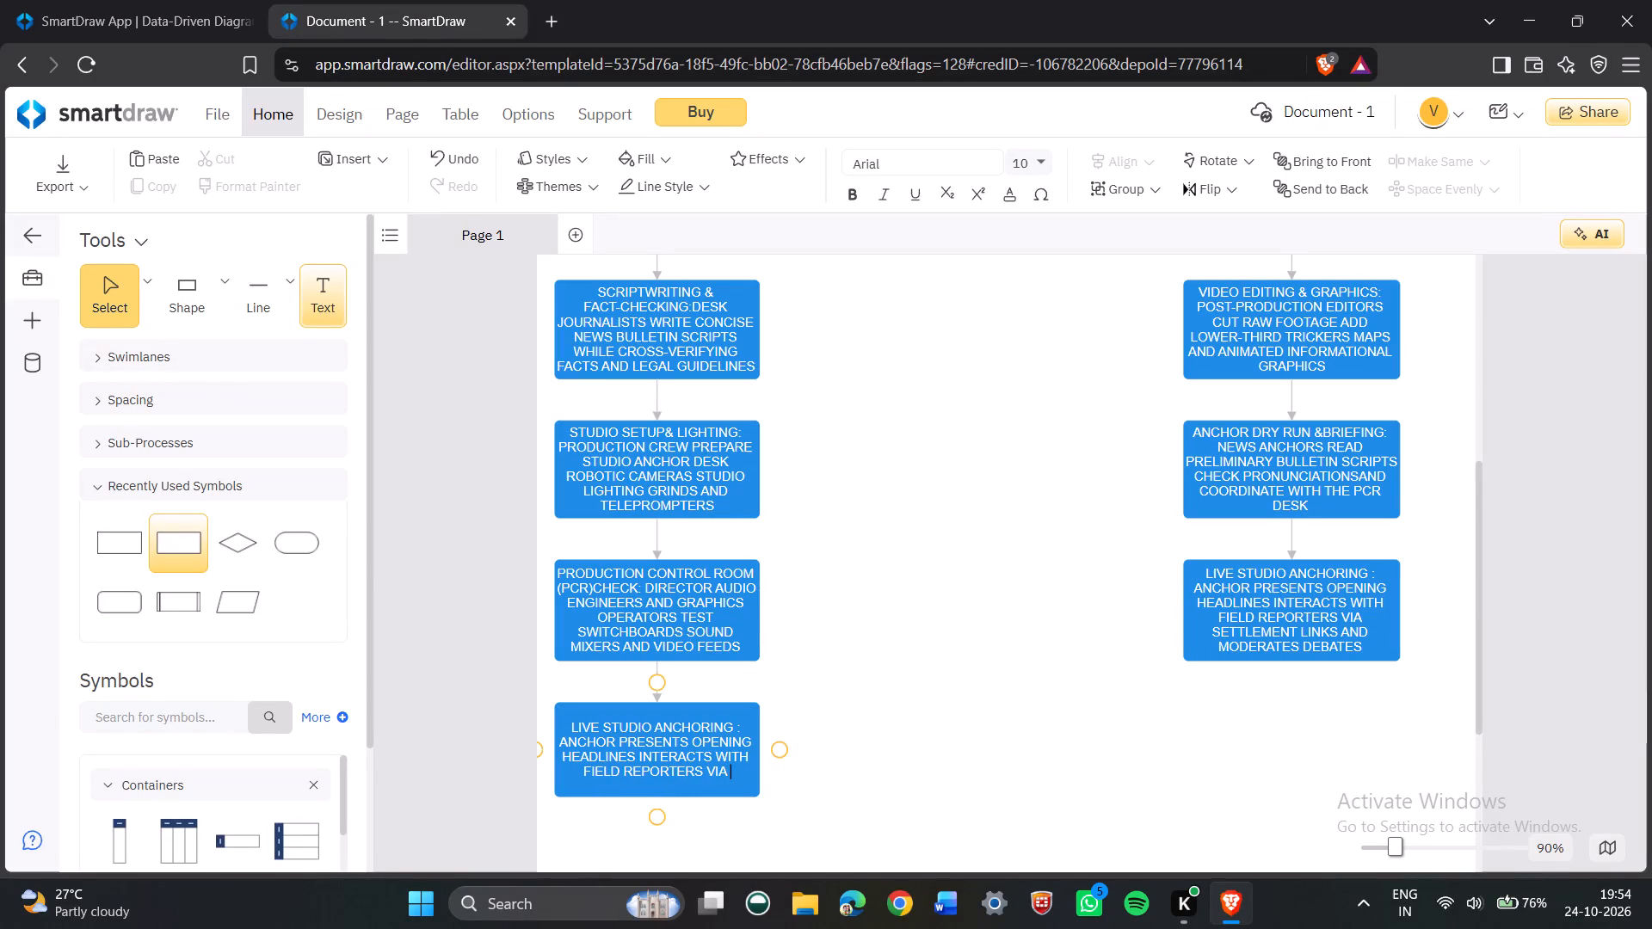
{"action": "type", "text": "SETTLEMENT"}
{"action": "key", "text": "space"}
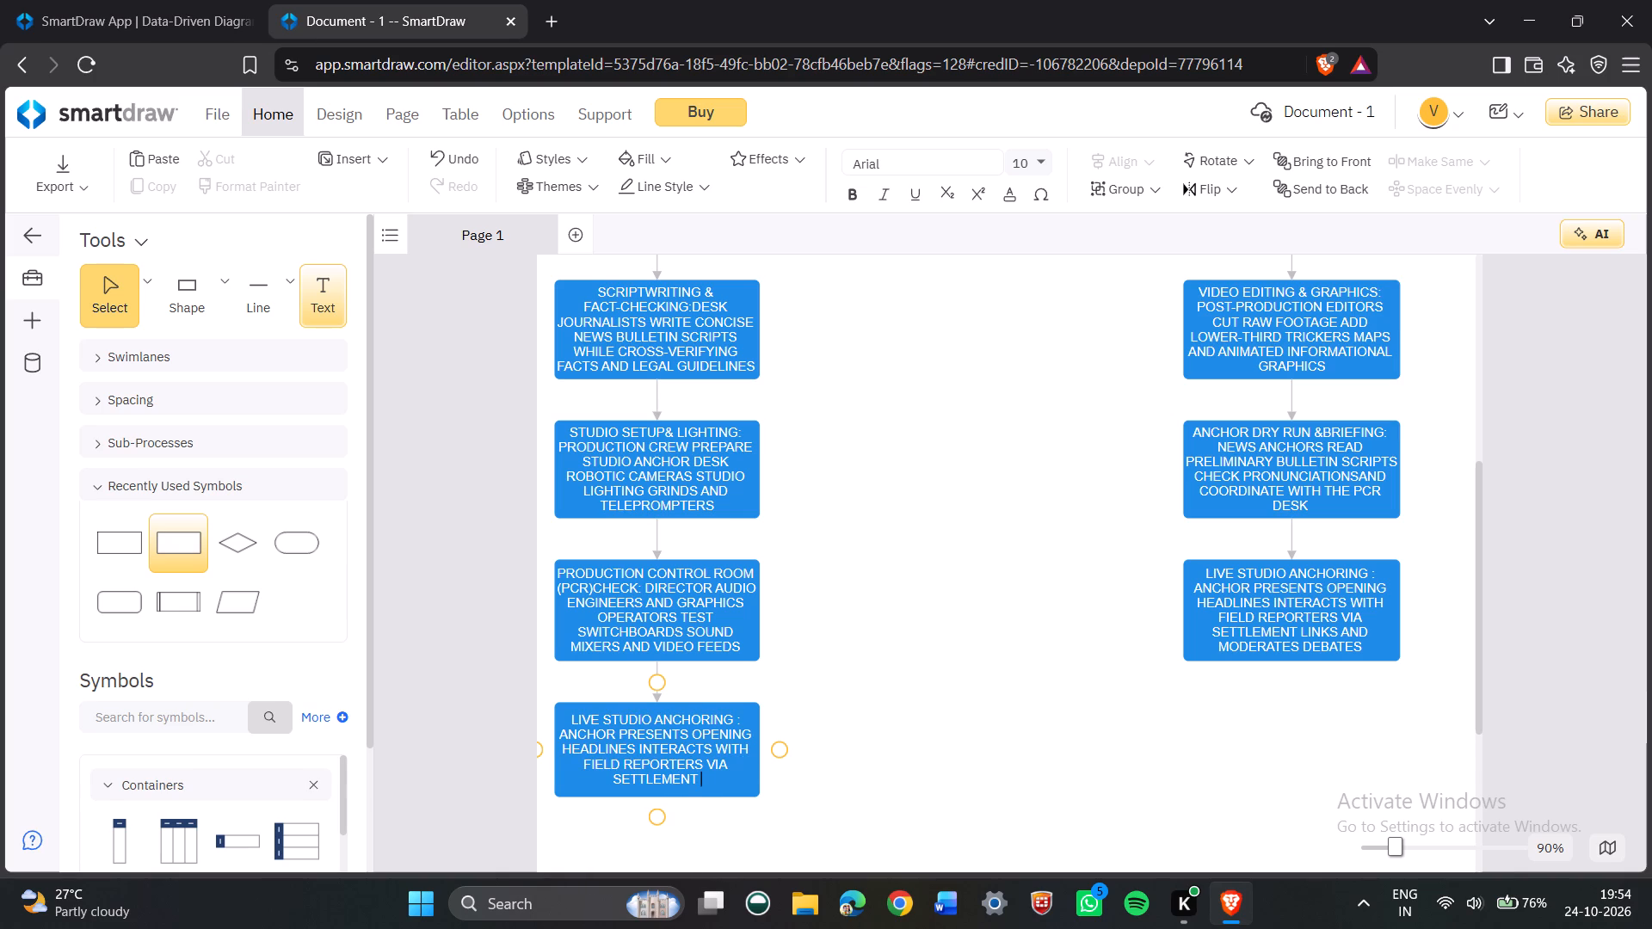
Correct the word after "VIA" in the box below production control room check to "SATELLITE".
{"action": "key", "text": "BackSpace"}
{"action": "key", "text": "BackSpace"}
{"action": "key", "text": "BackSpace"}
{"action": "key", "text": "BackSpace"}
{"action": "key", "text": "BackSpace"}
{"action": "key", "text": "BackSpace"}
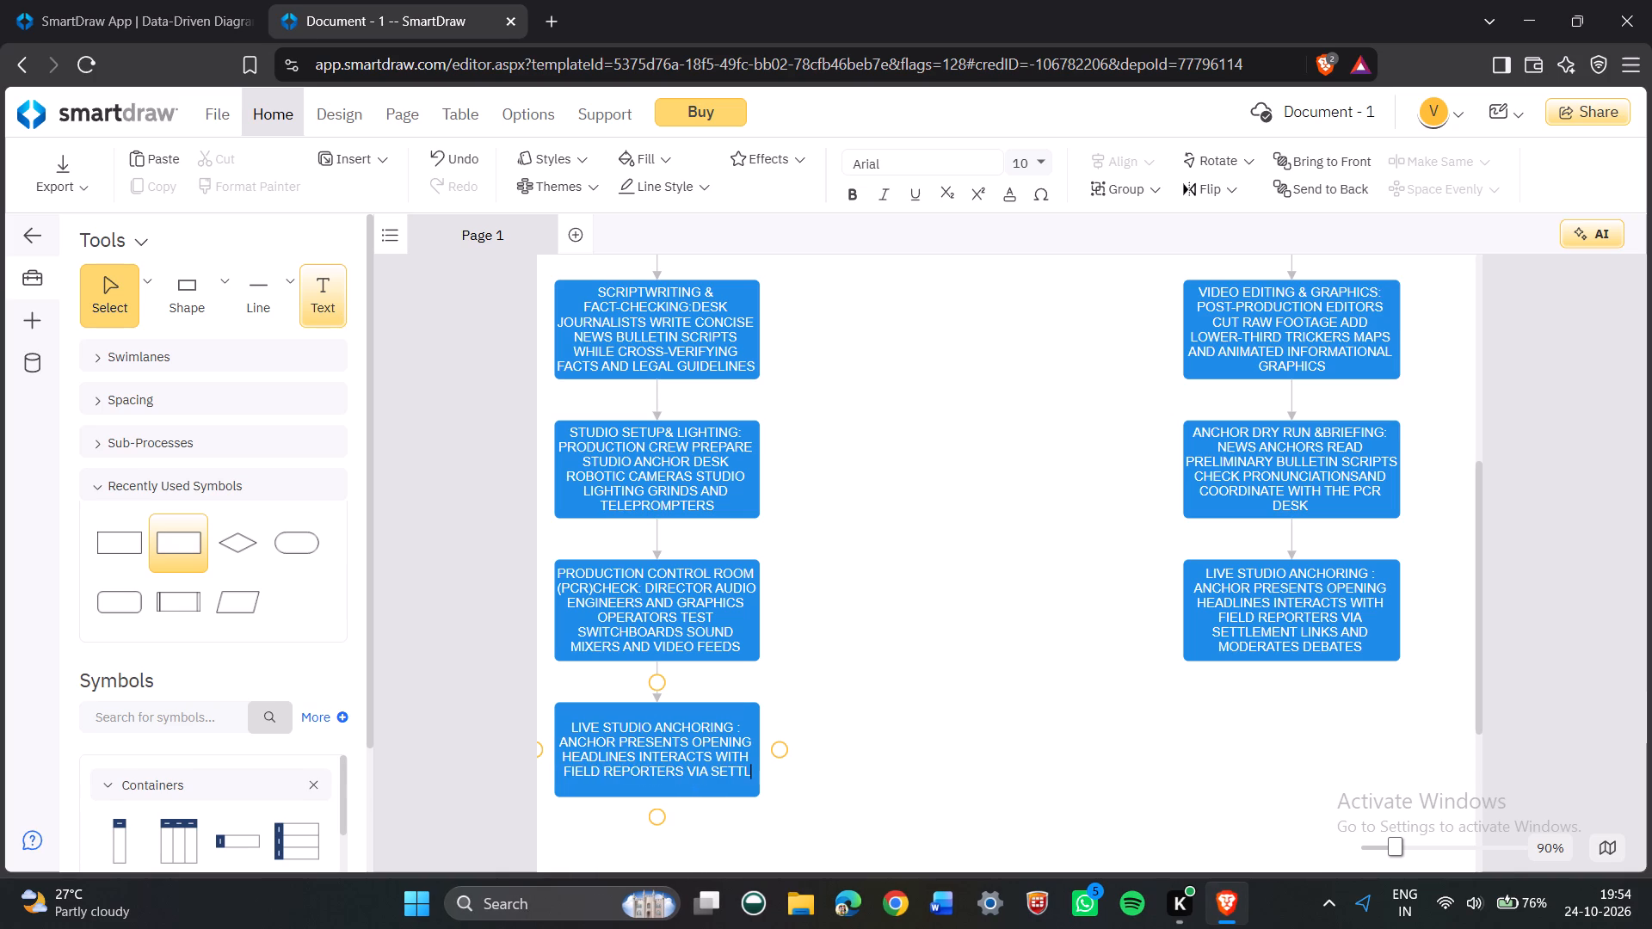
{"action": "key", "text": "BackSpace"}
{"action": "key", "text": "BackSpace"}
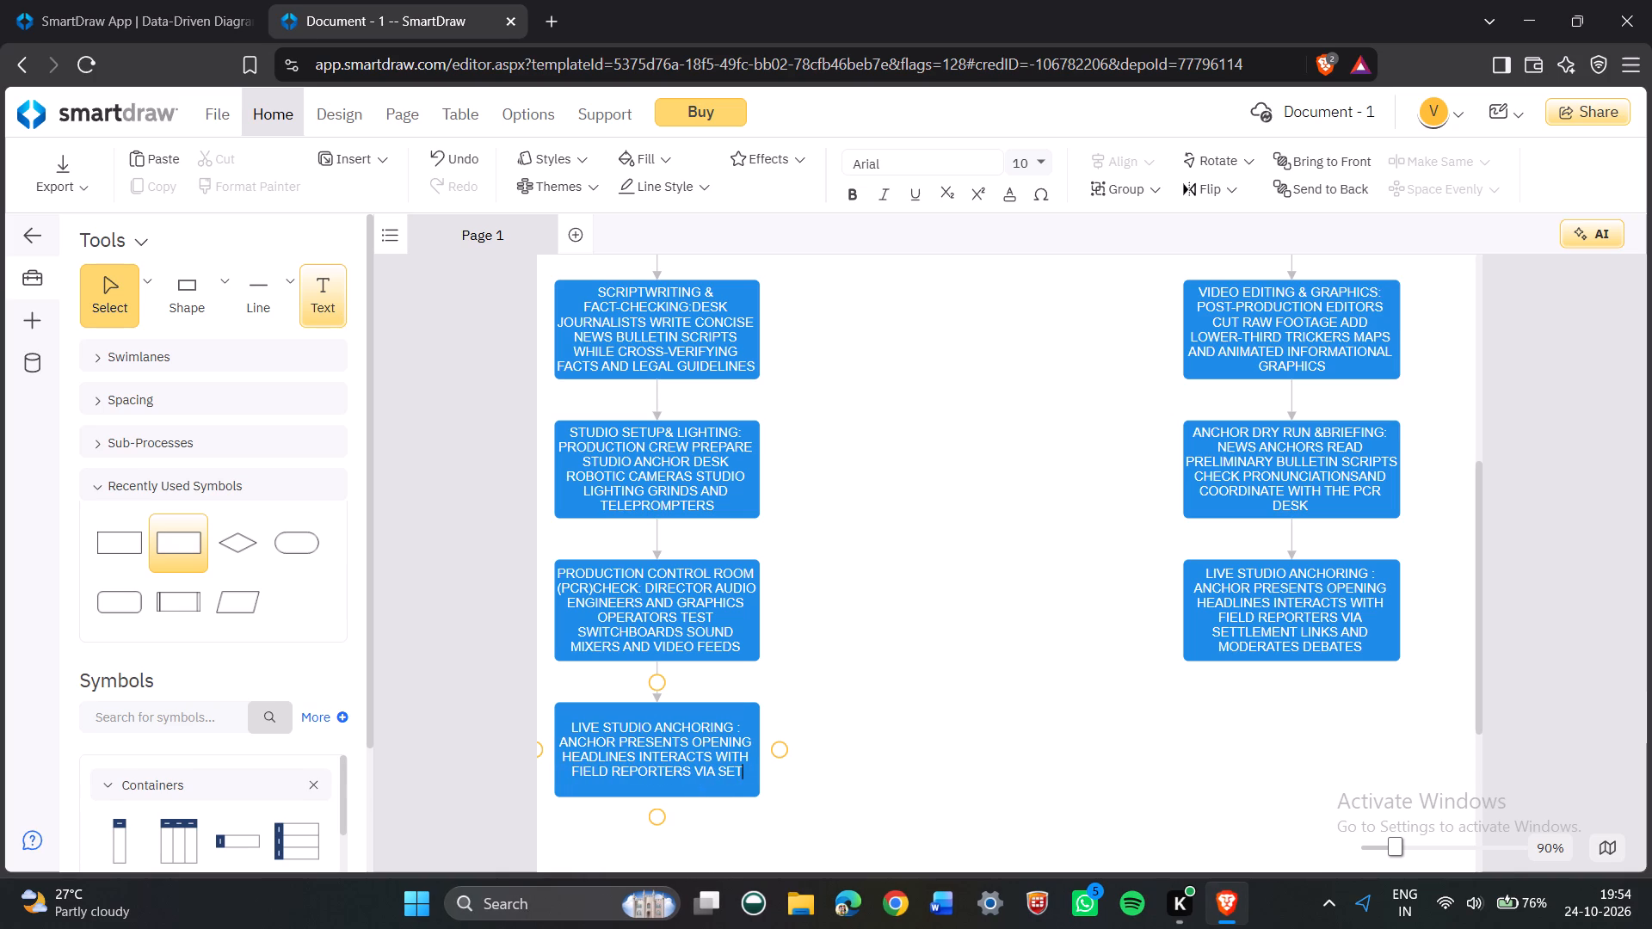
{"action": "key", "text": "BackSpace"}
{"action": "key", "text": "BackSpace"}
{"action": "type", "text": "ATE"}
{"action": "type", "text": "LL"}
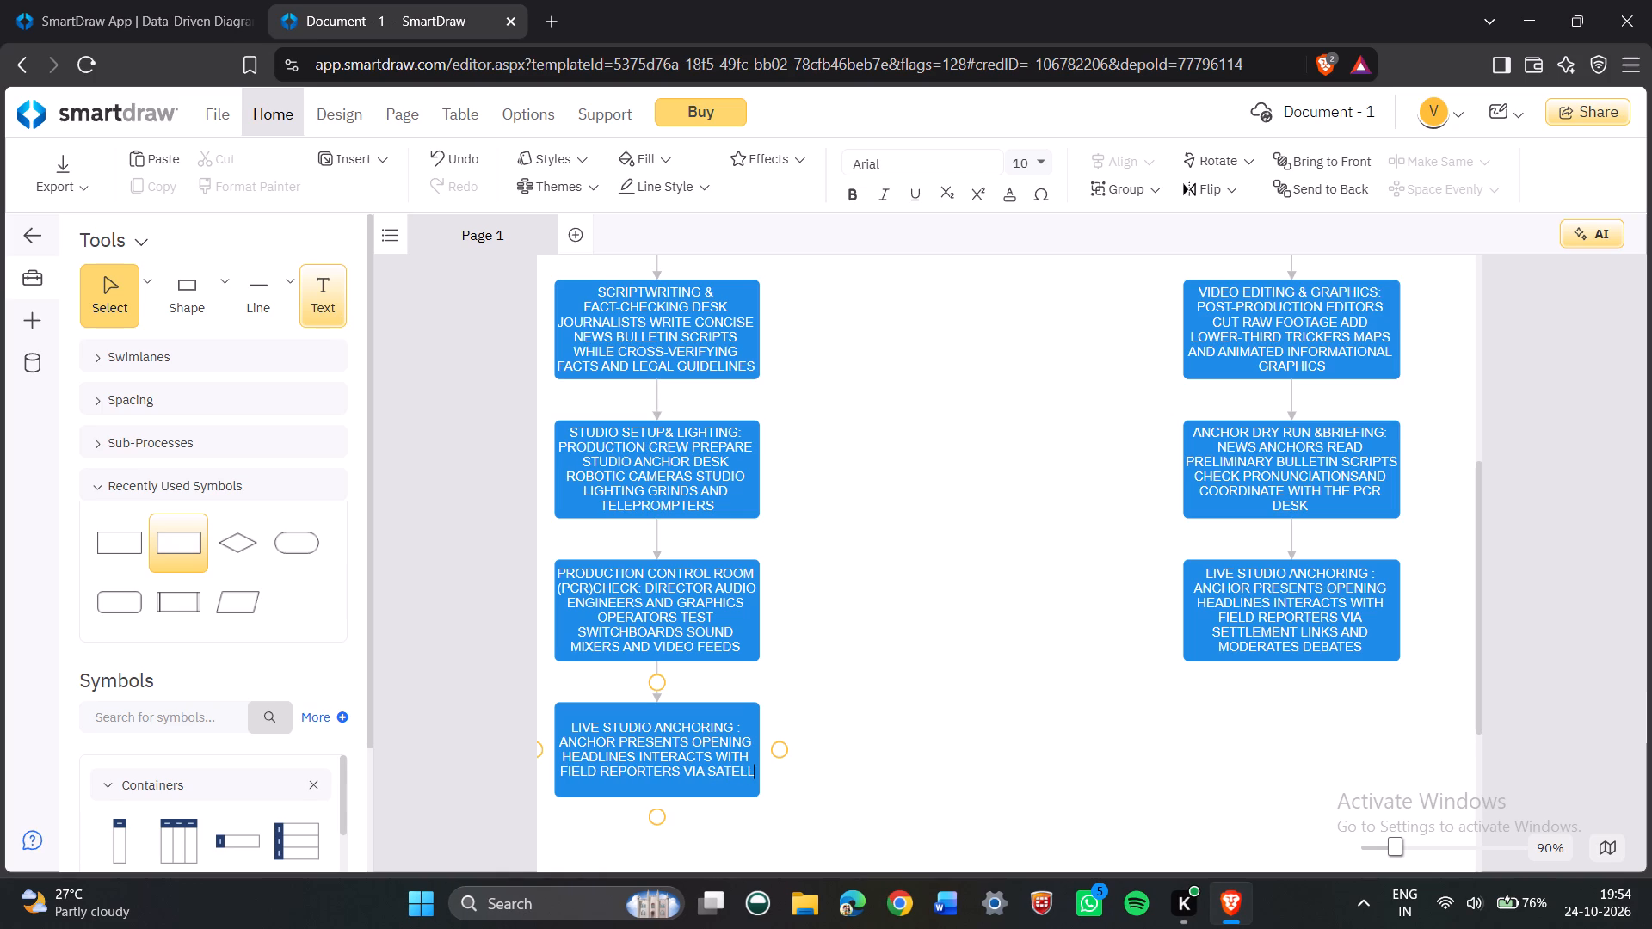
{"action": "type", "text": "ITE"}
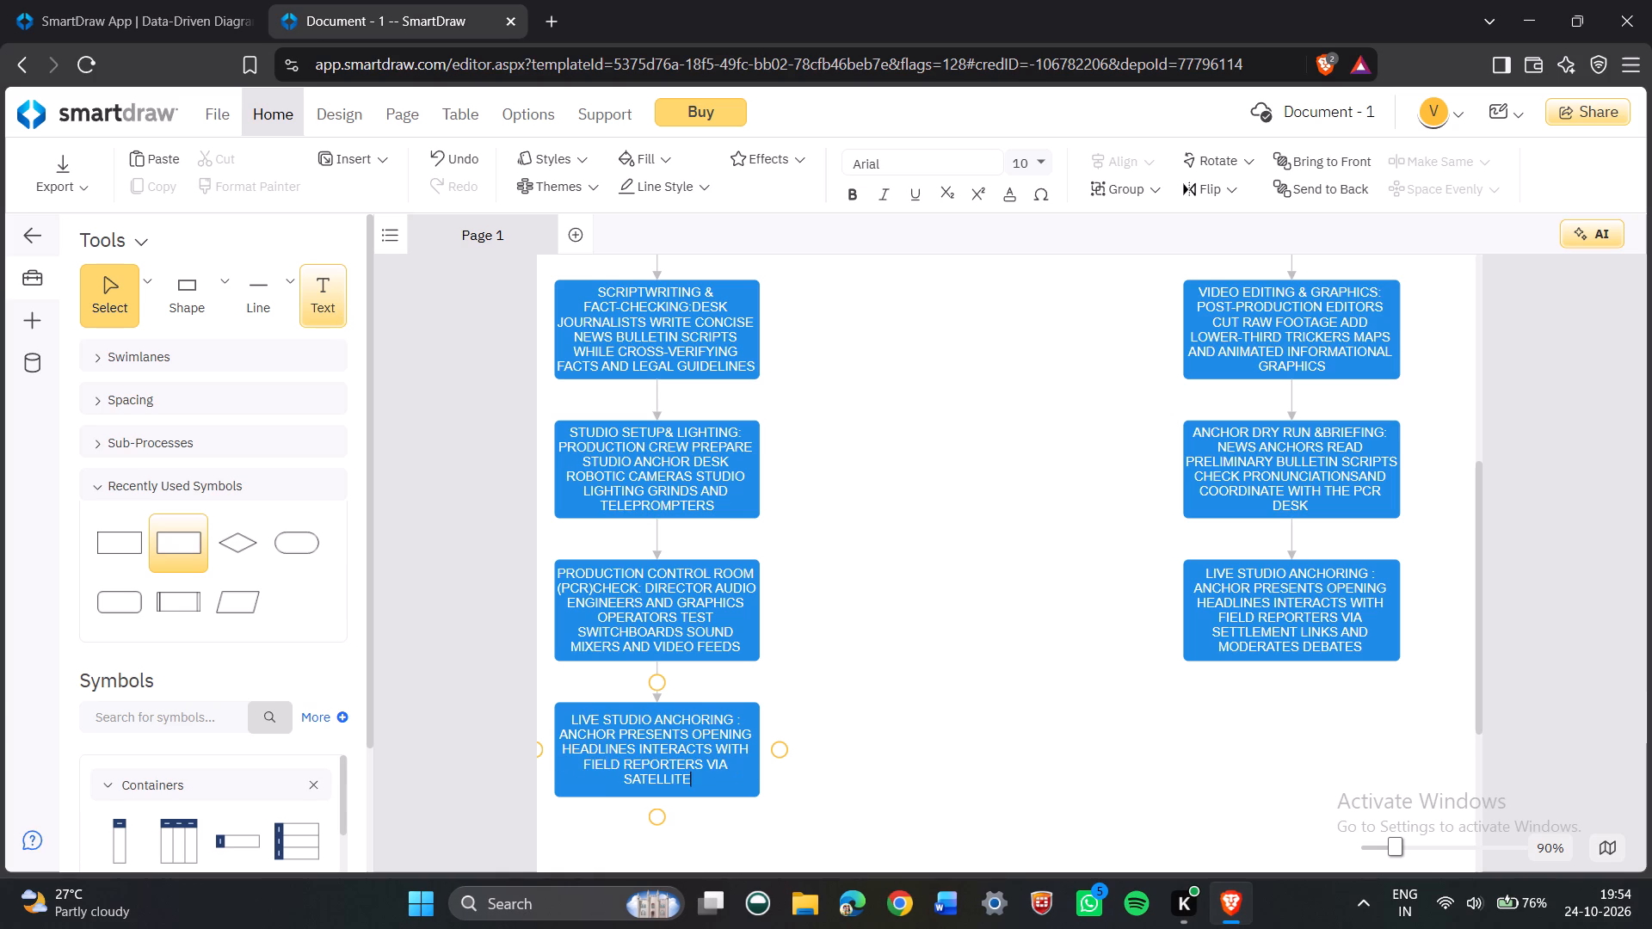
{"action": "key", "text": "space"}
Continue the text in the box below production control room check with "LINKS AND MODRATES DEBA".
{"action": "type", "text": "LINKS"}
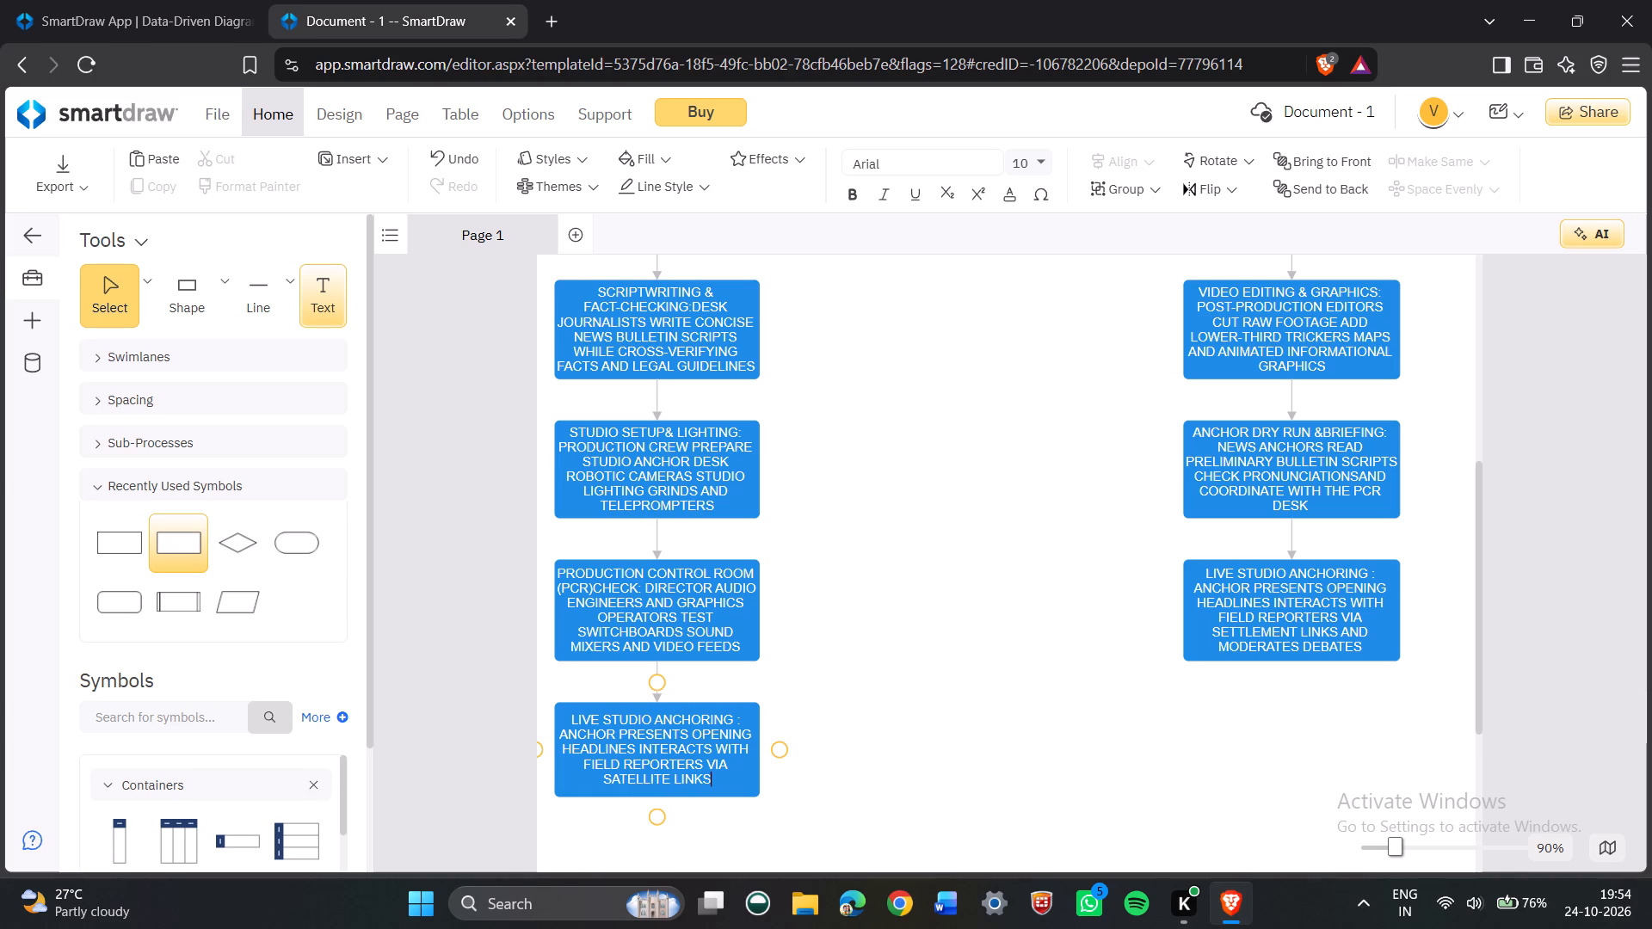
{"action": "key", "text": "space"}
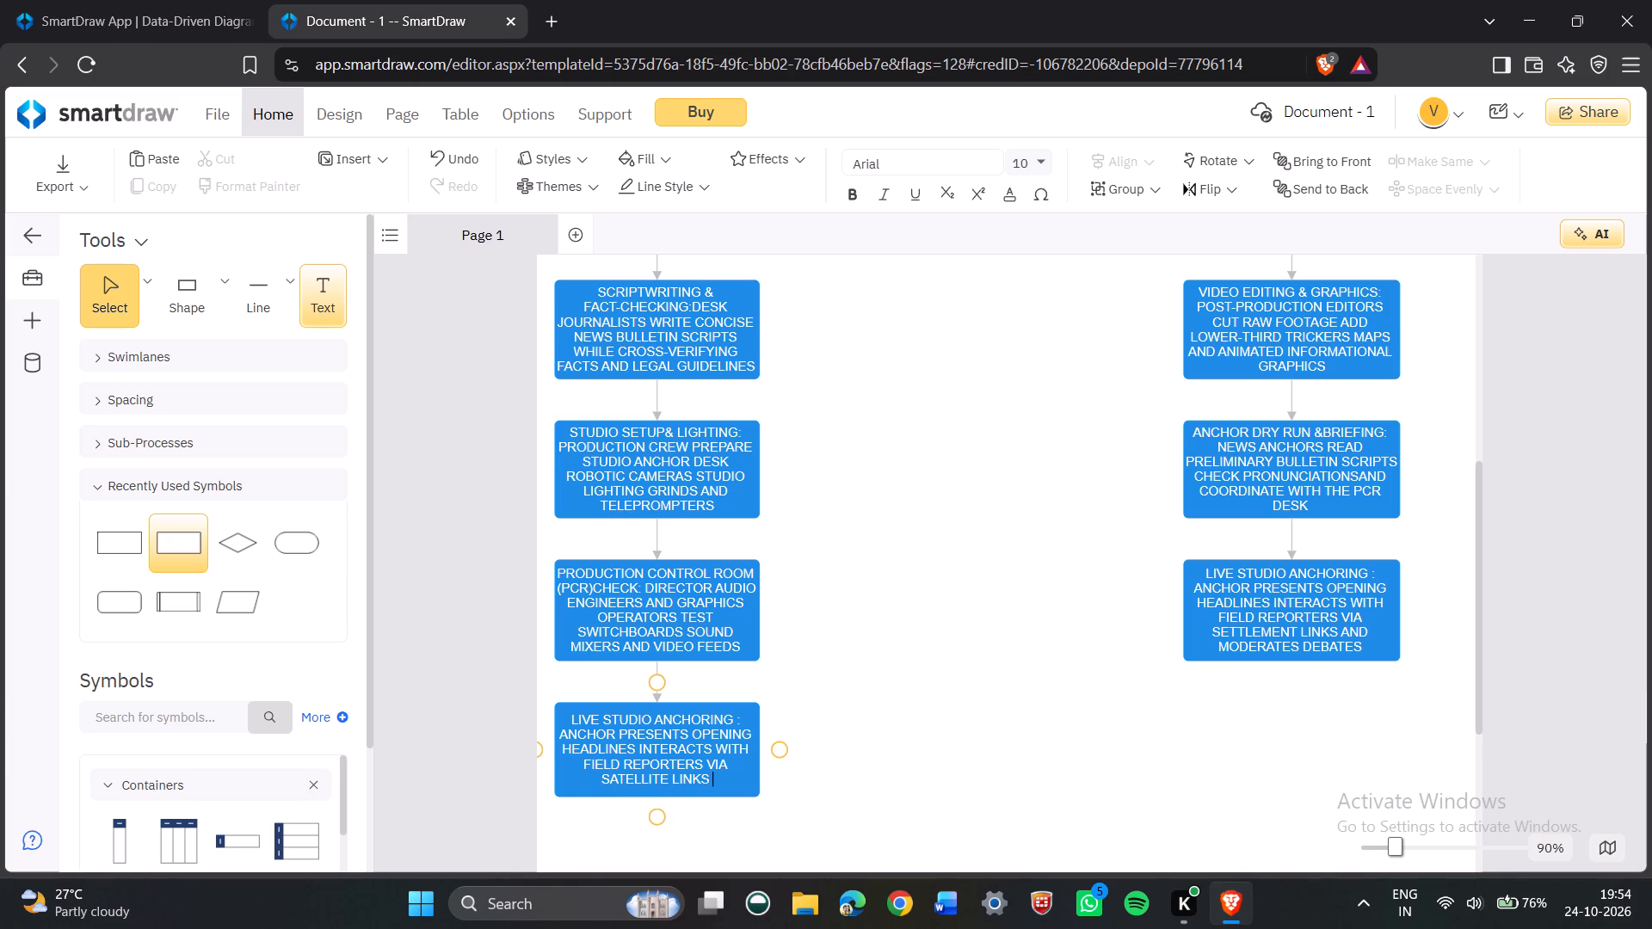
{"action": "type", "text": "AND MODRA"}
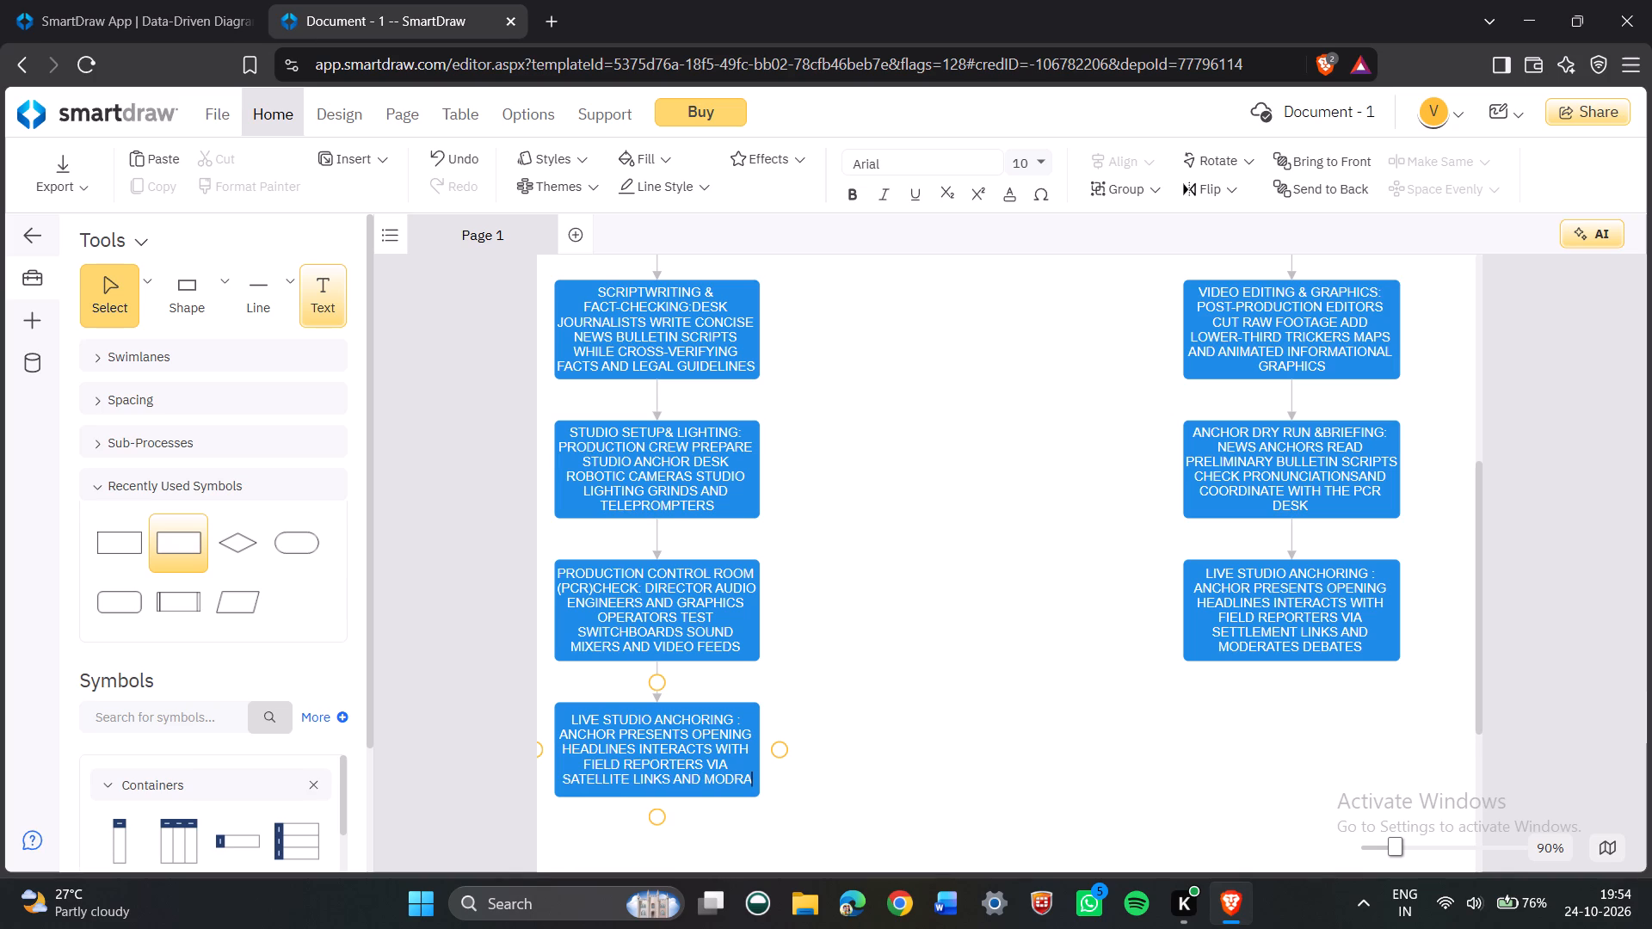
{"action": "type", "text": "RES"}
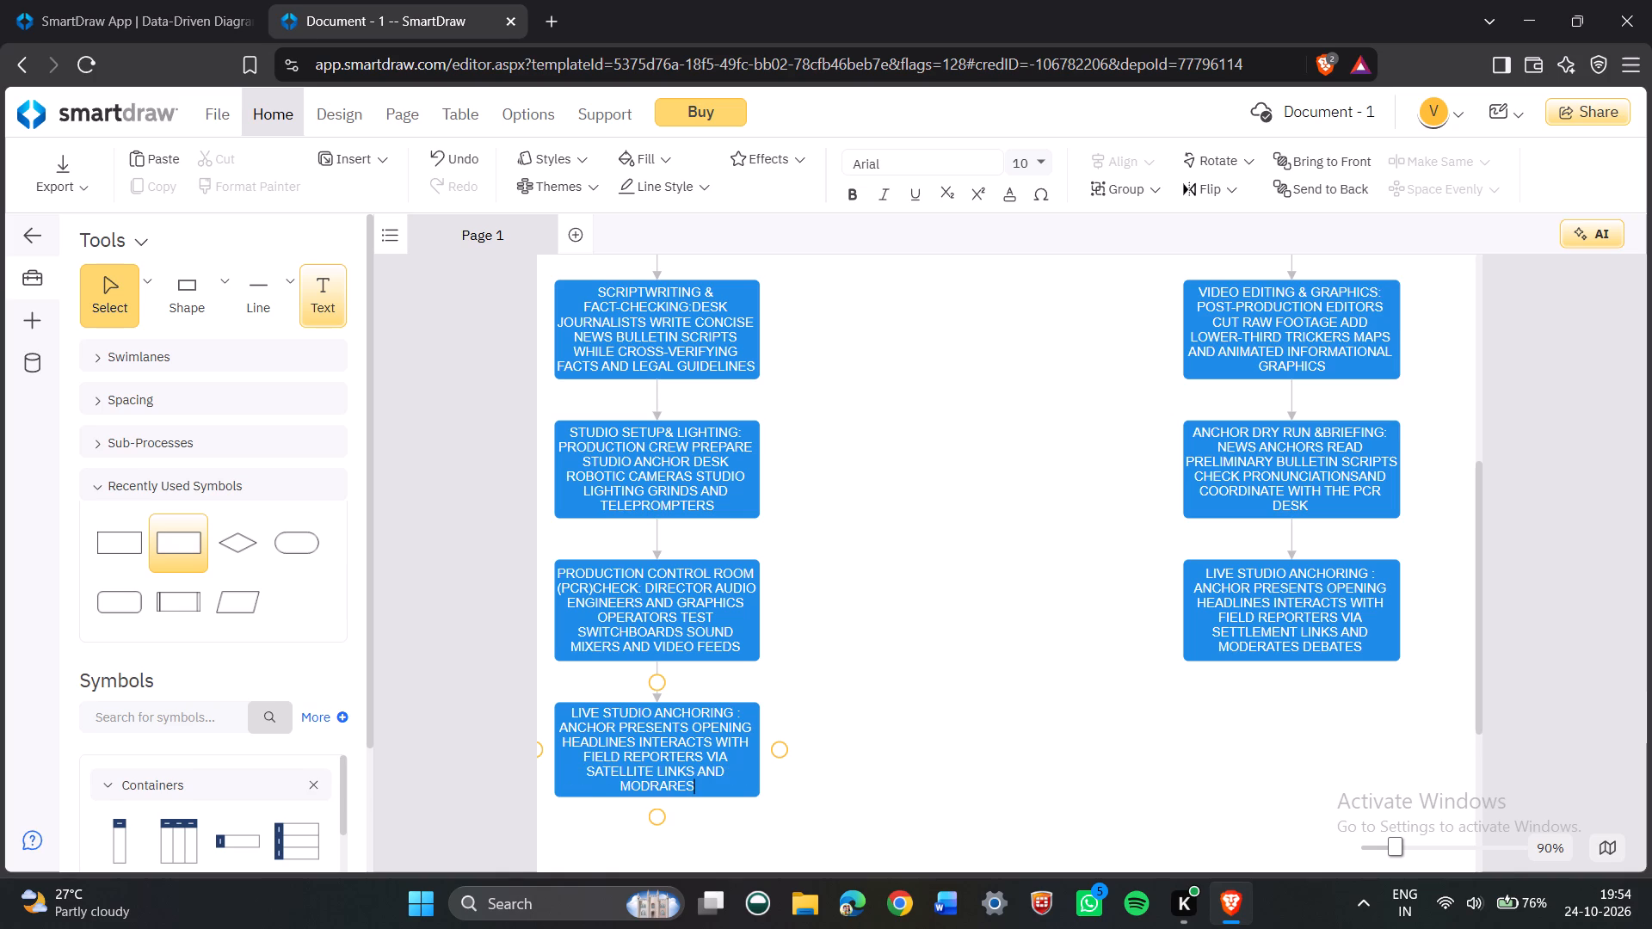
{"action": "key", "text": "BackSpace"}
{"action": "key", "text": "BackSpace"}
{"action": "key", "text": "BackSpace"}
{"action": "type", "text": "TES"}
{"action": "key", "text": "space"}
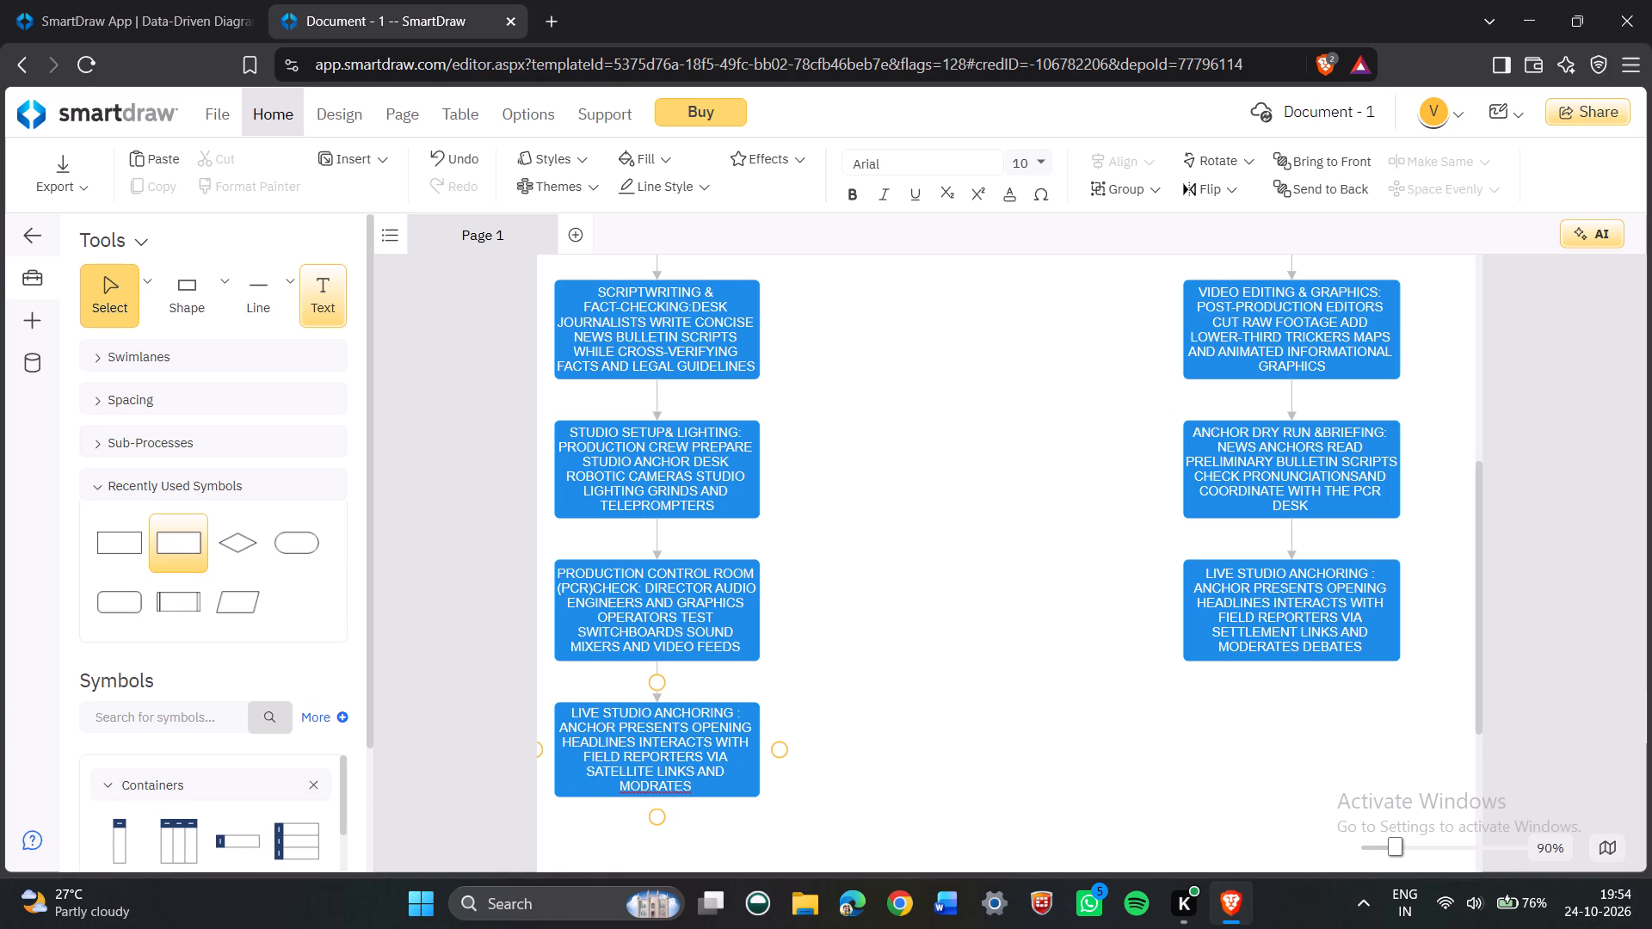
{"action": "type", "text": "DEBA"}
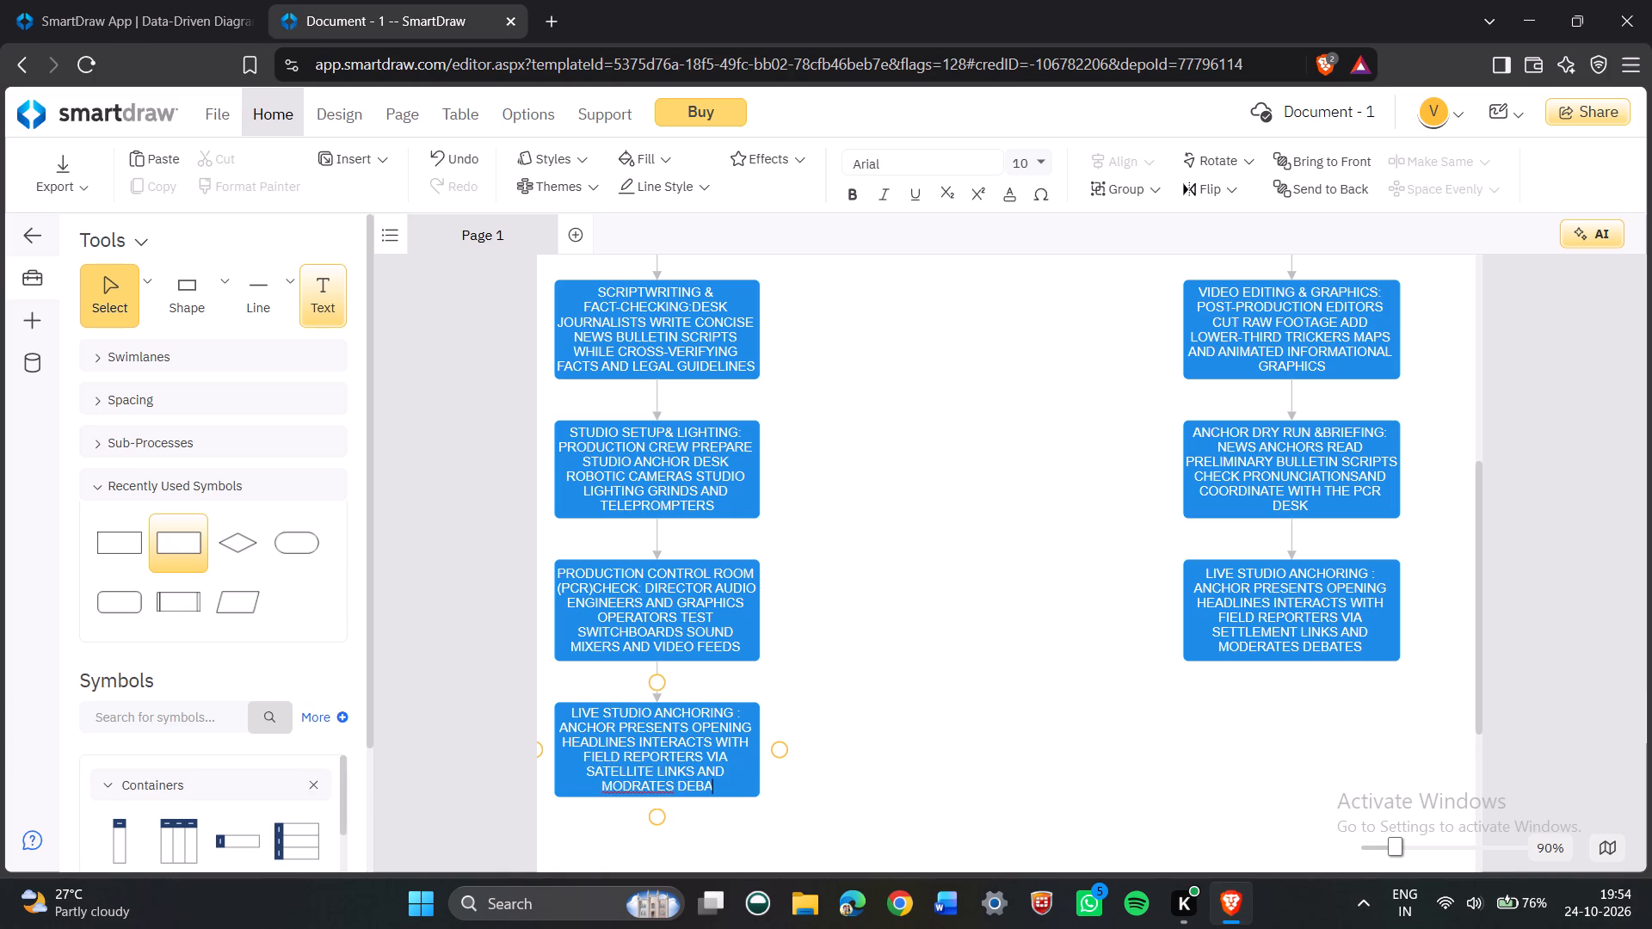
Replace all the text in the box below production control room check with "CO".
{"action": "key", "text": "BackSpace"}
{"action": "key", "text": "BackSpace"}
{"action": "key", "text": "BackSpace"}
{"action": "key", "text": "BackSpace"}
{"action": "key", "text": "BackSpace"}
{"action": "key", "text": "BackSpace"}
{"action": "key", "text": "BackSpace"}
{"action": "key", "text": "BackSpace"}
{"action": "key", "text": "BackSpace"}
{"action": "key", "text": "BackSpace"}
{"action": "key", "text": "BackSpace"}
{"action": "key", "text": "BackSpace"}
{"action": "key", "text": "BackSpace"}
{"action": "key", "text": "BackSpace"}
{"action": "key", "text": "BackSpace"}
{"action": "key", "text": "BackSpace"}
{"action": "key", "text": "BackSpace"}
{"action": "key", "text": "BackSpace"}
{"action": "key", "text": "BackSpace"}
{"action": "key", "text": "BackSpace"}
{"action": "key", "text": "BackSpace"}
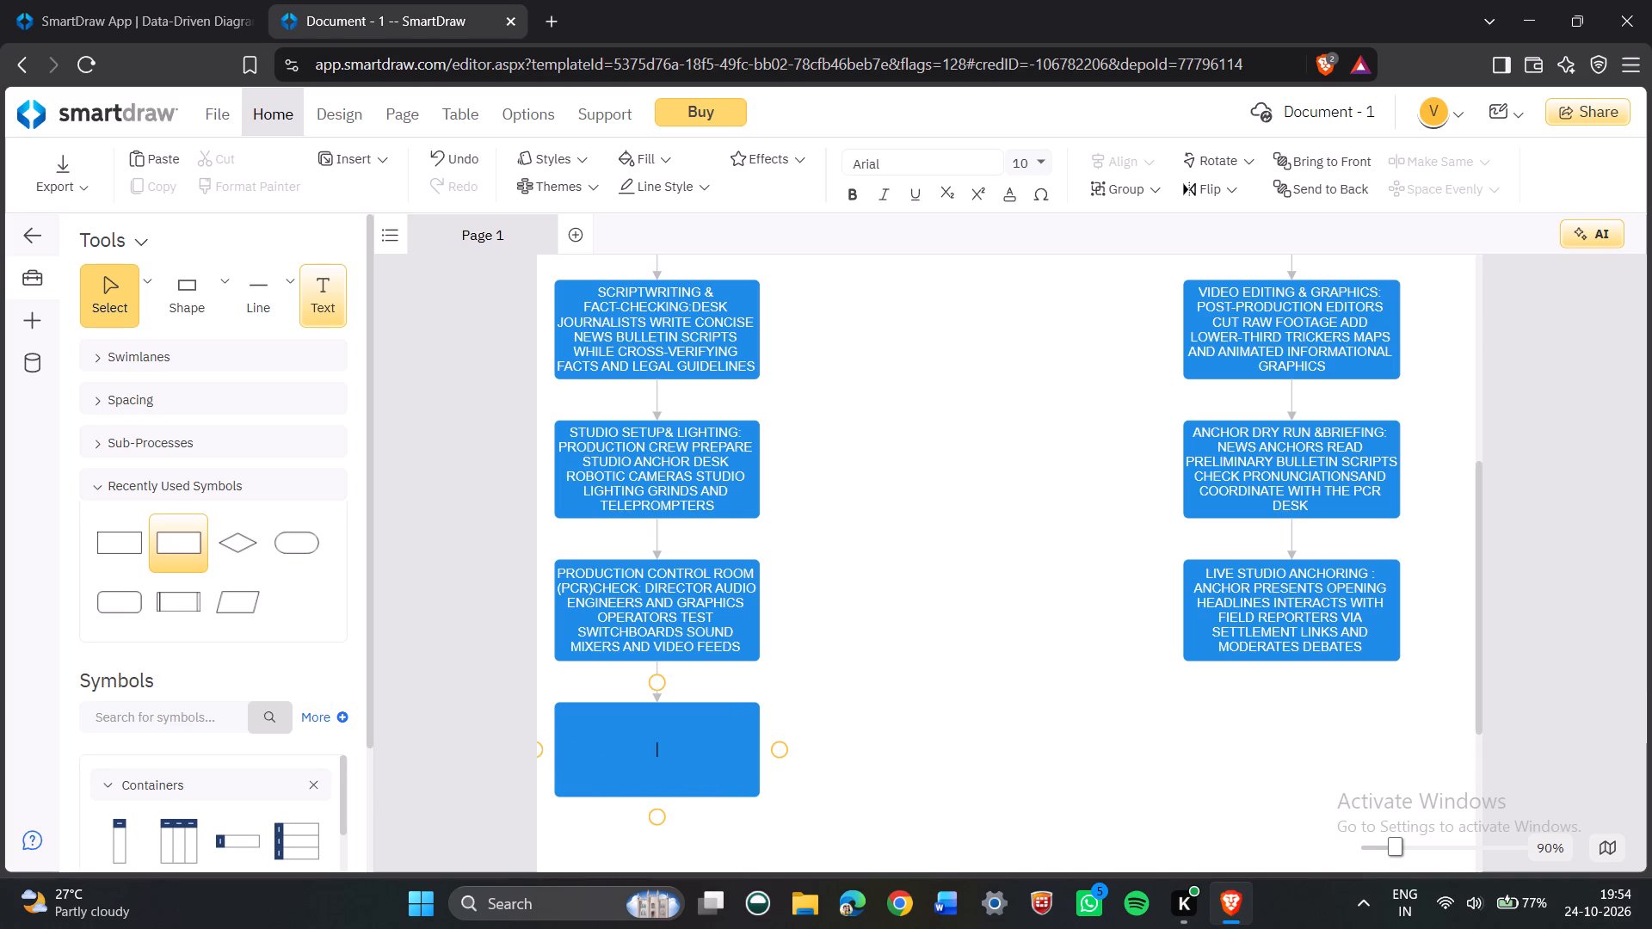
{"action": "type", "text": "CO"}
Review the flowchart from story idea pitching down to the last box of each column.
{"action": "scroll", "coordinate": [358, 290], "scroll_direction": "up", "scroll_amount": 4}
{"action": "scroll", "coordinate": [692, 384], "scroll_direction": "up", "scroll_amount": 5}
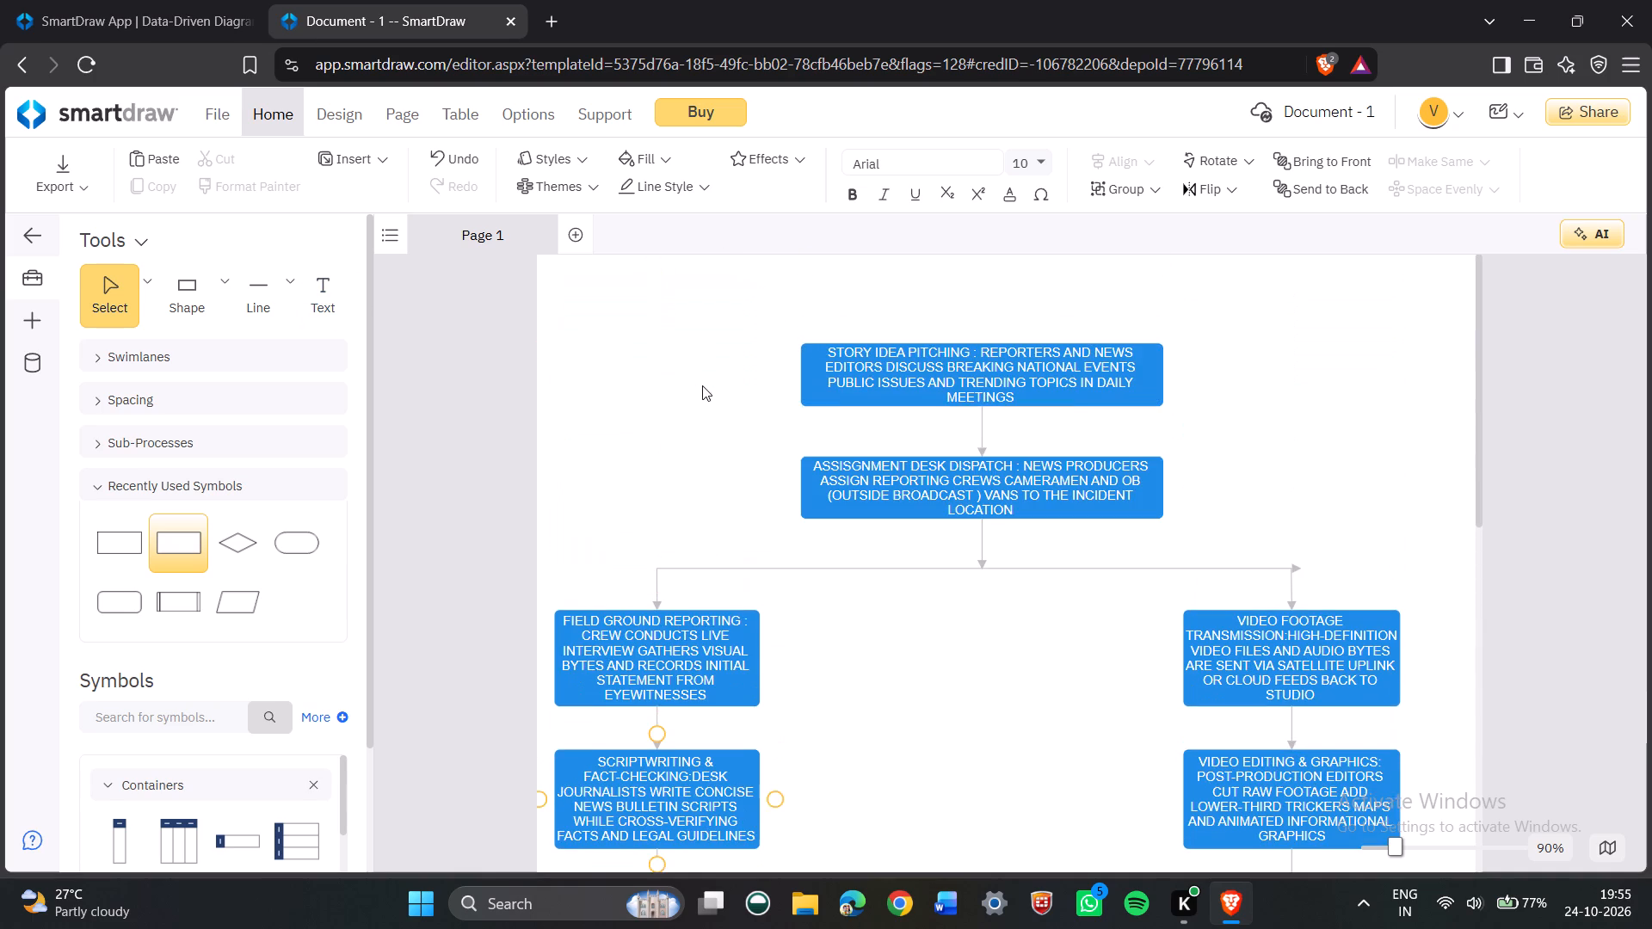
{"action": "scroll", "coordinate": [1040, 433], "scroll_direction": "down", "scroll_amount": 1}
{"action": "left_click", "coordinate": [959, 391]}
{"action": "scroll", "coordinate": [659, 407], "scroll_direction": "down", "scroll_amount": 1}
{"action": "scroll", "coordinate": [1096, 398], "scroll_direction": "up", "scroll_amount": 6}
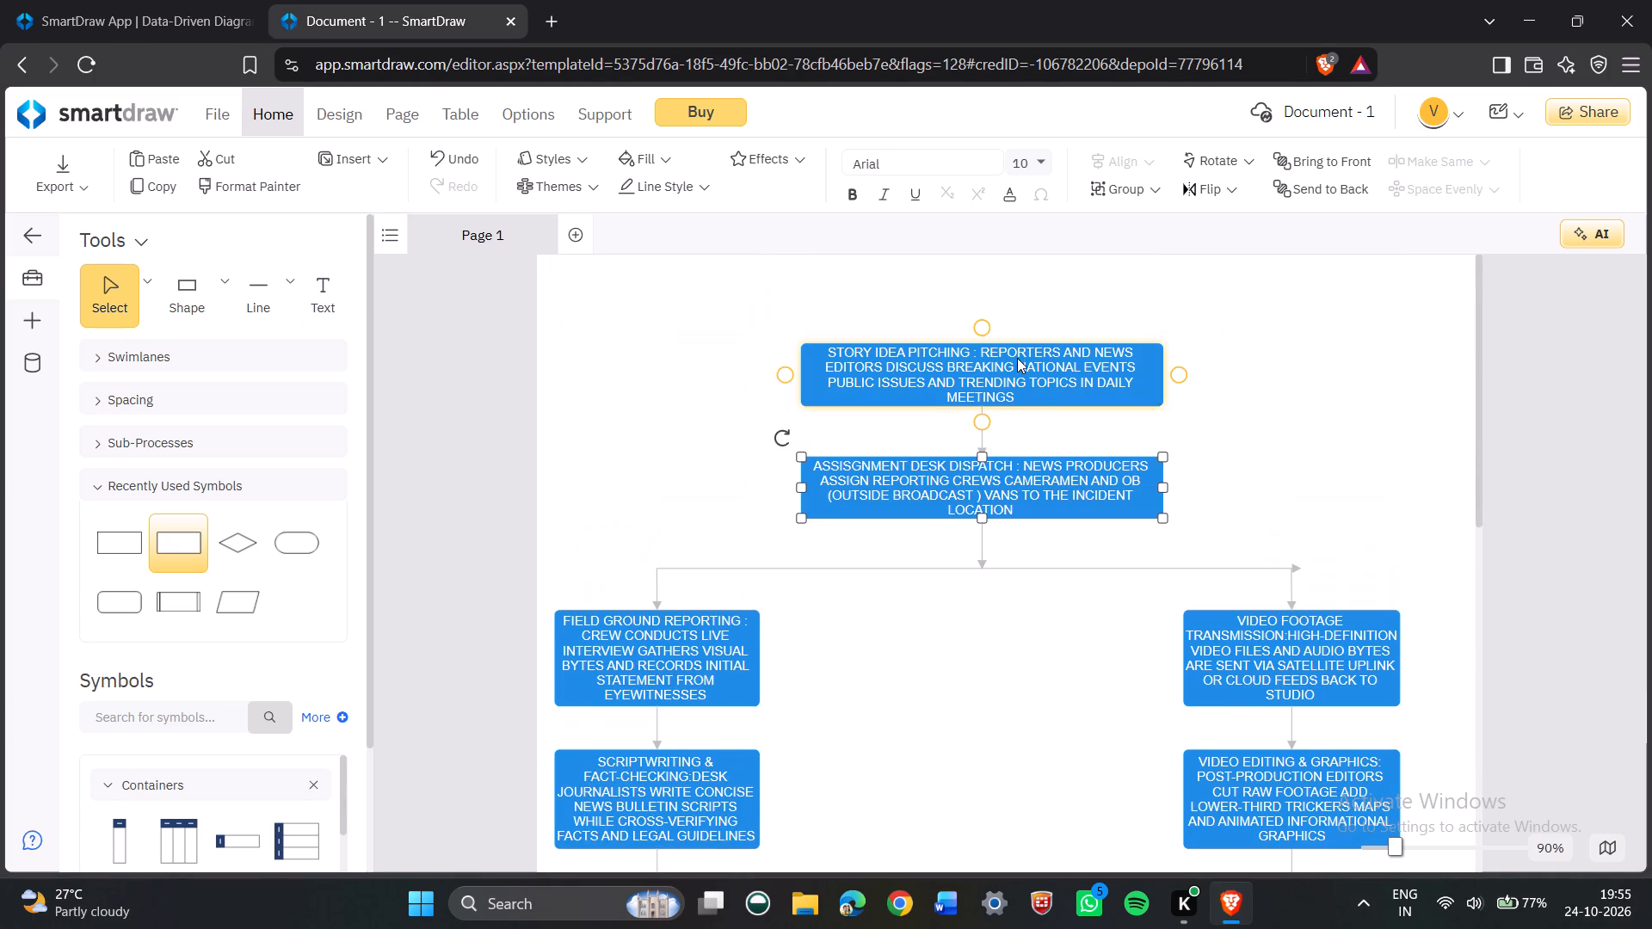
{"action": "left_click", "coordinate": [952, 489]}
{"action": "scroll", "coordinate": [788, 488], "scroll_direction": "down", "scroll_amount": 1}
{"action": "left_click", "coordinate": [619, 562]}
{"action": "scroll", "coordinate": [637, 552], "scroll_direction": "down", "scroll_amount": 2}
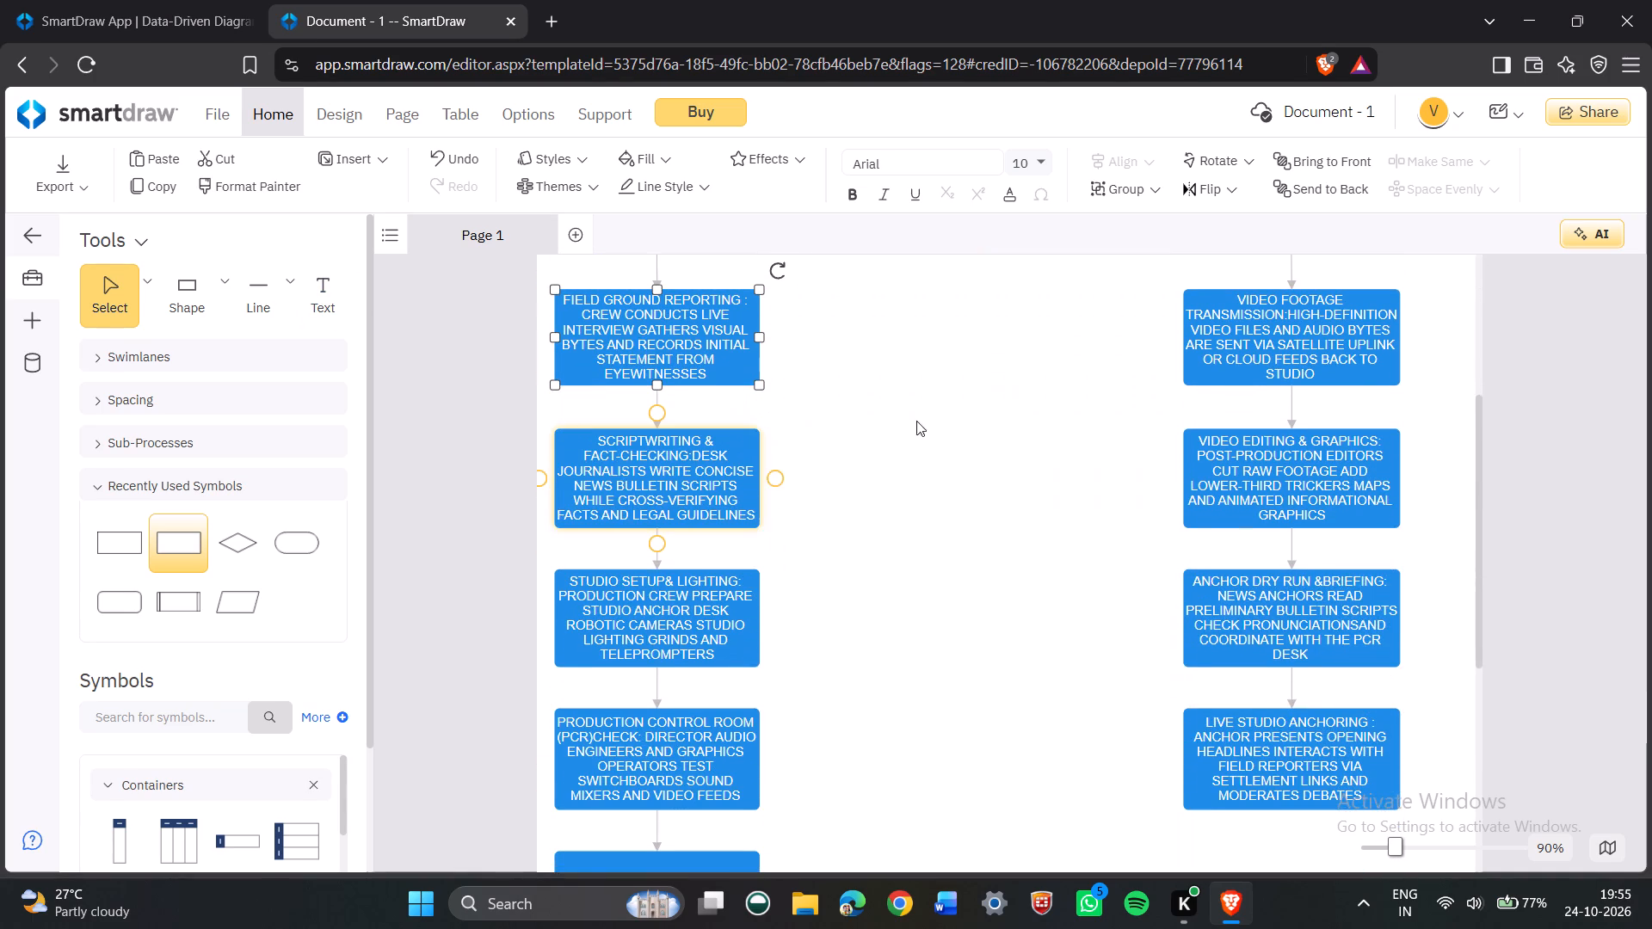
{"action": "scroll", "coordinate": [1049, 655], "scroll_direction": "down", "scroll_amount": 2}
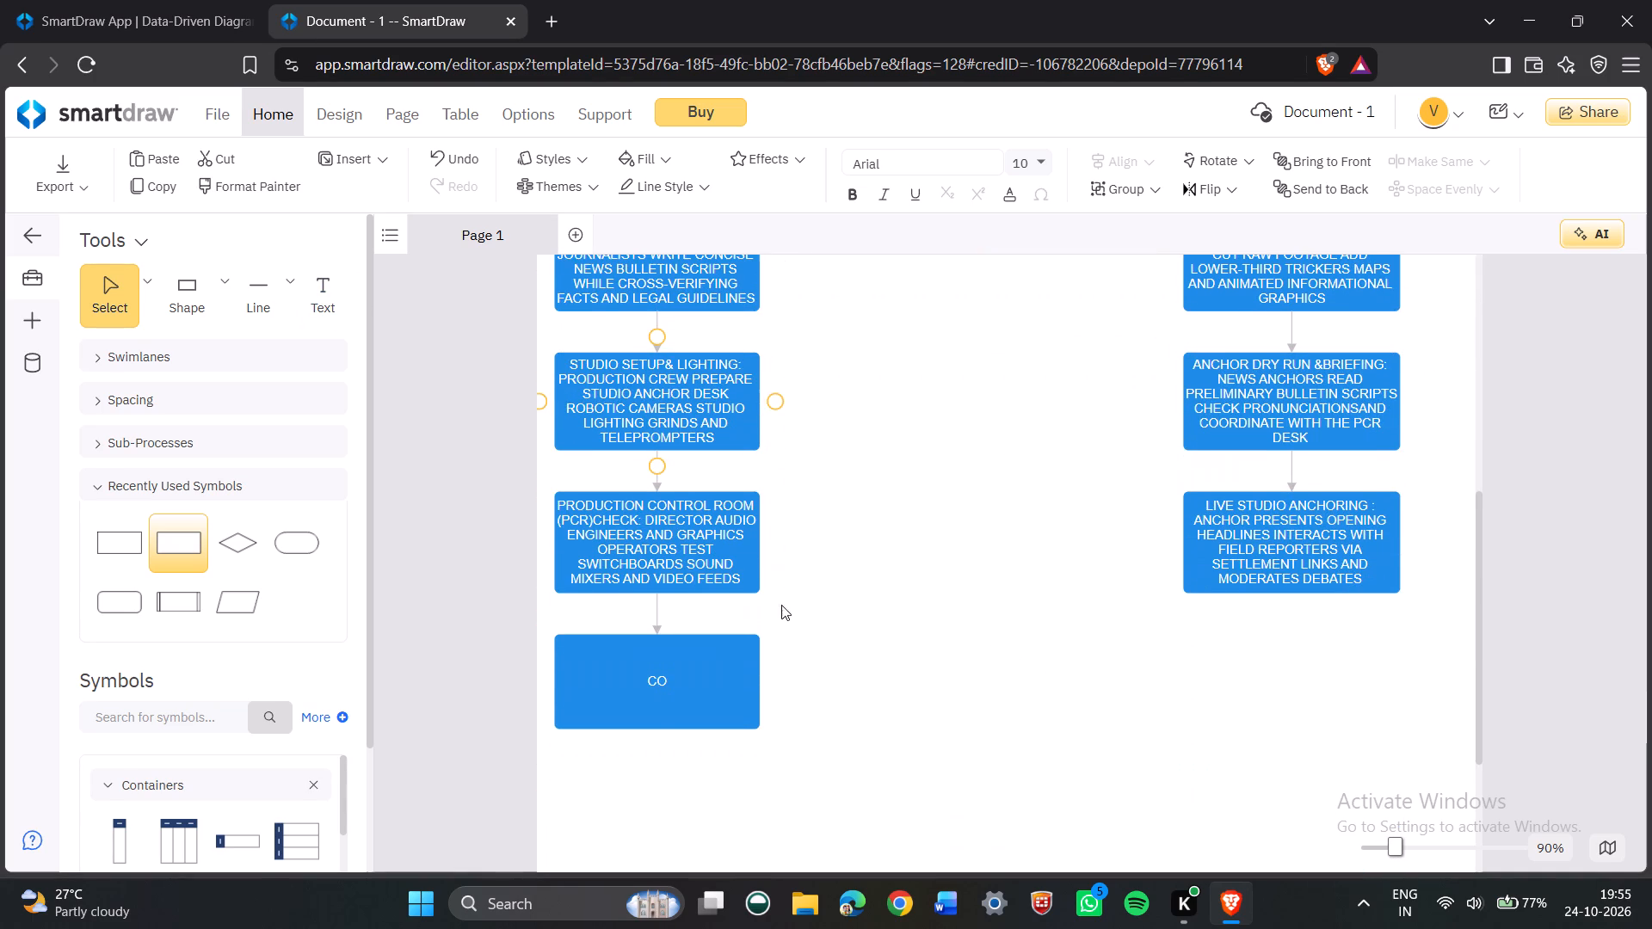
{"action": "left_click", "coordinate": [648, 717]}
{"action": "scroll", "coordinate": [659, 588], "scroll_direction": "up", "scroll_amount": 6}
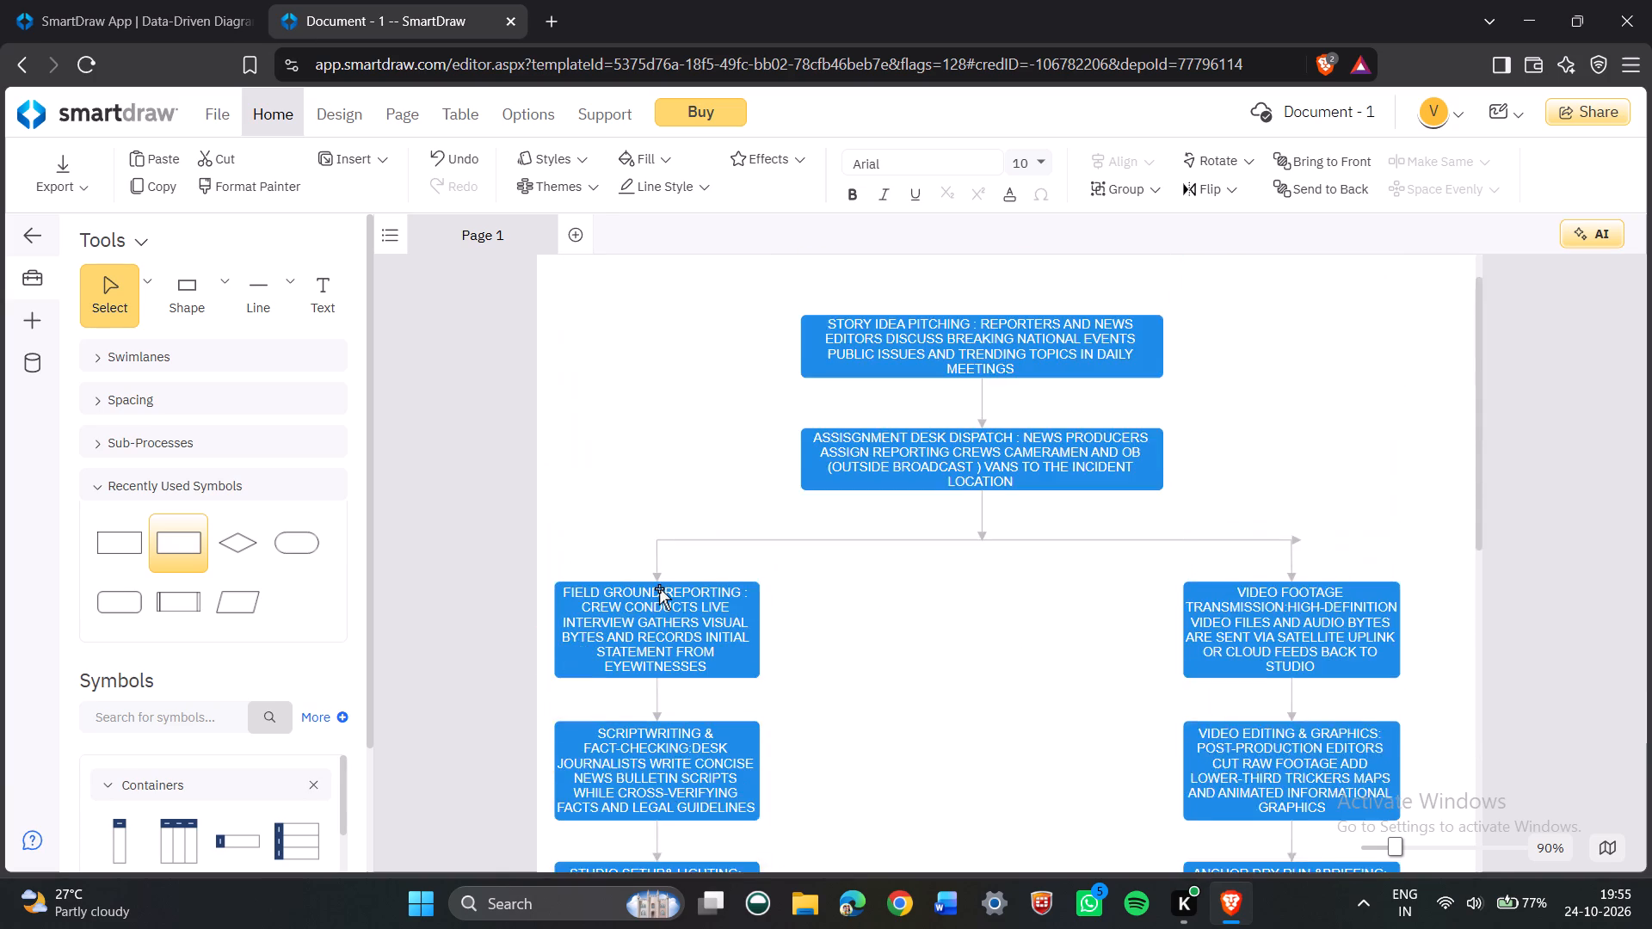
{"action": "scroll", "coordinate": [659, 588], "scroll_direction": "down", "scroll_amount": 3}
{"action": "scroll", "coordinate": [617, 768], "scroll_direction": "down", "scroll_amount": 1}
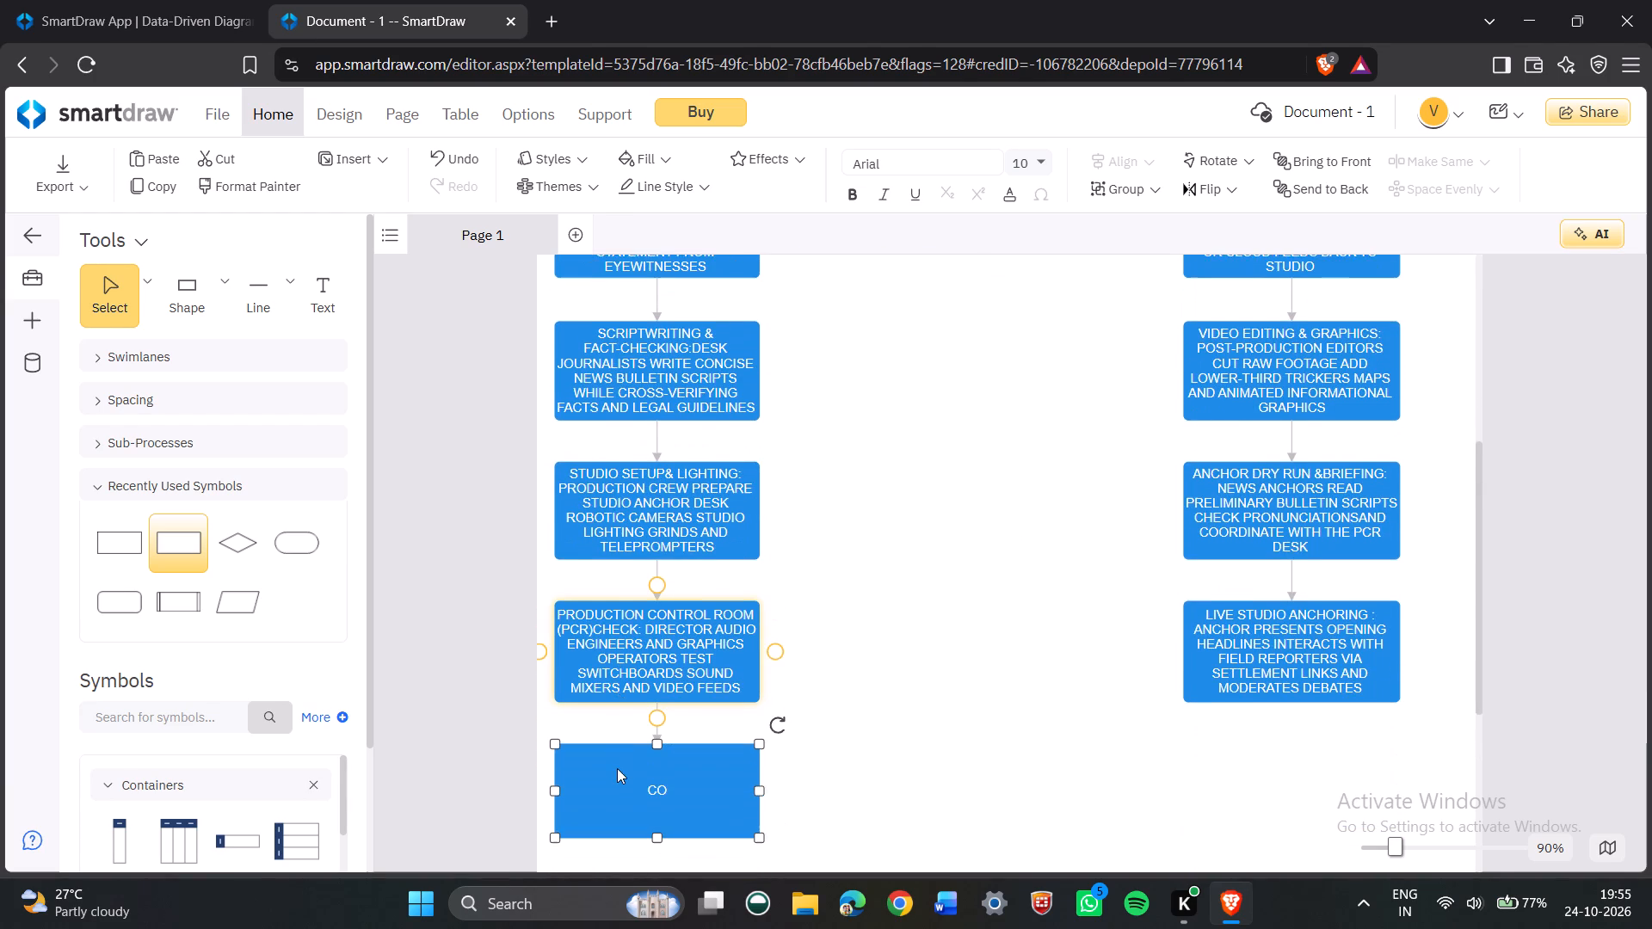
{"action": "scroll", "coordinate": [617, 768], "scroll_direction": "up", "scroll_amount": 1}
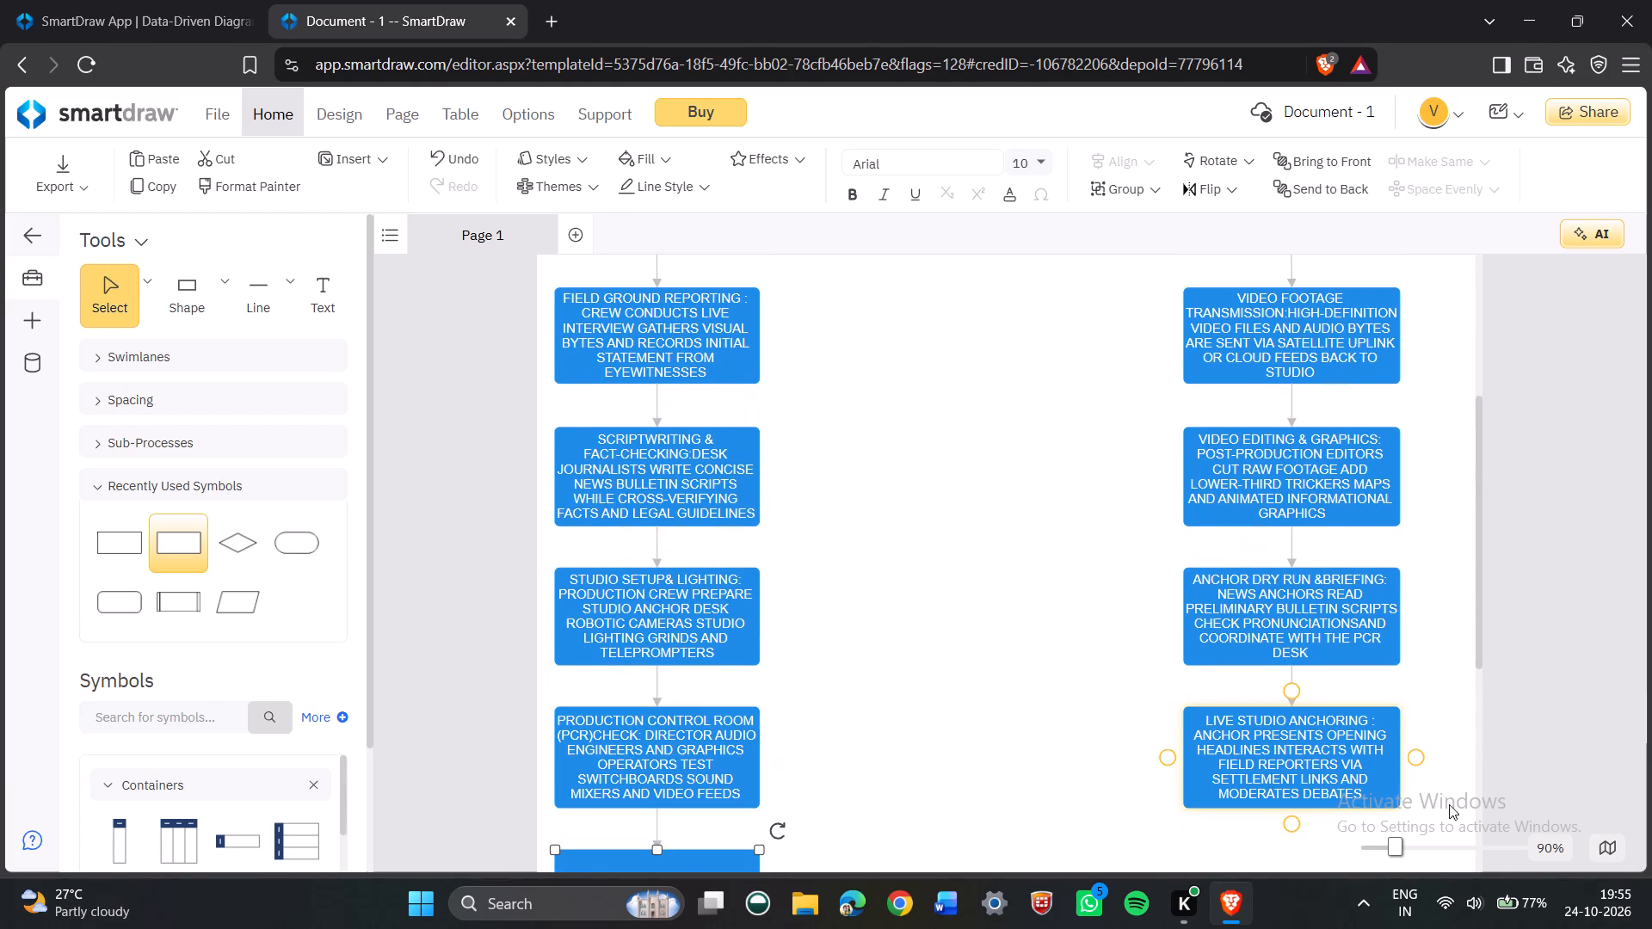
Cut the live studio anchoring box from below anchor dry run and briefing.
{"action": "left_click", "coordinate": [1211, 797]}
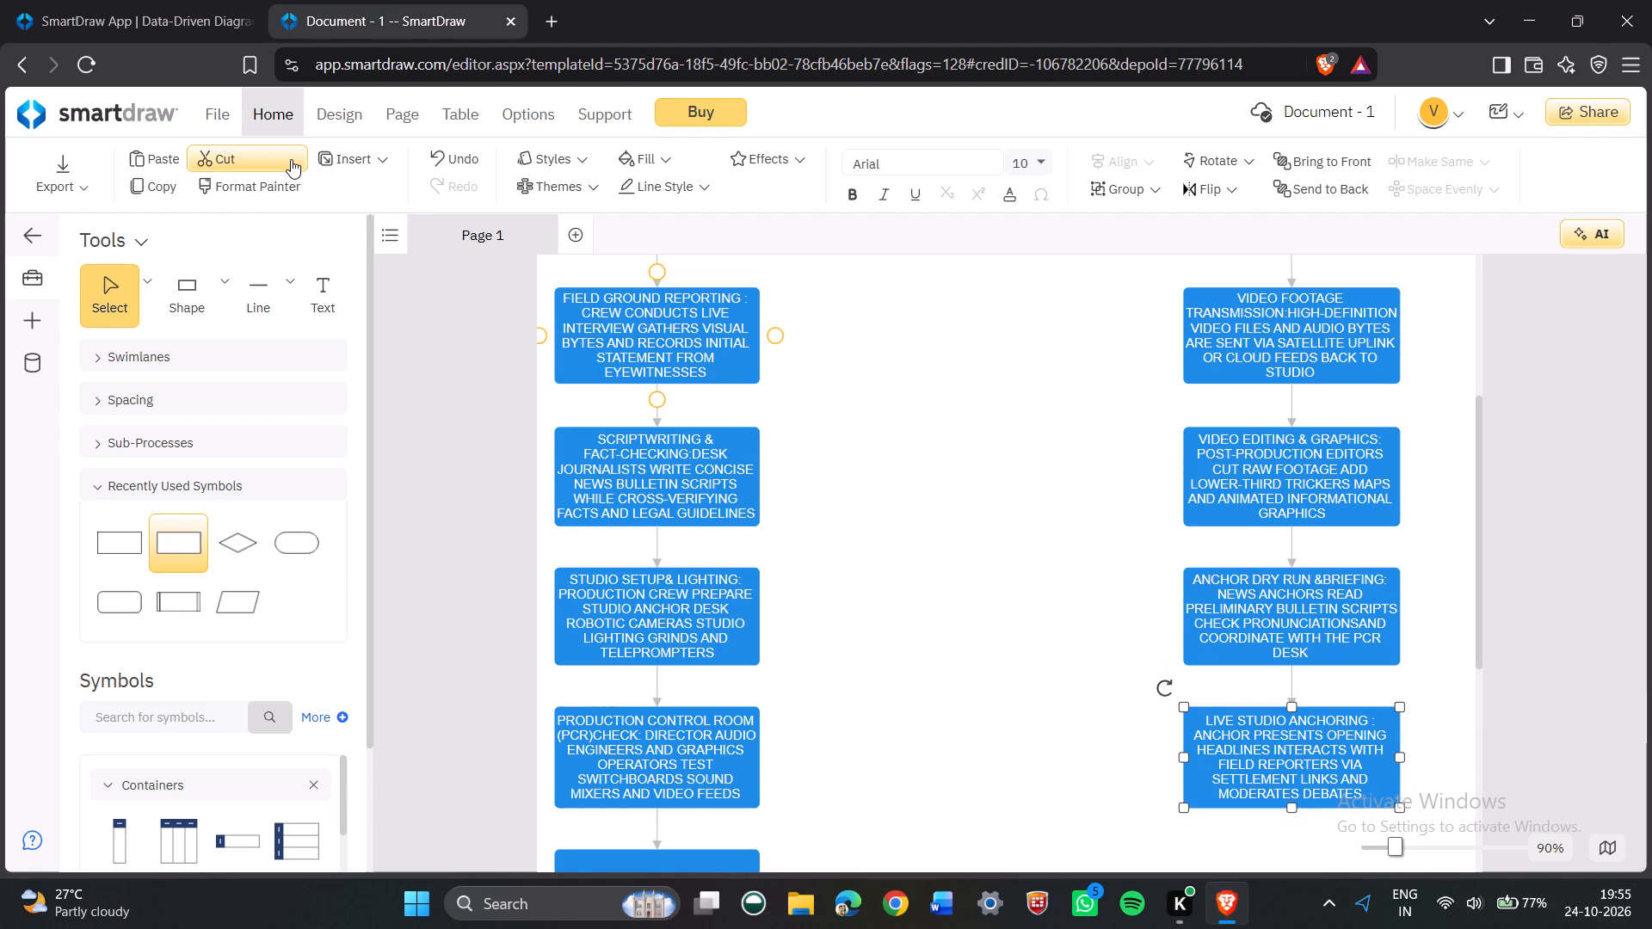
{"action": "left_click", "coordinate": [291, 159]}
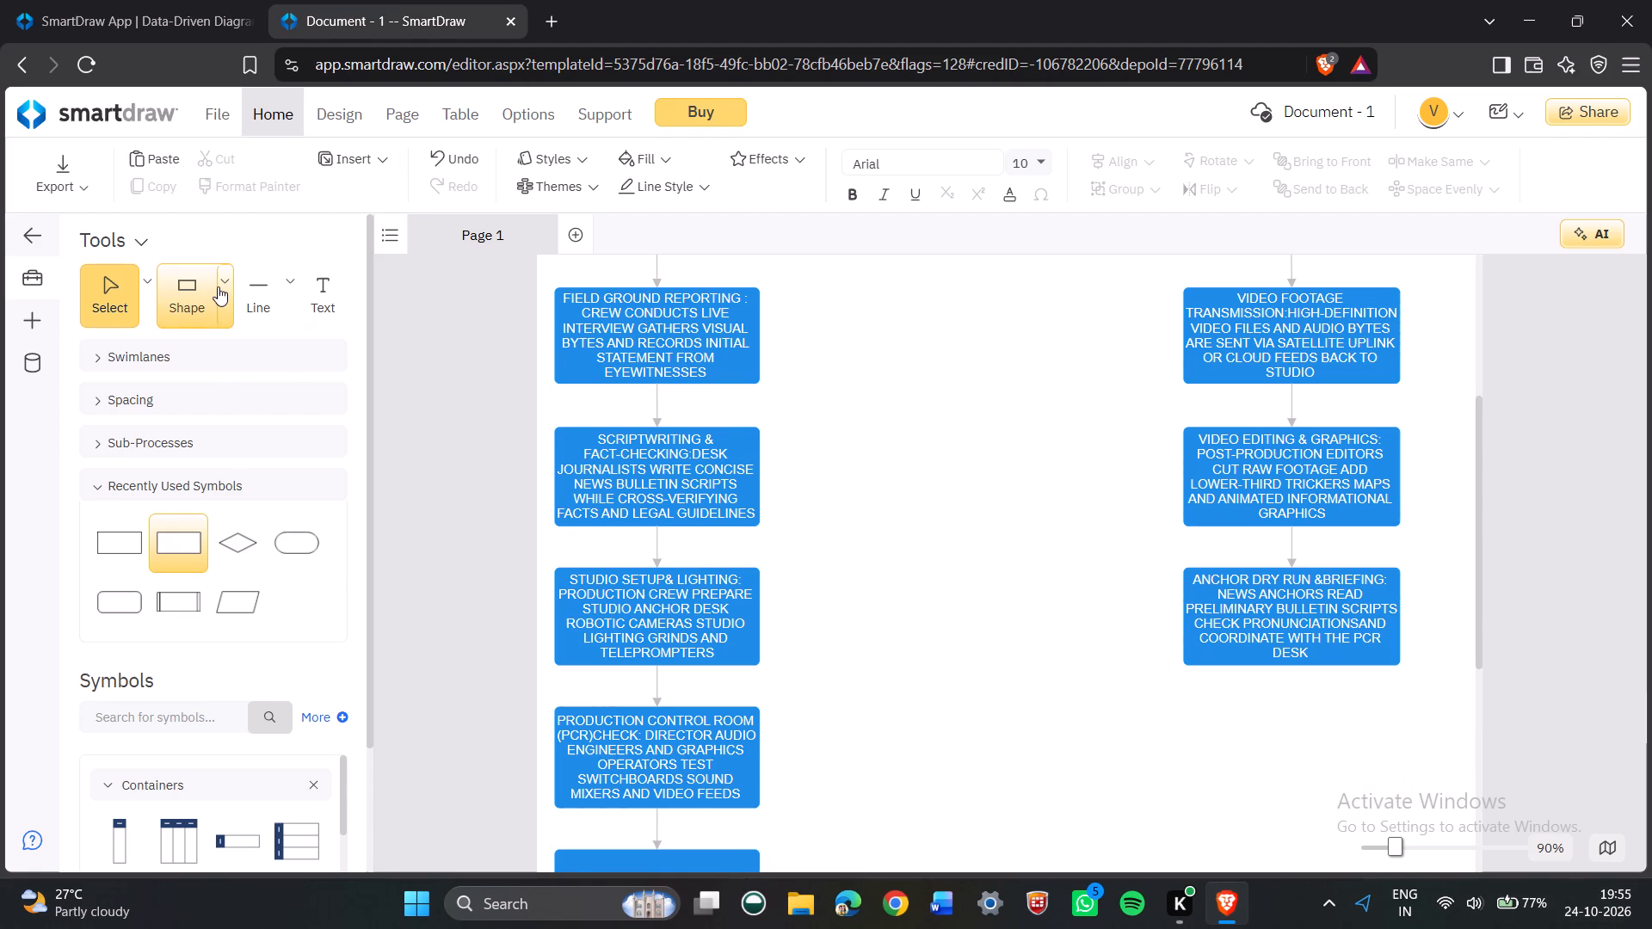
Add a rectangle below anchor dry run and briefing, sized to match the boxes above it.
{"action": "left_click_drag", "start_coordinate": [206, 290], "coordinate": [1291, 741]}
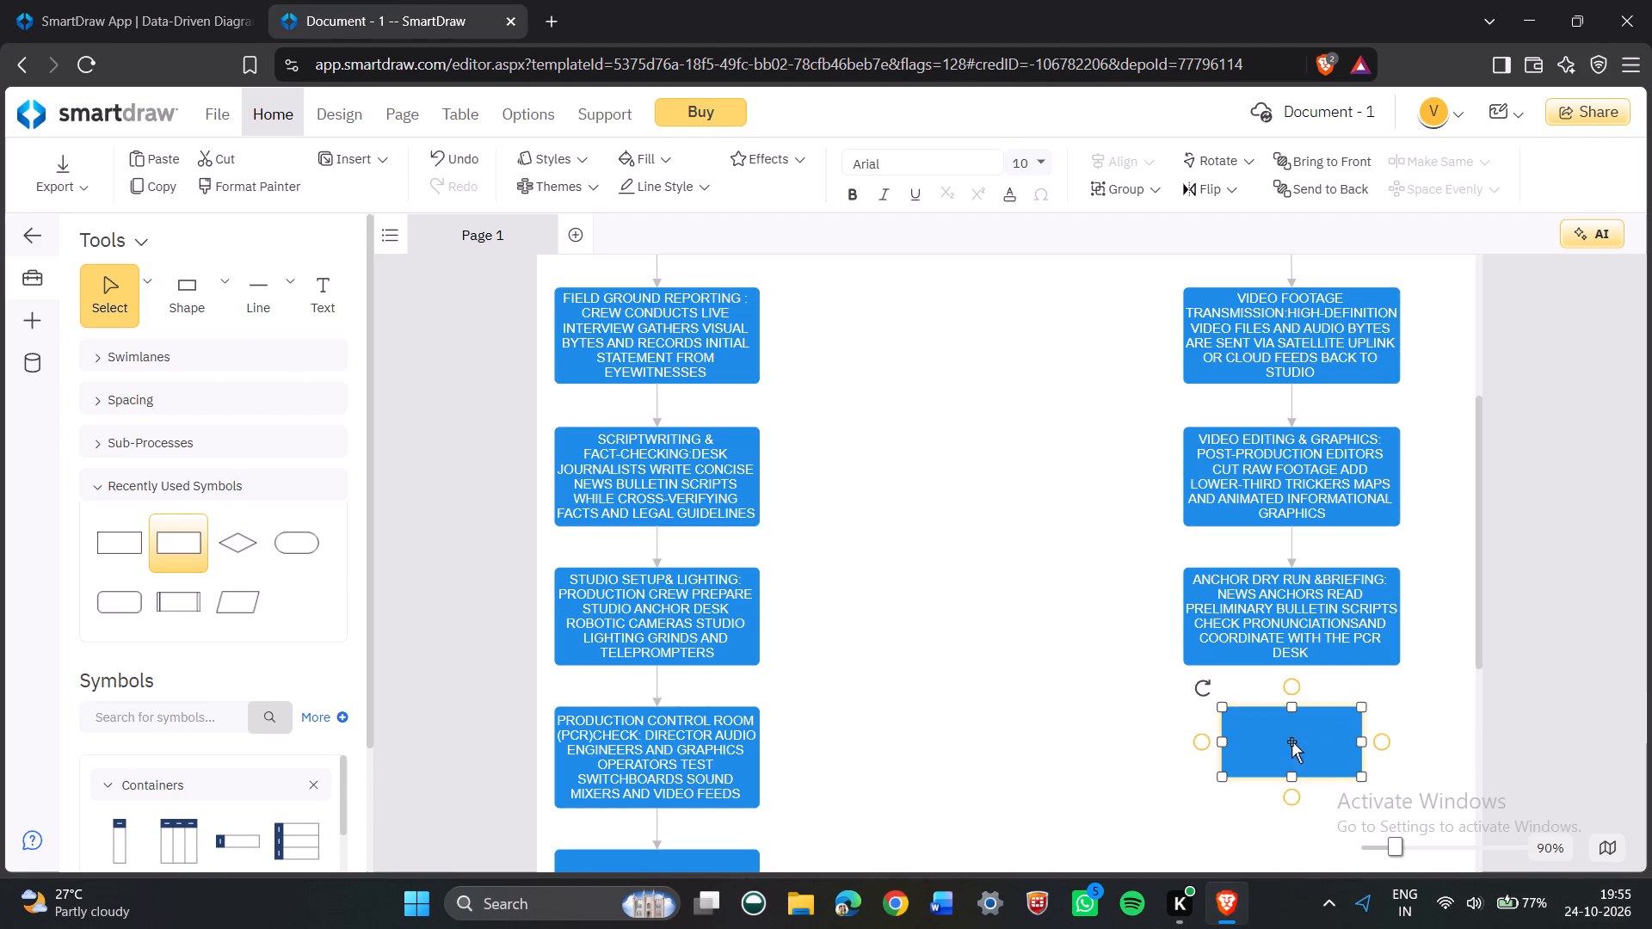
{"action": "left_click", "coordinate": [1355, 747]}
{"action": "left_click_drag", "start_coordinate": [1366, 746], "coordinate": [1385, 738]}
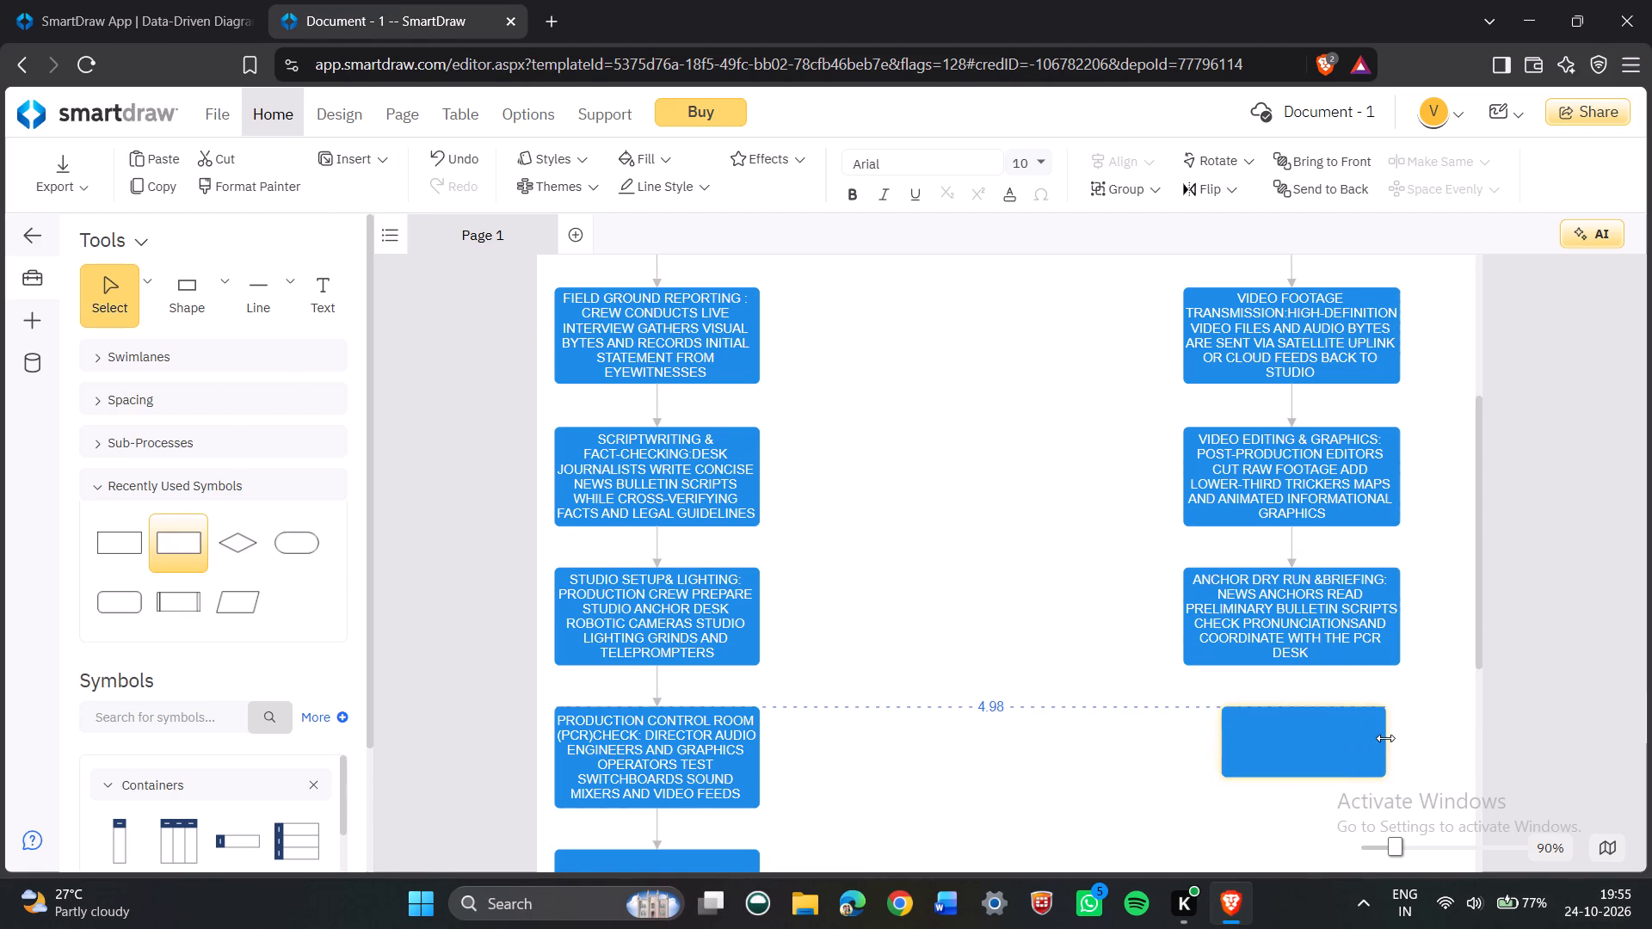
{"action": "left_click_drag", "start_coordinate": [1385, 738], "coordinate": [1396, 735]}
{"action": "left_click_drag", "start_coordinate": [1218, 741], "coordinate": [1199, 754]}
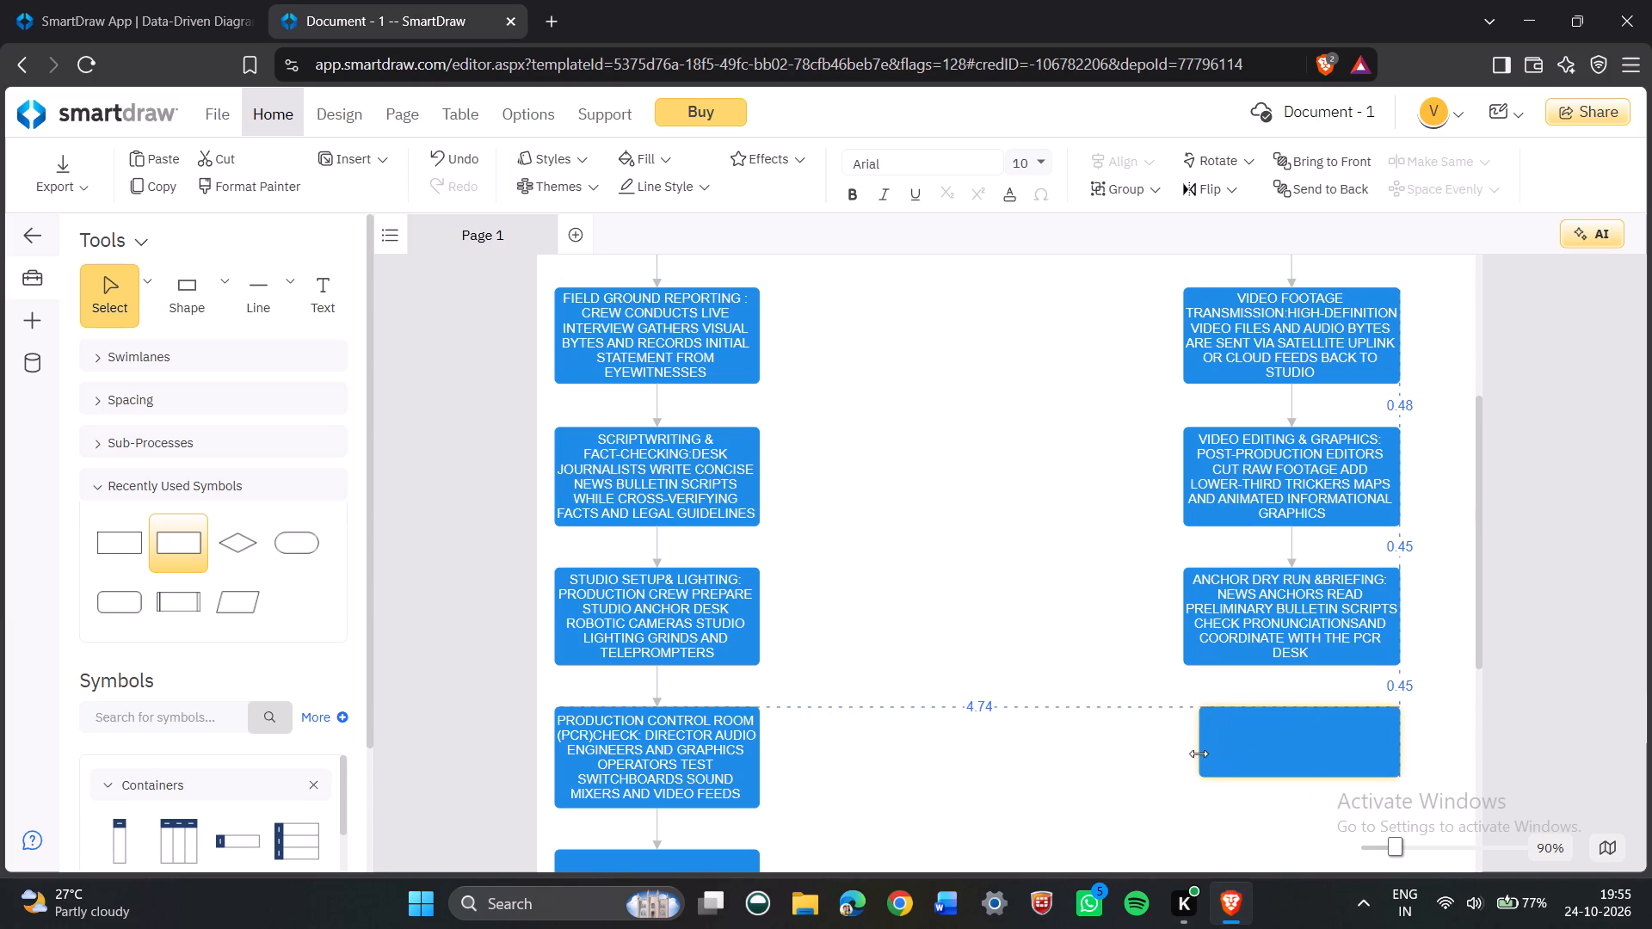
{"action": "left_click_drag", "start_coordinate": [1199, 754], "coordinate": [1183, 762]}
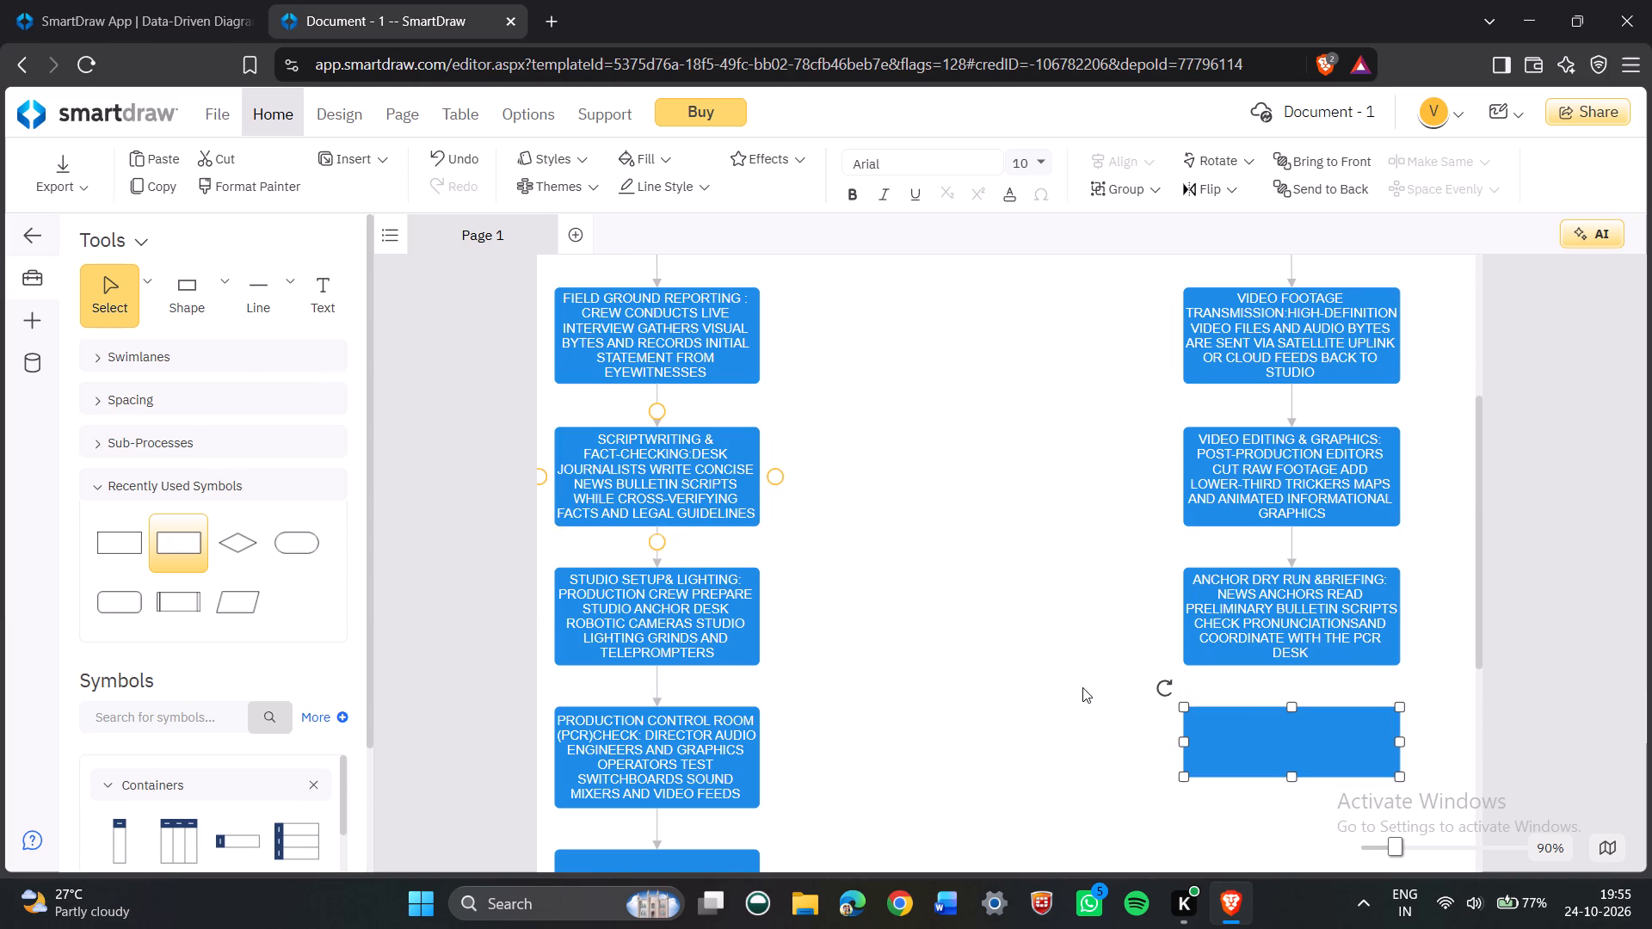
{"action": "left_click", "coordinate": [1290, 707]}
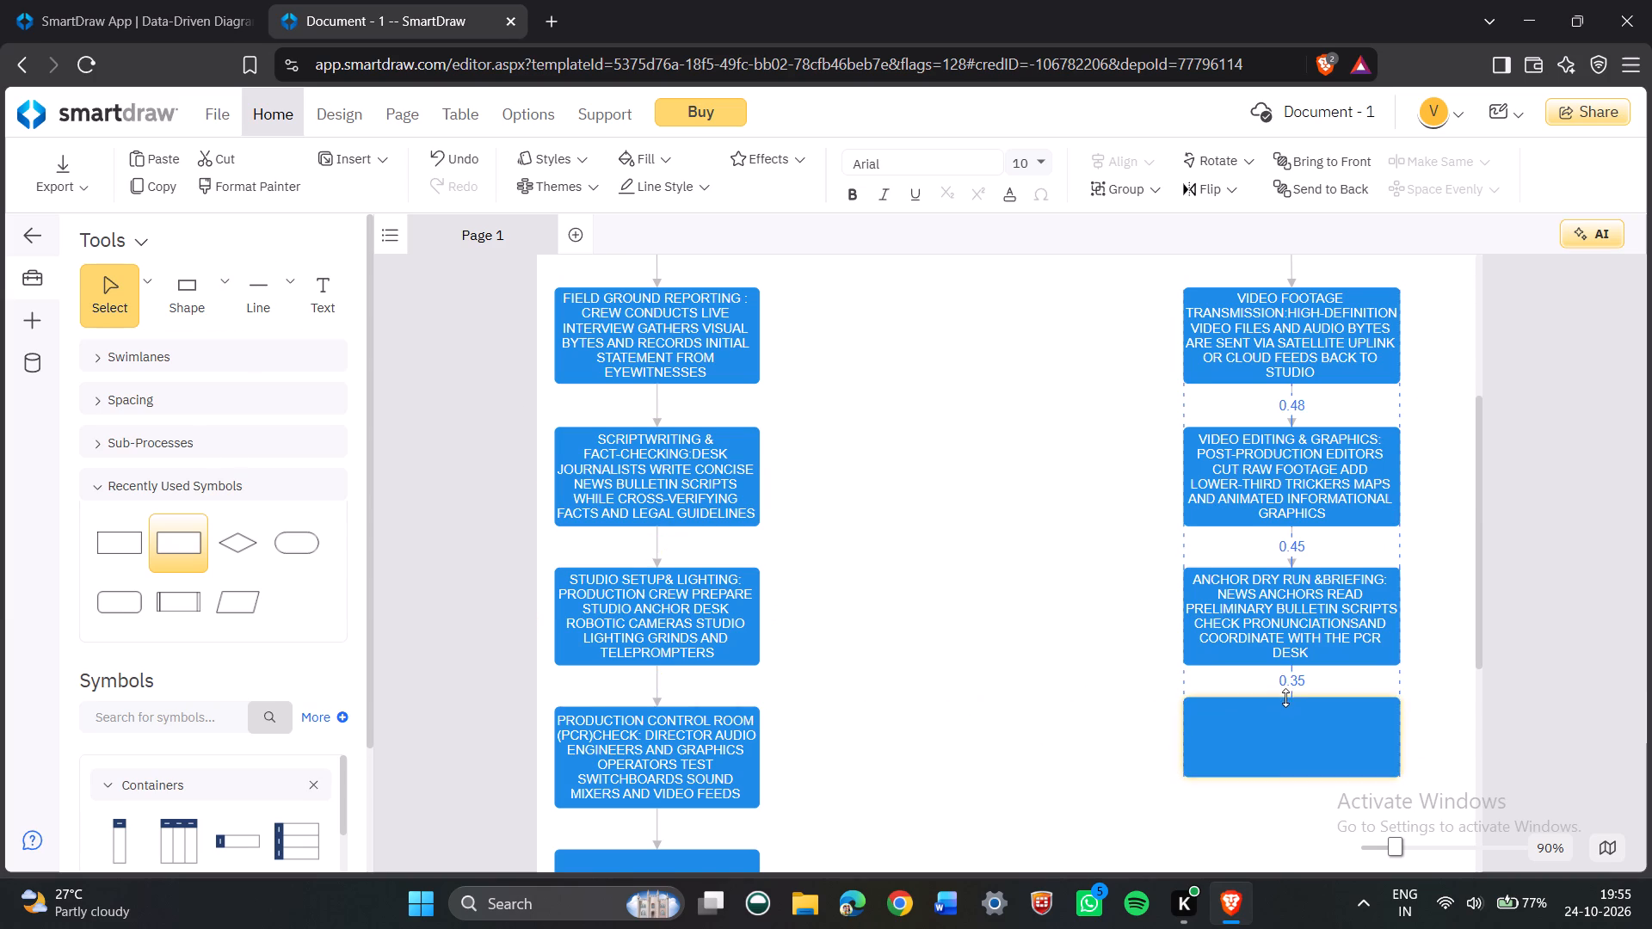
{"action": "left_click_drag", "start_coordinate": [1296, 778], "coordinate": [1295, 806]}
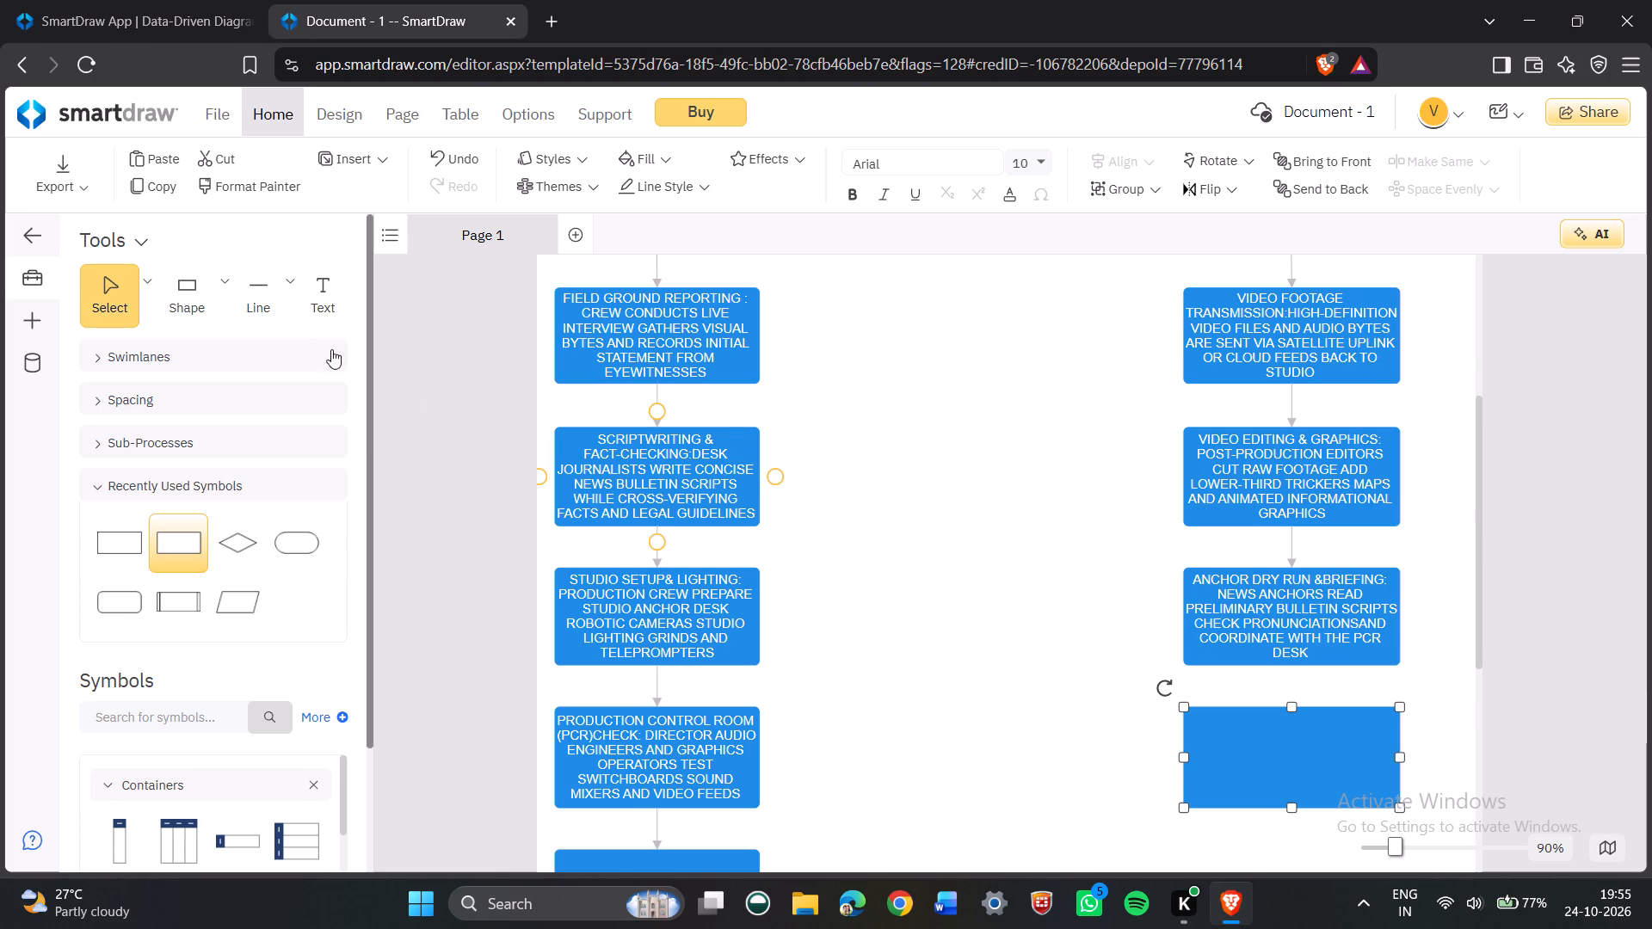
Enter the heading "LIVE BROADCAST COUNTDOWN :" in the new box below anchor dry run and briefing.
{"action": "left_click", "coordinate": [314, 302]}
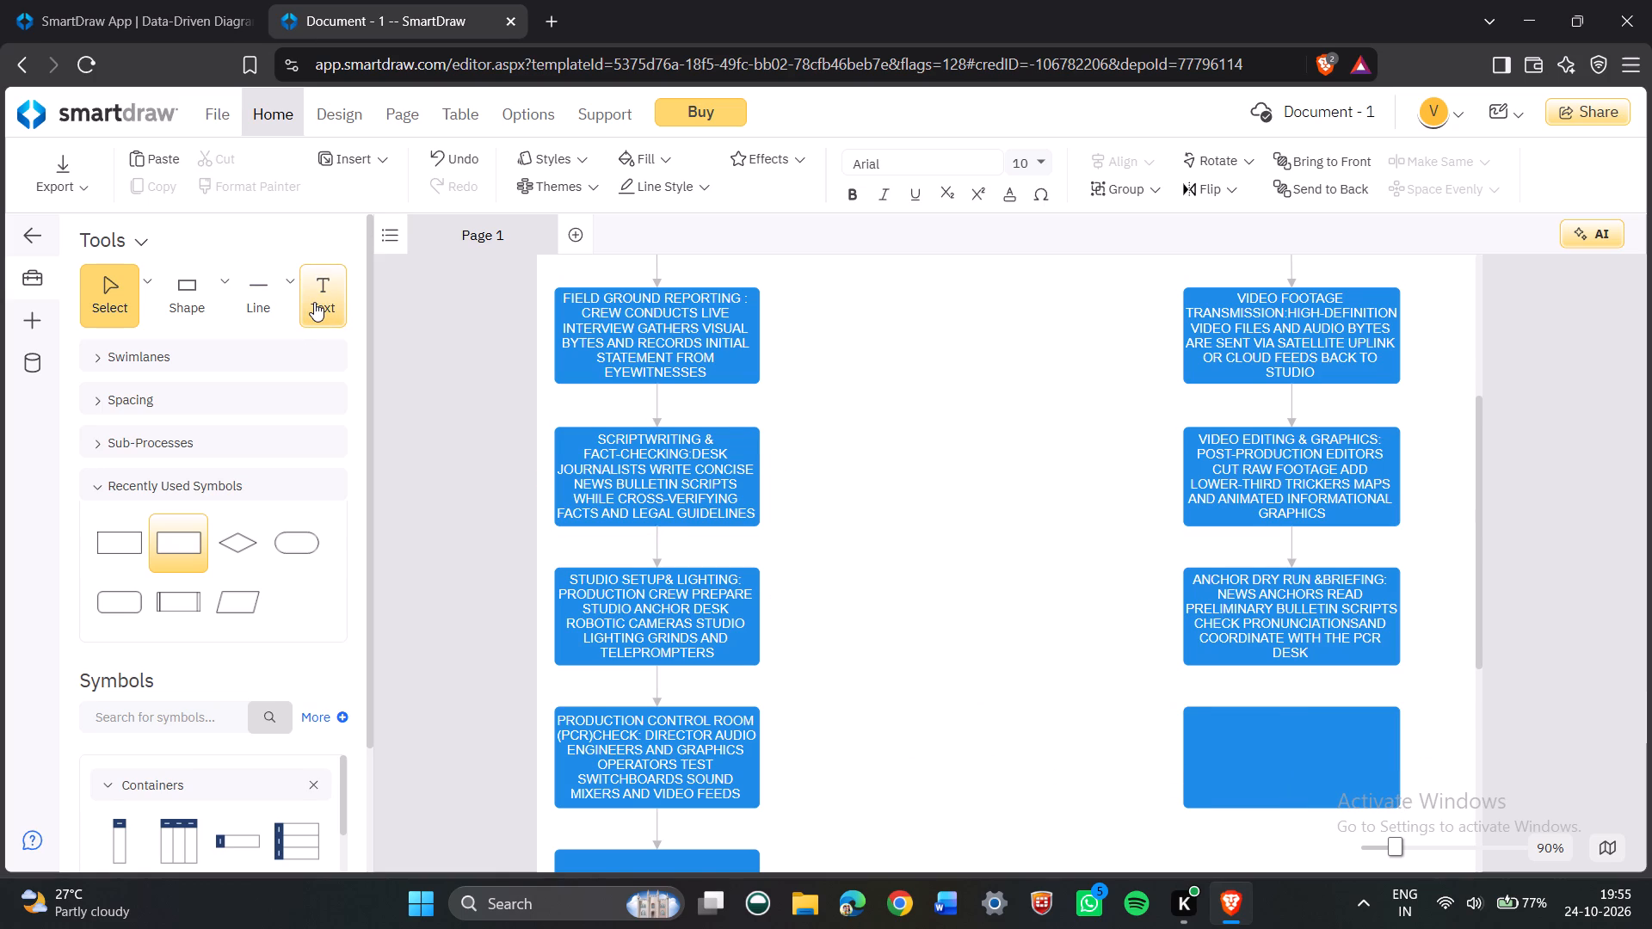
{"action": "type", "text": "LIVE"}
{"action": "key", "text": "space"}
{"action": "type", "text": "BROADCAST"}
{"action": "key", "text": "space"}
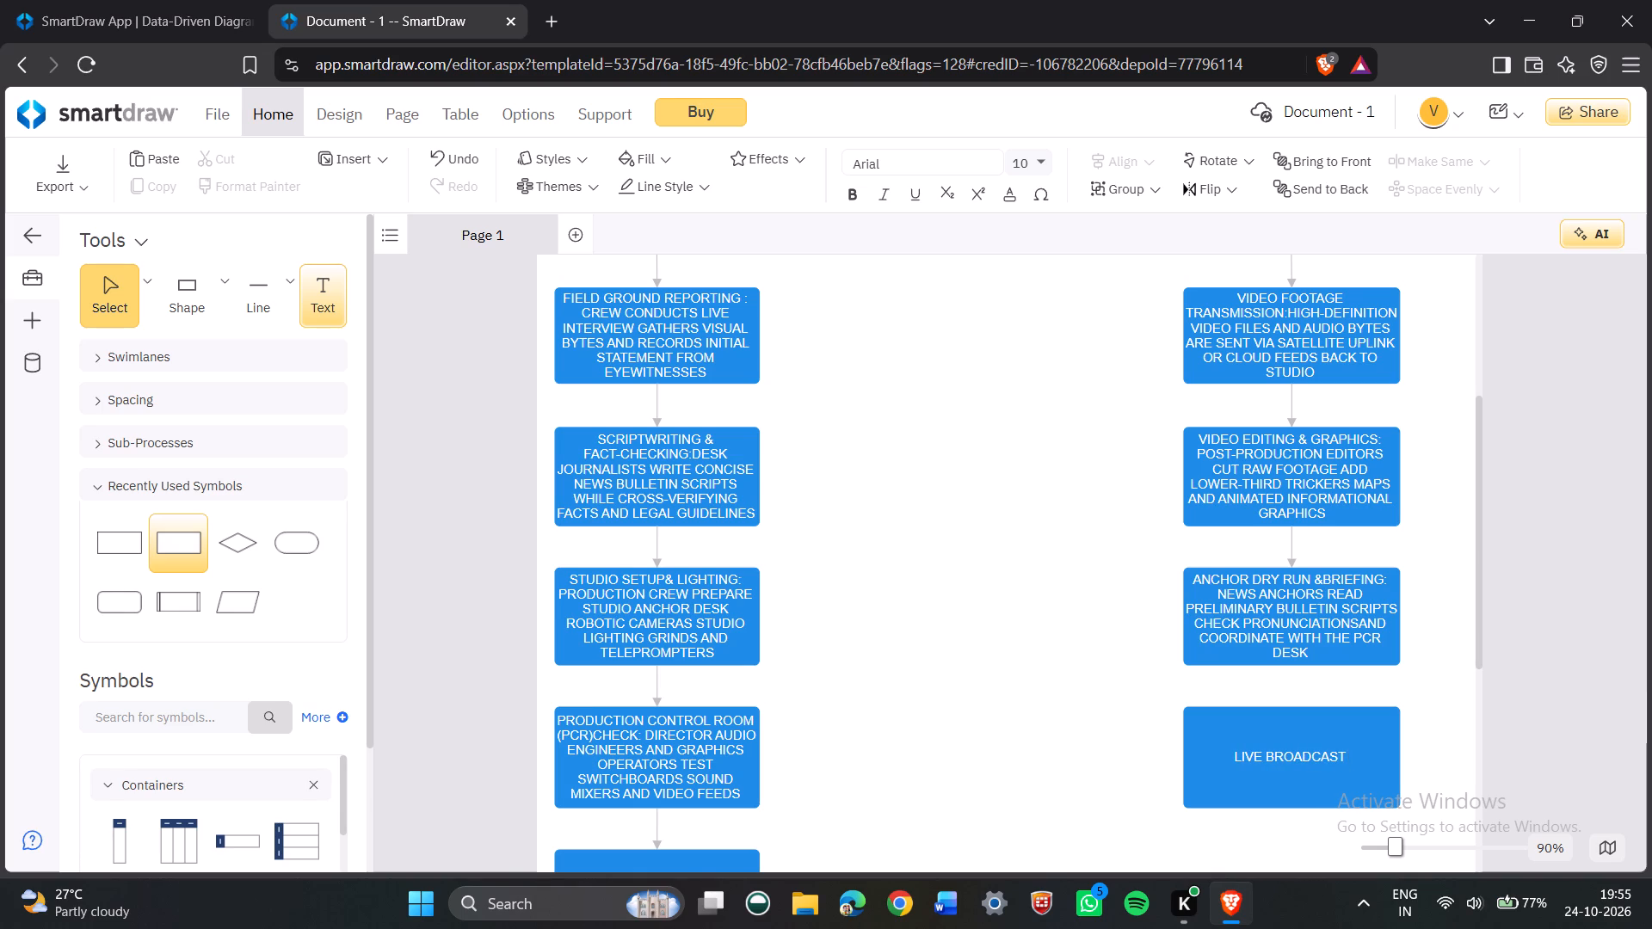
{"action": "type", "text": "COUNTDOWN"}
{"action": "key", "text": "space"}
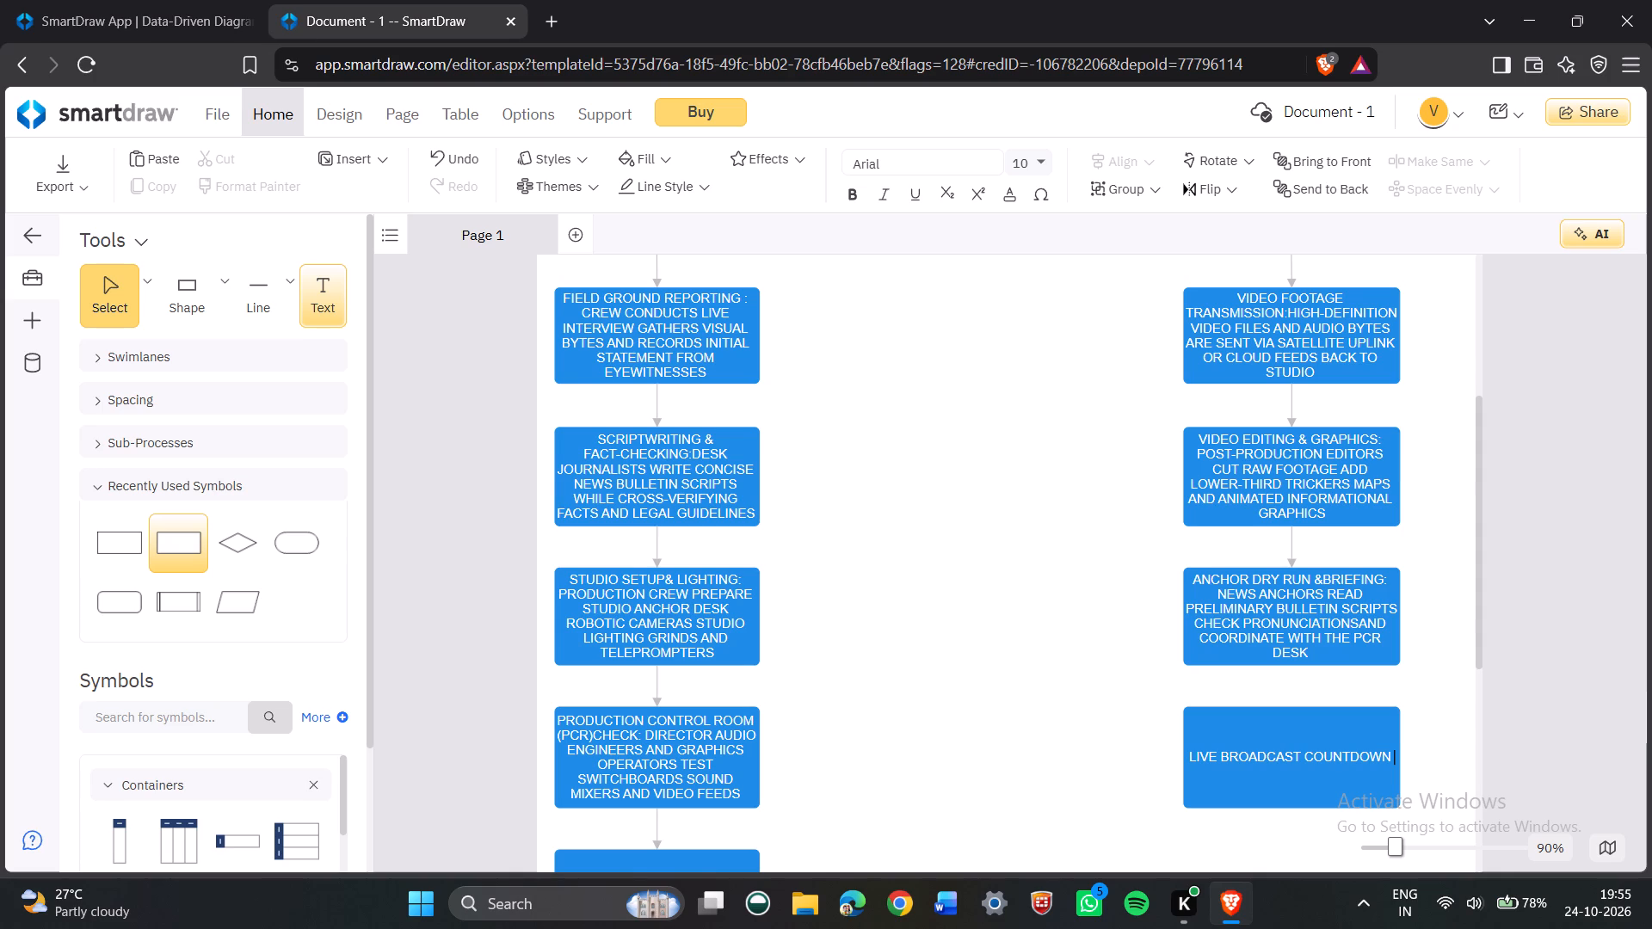
{"action": "key", "text": "shift+colon"}
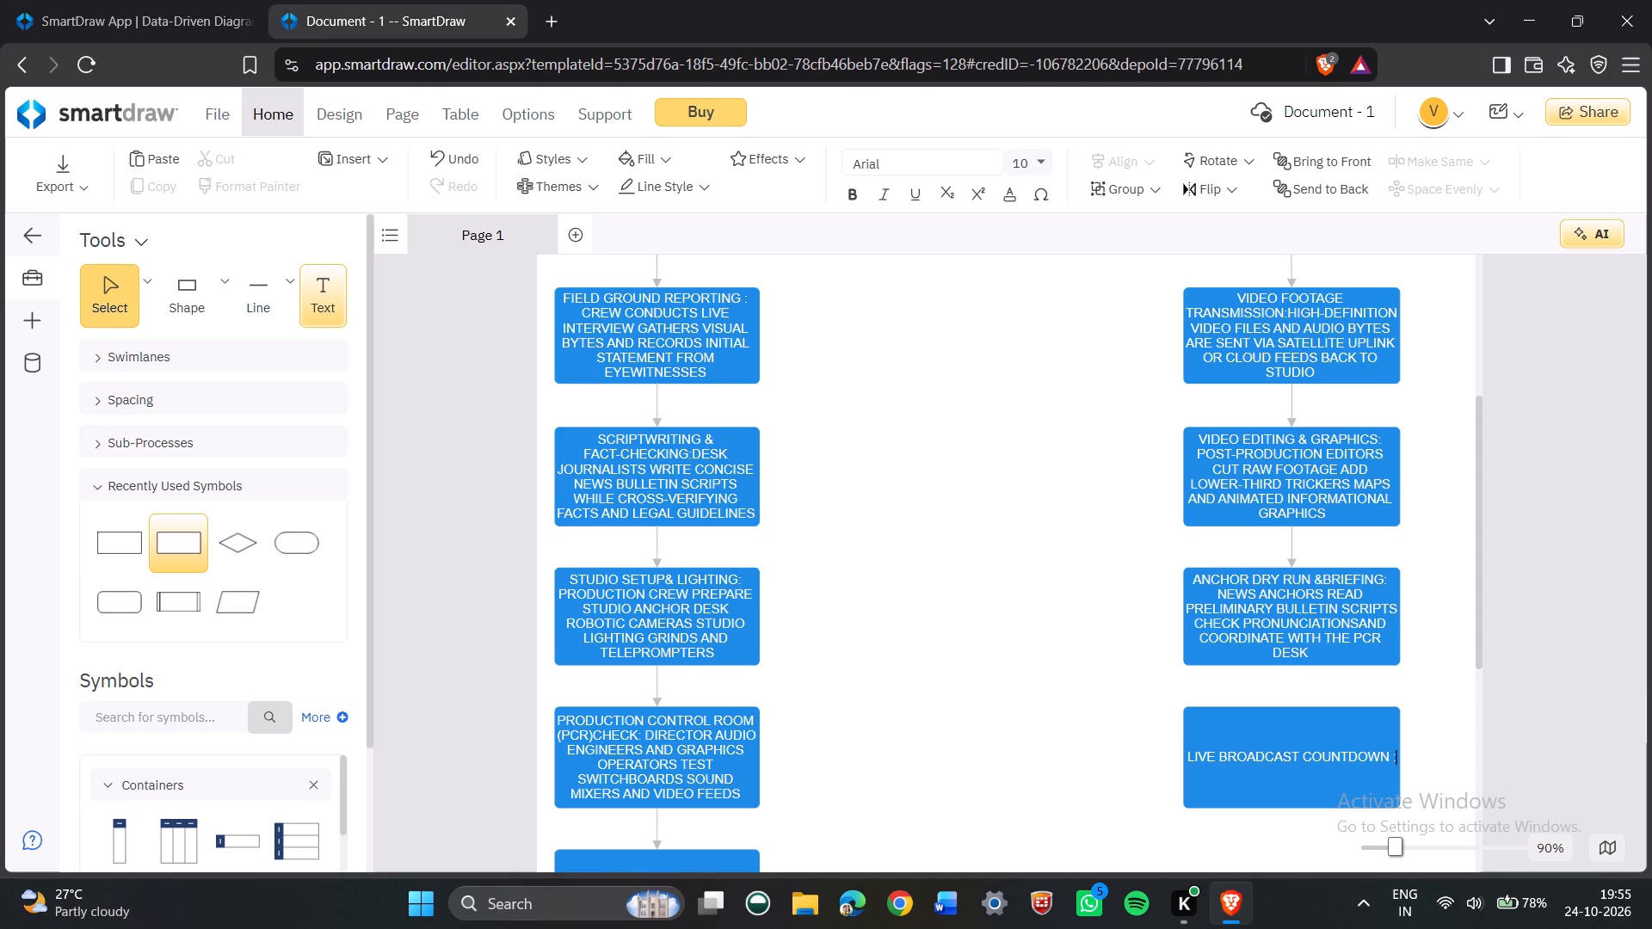
Continue the live broadcast countdown box's text with "MASTER CONTROL ROOM".
{"action": "type", "text": "MASY"}
{"action": "key", "text": "BackSpace"}
{"action": "type", "text": "TER"}
{"action": "key", "text": "space"}
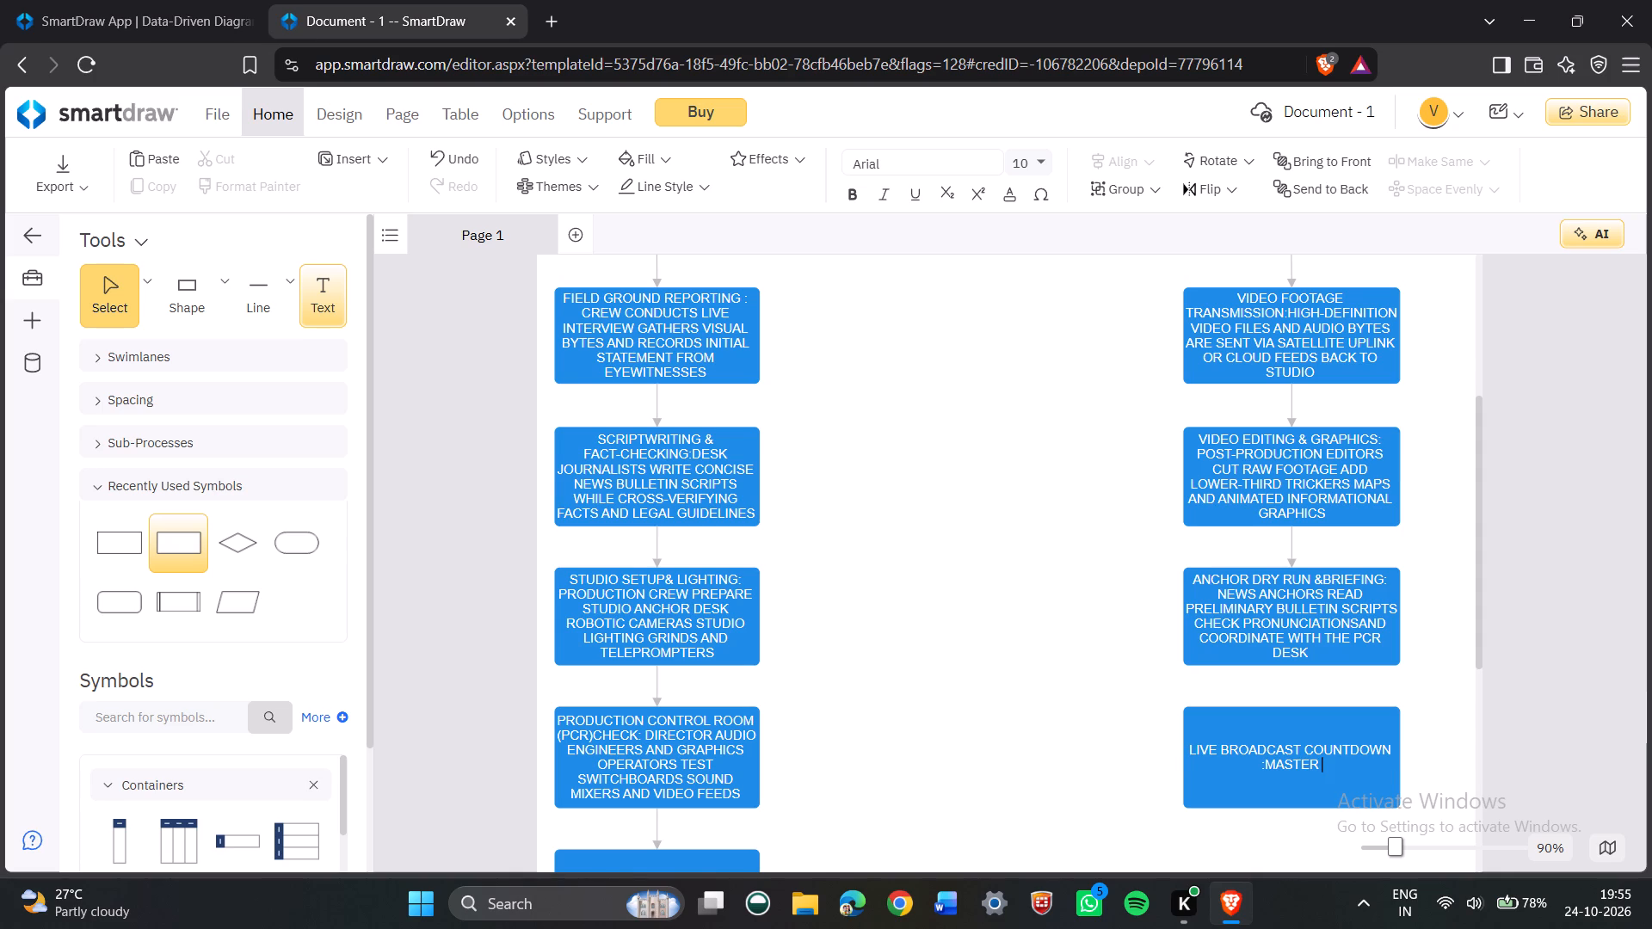
{"action": "type", "text": "CONTROL"}
{"action": "key", "text": "space"}
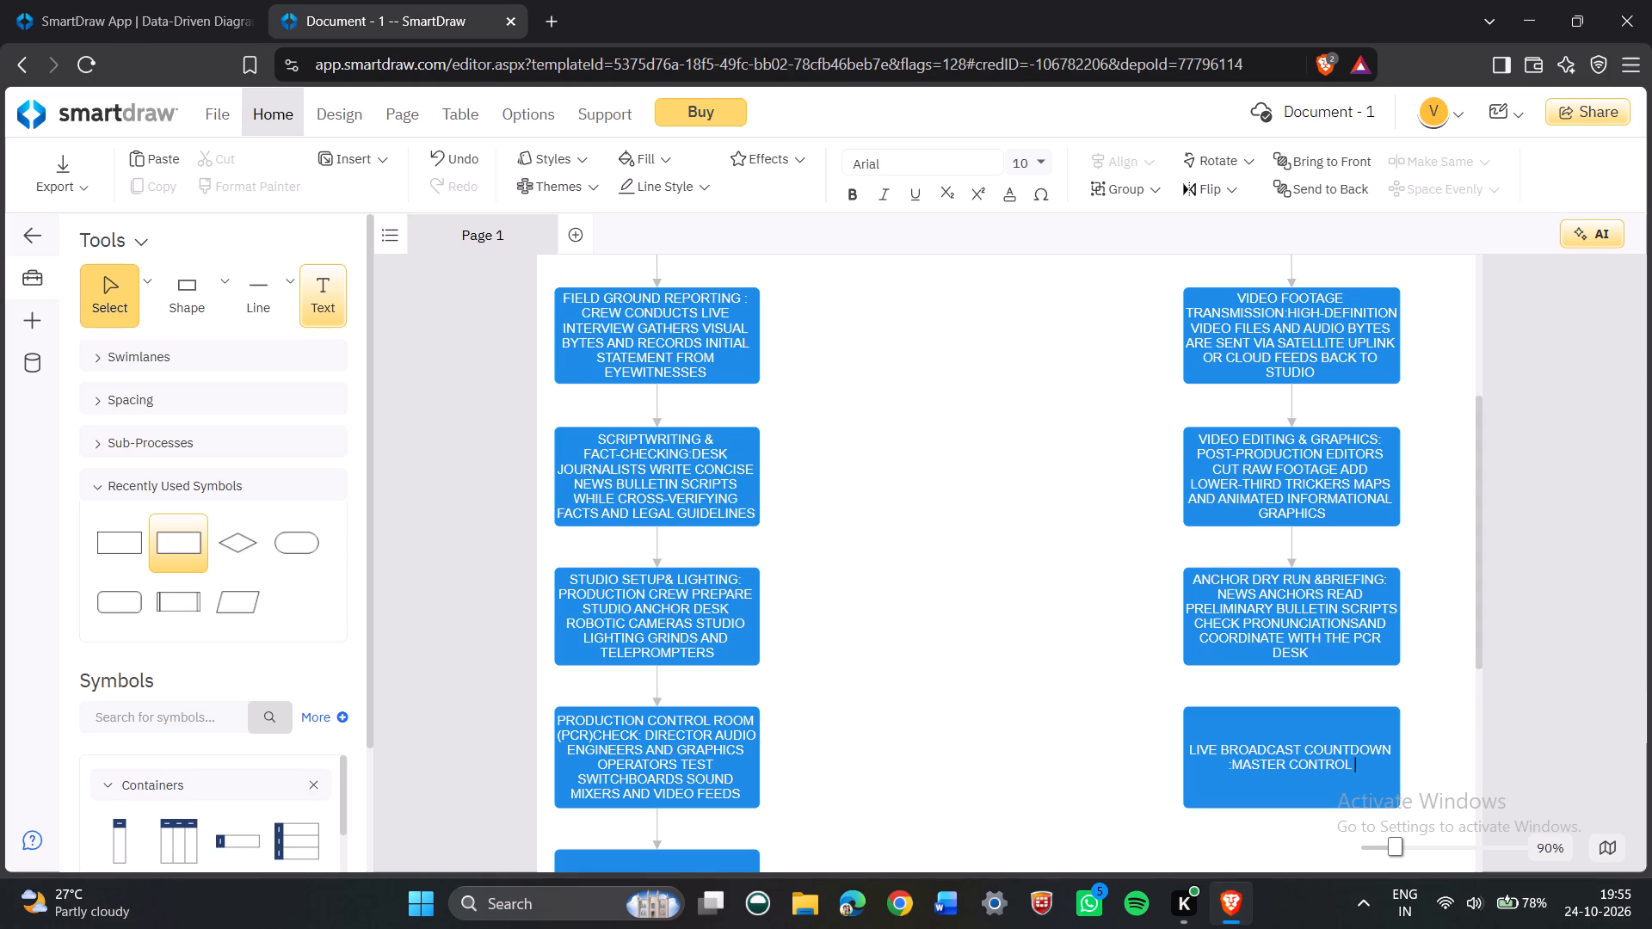
{"action": "type", "text": "ROOM"}
{"action": "key", "text": "space"}
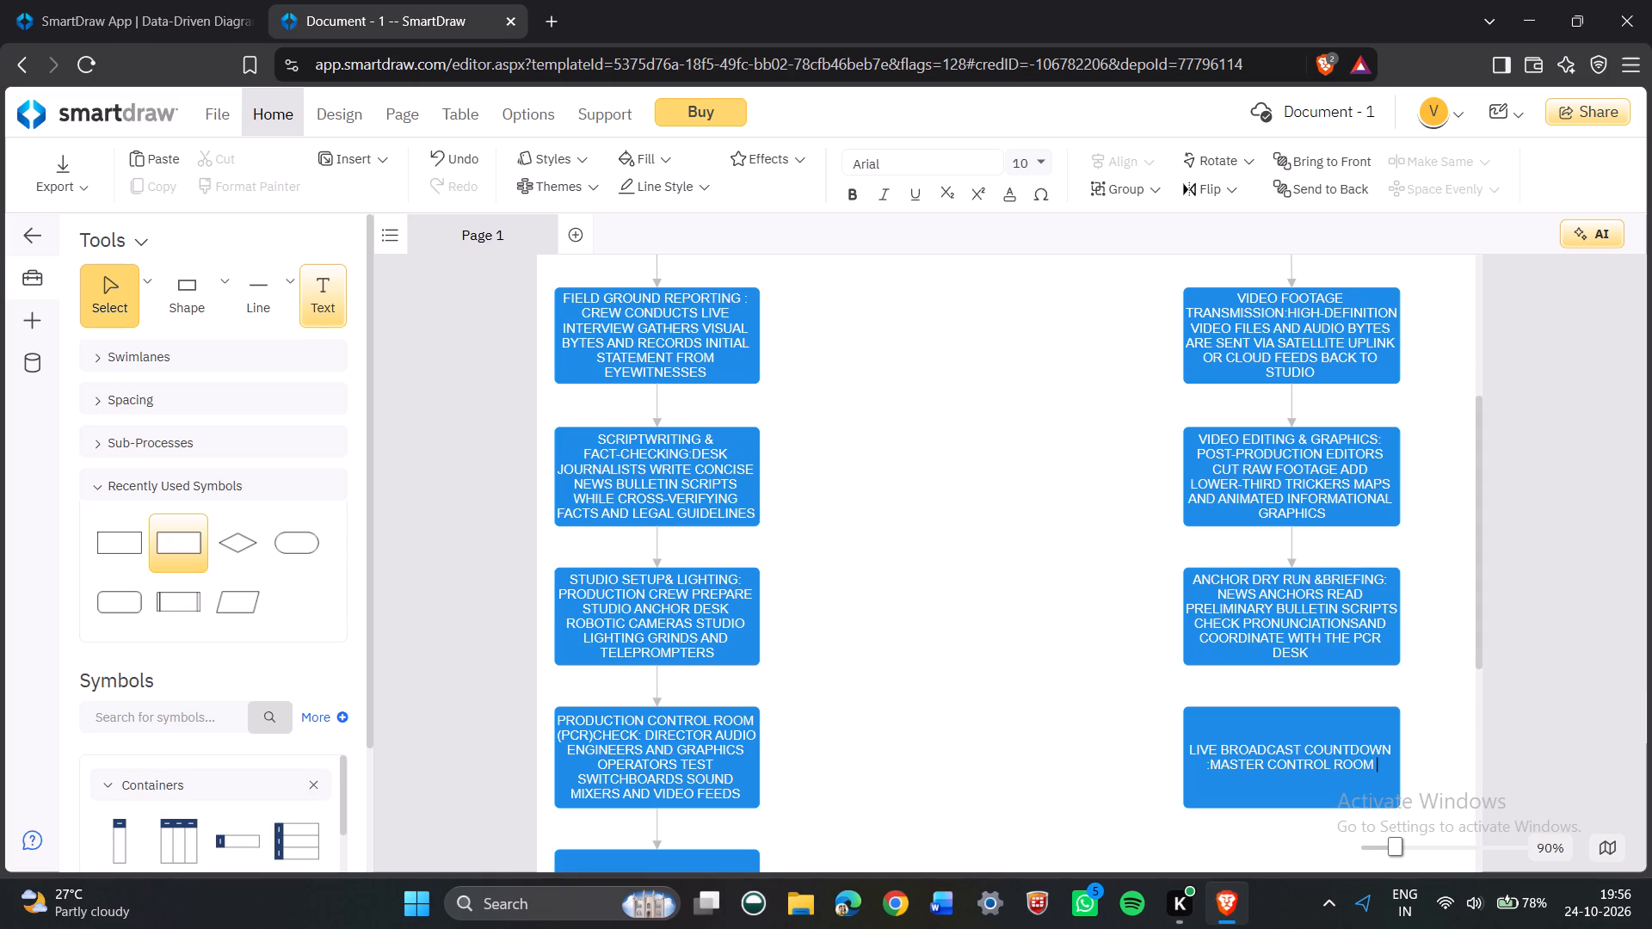
Continue the live broadcast countdown box's text with "TRIGGERS COUNTDOWN SIGNALS".
{"action": "type", "text": "TRIGGERS"}
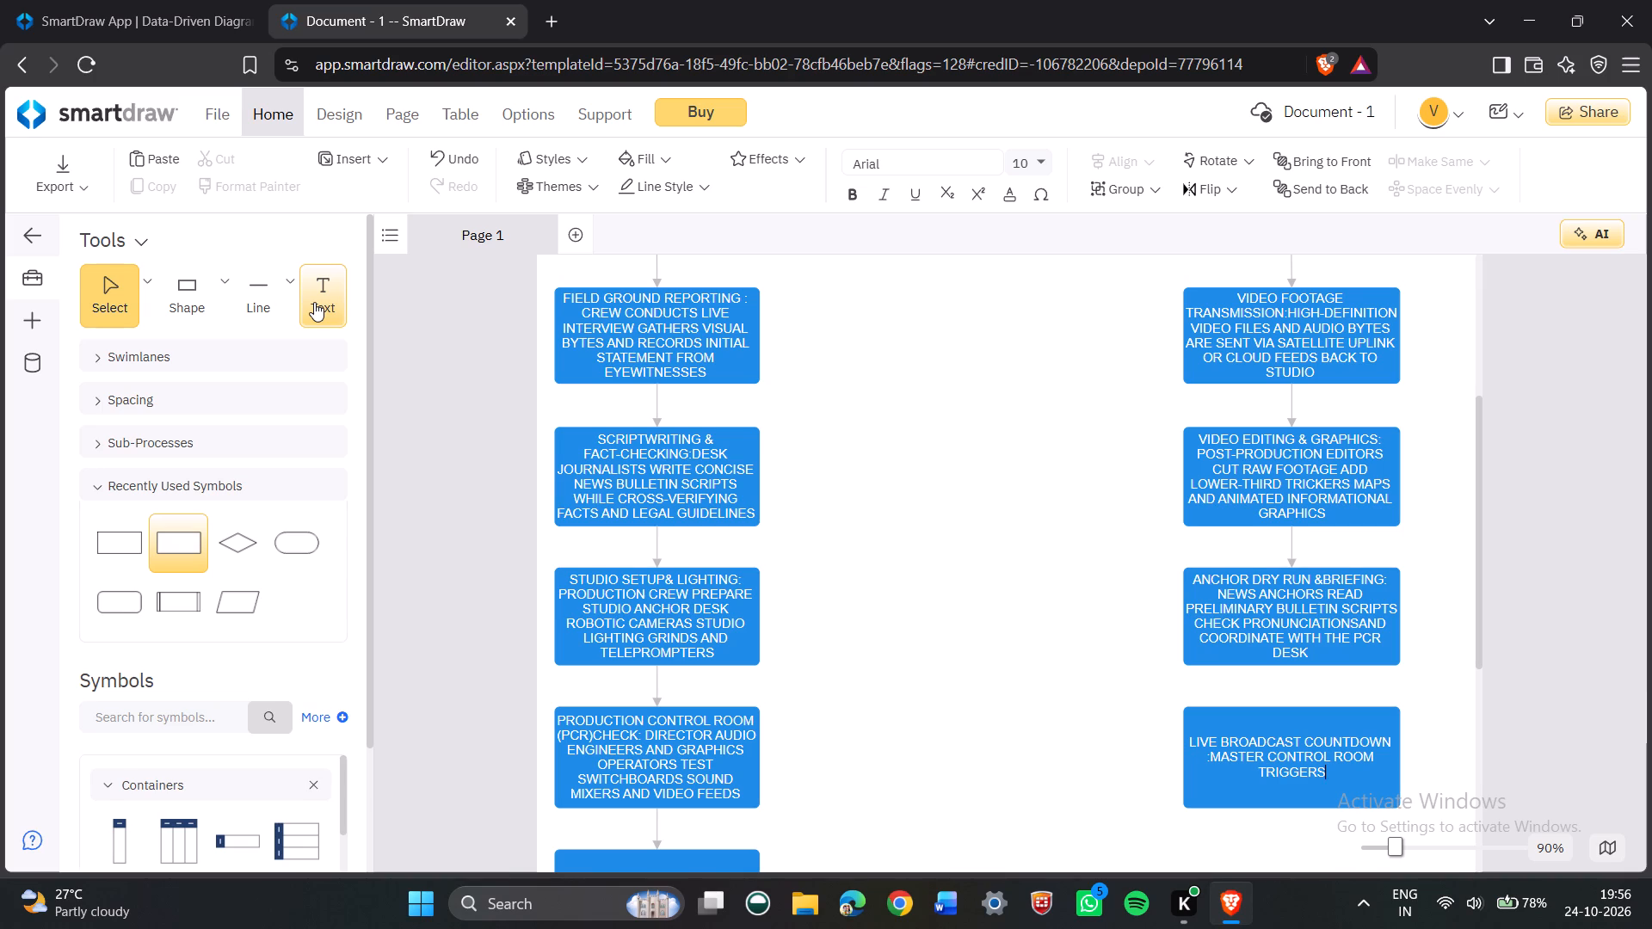
{"action": "key", "text": "space"}
{"action": "type", "text": "CU"}
{"action": "key", "text": "BackSpace"}
{"action": "type", "text": "OUNT"}
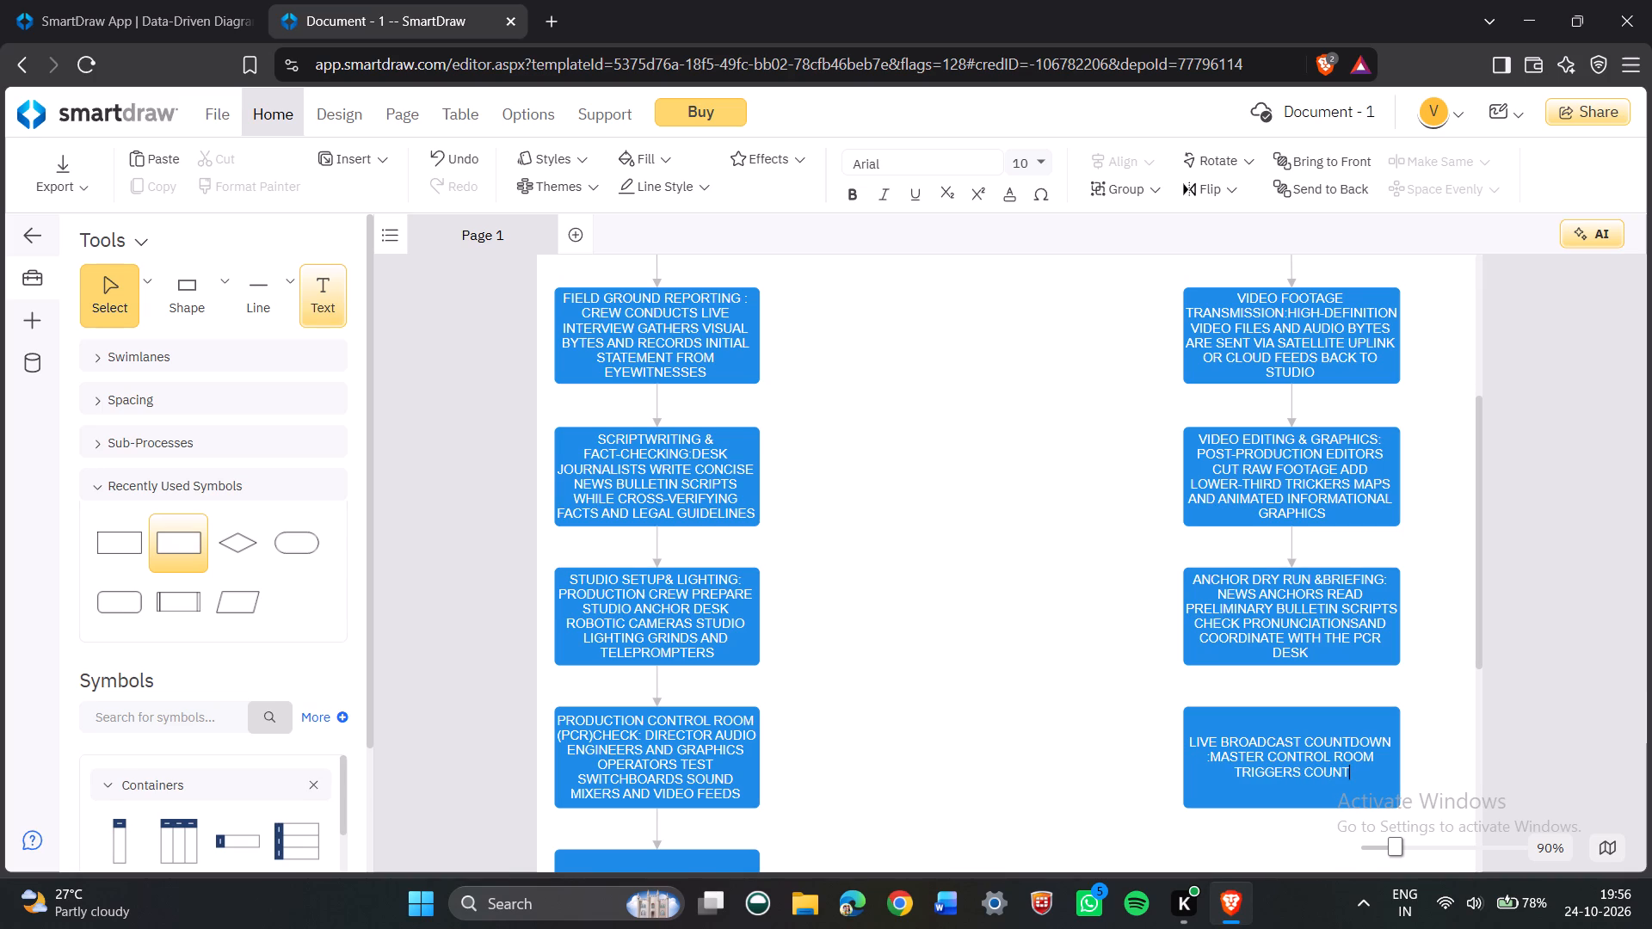
{"action": "type", "text": "DOWN"}
{"action": "key", "text": "space"}
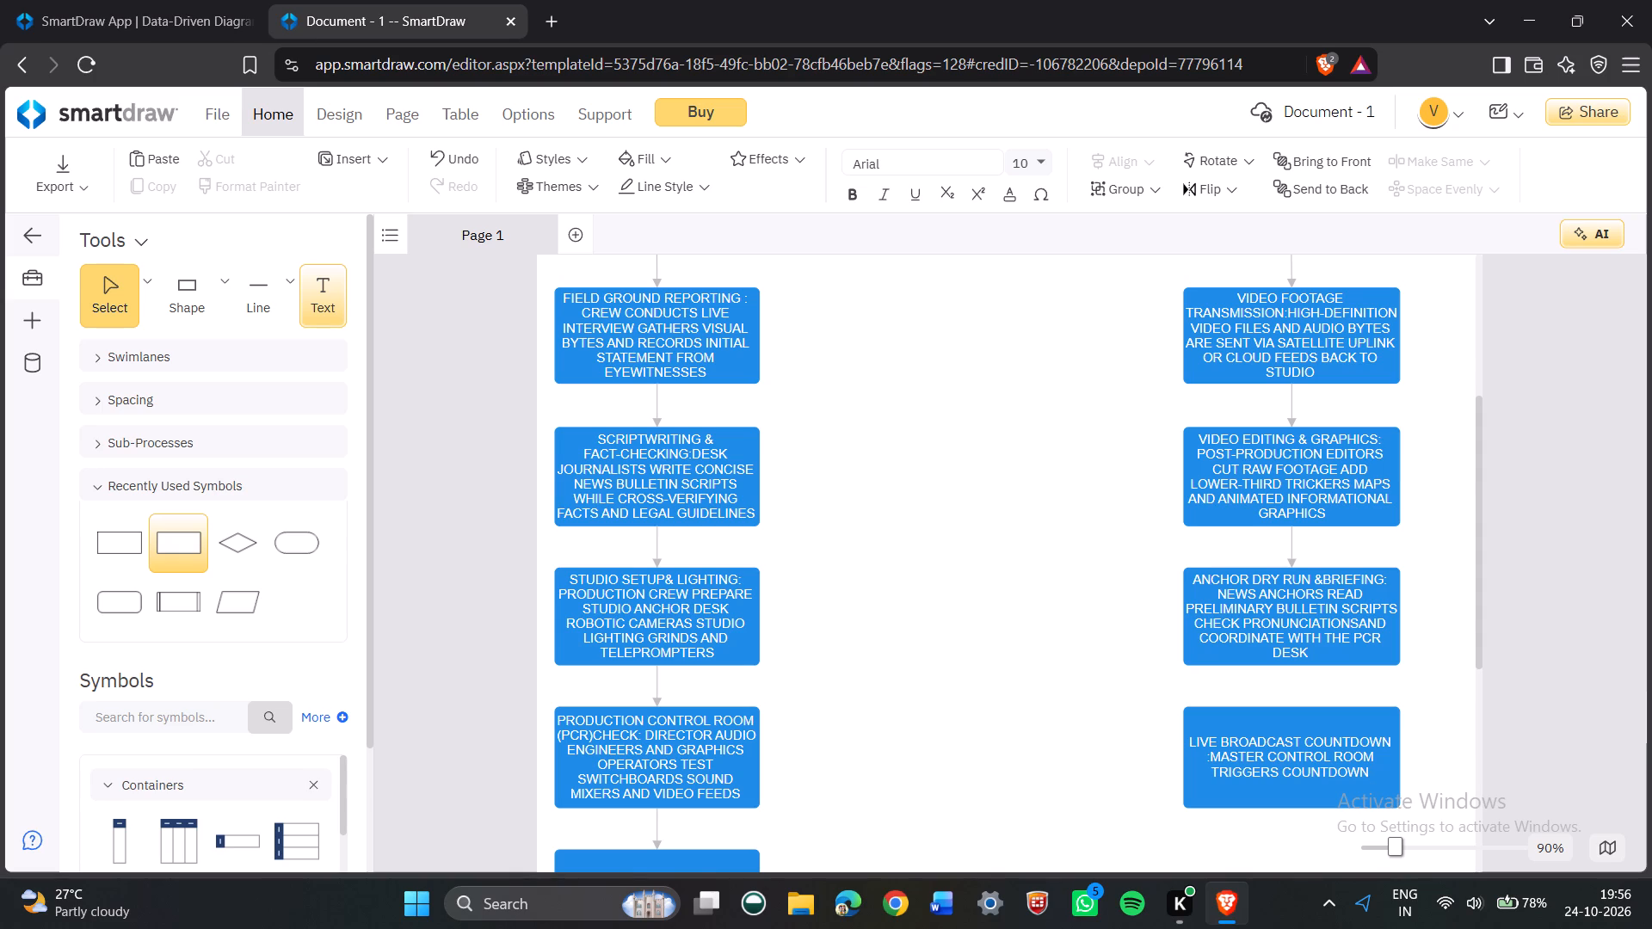
{"action": "type", "text": "SIG"}
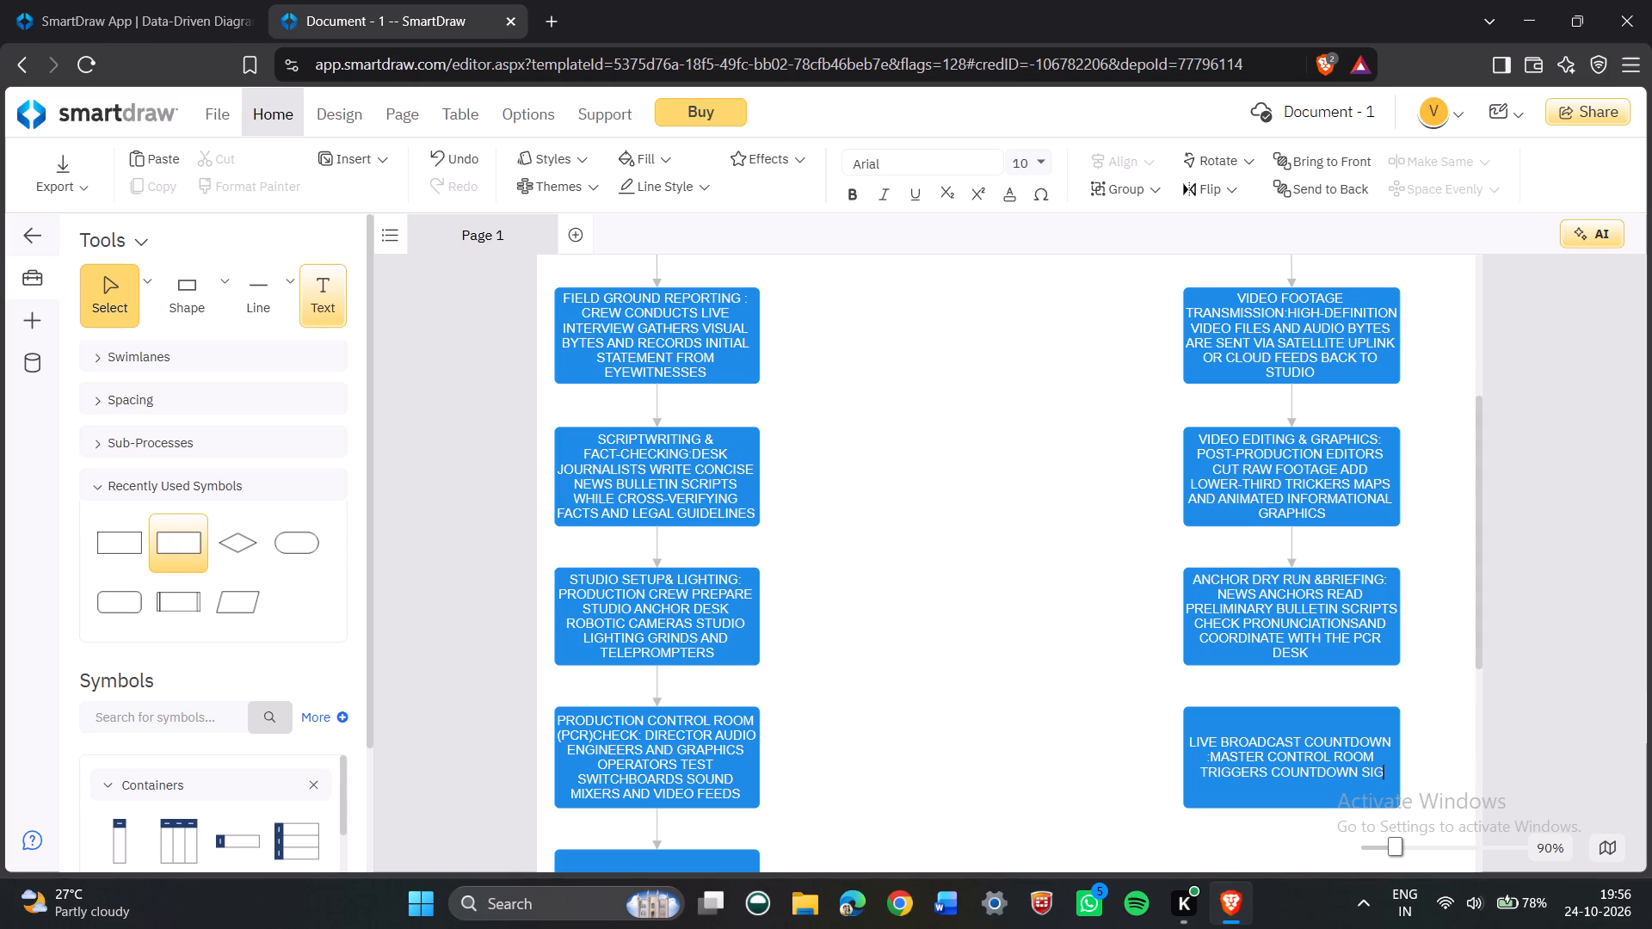
{"action": "type", "text": "NALS"}
{"action": "key", "text": "space"}
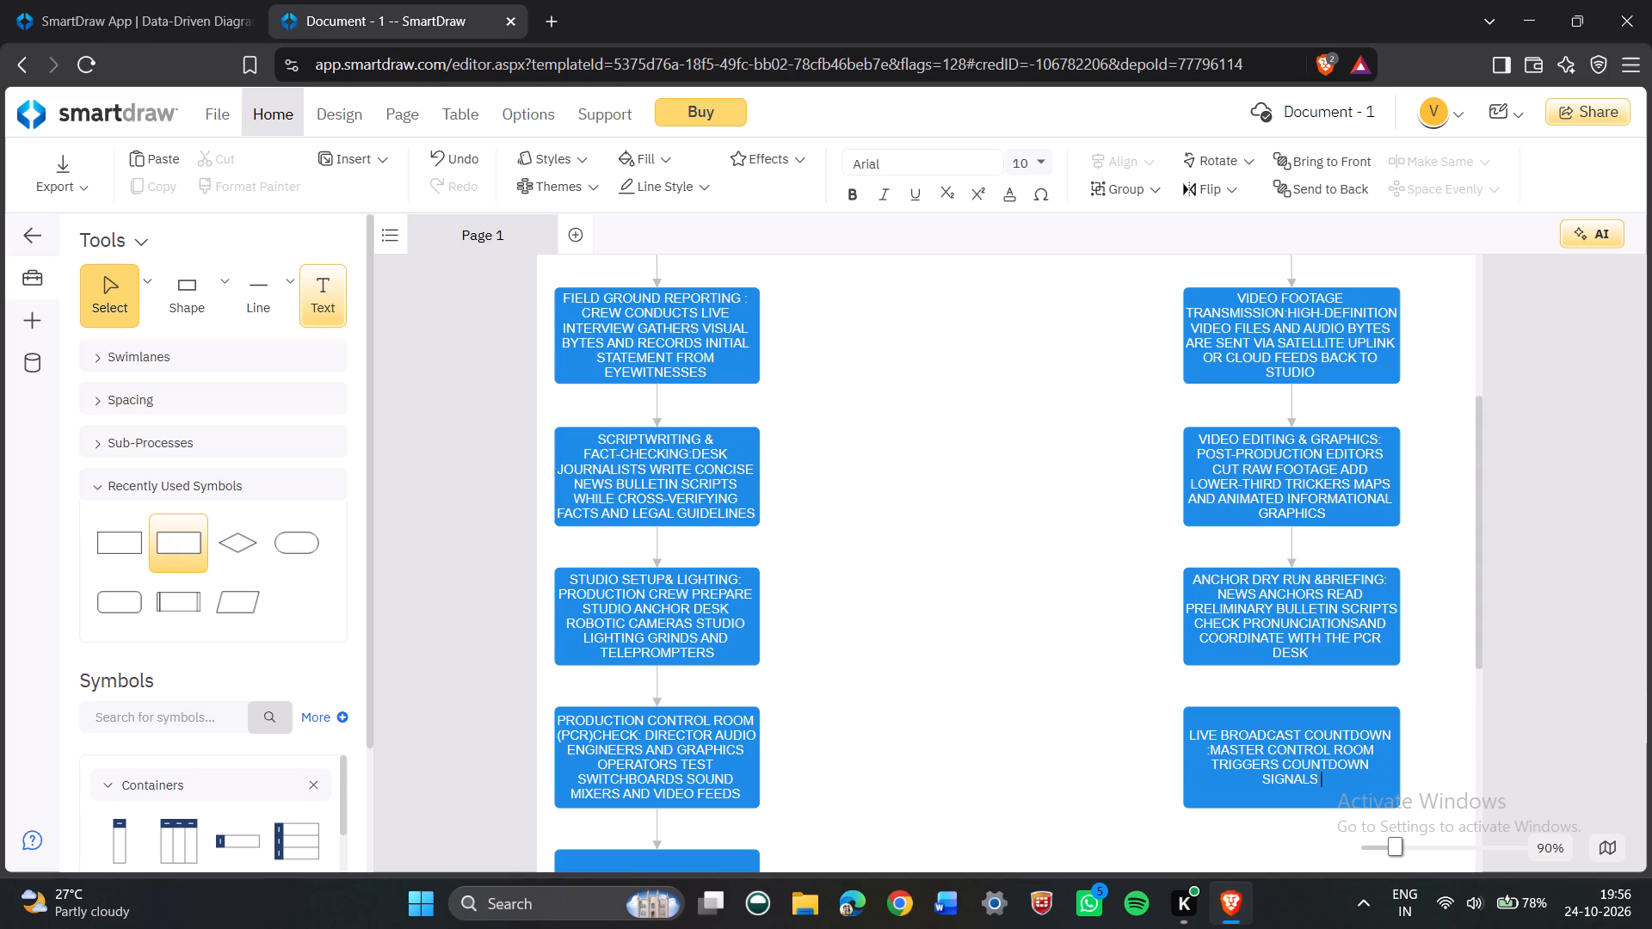
Add "SWITCHING CHANNEL" to the end of the live broadcast countdown box's text.
{"action": "key", "text": "w"}
{"action": "key", "text": "BackSpace"}
{"action": "type", "text": "SWIT"}
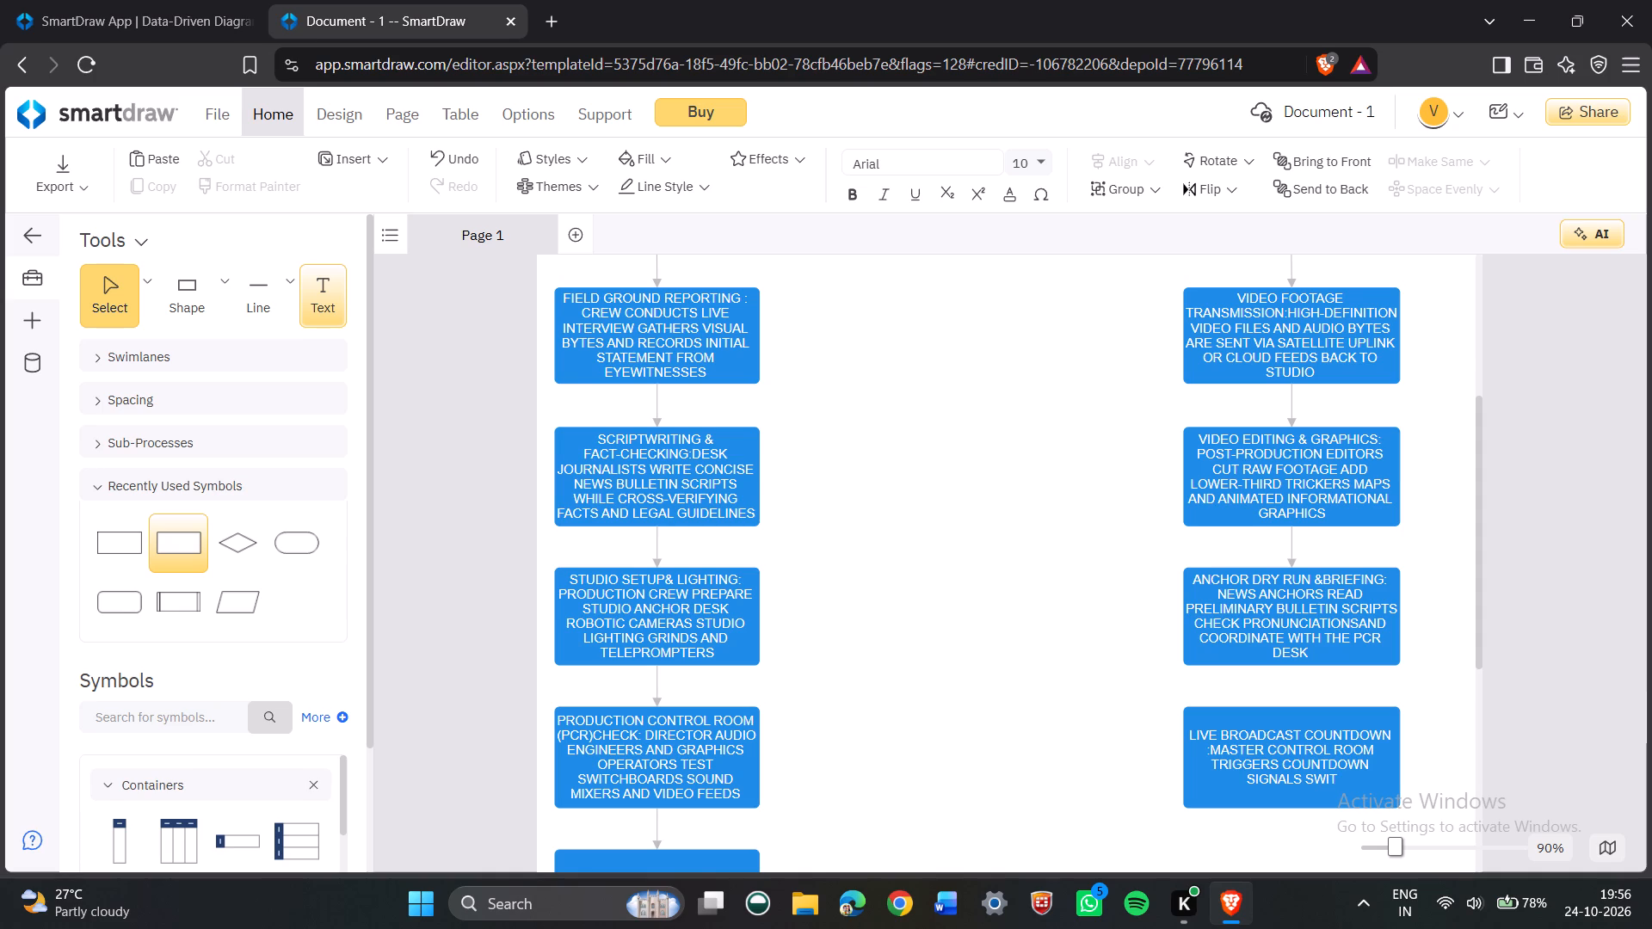
{"action": "type", "text": "CHING"}
{"action": "key", "text": "space"}
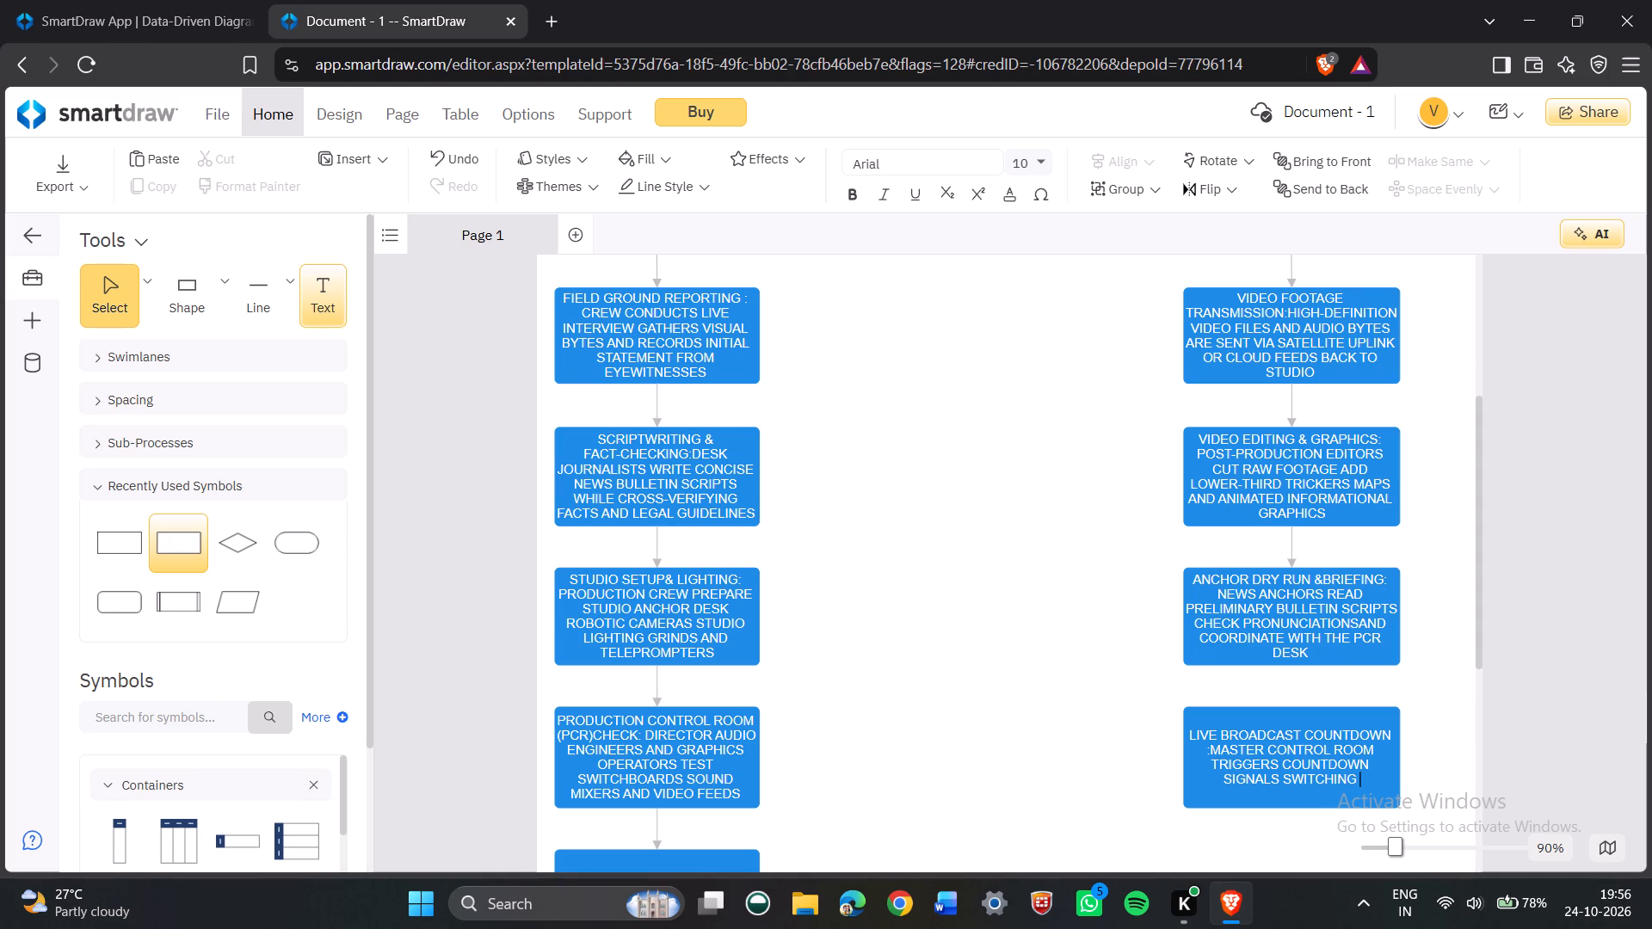
{"action": "type", "text": "CHANN"}
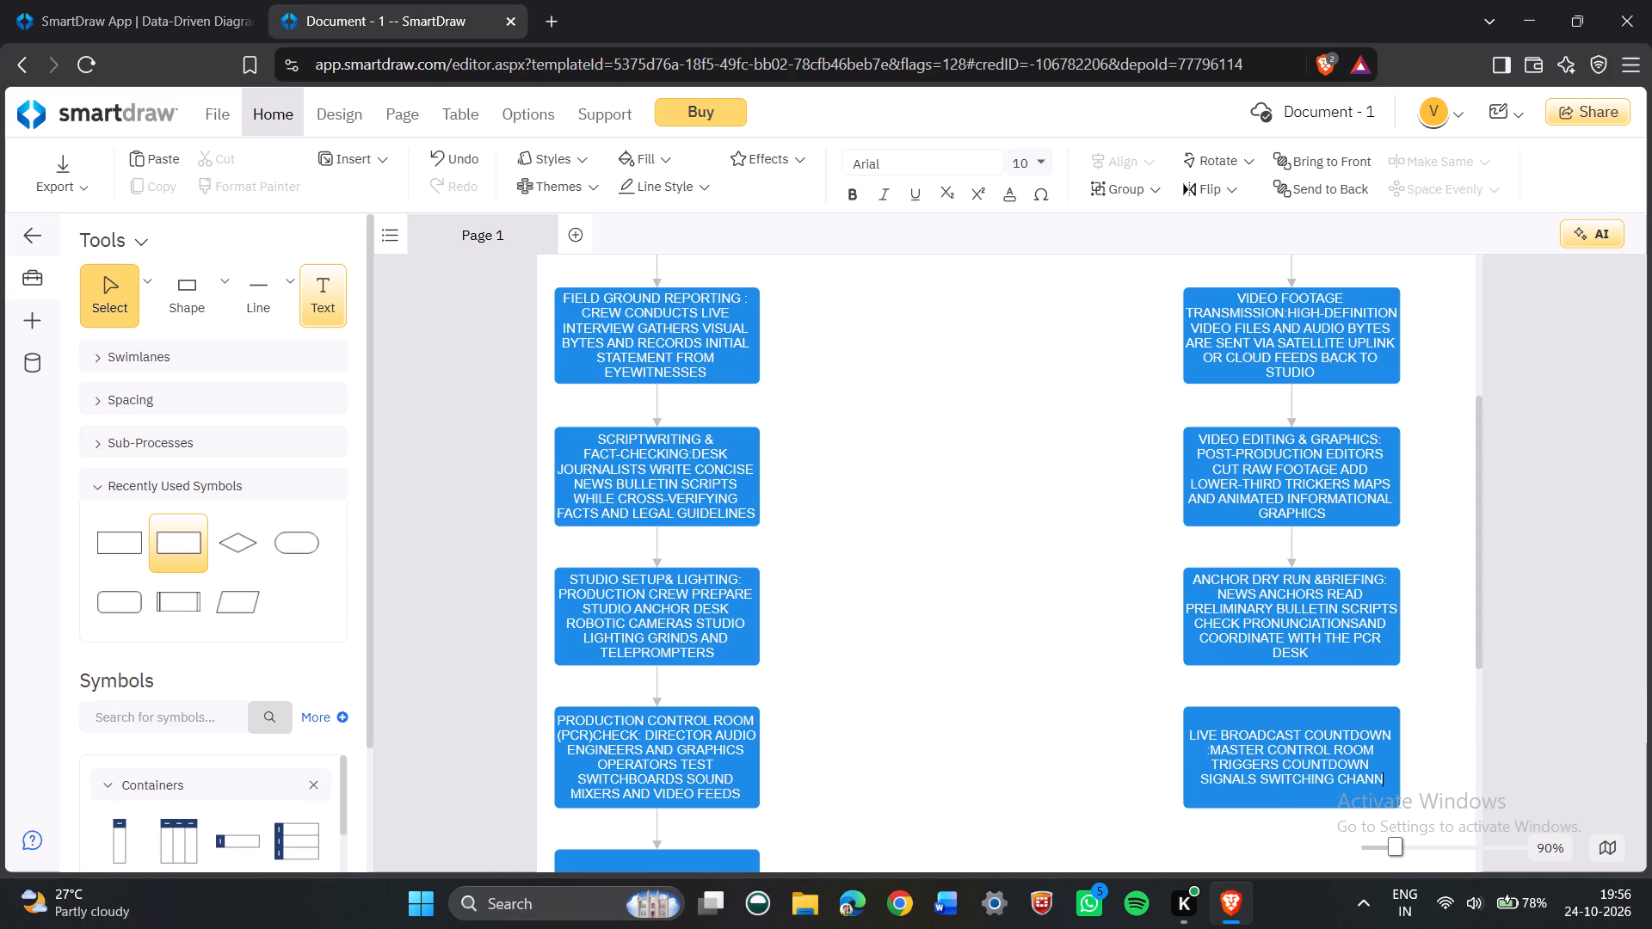
{"action": "type", "text": "EL"}
{"action": "key", "text": "space"}
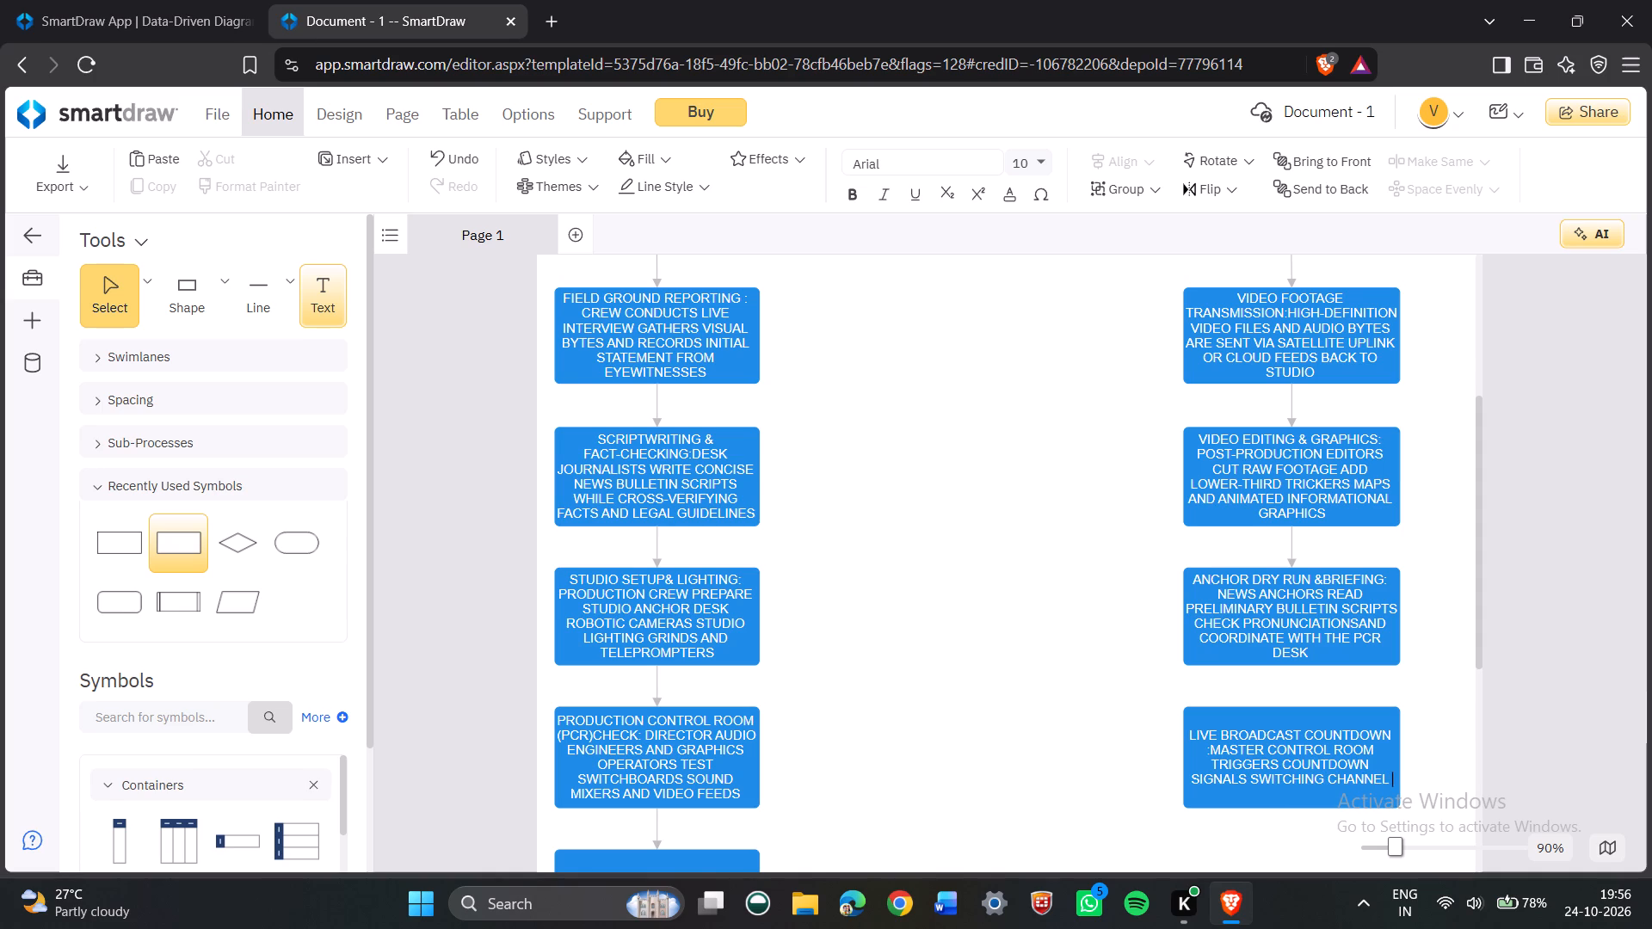
Continue the live broadcast countdown box's text with "BROADCAST TRANSMISSION".
{"action": "type", "text": "BRA"}
{"action": "key", "text": "BackSpace"}
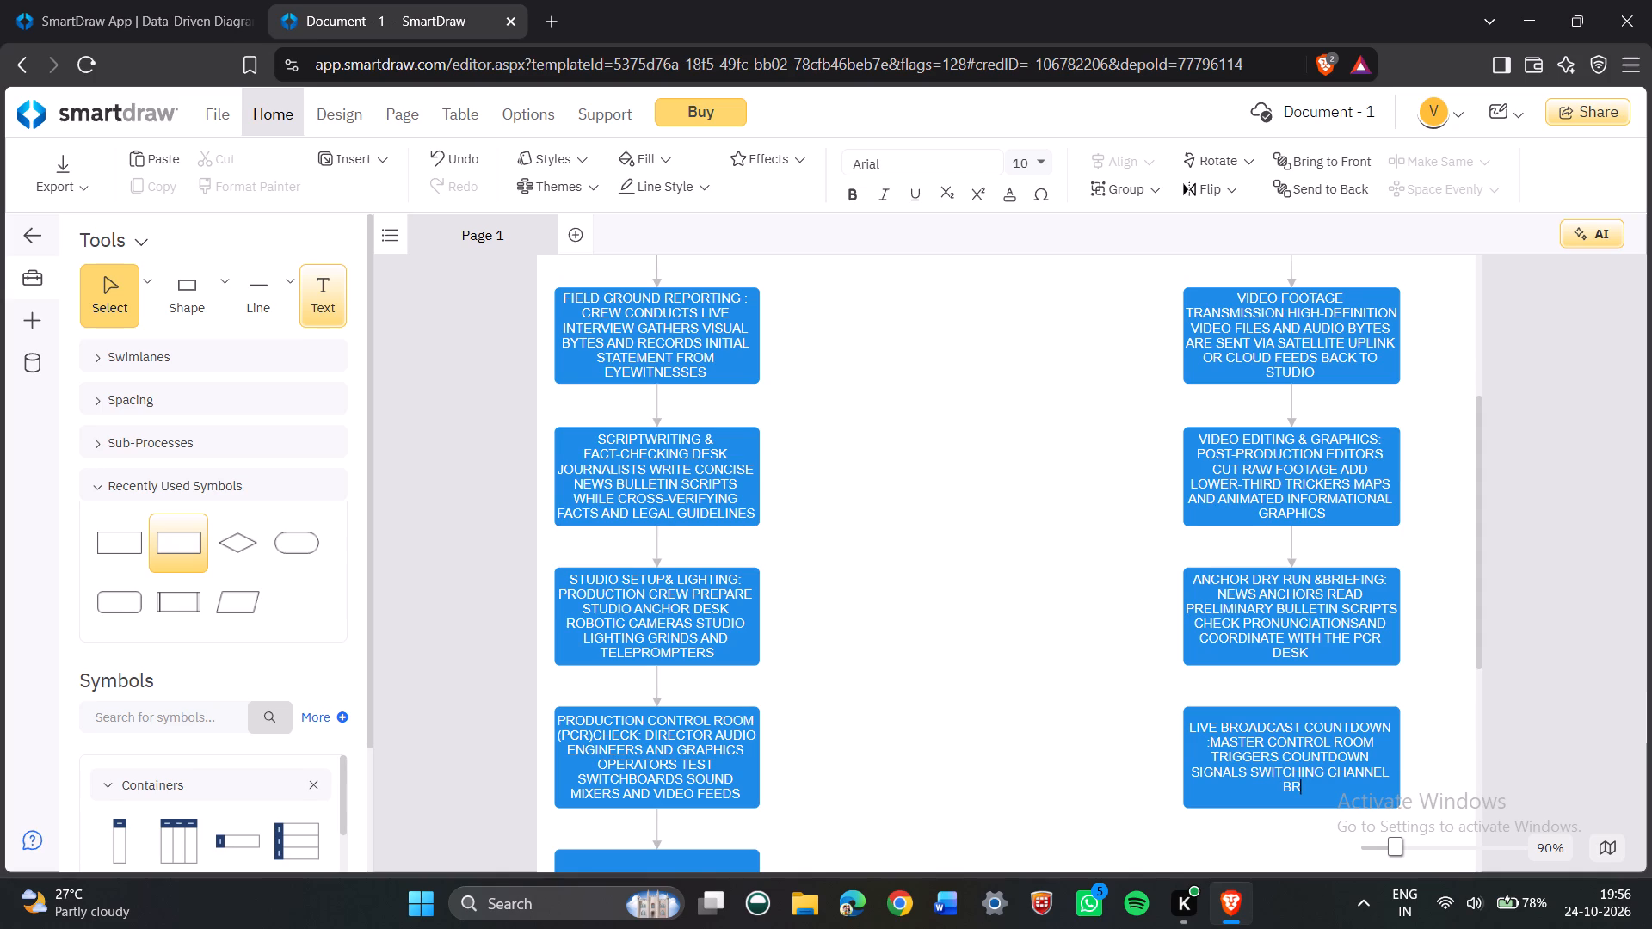
{"action": "type", "text": "OAD"}
{"action": "type", "text": "CAST"}
{"action": "key", "text": "space"}
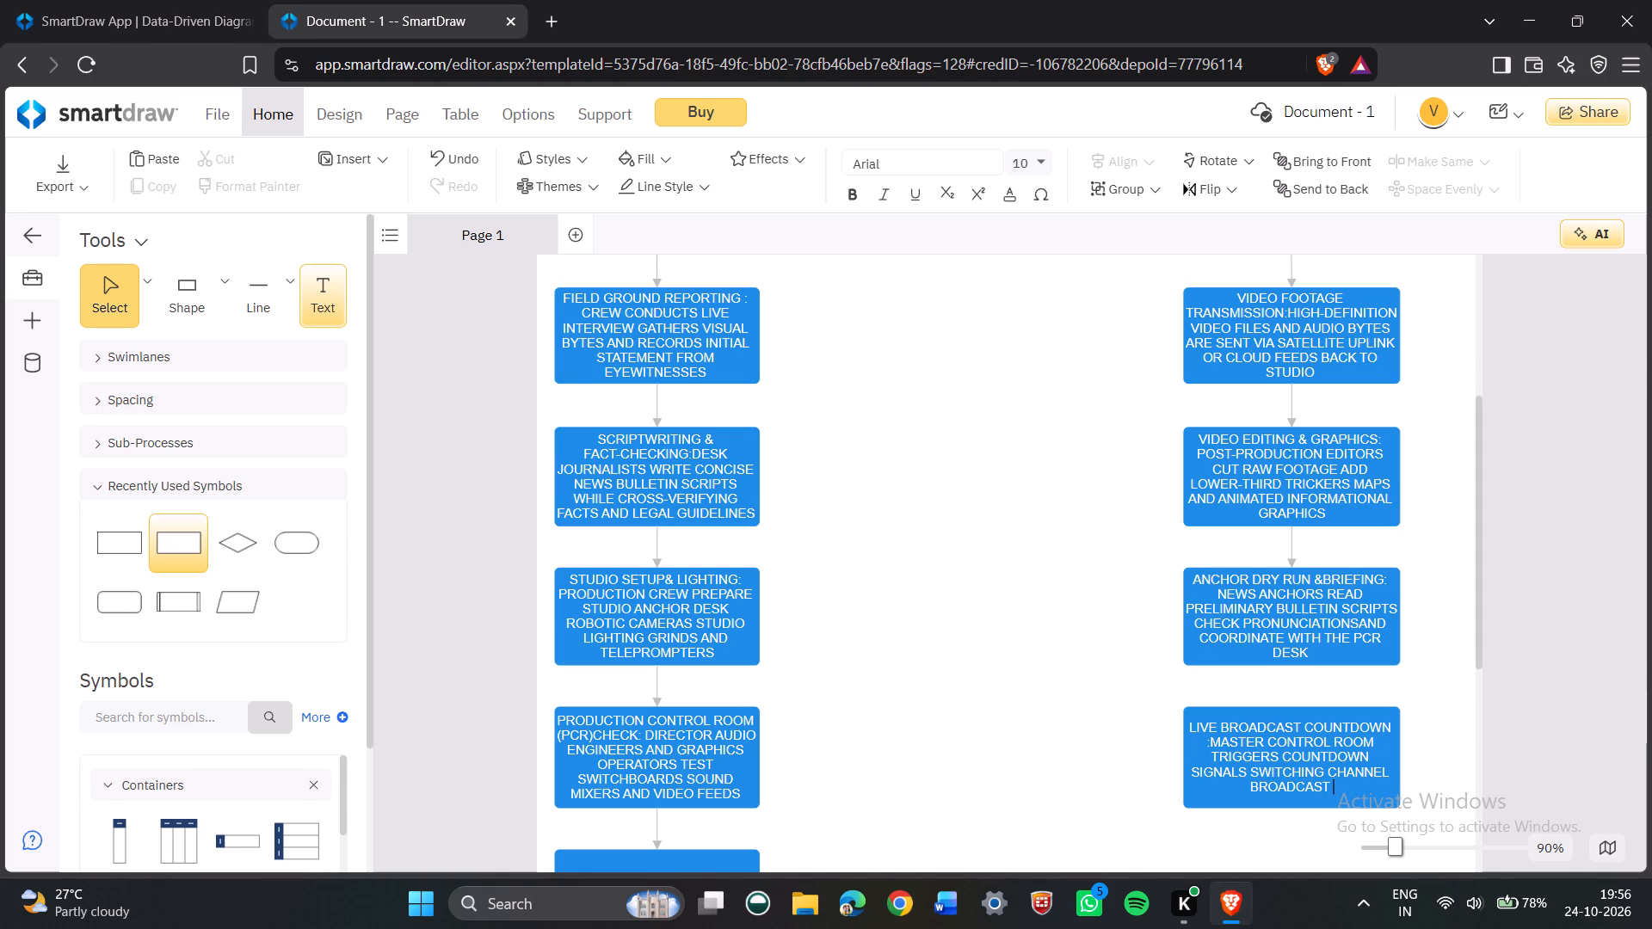
{"action": "type", "text": "TRAN"}
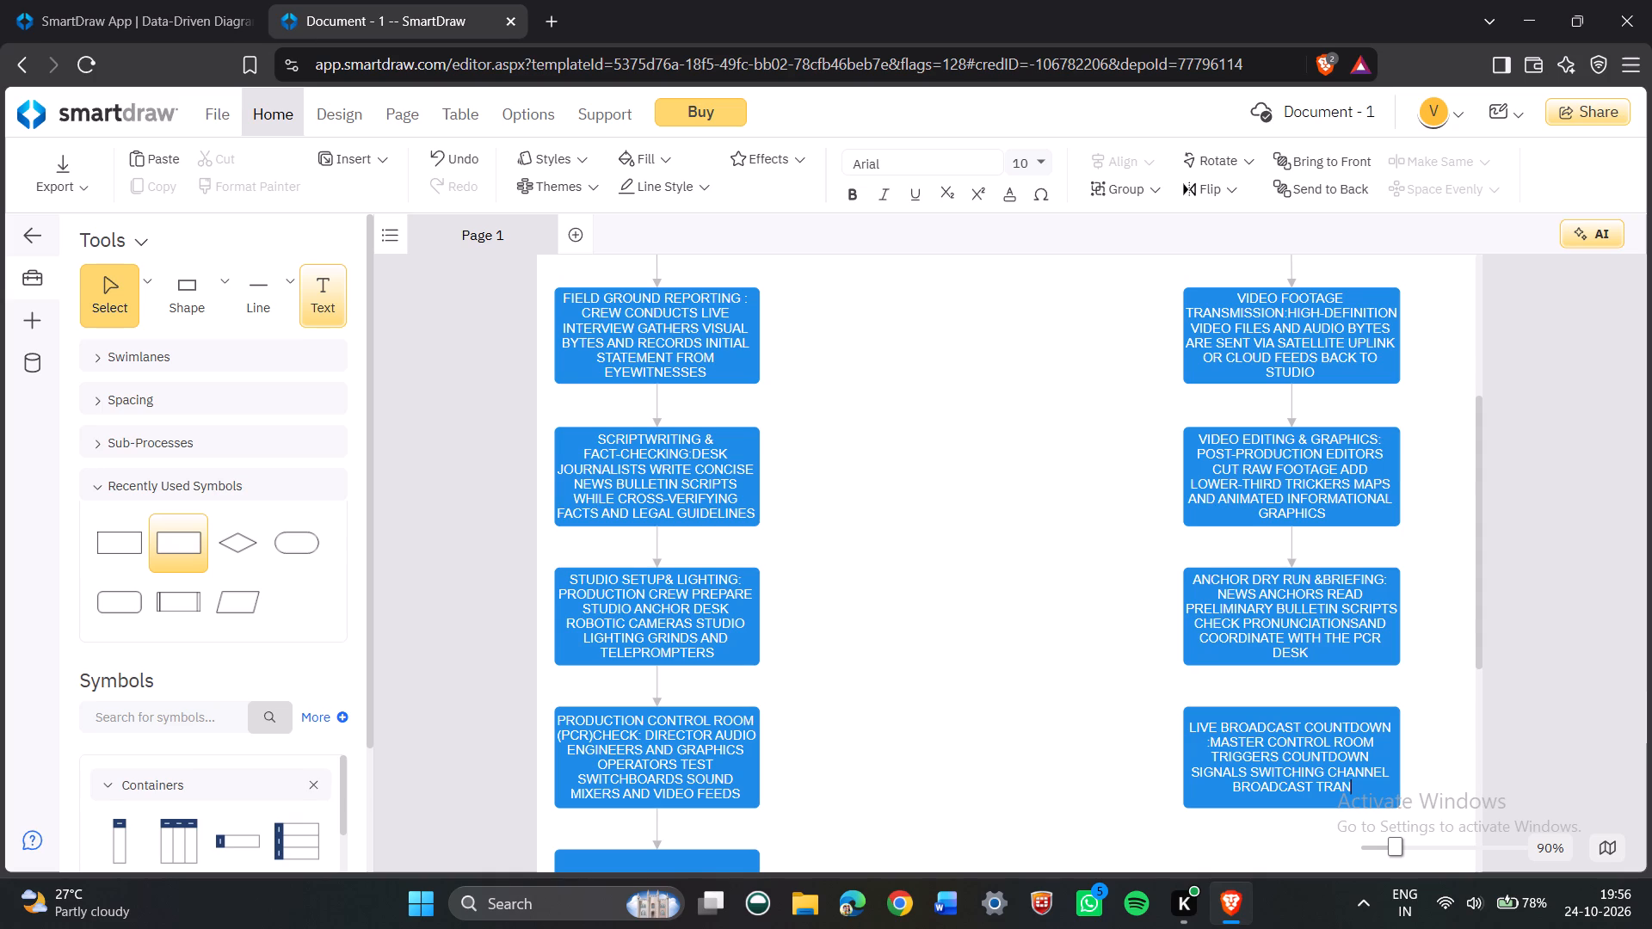
{"action": "key", "text": "s"}
{"action": "key", "text": "BackSpace"}
{"action": "key", "text": "BackSpace"}
{"action": "key", "text": "BackSpace"}
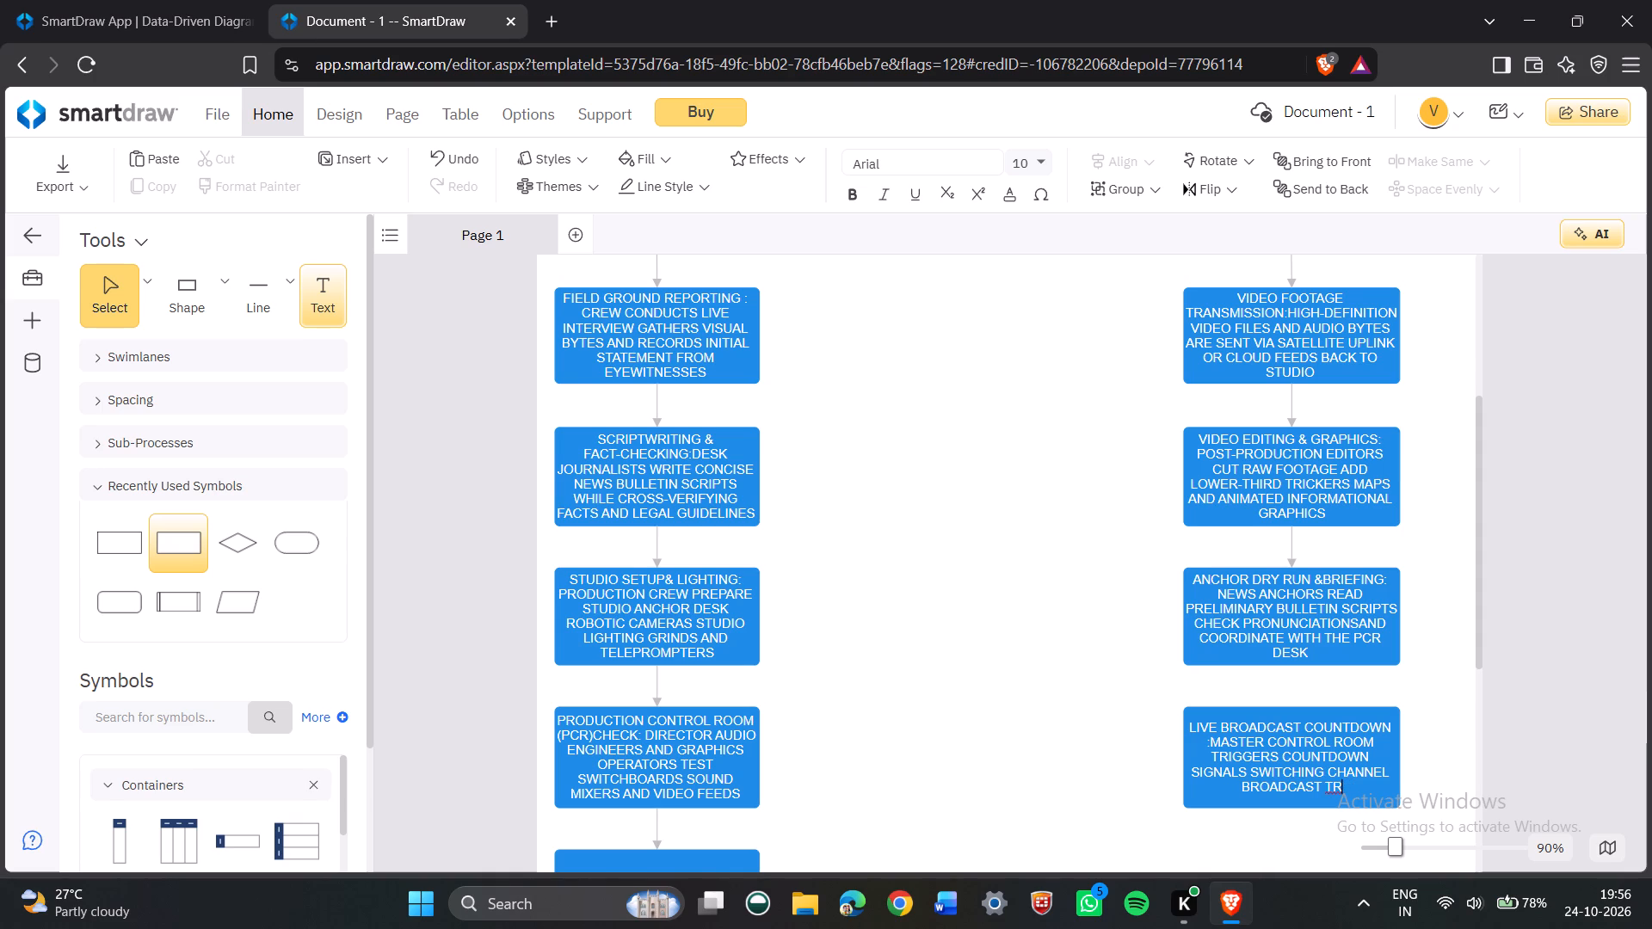
{"action": "type", "text": "AN"}
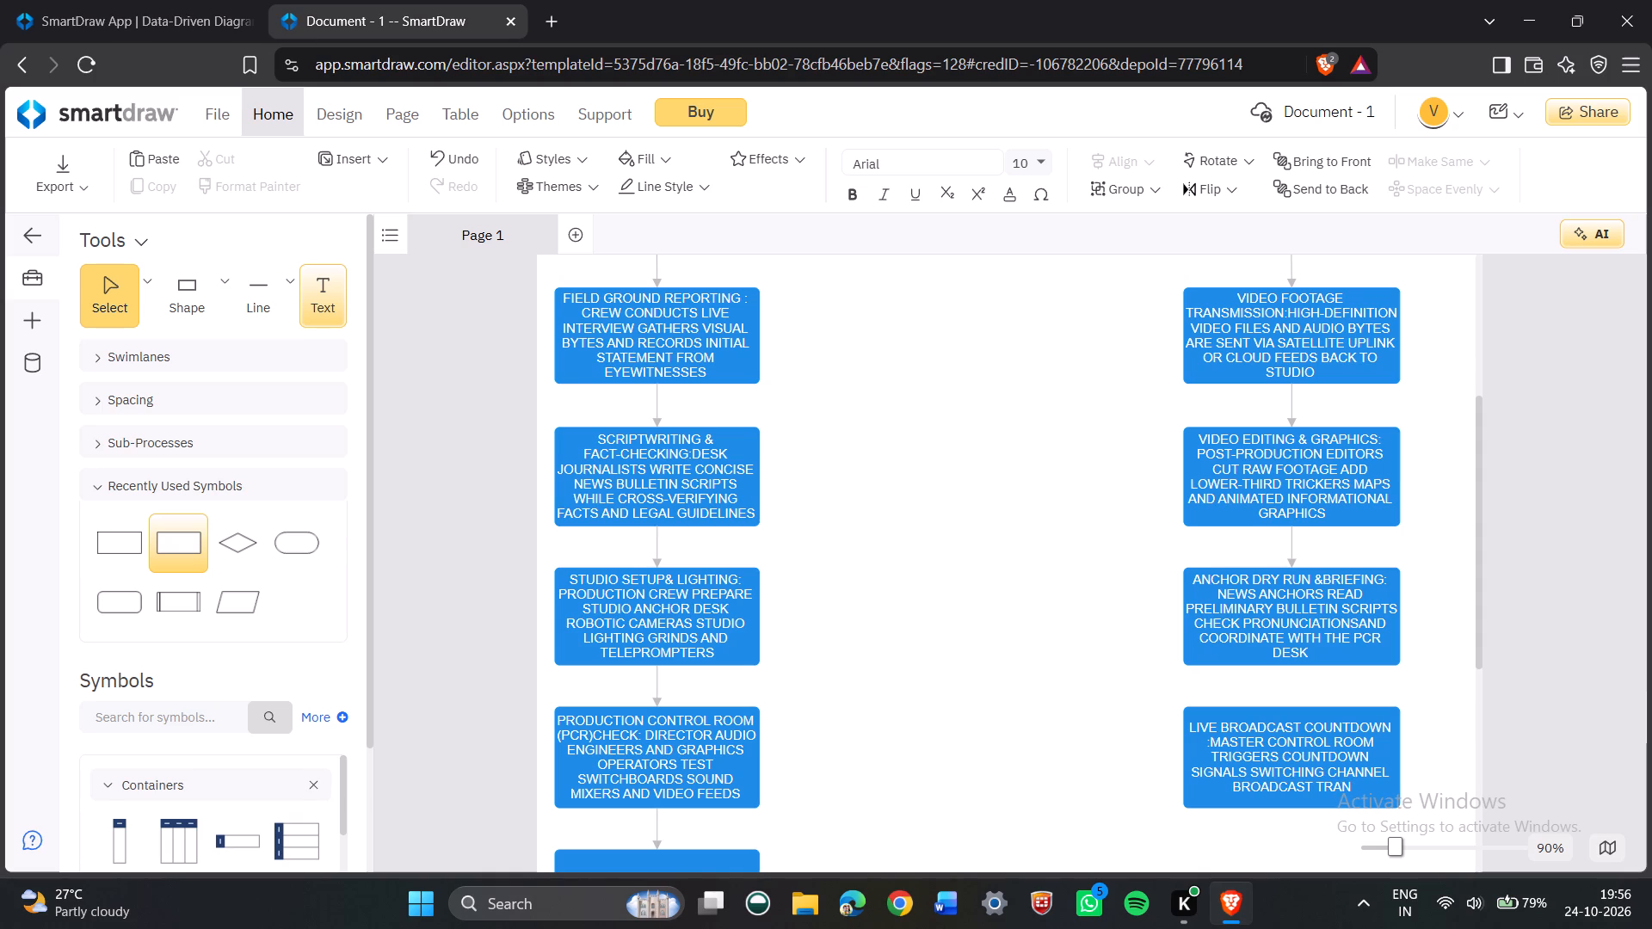
{"action": "type", "text": "SMISS"}
{"action": "type", "text": "IO"}
{"action": "key", "text": "n"}
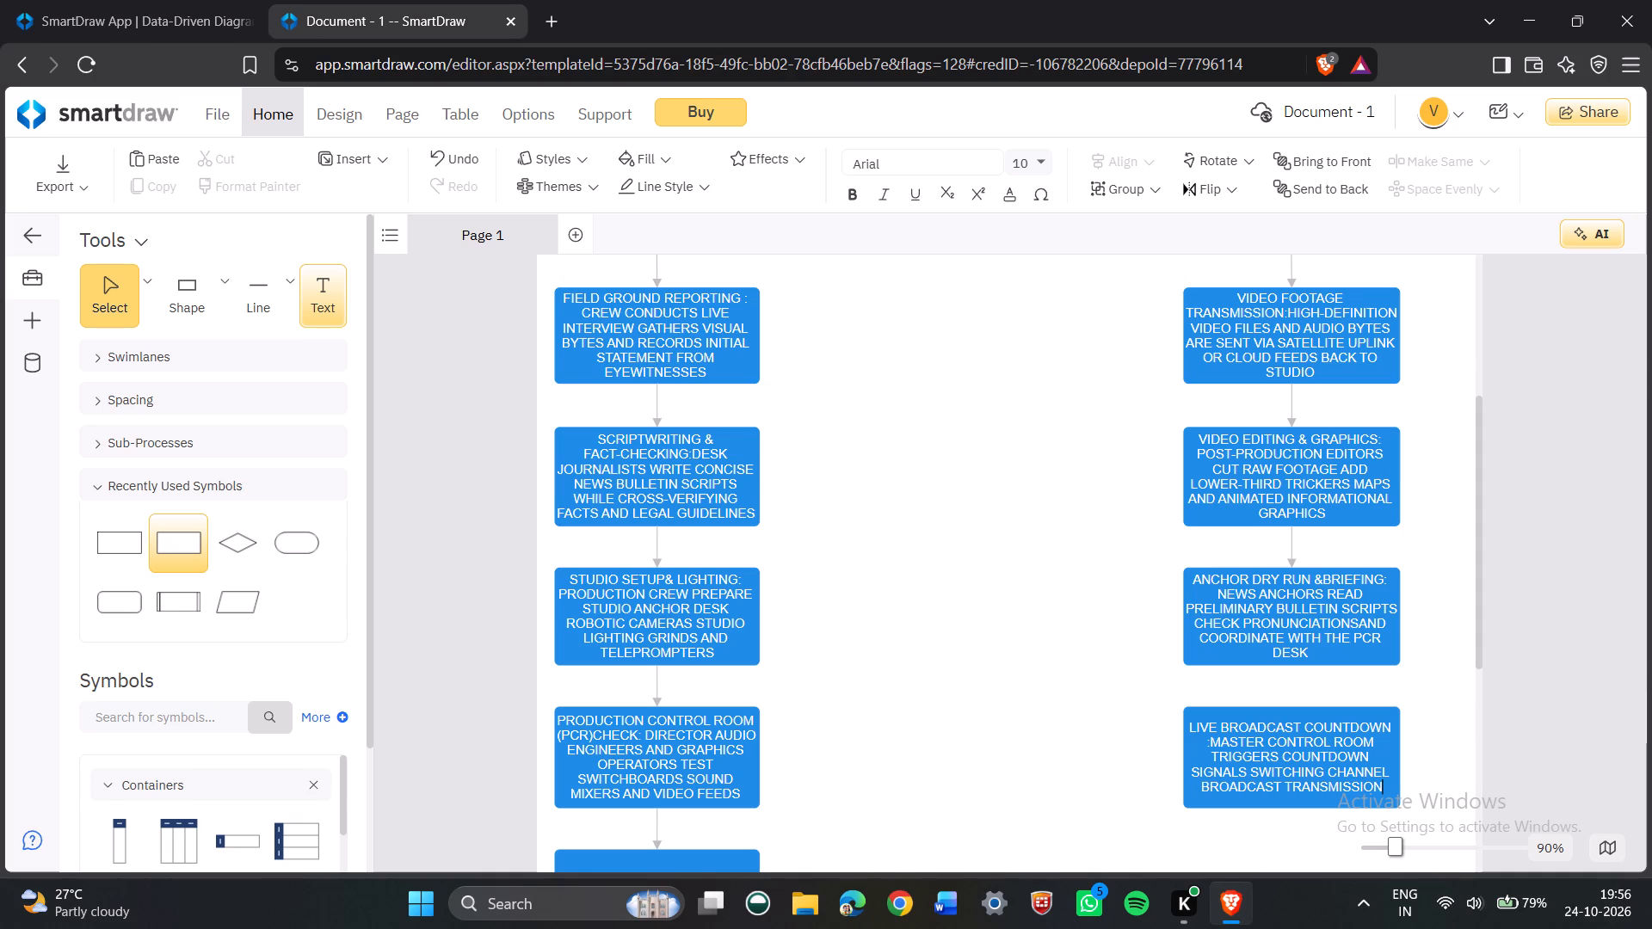
{"action": "key", "text": "space"}
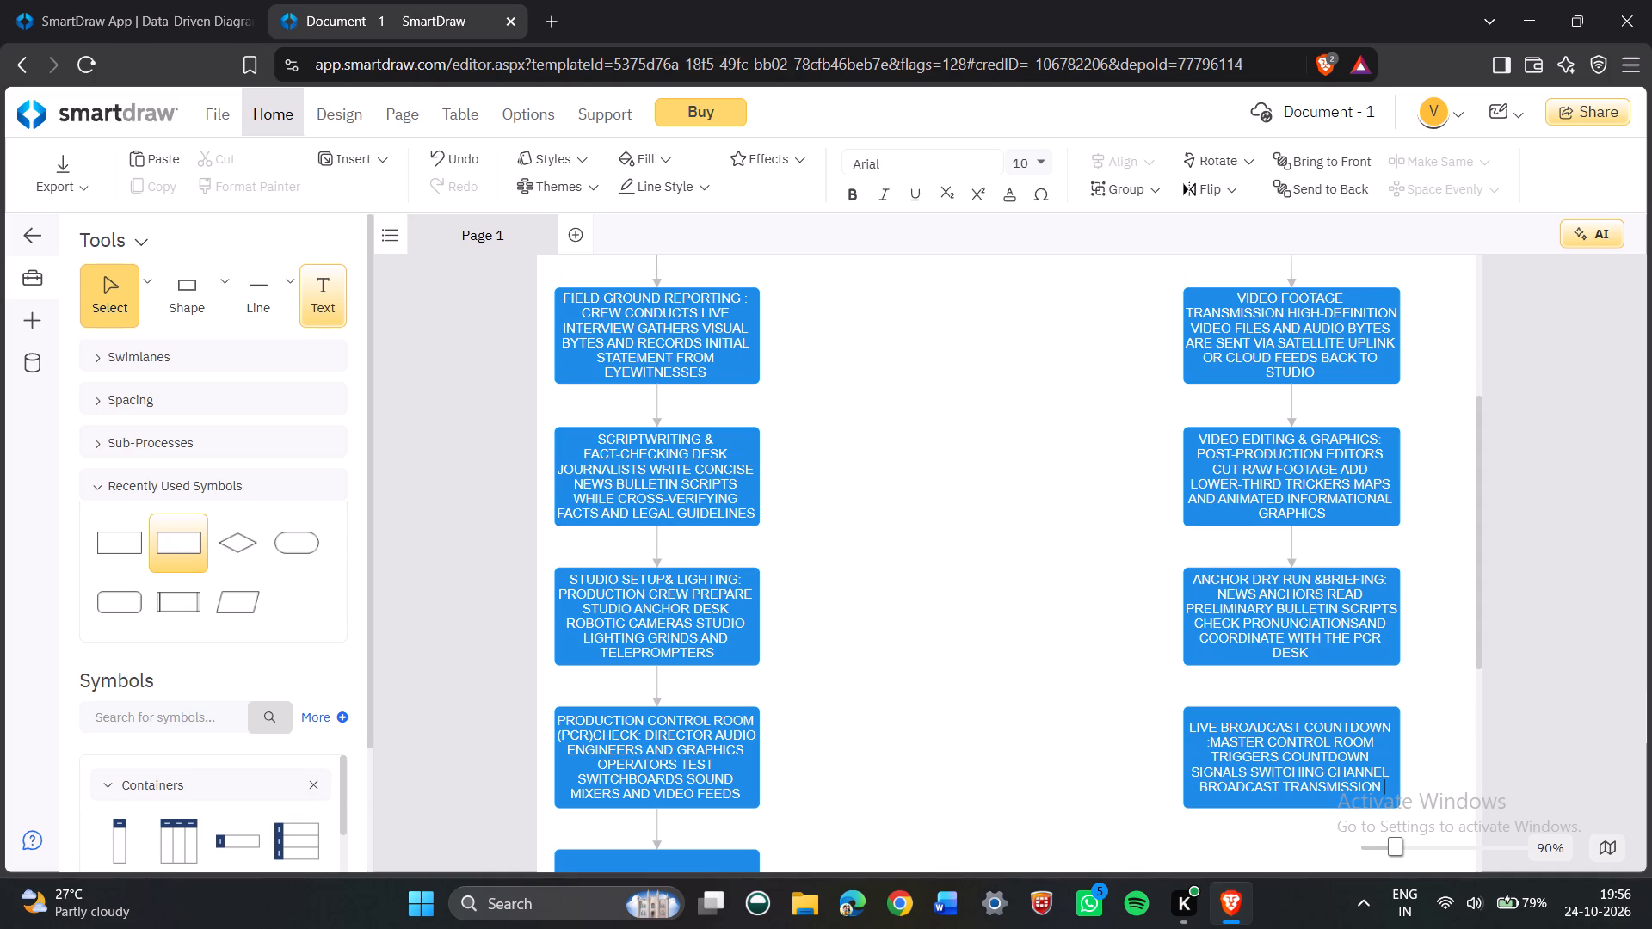
Finish the live broadcast countdown box's text with "INTO LIVE MODE".
{"action": "key", "text": "o"}
{"action": "key", "text": "BackSpace"}
{"action": "type", "text": "INTO"}
{"action": "key", "text": "space"}
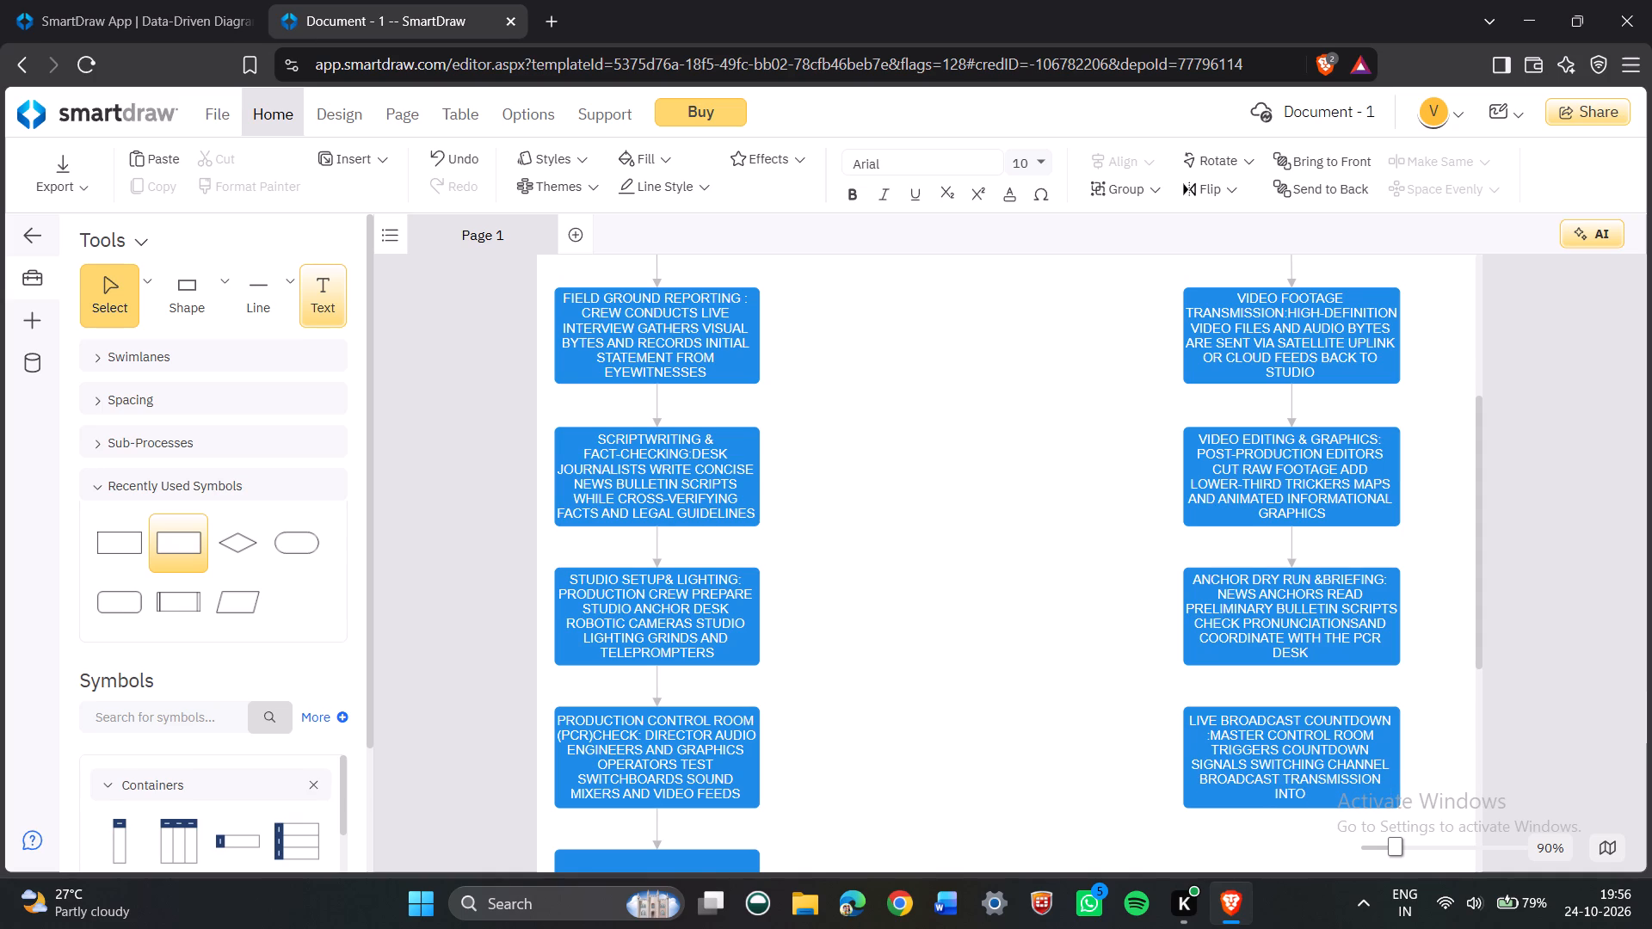
{"action": "type", "text": "LIVE"}
{"action": "key", "text": "space"}
{"action": "type", "text": "MODE"}
{"action": "key", "text": "space"}
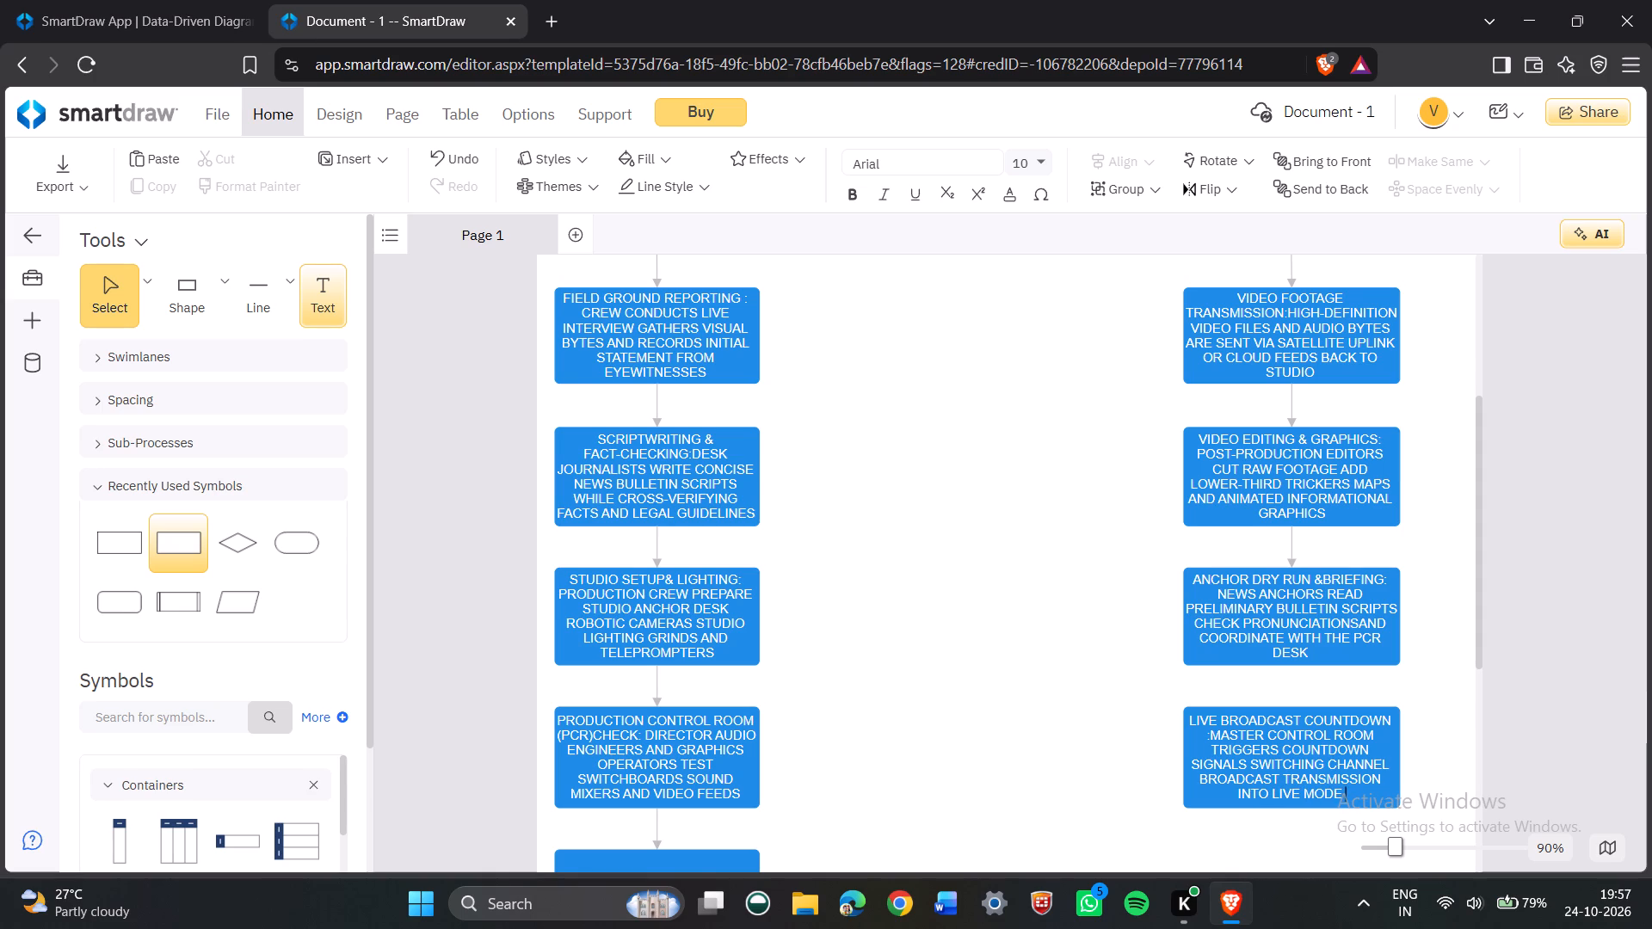
{"action": "scroll", "coordinate": [648, 482], "scroll_direction": "down", "scroll_amount": 2}
{"action": "left_click", "coordinate": [826, 575]}
Clear the leftover text "CO" from the box below the production control room check.
{"action": "left_click", "coordinate": [638, 679]}
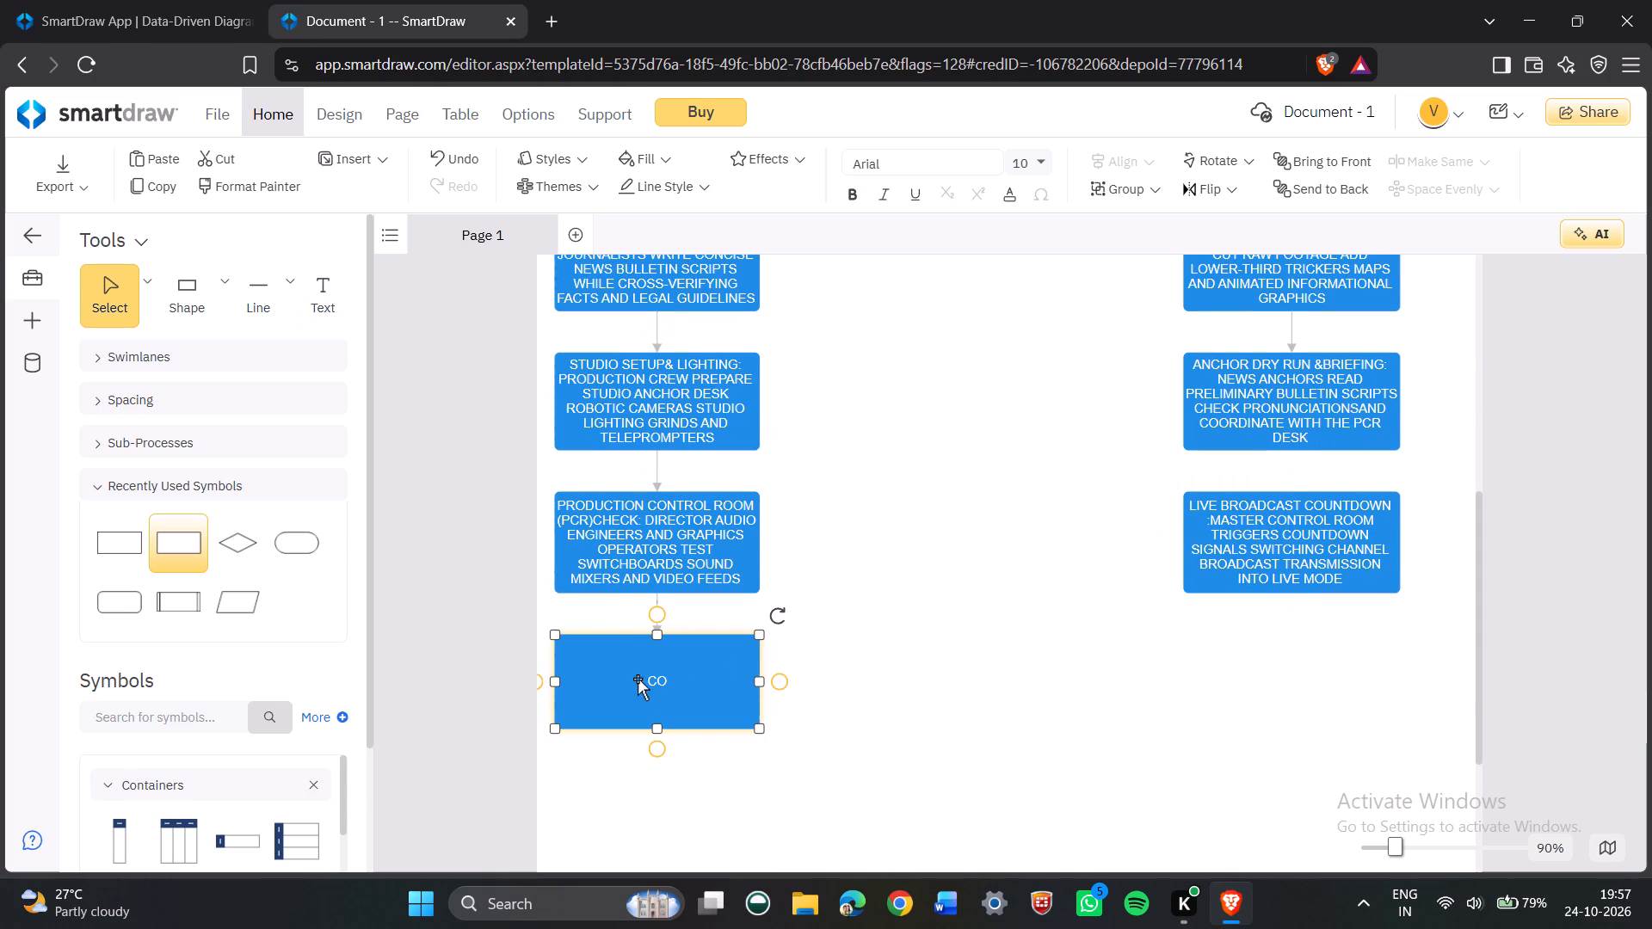
{"action": "triple_click", "coordinate": [659, 680]}
{"action": "left_click", "coordinate": [659, 680]}
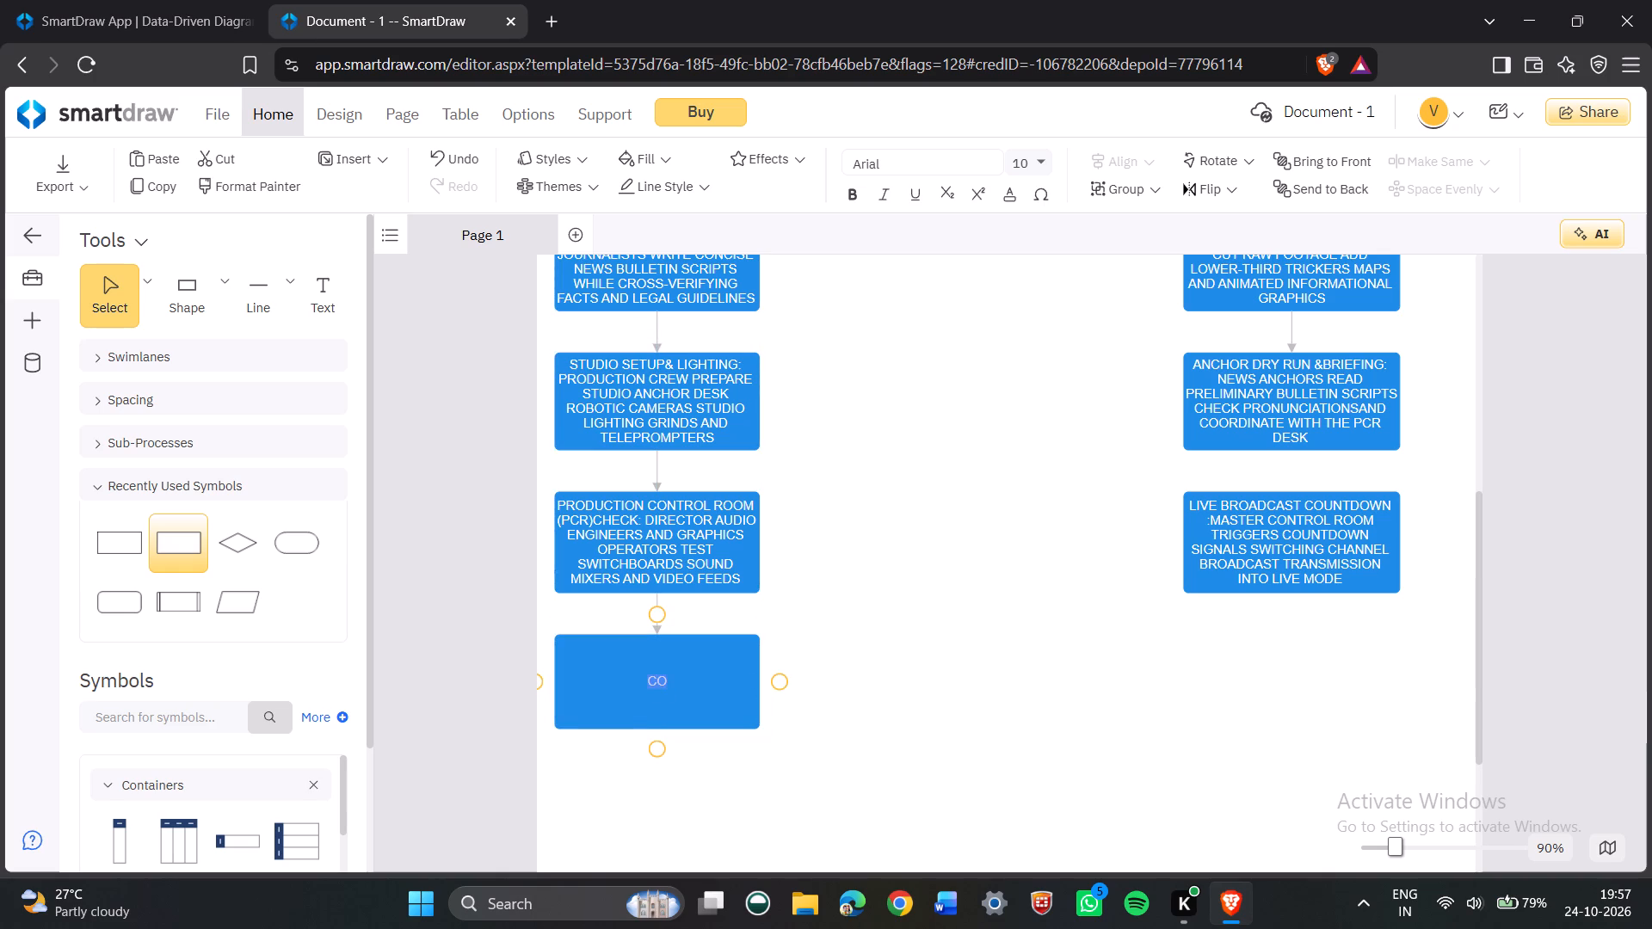
{"action": "left_click", "coordinate": [672, 679]}
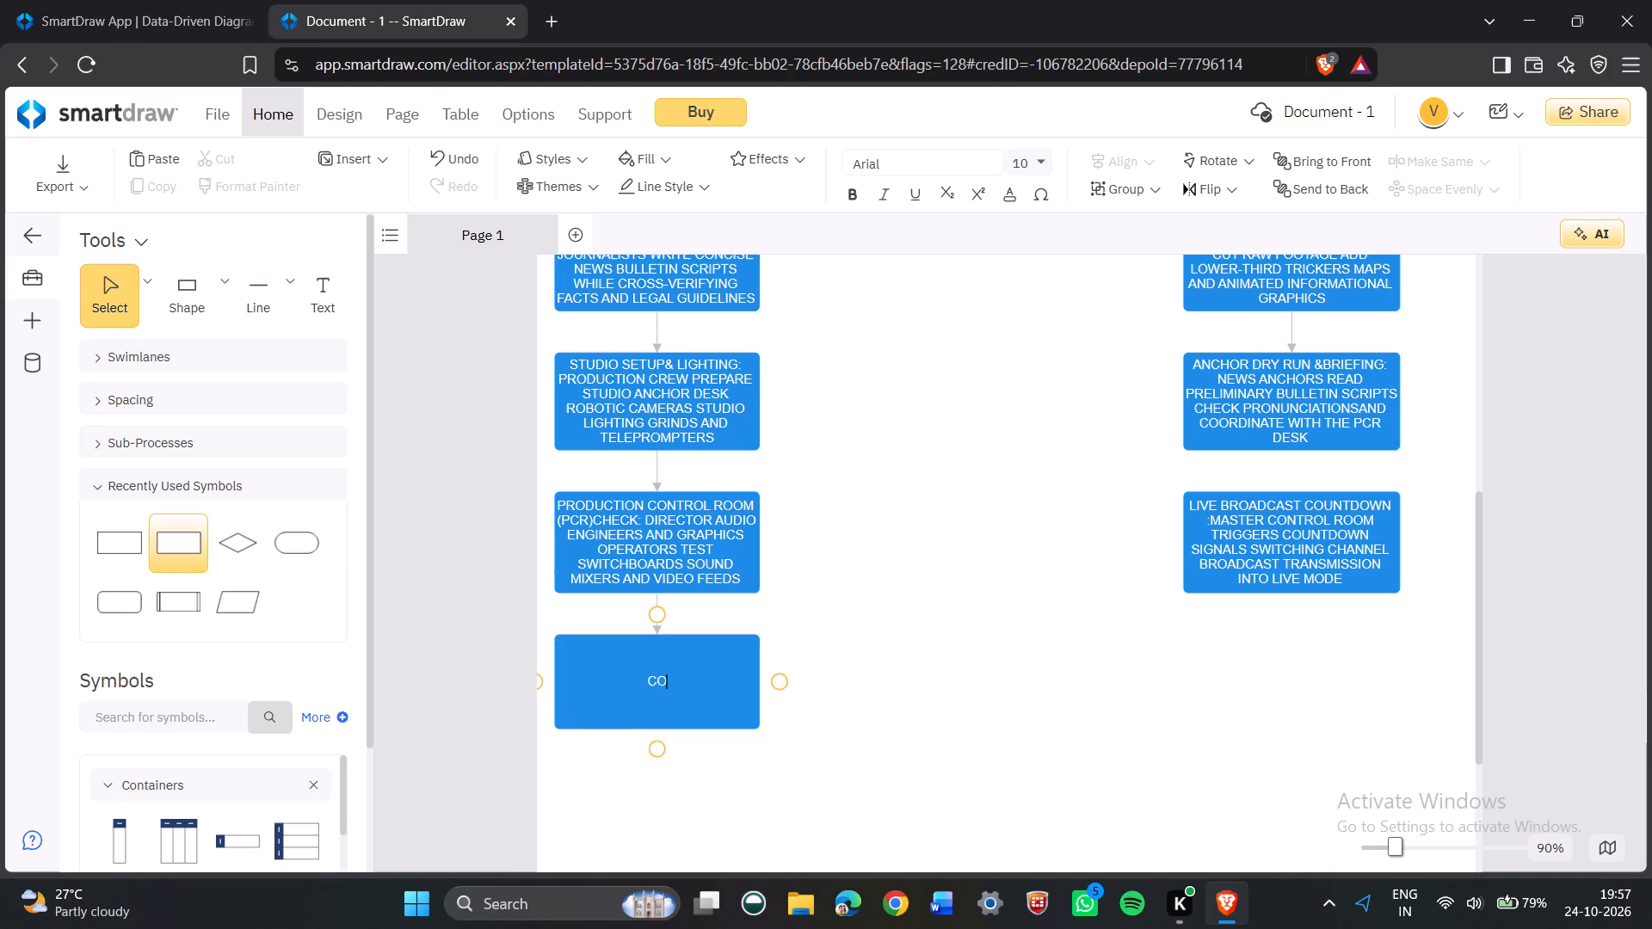
{"action": "key", "text": "BackSpace"}
{"action": "key", "text": "BackSpace"}
{"action": "key", "text": "BackSpace"}
{"action": "key", "text": "BackSpace"}
{"action": "key", "text": "BackSpace"}
{"action": "key", "text": "BackSpace"}
Enter "LIVE STUDIO ANCHORING: ANCHOR" in the emptied box below the production control room check.
{"action": "type", "text": "LO"}
{"action": "key", "text": "BackSpace"}
{"action": "type", "text": "ICW ="}
{"action": "key", "text": "BackSpace"}
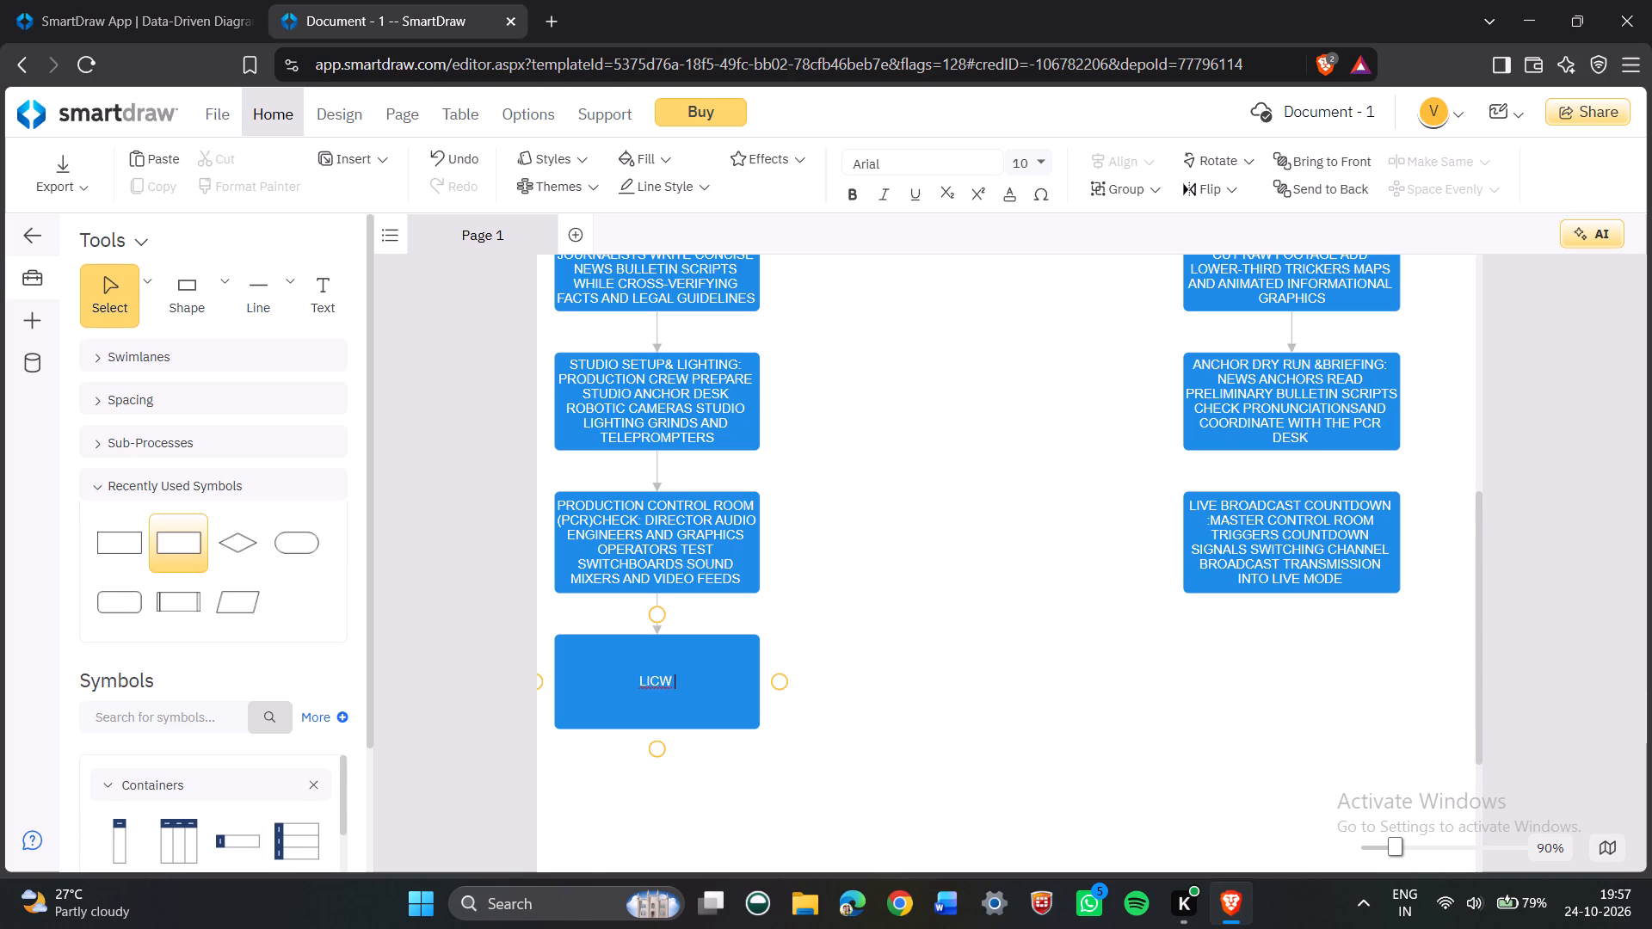
{"action": "key", "text": "BackSpace"}
{"action": "key", "text": "BackSpace"}
{"action": "key", "text": "BackSpace"}
{"action": "key", "text": "BackSpace"}
{"action": "type", "text": "VE"}
{"action": "key", "text": "BackSpace"}
{"action": "key", "text": "BackSpace"}
{"action": "type", "text": "IC"}
{"action": "key", "text": "BackSpace"}
{"action": "type", "text": "VE ST"}
{"action": "key", "text": "u"}
{"action": "type", "text": "DIO"}
{"action": "key", "text": "space"}
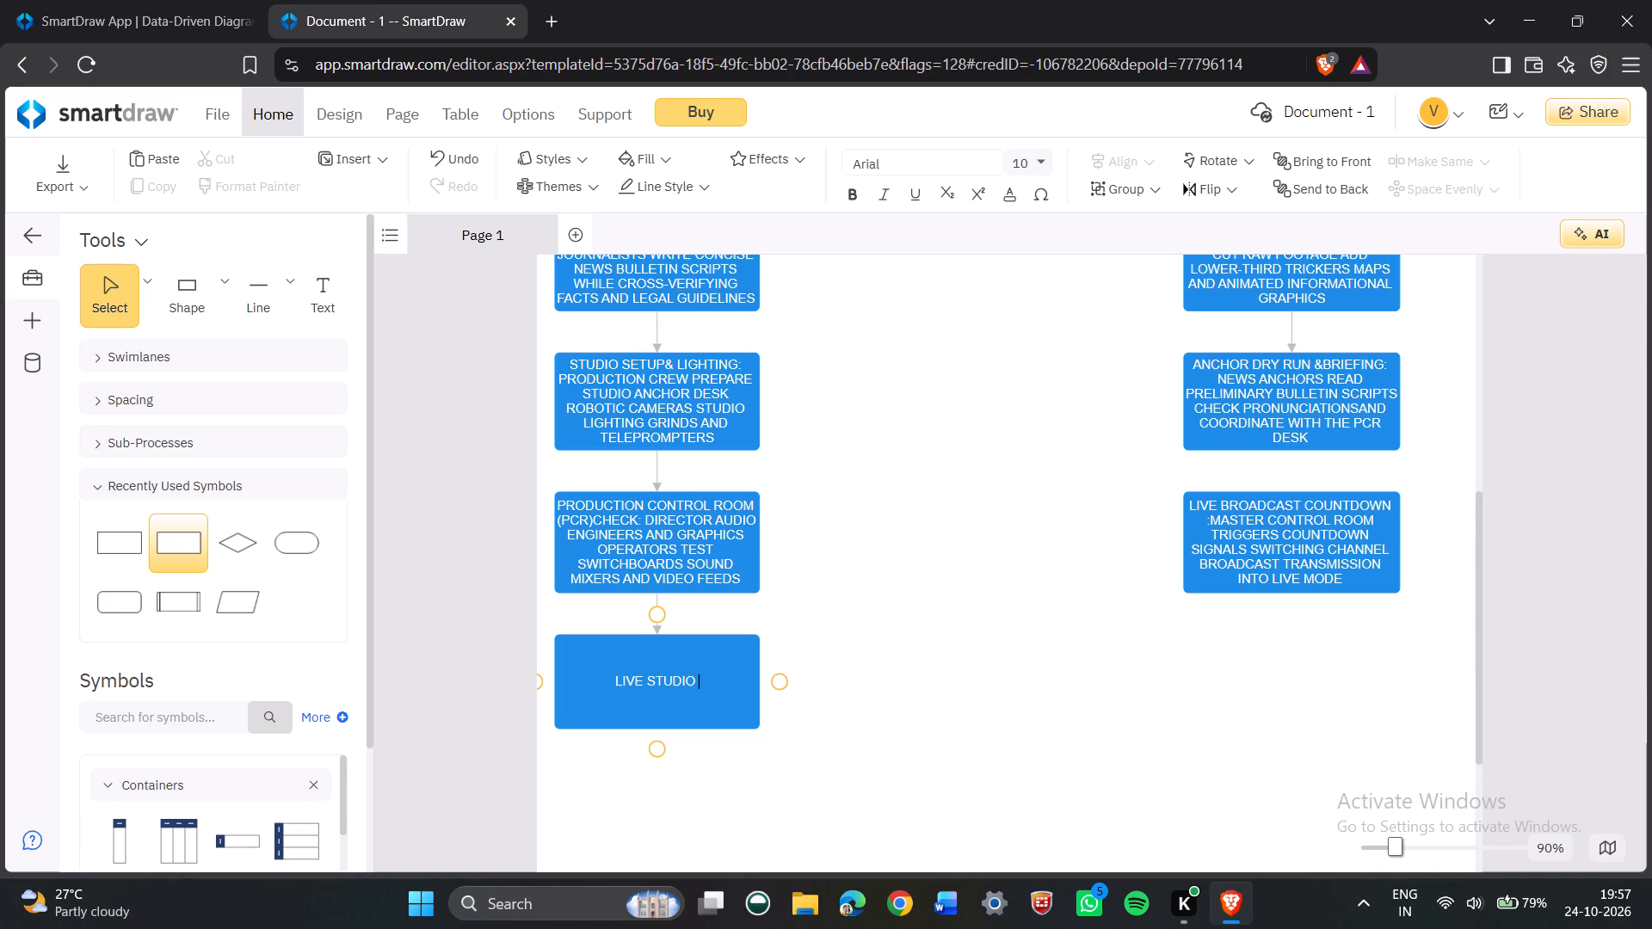
{"action": "type", "text": "AC"}
{"action": "key", "text": "BackSpace"}
{"action": "type", "text": "NCHORING: ANCHOR"}
{"action": "key", "text": "space"}
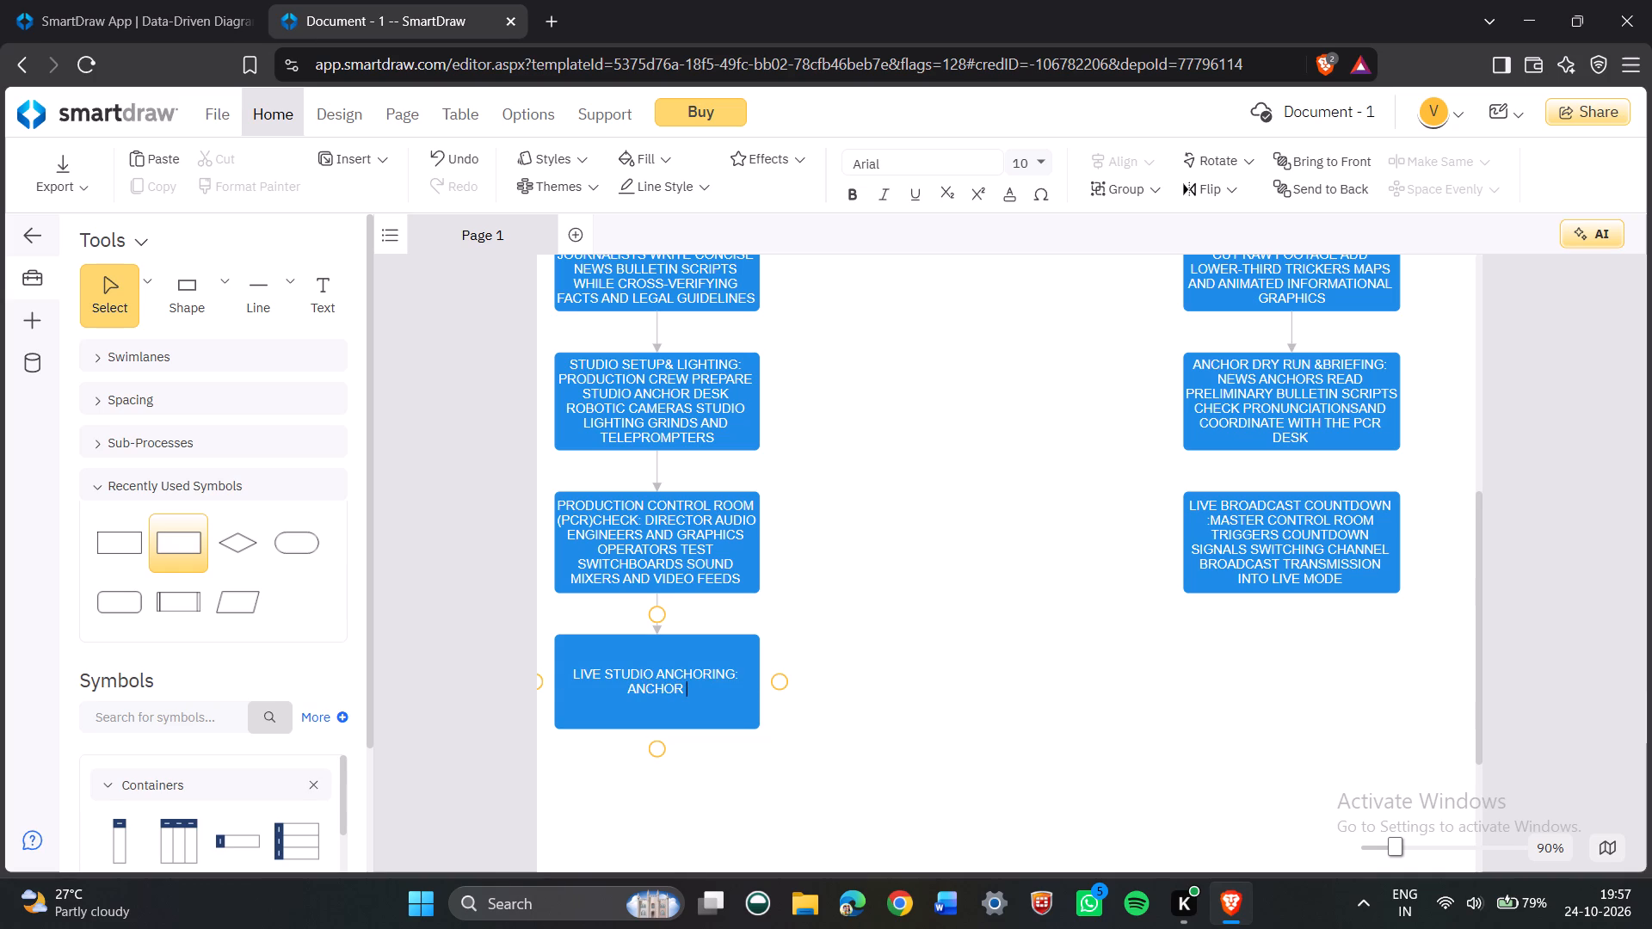
Continue the live studio anchoring box's text with "PRESENT OPENING HEADLINES INTERACTS".
{"action": "type", "text": "PRESENT OPENING"}
{"action": "key", "text": "space"}
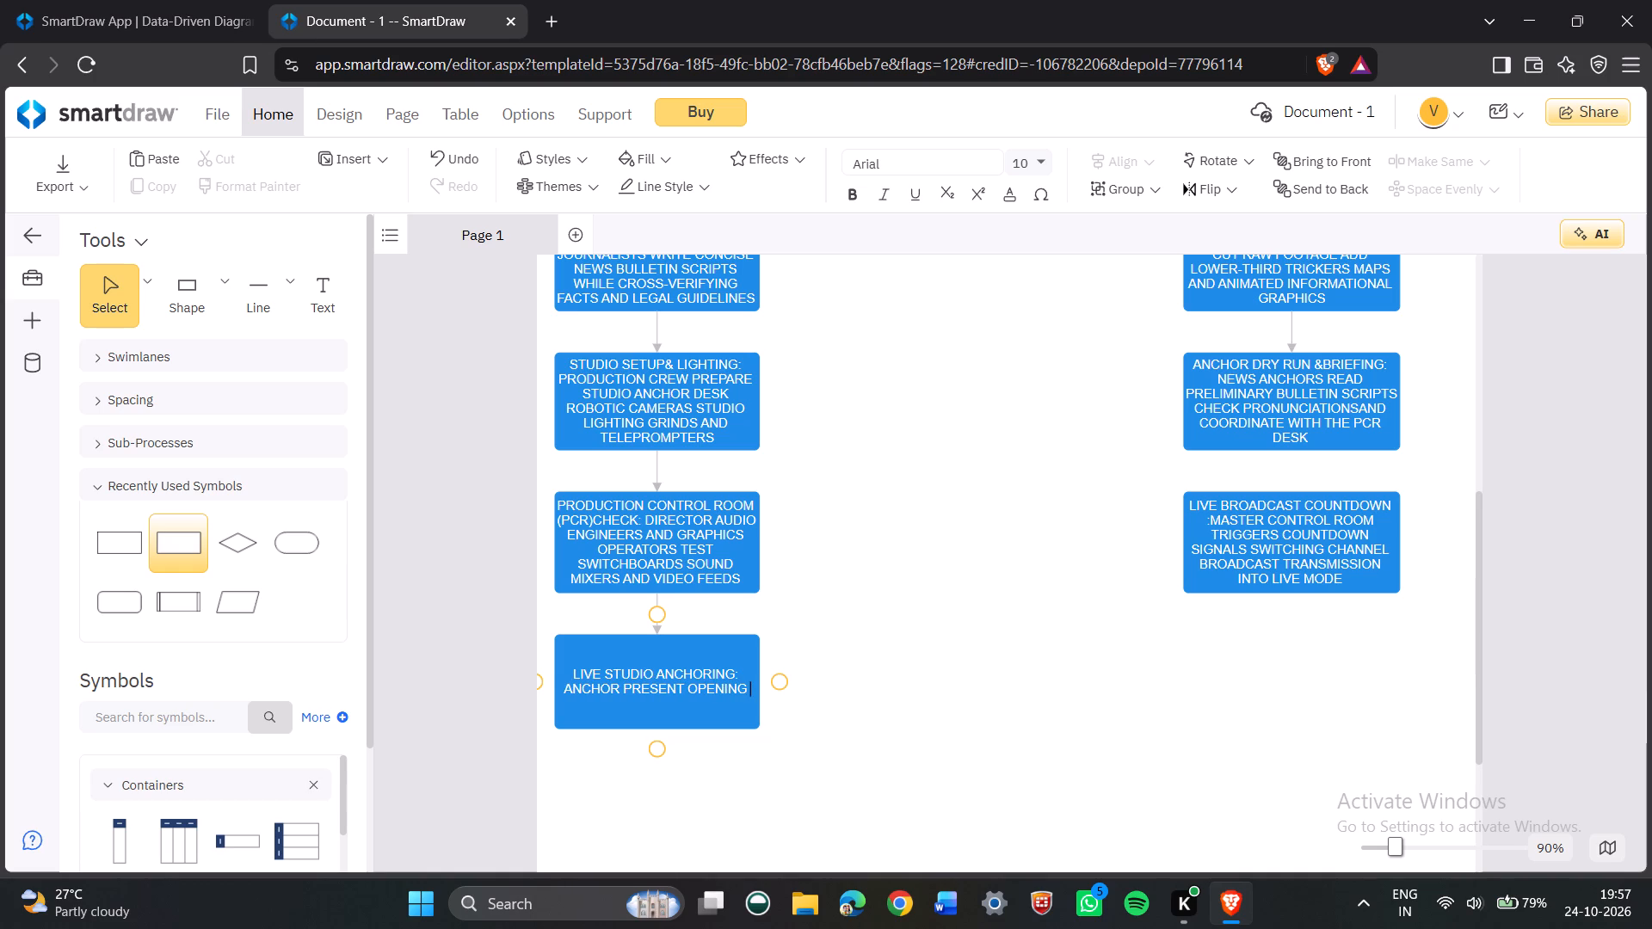
{"action": "type", "text": "HEADLINES"}
{"action": "key", "text": "space"}
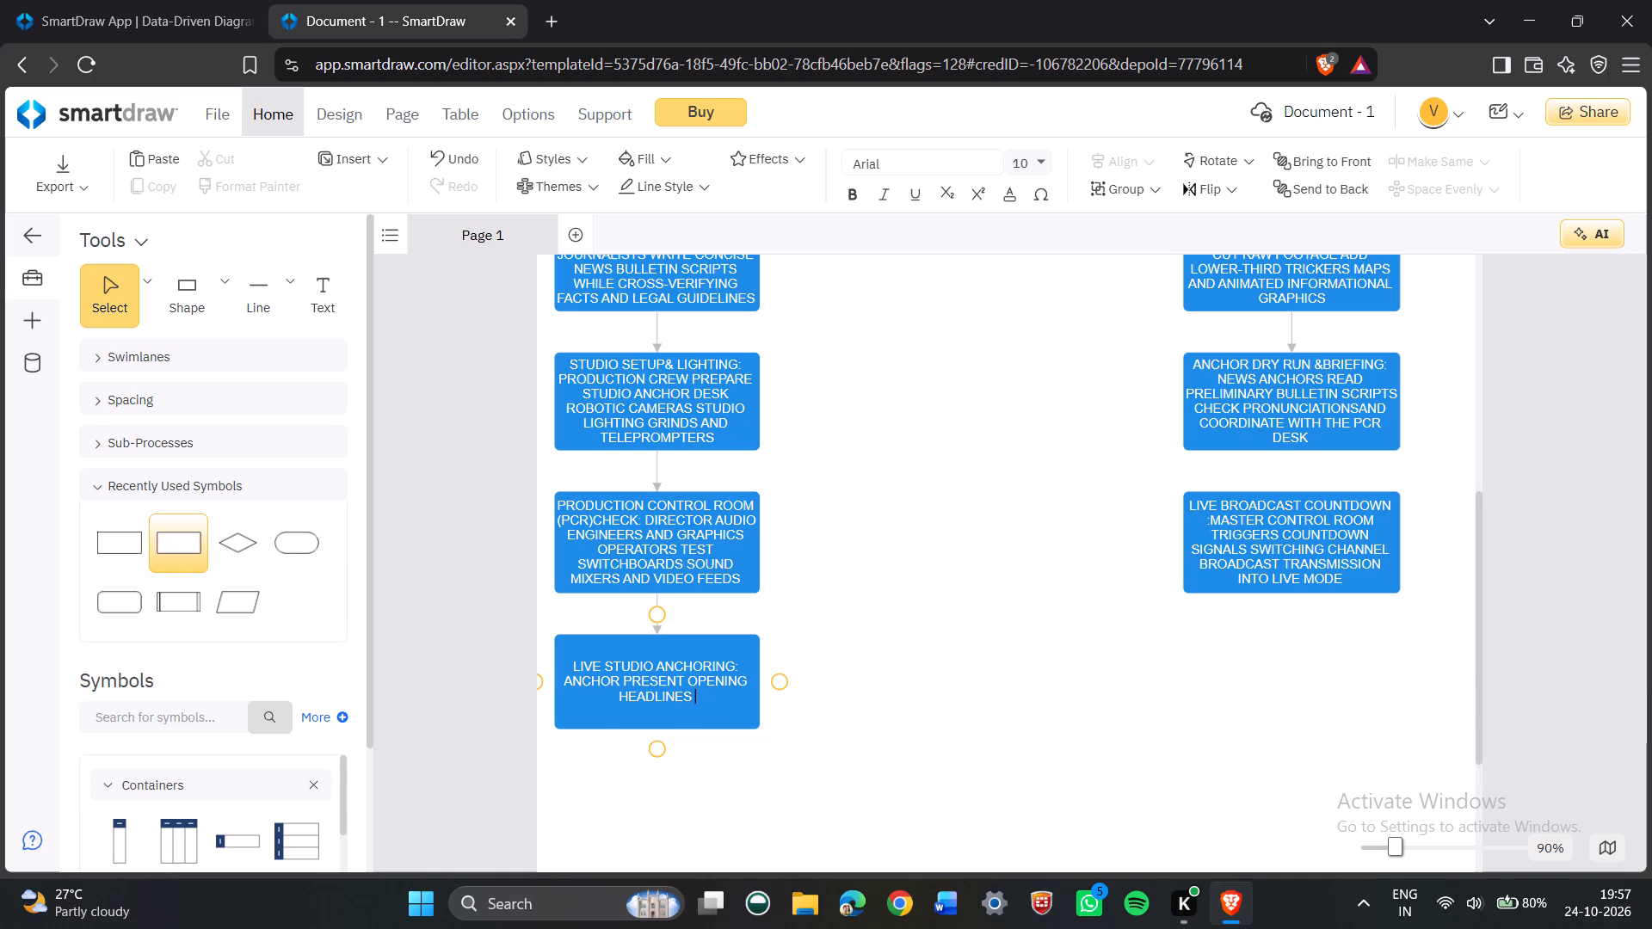
{"action": "type", "text": "INTE"}
{"action": "key", "text": "r"}
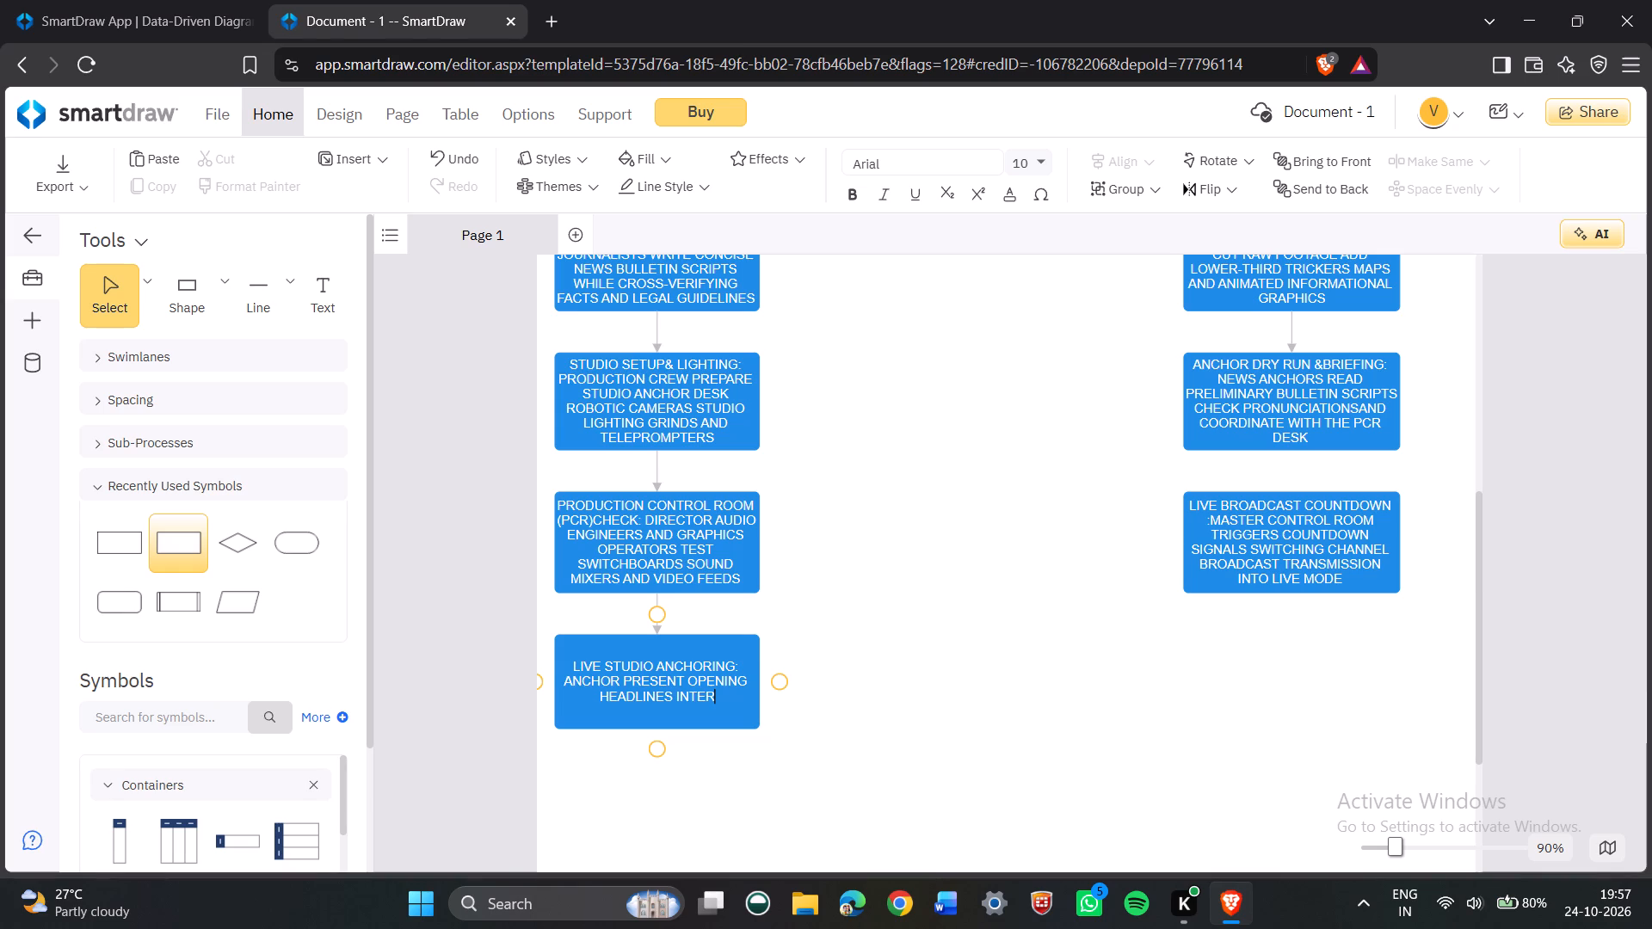
{"action": "key", "text": "a"}
{"action": "key", "text": "BackSpace"}
{"action": "type", "text": "ACTS"}
{"action": "key", "text": "space"}
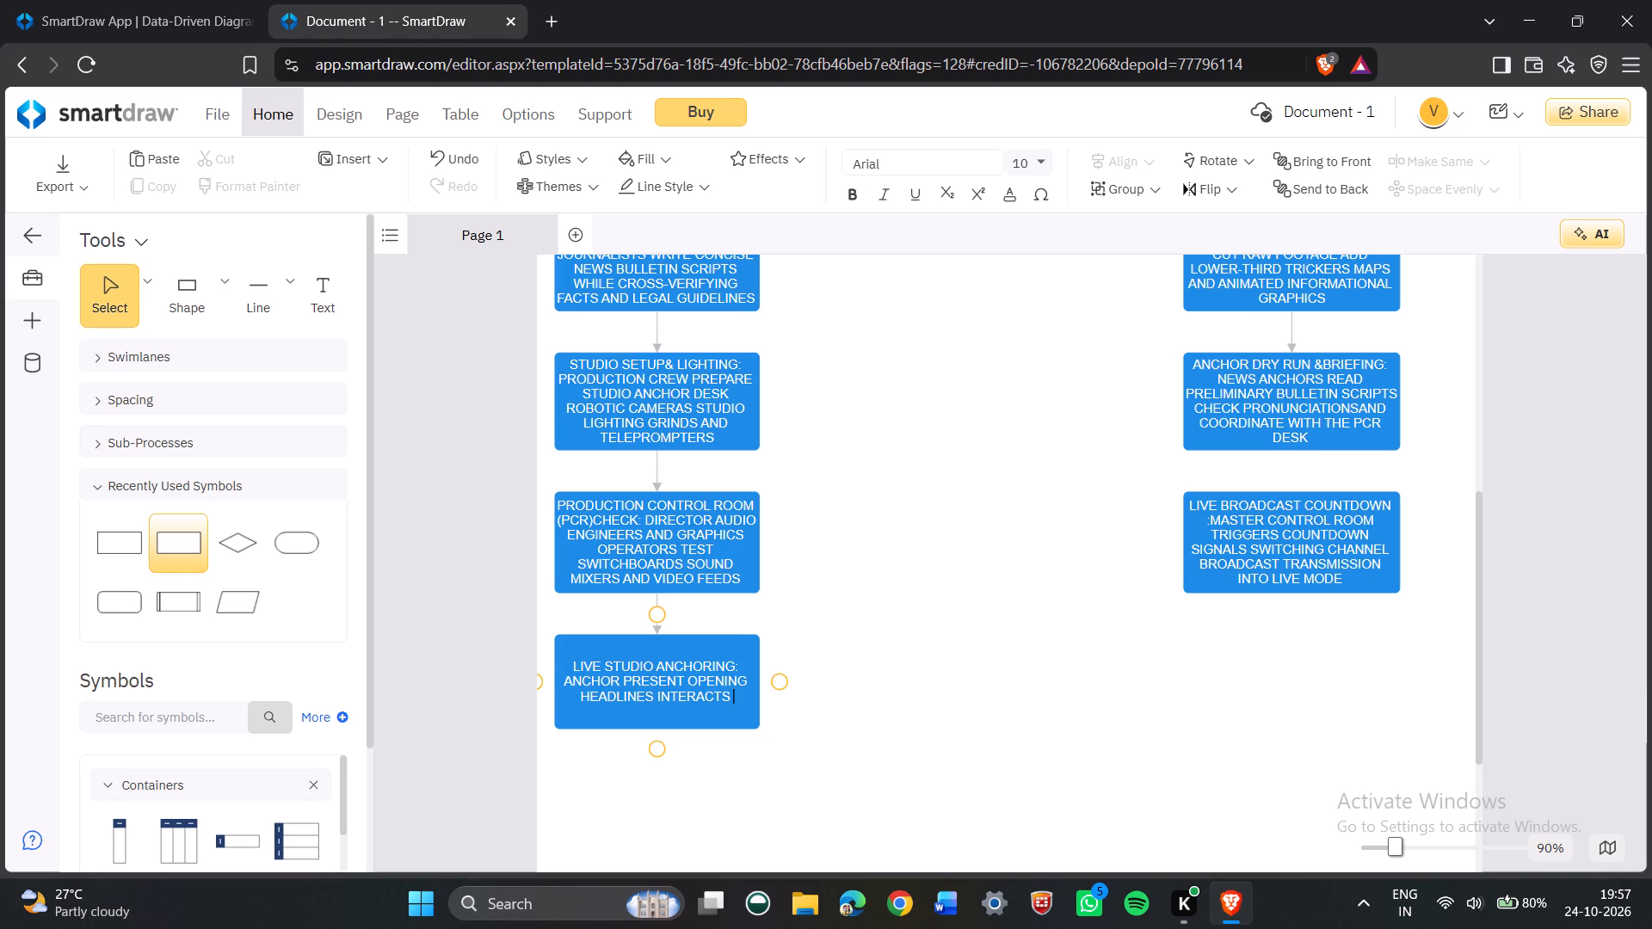
Continue the live studio anchoring box's text with "WITH FIELD REPORTERS".
{"action": "type", "text": "WITH FIELD"}
{"action": "key", "text": "space"}
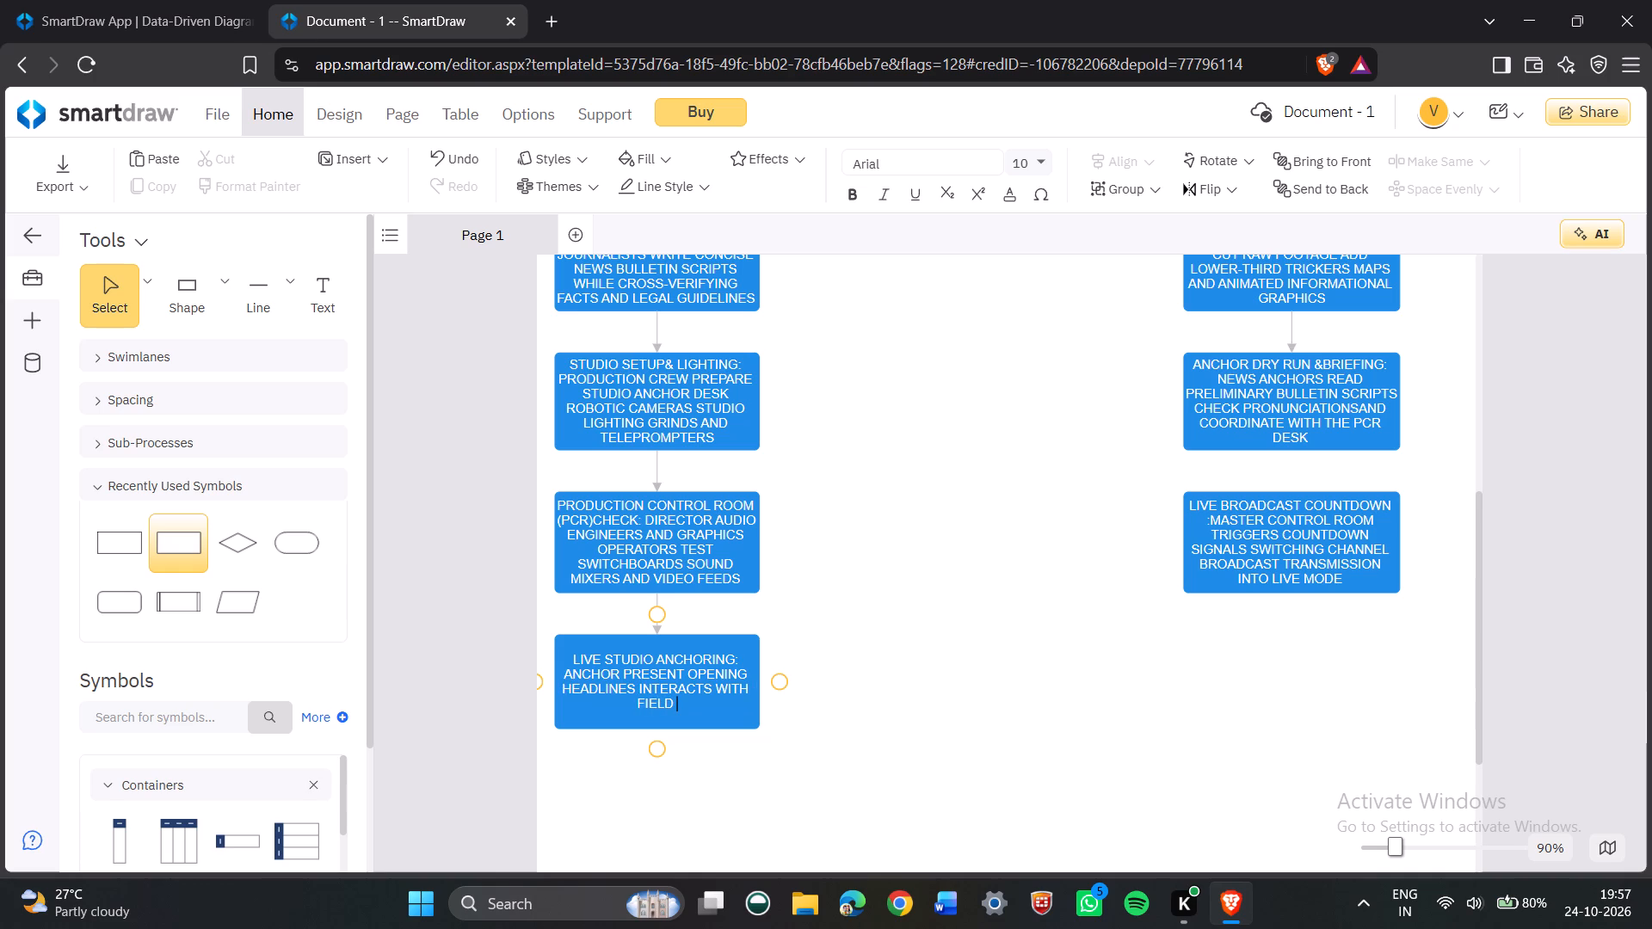
{"action": "type", "text": "RE"}
{"action": "type", "text": "PORTEERS"}
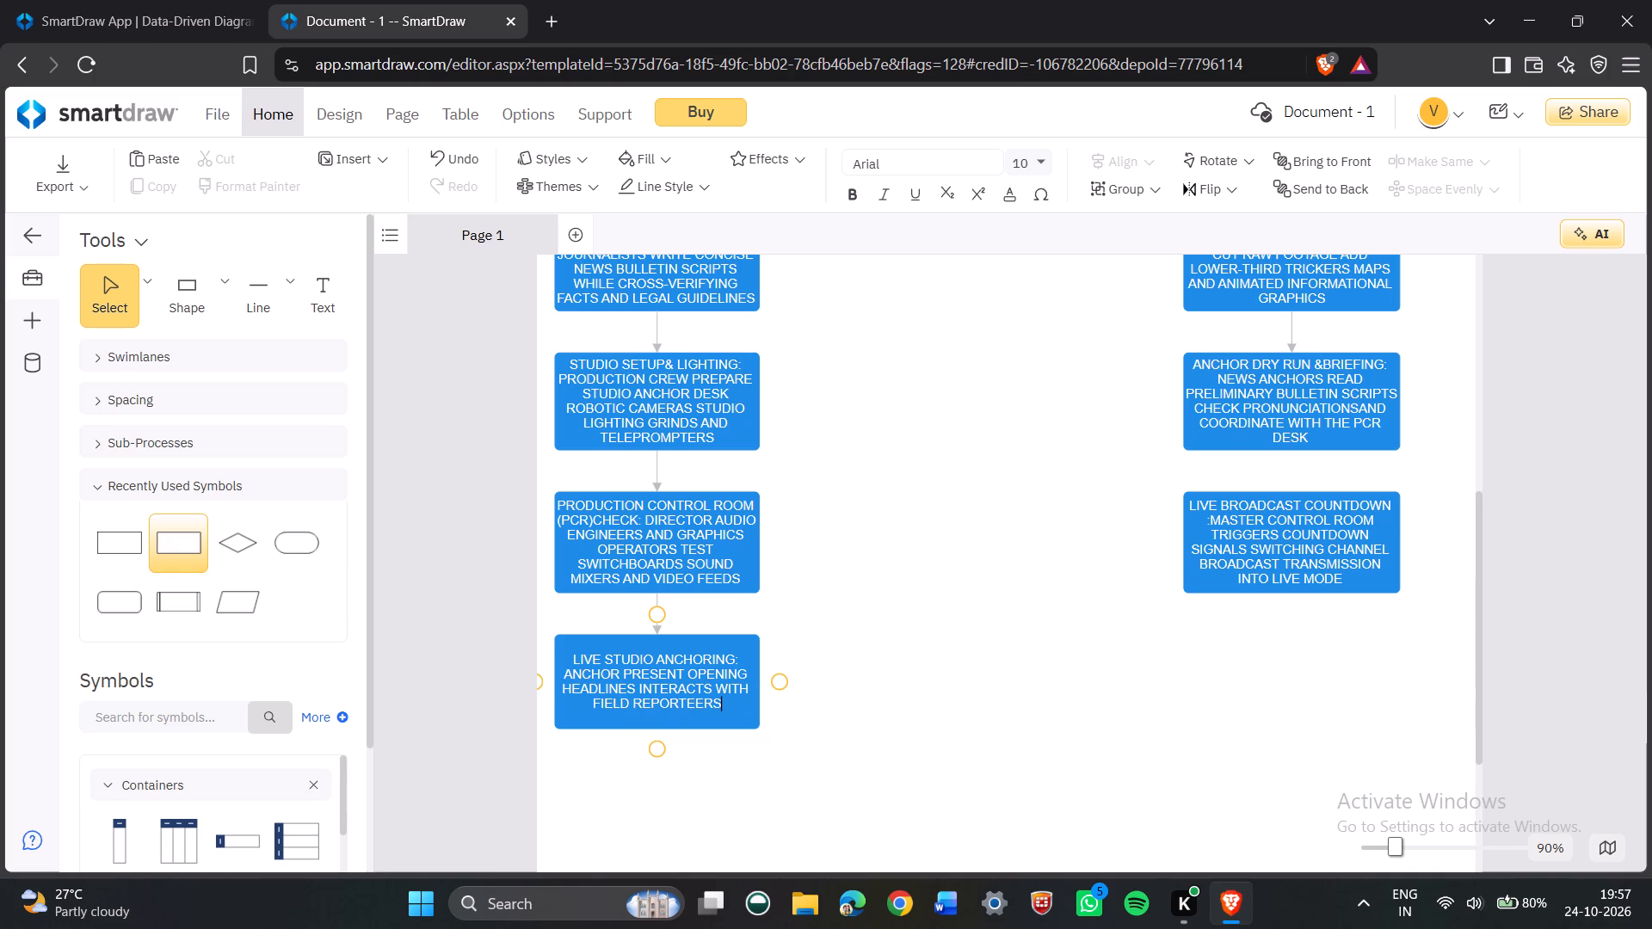
{"action": "key", "text": "space"}
{"action": "key", "text": "BackSpace"}
{"action": "key", "text": "BackSpace"}
{"action": "key", "text": "BackSpace"}
{"action": "key", "text": "BackSpace"}
{"action": "type", "text": "RS"}
{"action": "key", "text": "space"}
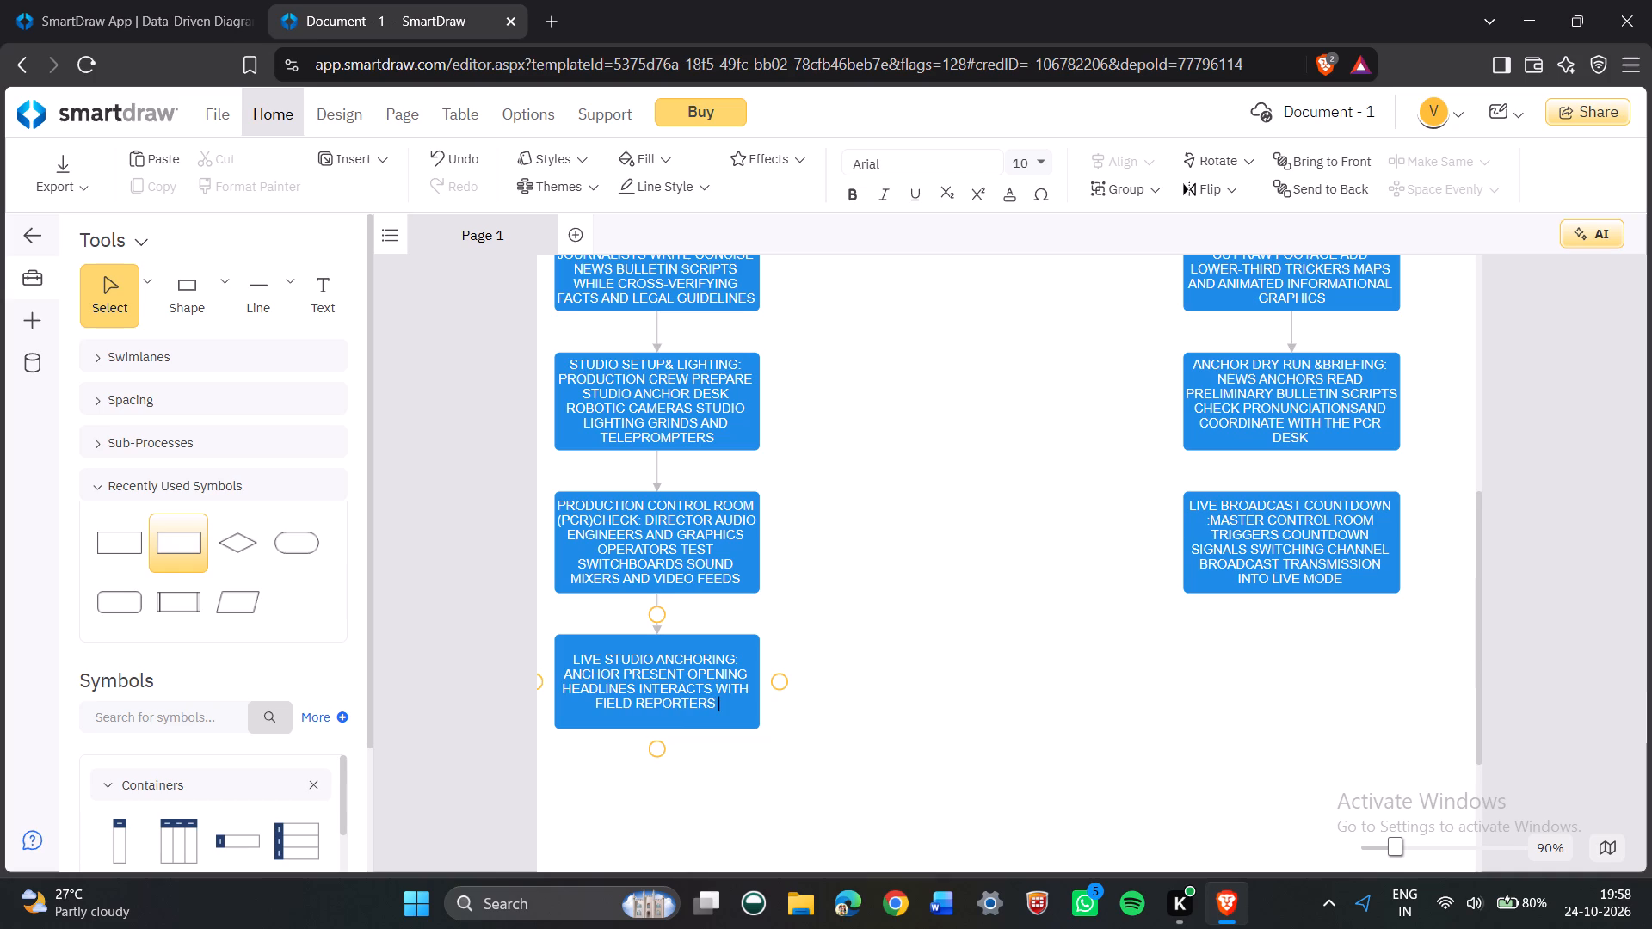
Finish the live studio anchoring box's text with "VIA SATELLITE LINKS AND MODERATES DABATES".
{"action": "type", "text": "VIA S"}
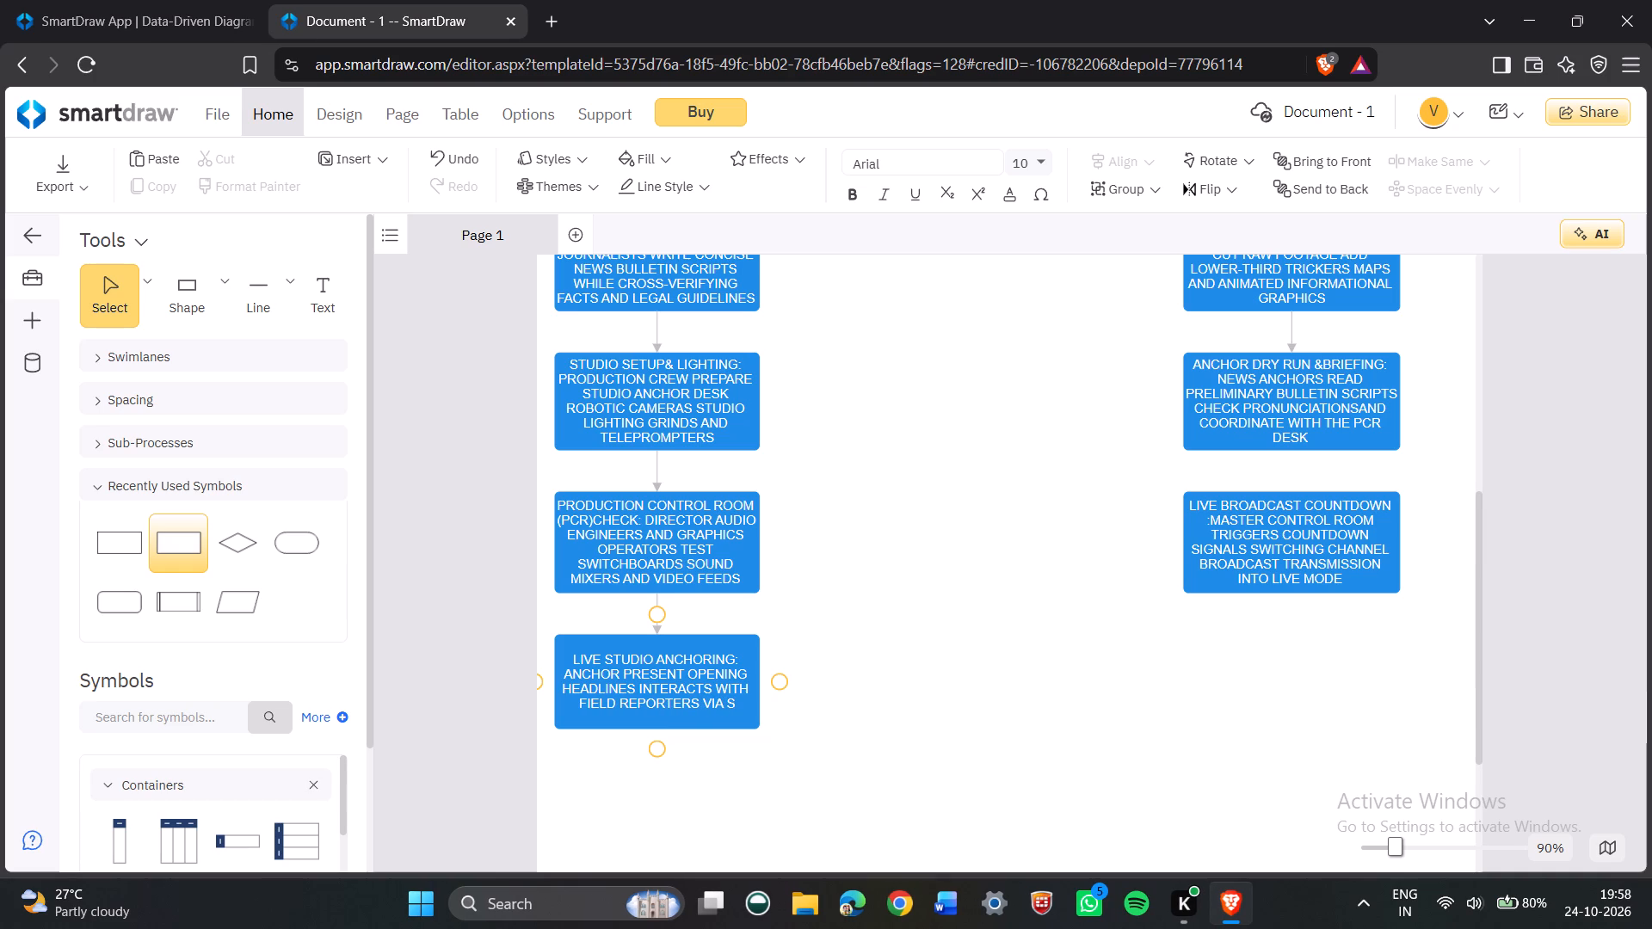
{"action": "type", "text": "ATELL"}
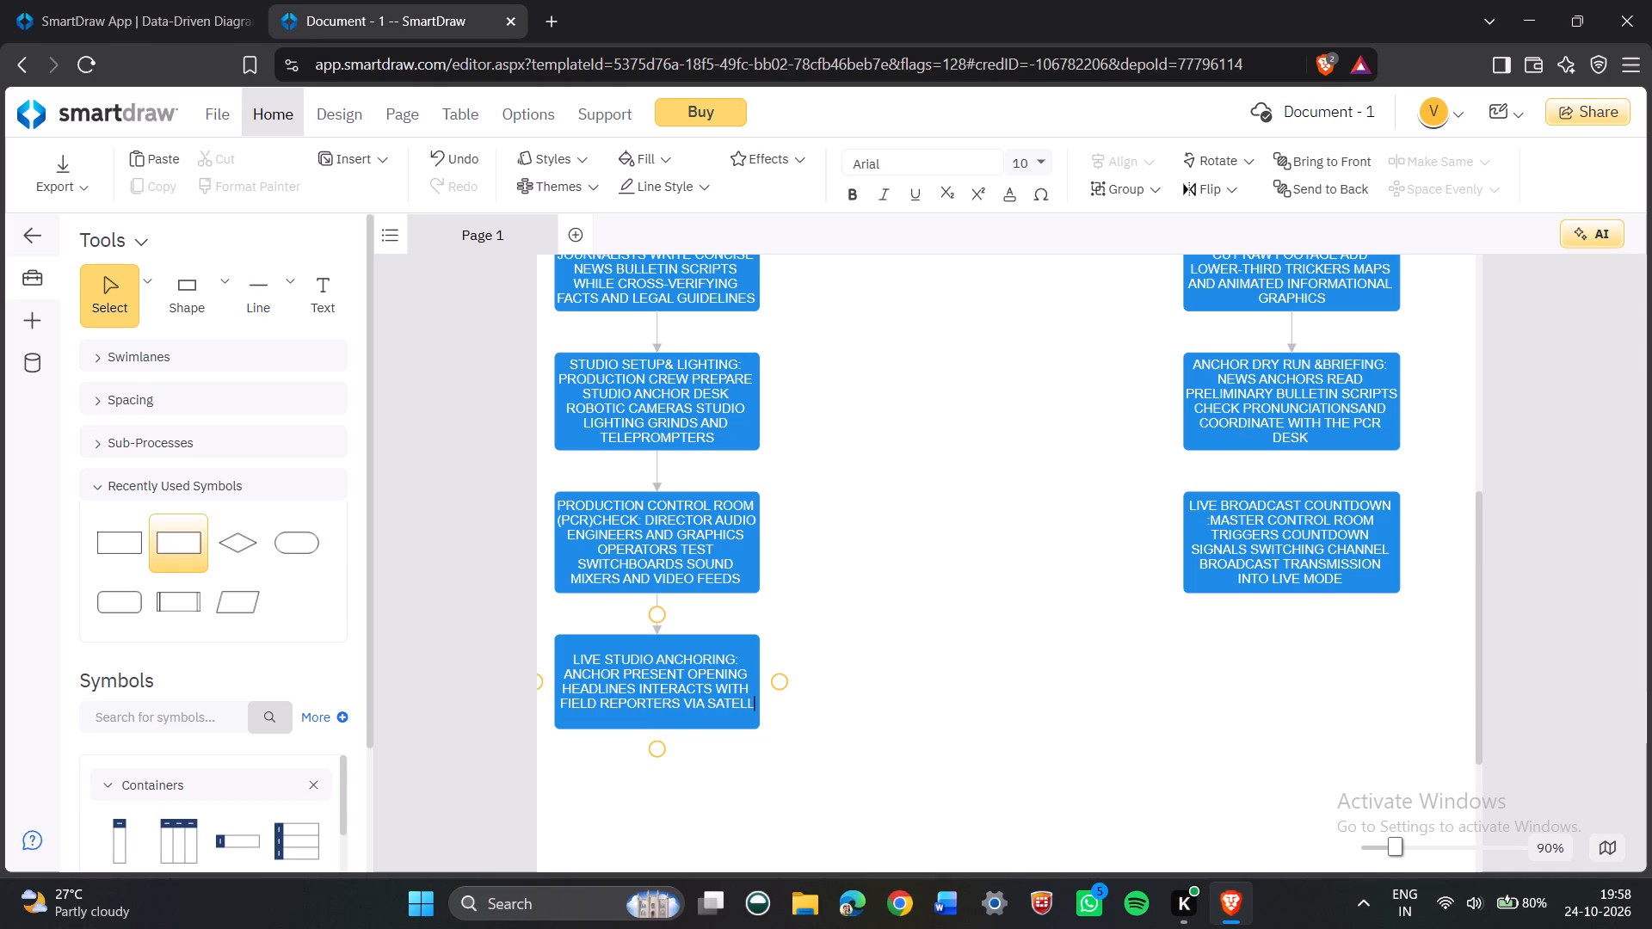
{"action": "type", "text": "ITE"}
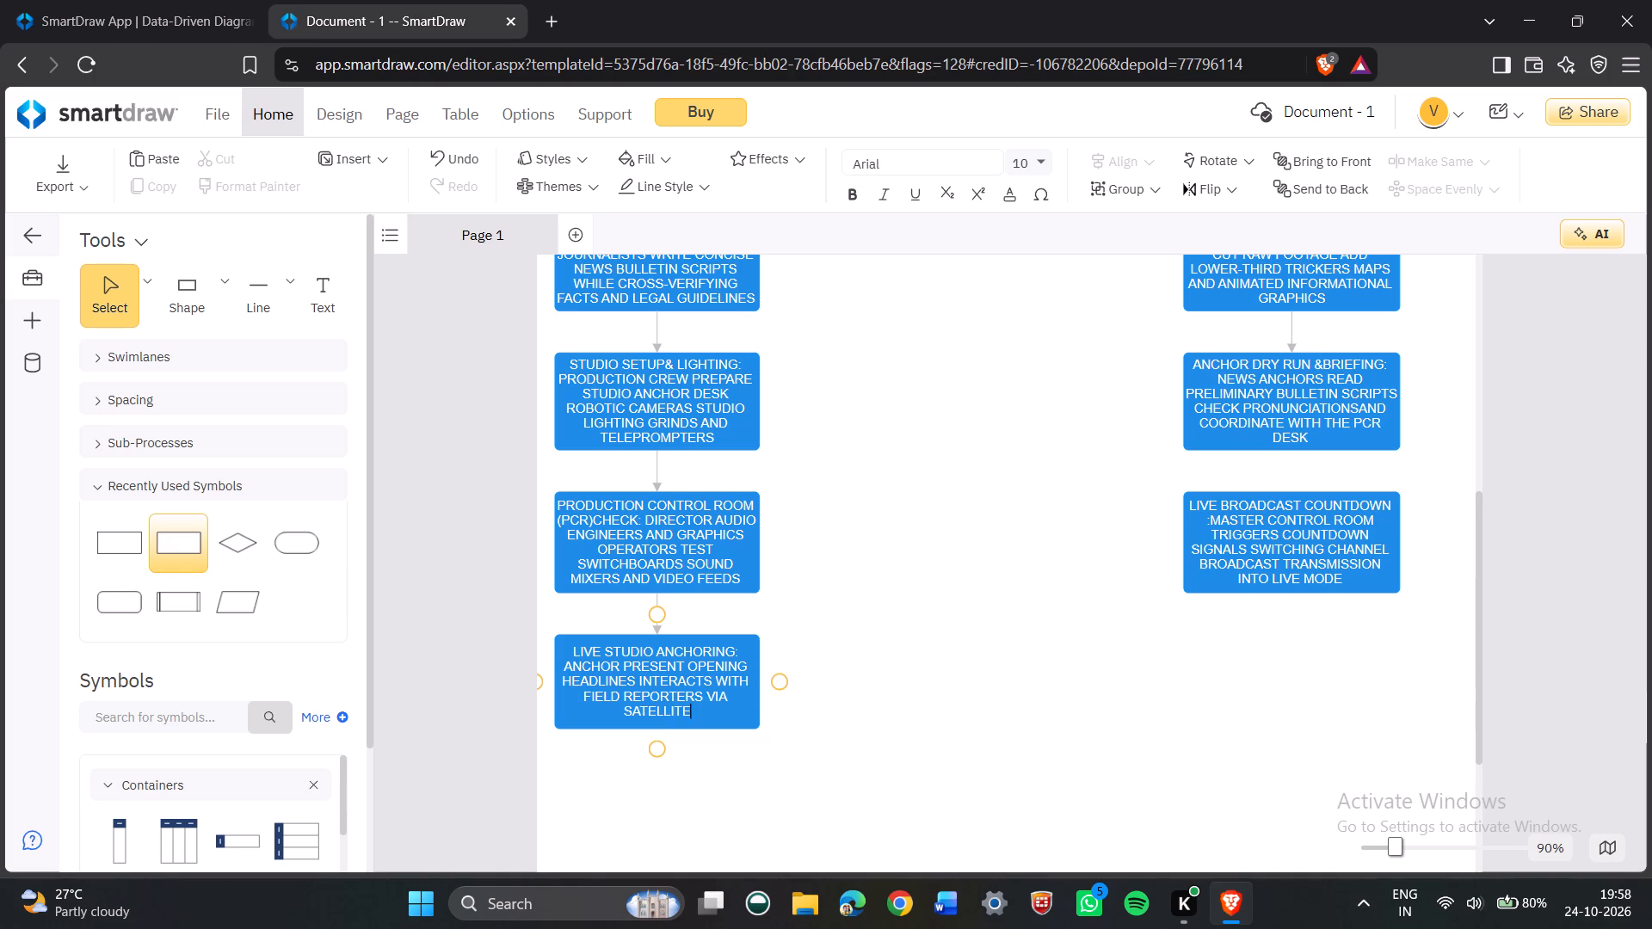
{"action": "key", "text": "space"}
{"action": "type", "text": "LINKS"}
{"action": "key", "text": "space"}
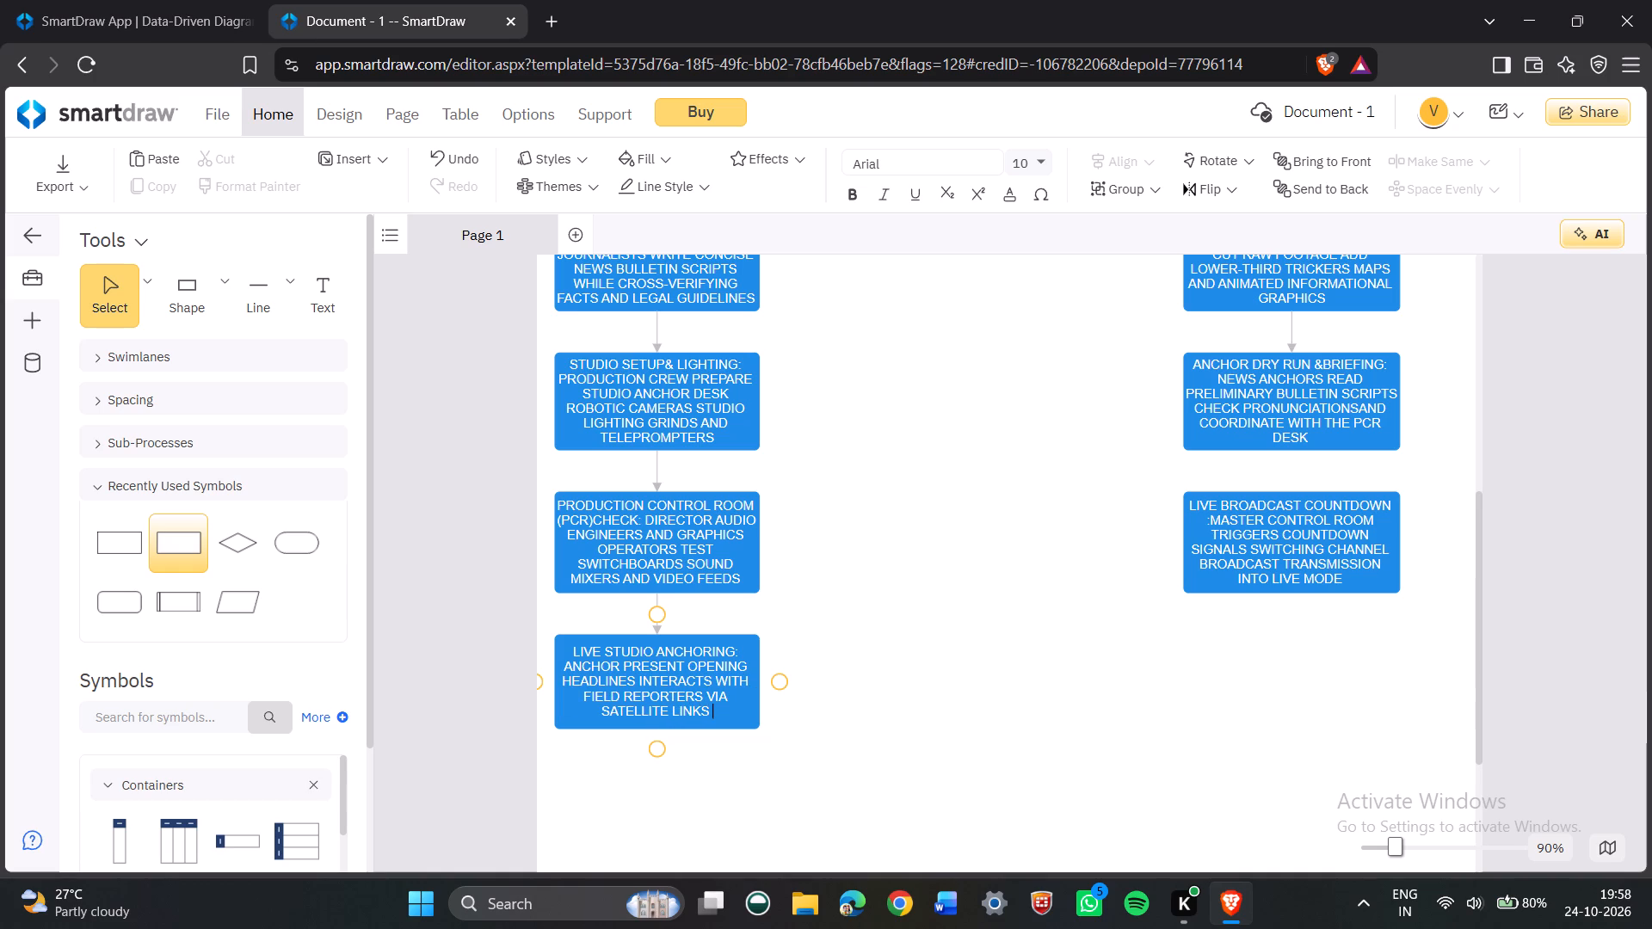
{"action": "type", "text": "AND MODE"}
{"action": "type", "text": "RATES"}
{"action": "key", "text": "space"}
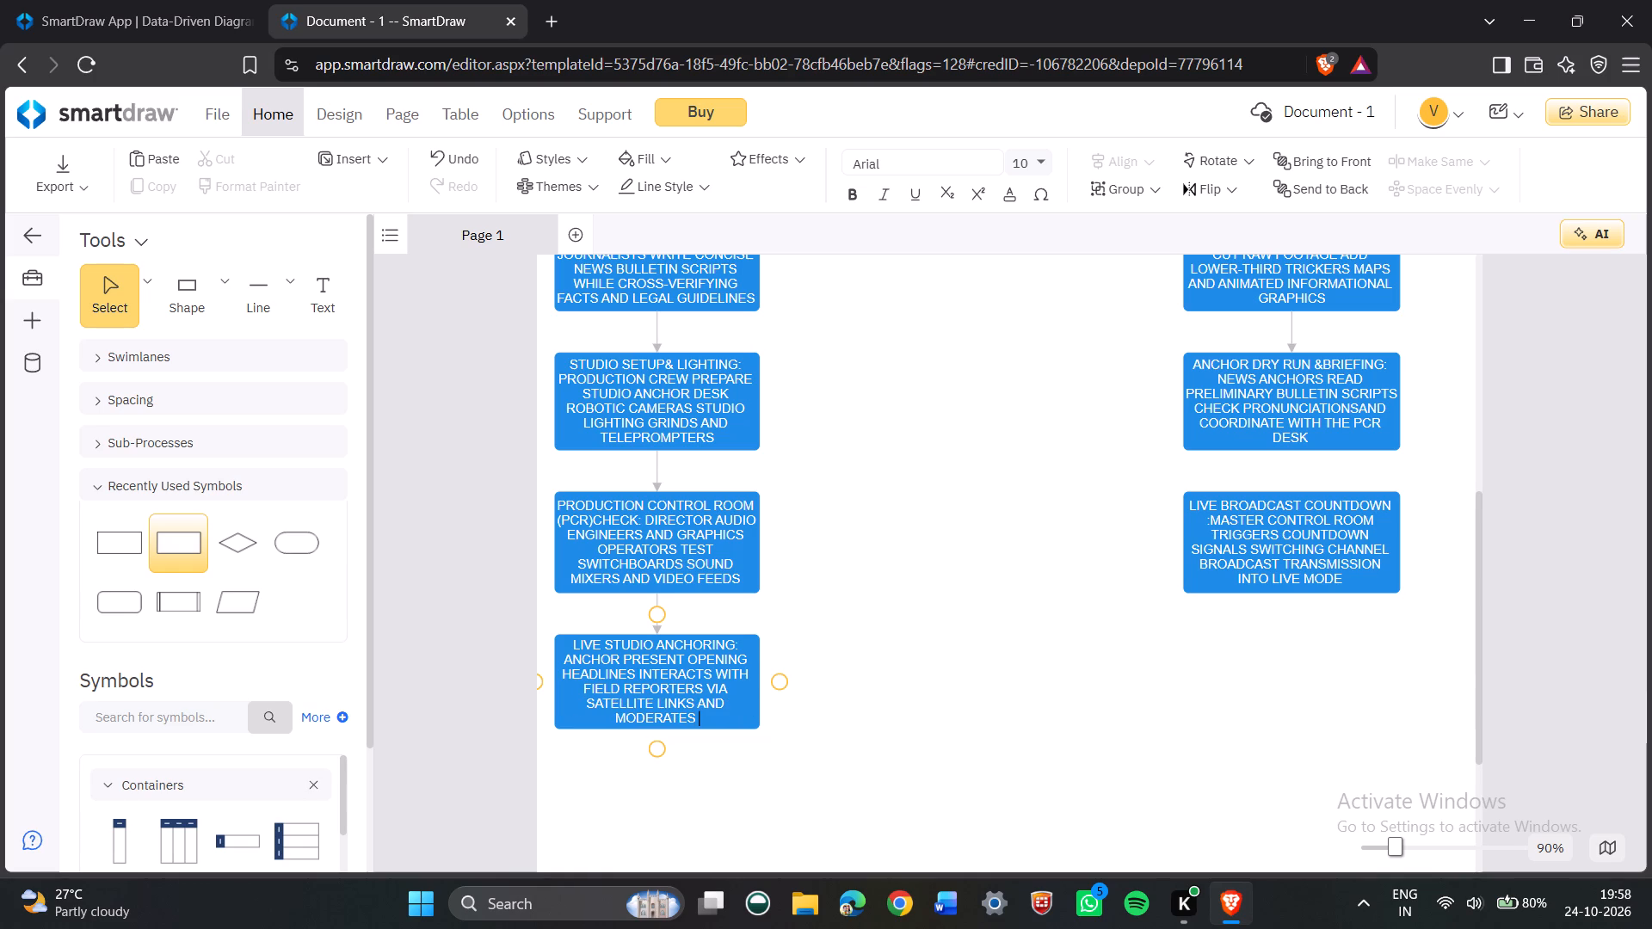
{"action": "type", "text": "DABATES"}
{"action": "key", "text": "space"}
{"action": "left_click", "coordinate": [1067, 692]}
Add a rectangle below the live broadcast countdown box, matching that box's width and the live studio anchoring box's height and vertical position.
{"action": "scroll", "coordinate": [929, 613], "scroll_direction": "down", "scroll_amount": 1}
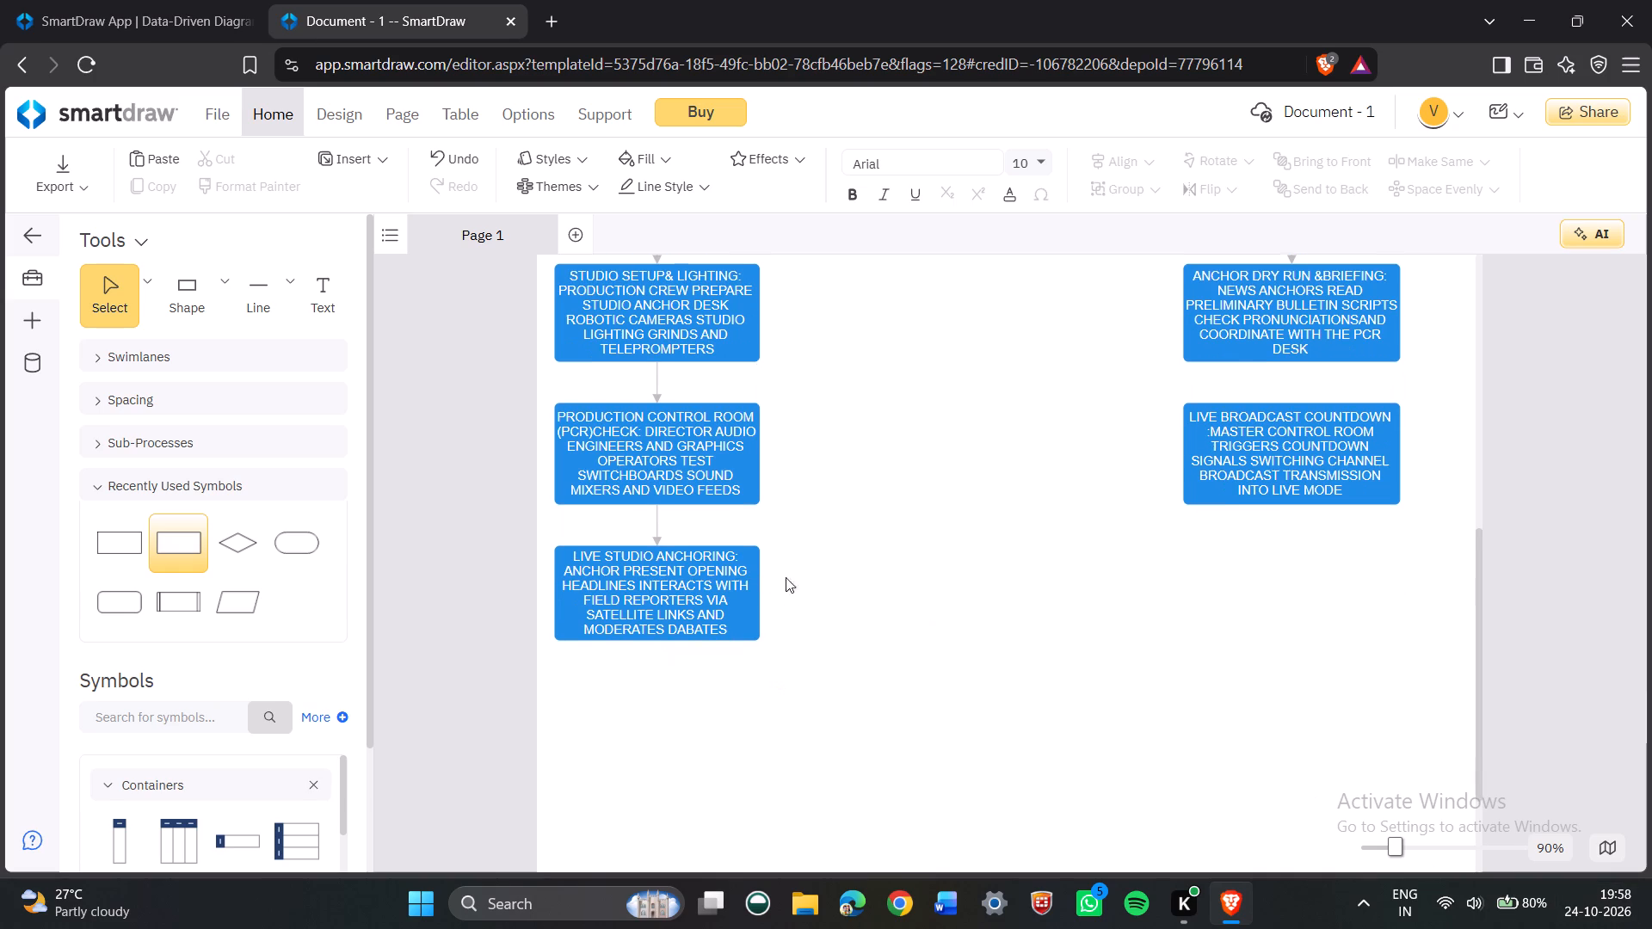
{"action": "left_click_drag", "start_coordinate": [173, 284], "coordinate": [1289, 587]}
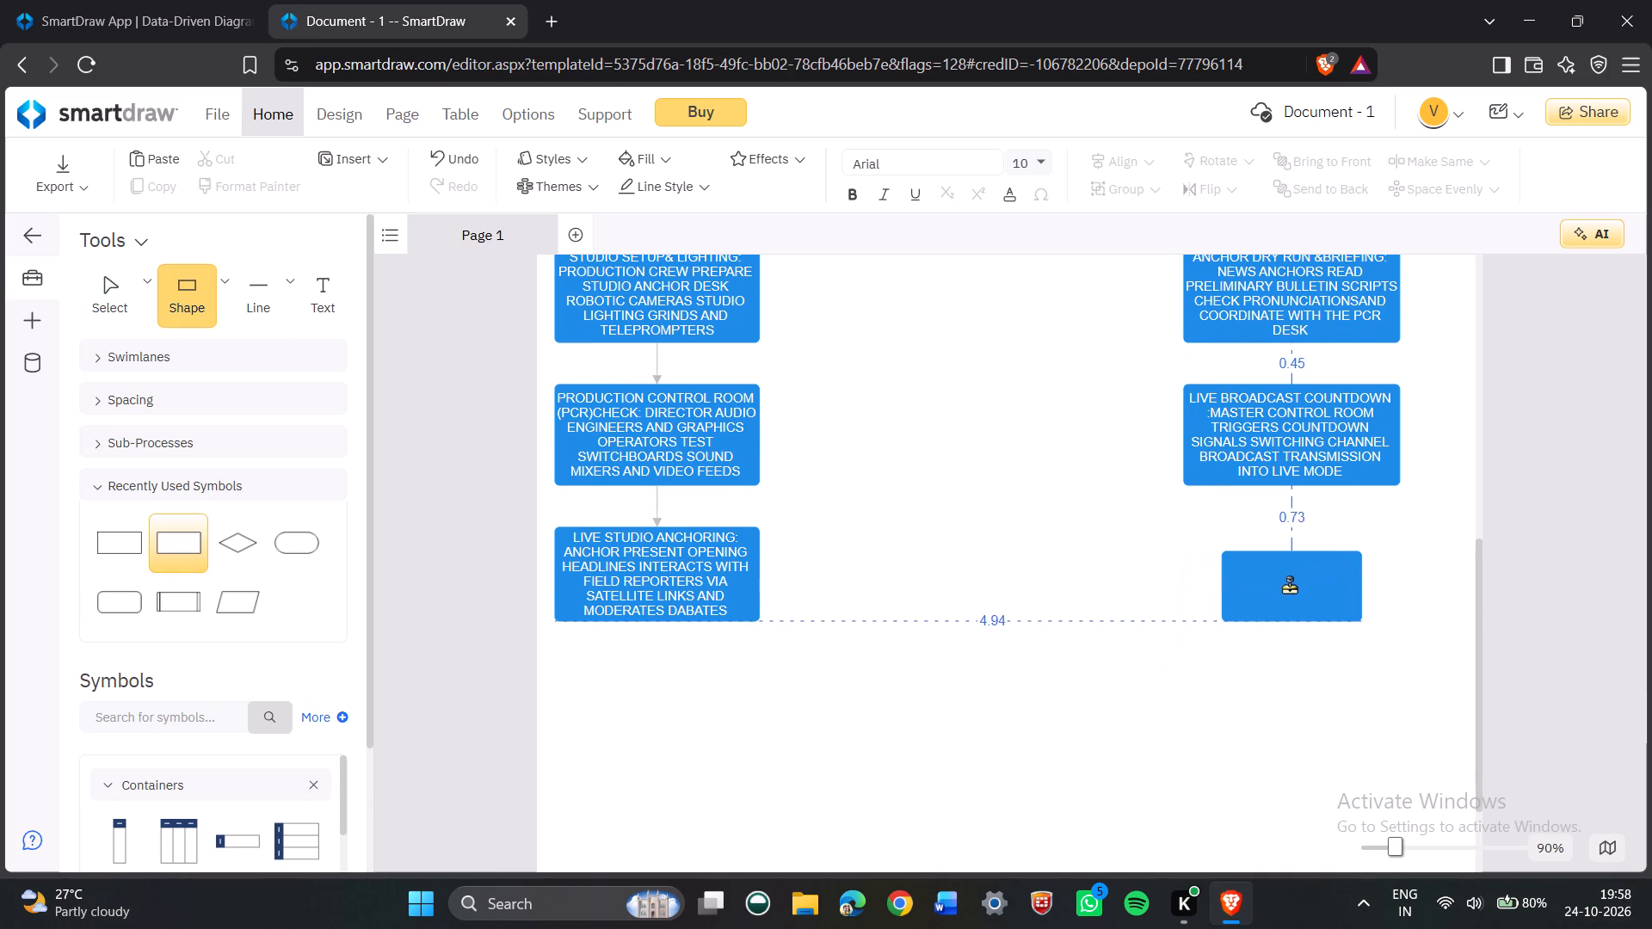
{"action": "left_click_drag", "start_coordinate": [1289, 587], "coordinate": [1290, 587]}
{"action": "left_click_drag", "start_coordinate": [1364, 585], "coordinate": [1405, 581]}
{"action": "left_click", "coordinate": [1405, 581]}
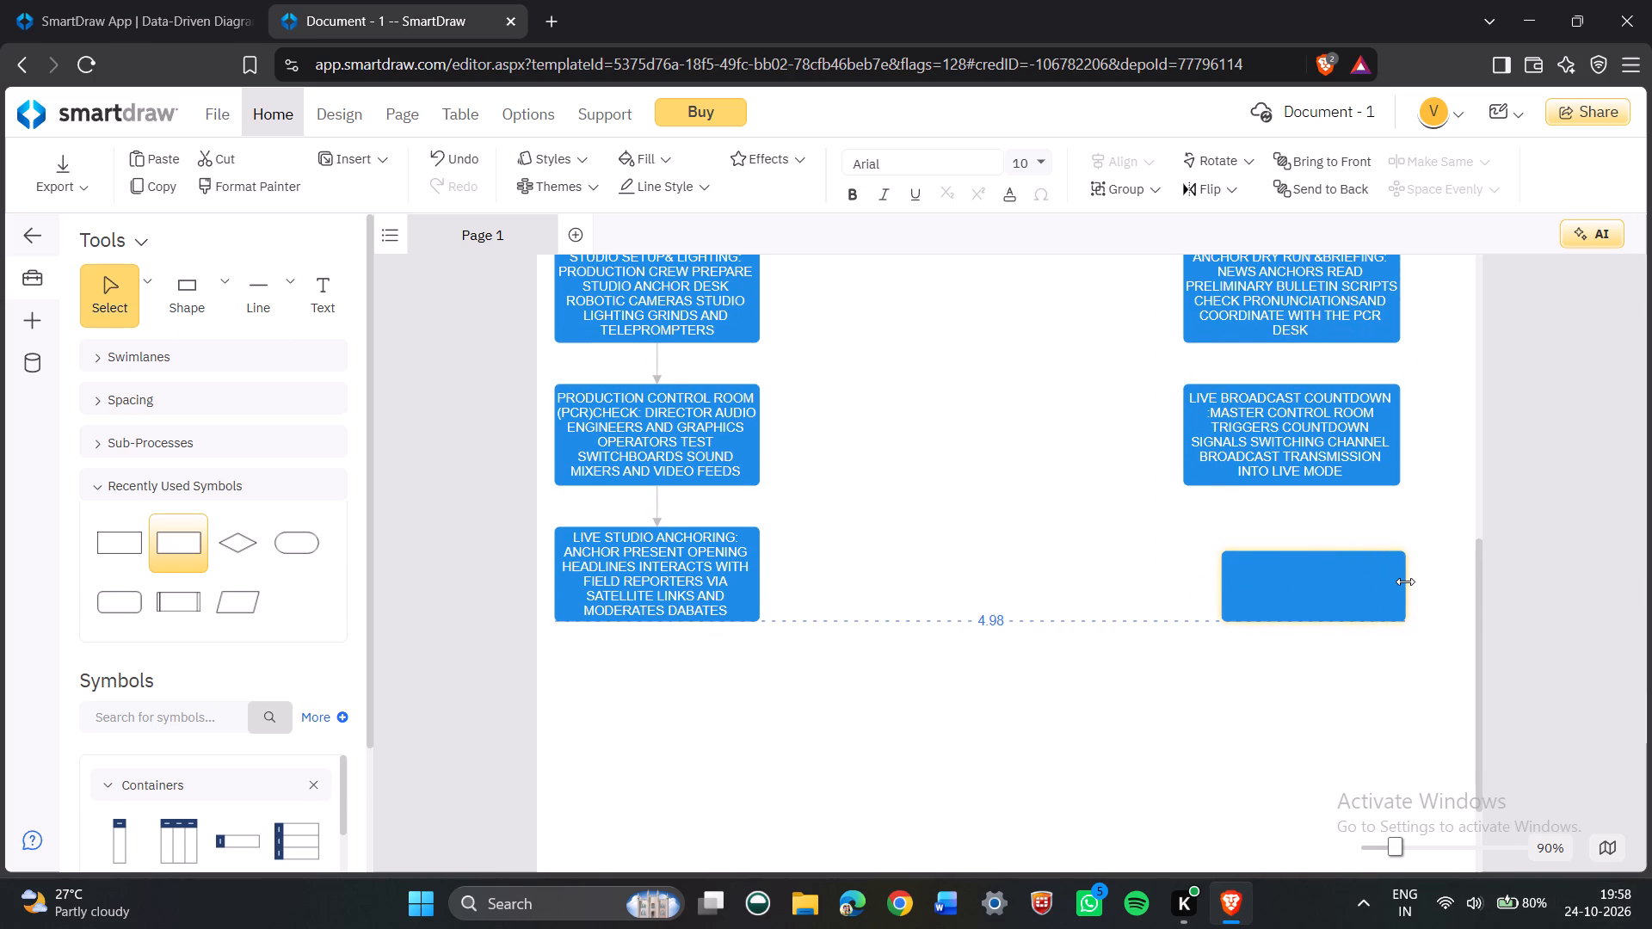
{"action": "left_click", "coordinate": [1406, 583]}
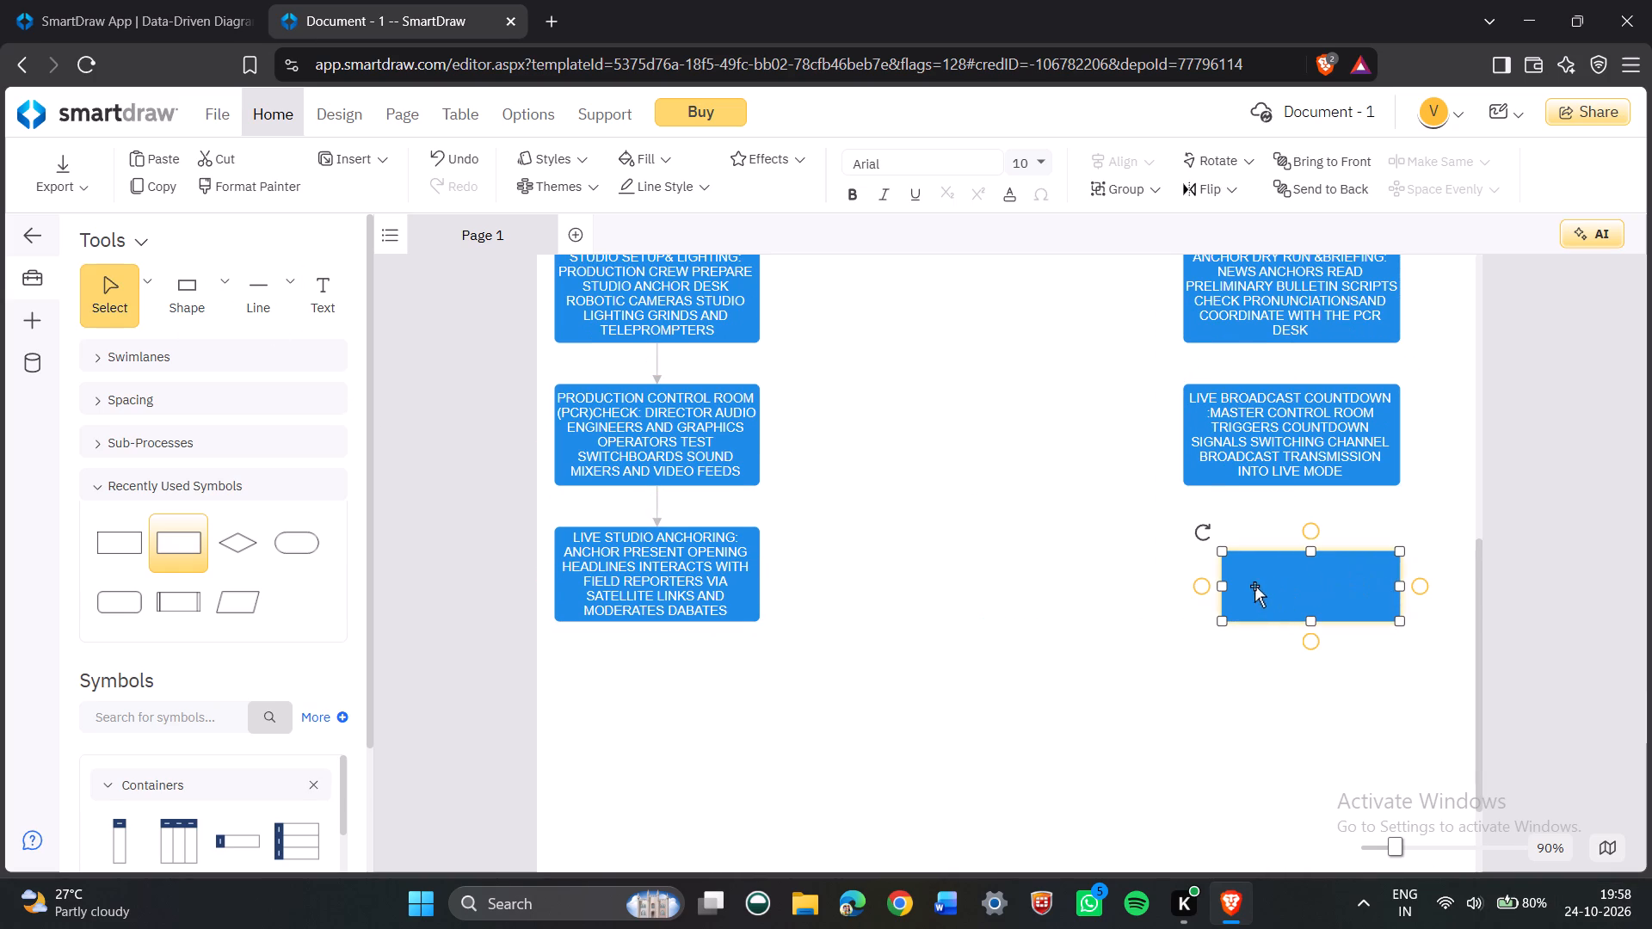
{"action": "left_click_drag", "start_coordinate": [1218, 590], "coordinate": [1177, 606]}
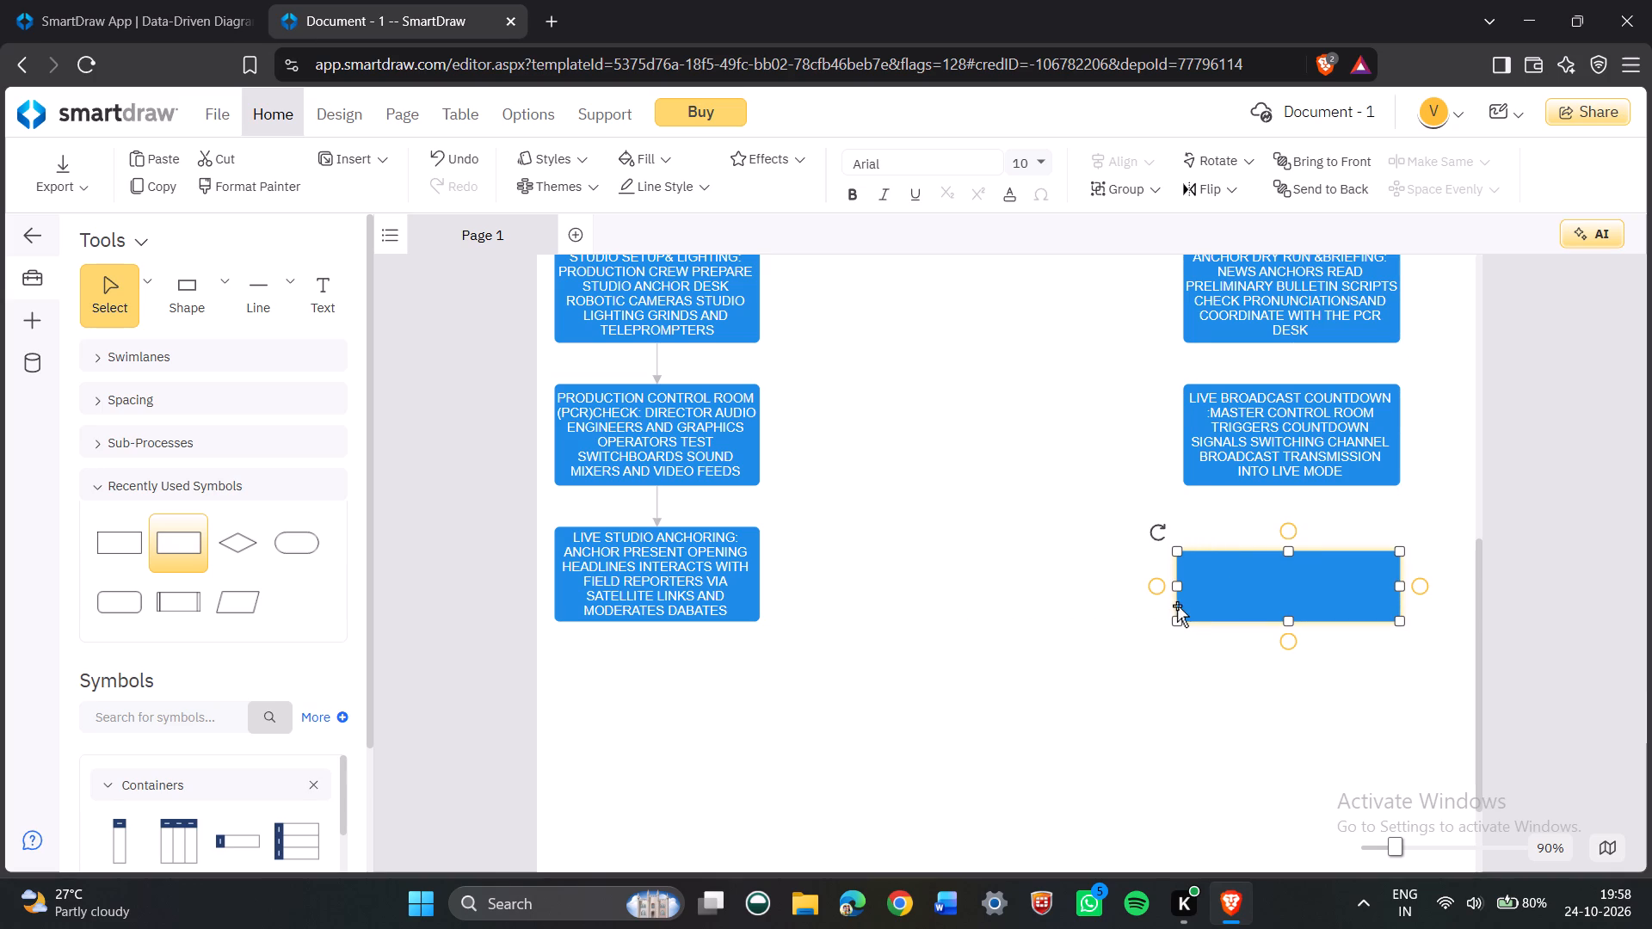
{"action": "left_click", "coordinate": [1176, 588]}
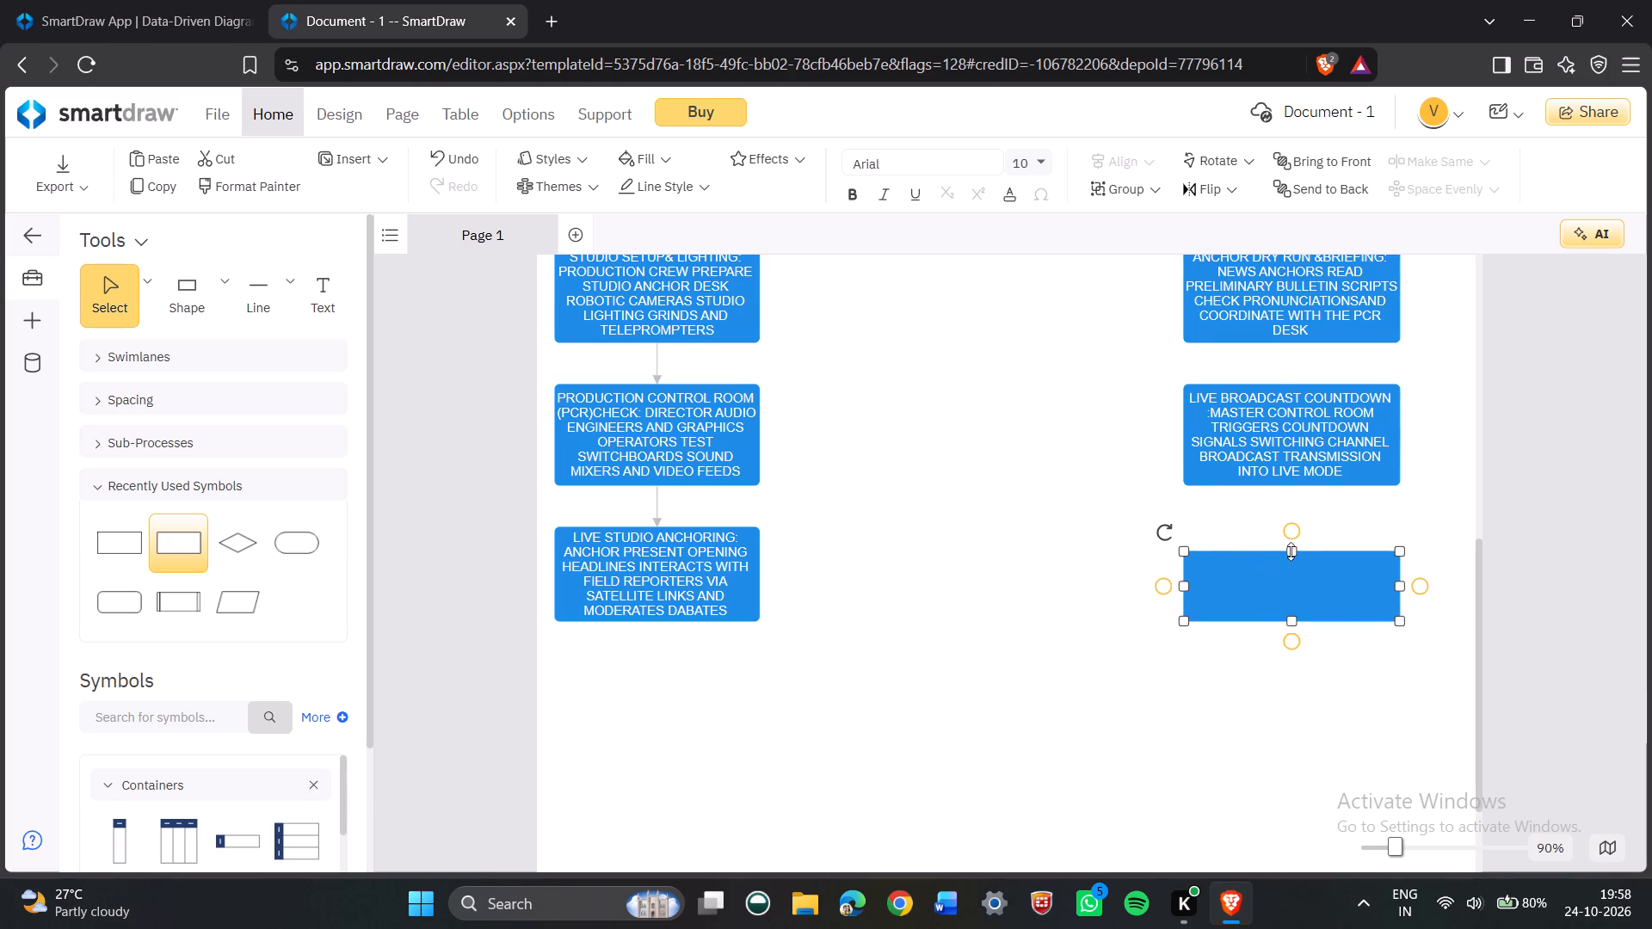
{"action": "left_click_drag", "start_coordinate": [1291, 551], "coordinate": [1285, 529]}
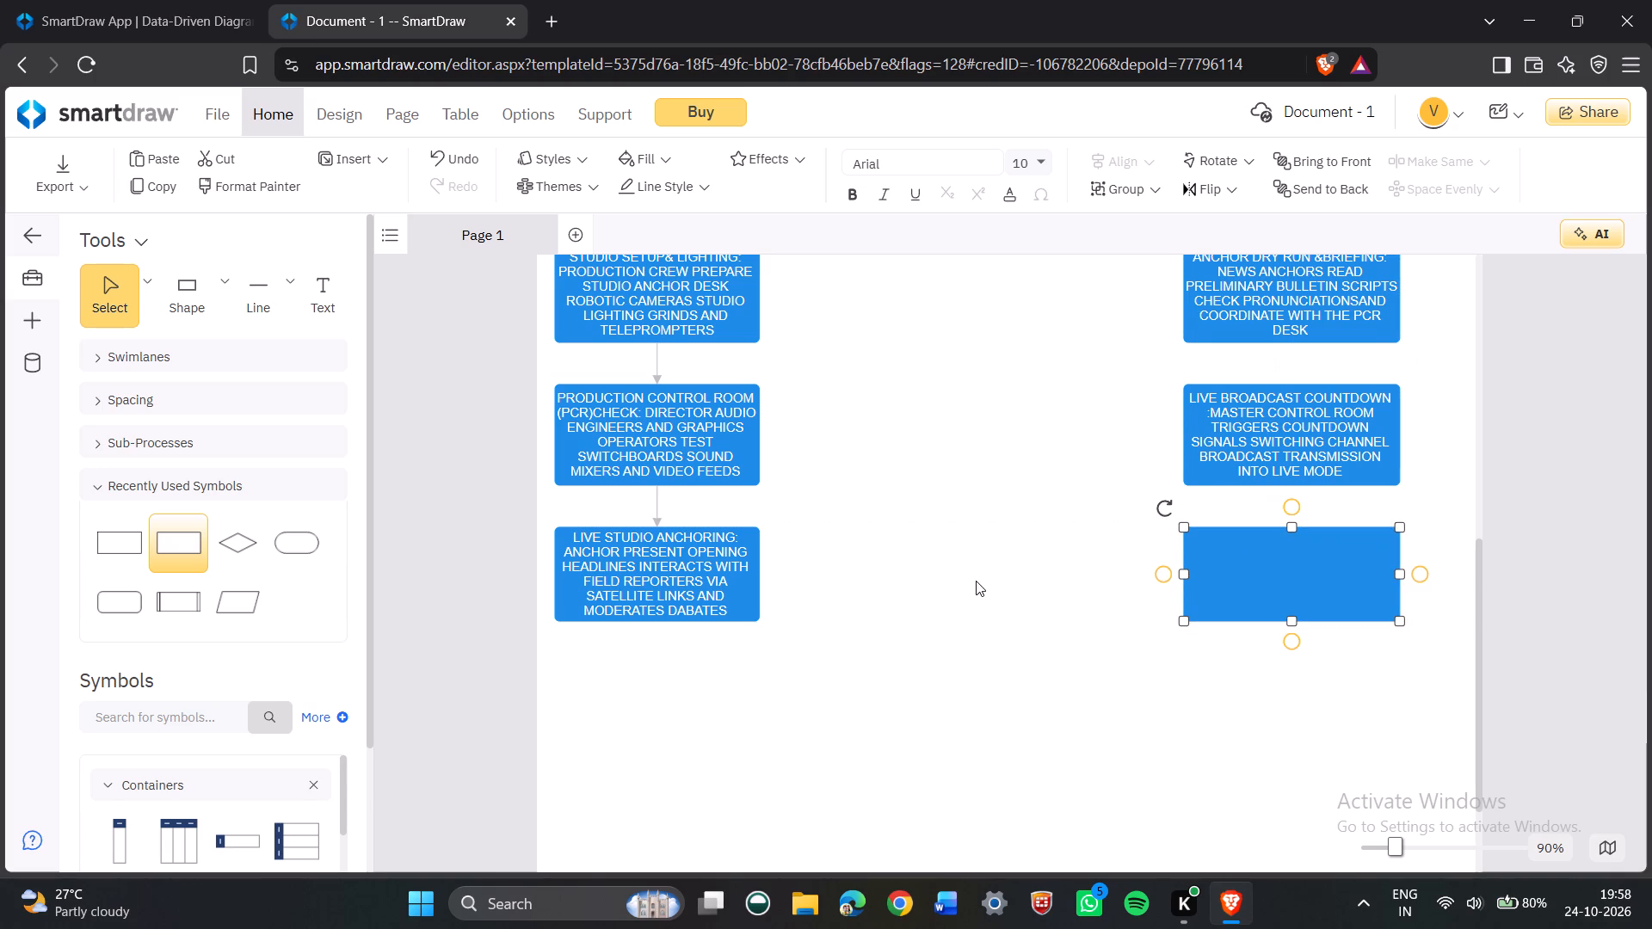
Connect the live broadcast countdown box to the empty box below it with an arrow line.
{"action": "double_click", "coordinate": [237, 286]}
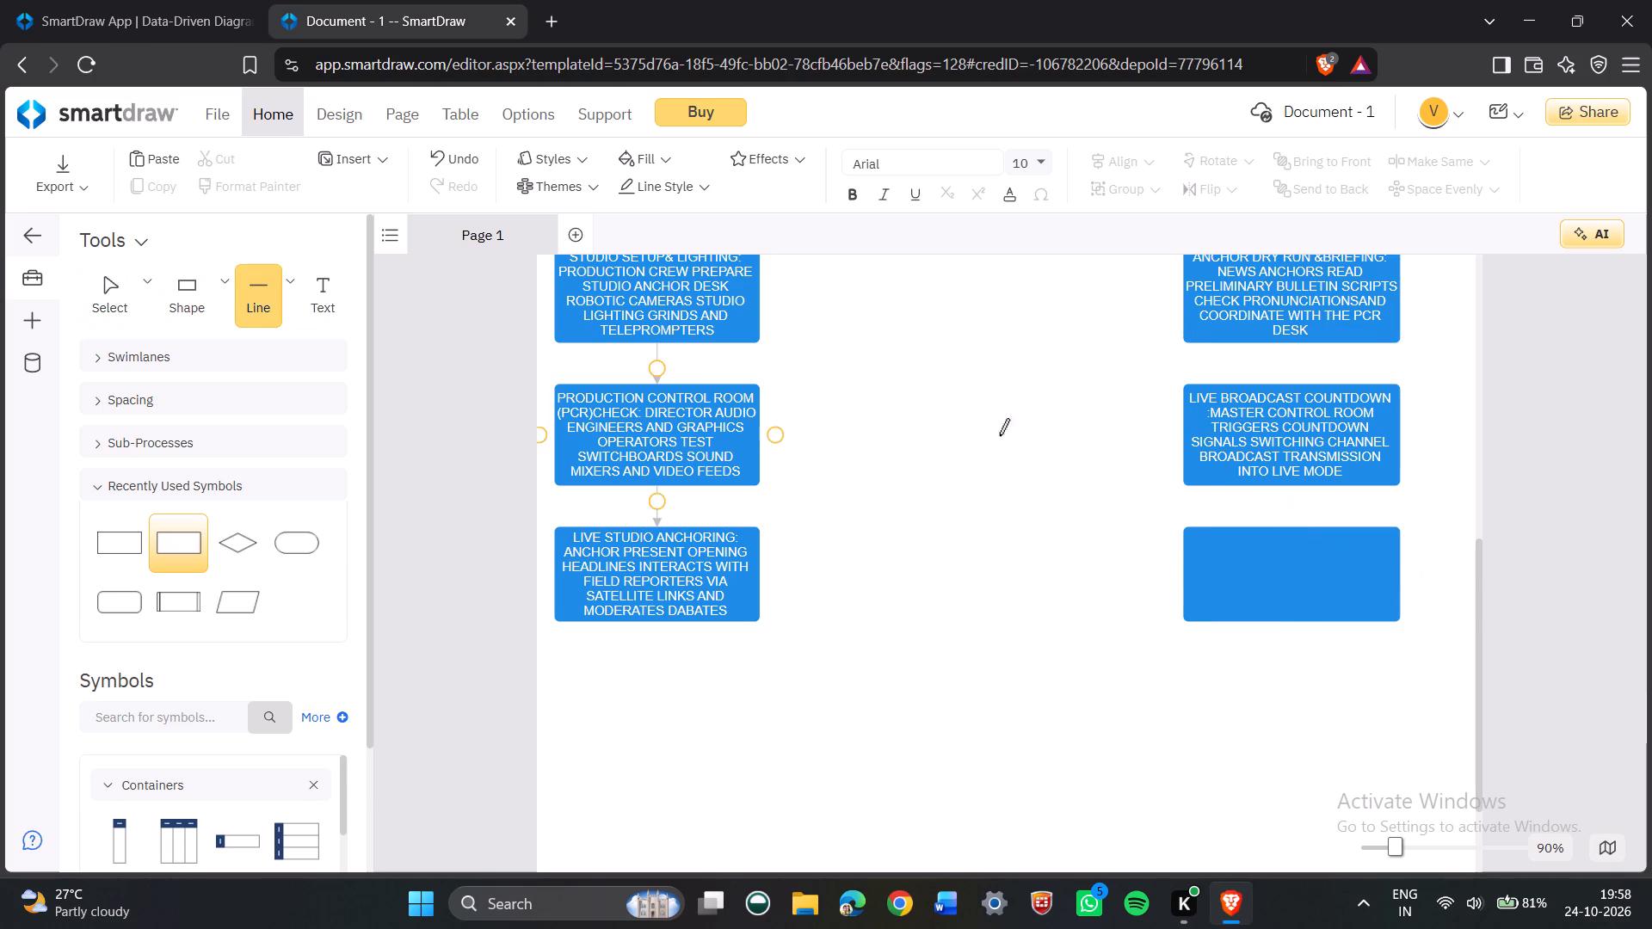
{"action": "left_click_drag", "start_coordinate": [1291, 480], "coordinate": [1293, 524]}
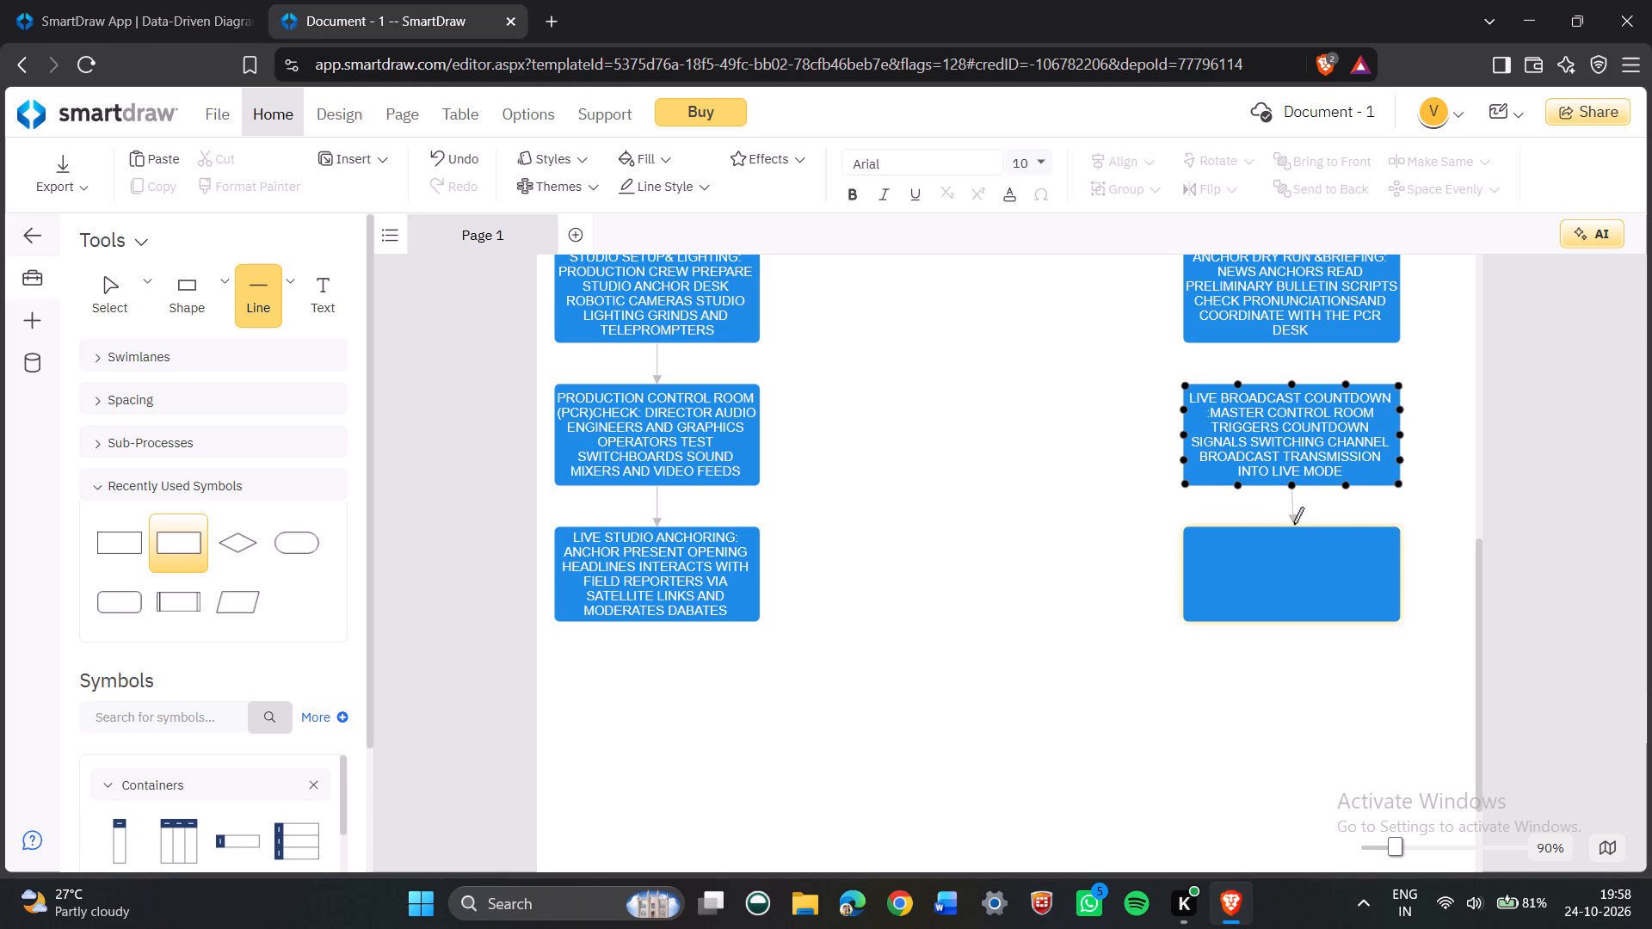
{"action": "left_click_drag", "start_coordinate": [1293, 524], "coordinate": [1294, 533]}
Enter the heading "COMMERCIAL ADVERTISING BREAKS :" in the empty box below the live broadcast countdown box.
{"action": "left_click", "coordinate": [1296, 570]}
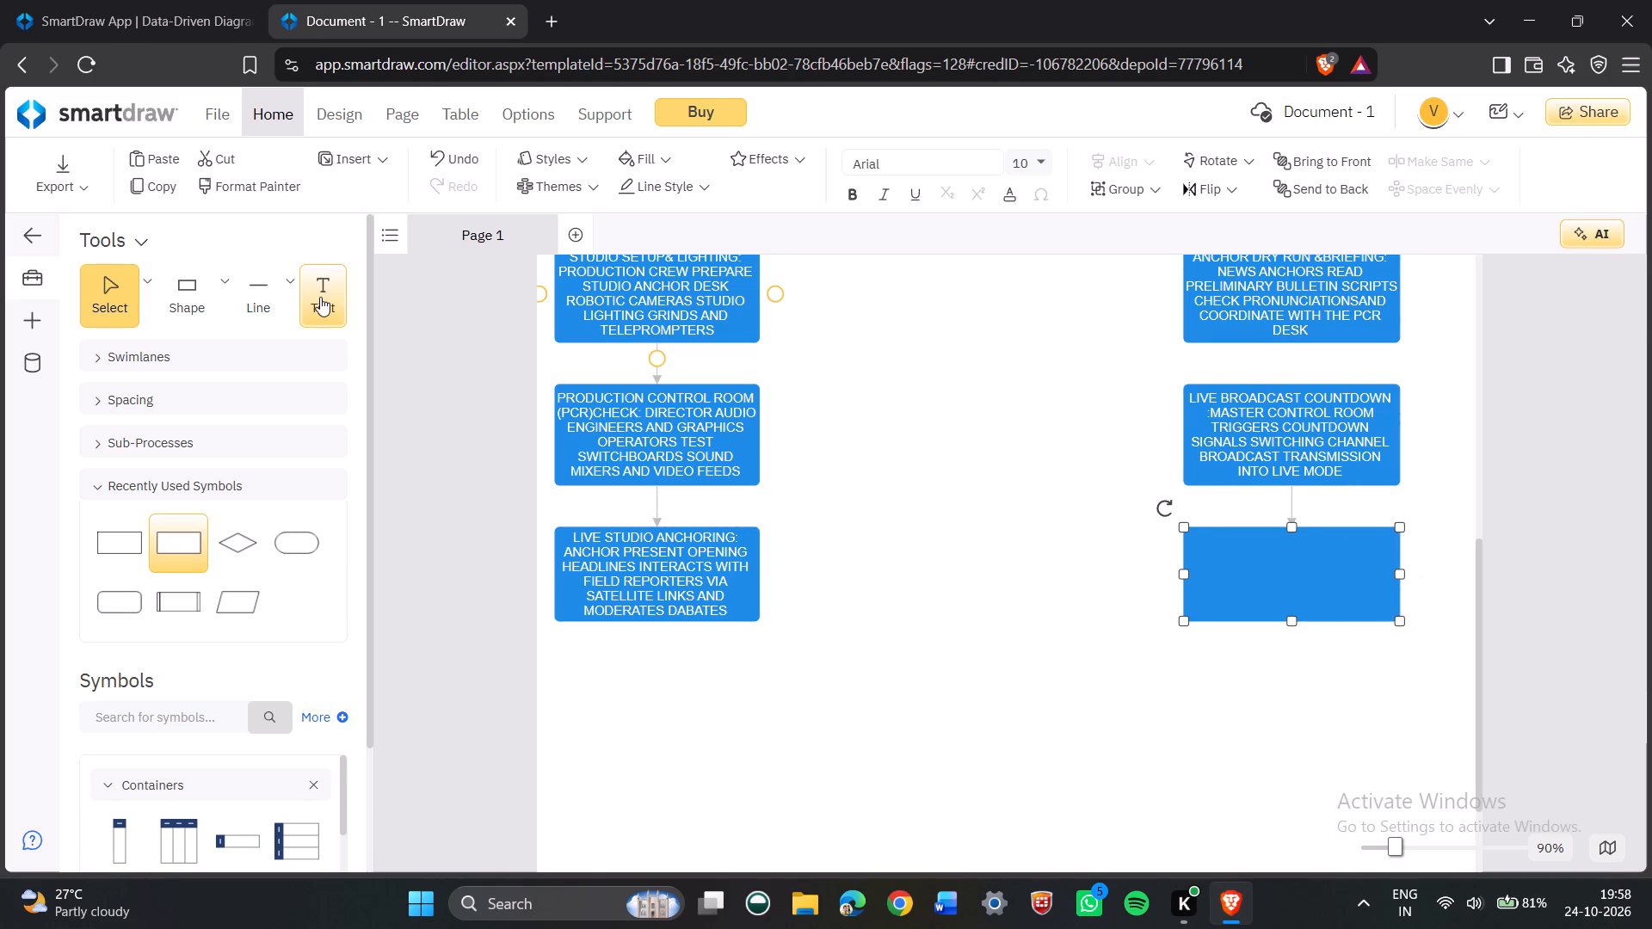
{"action": "left_click", "coordinate": [320, 297]}
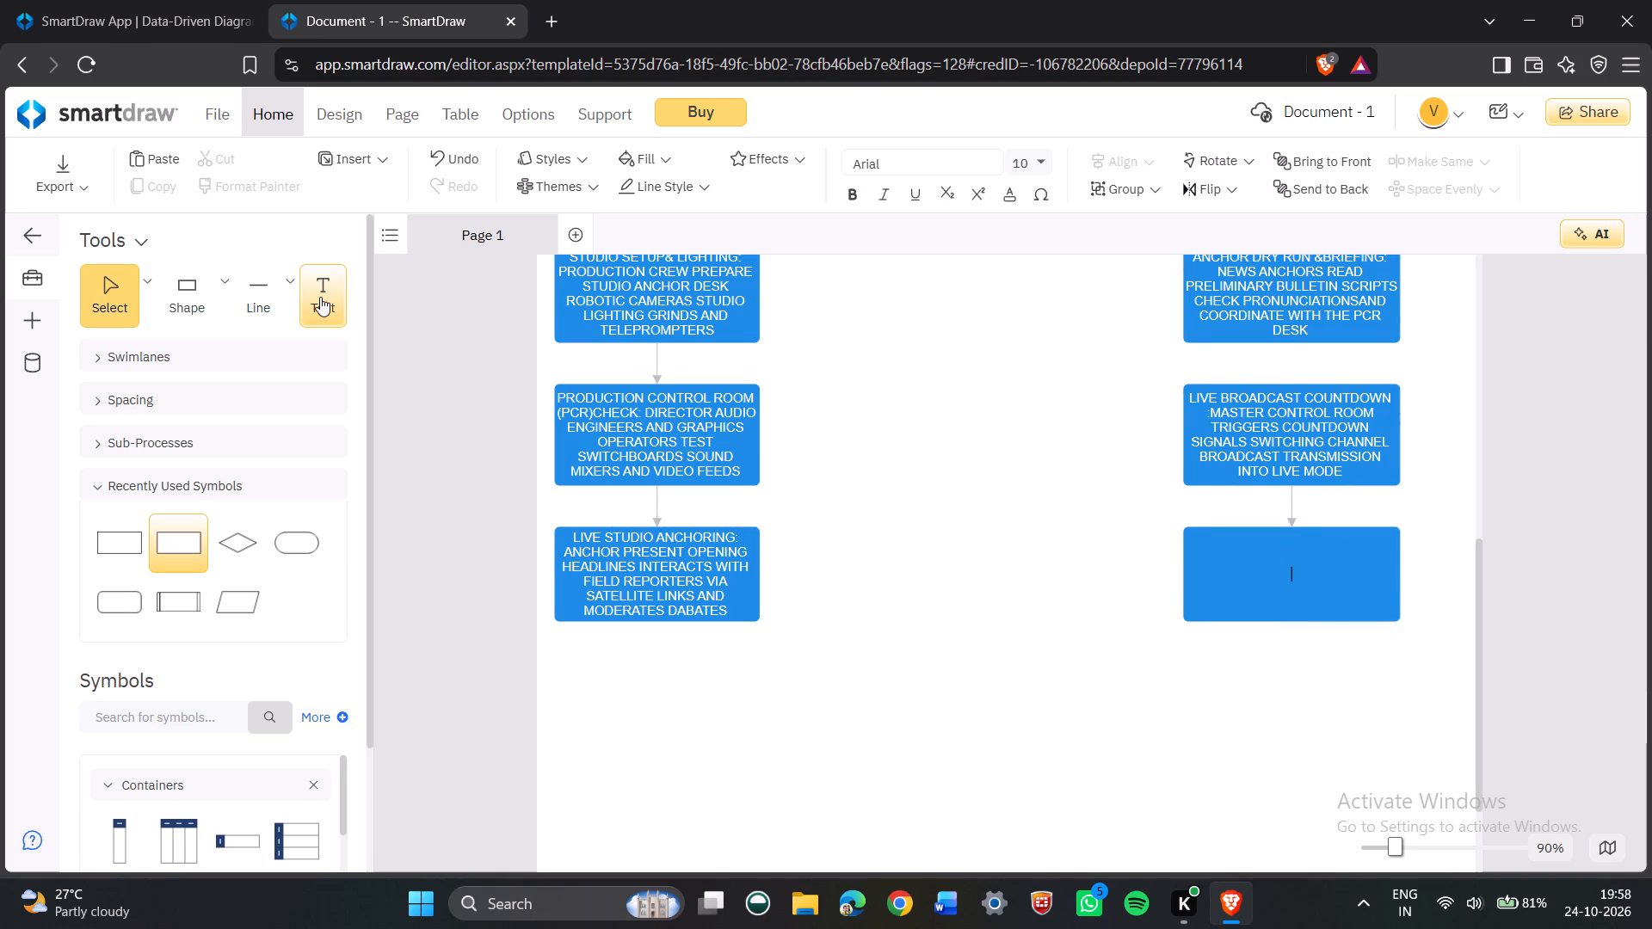
{"action": "type", "text": "COMMER"}
{"action": "type", "text": "CIAL"}
{"action": "key", "text": "space"}
{"action": "type", "text": "ADVER"}
{"action": "type", "text": "TISING"}
{"action": "key", "text": "space"}
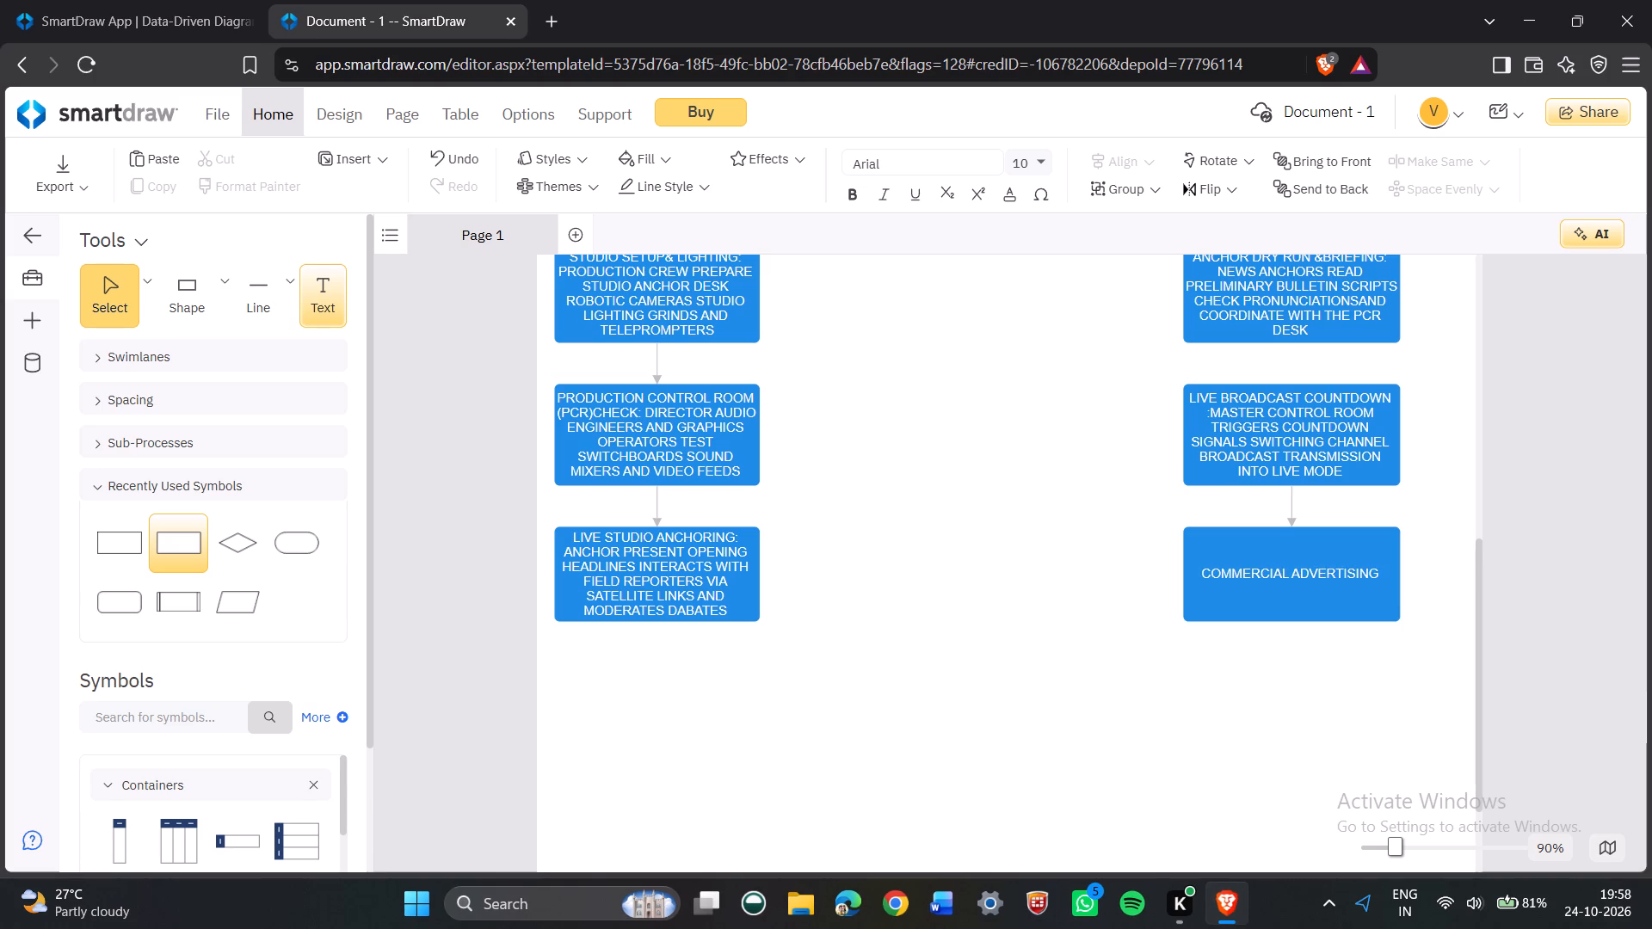
{"action": "type", "text": "BREAKS"}
{"action": "key", "text": "space"}
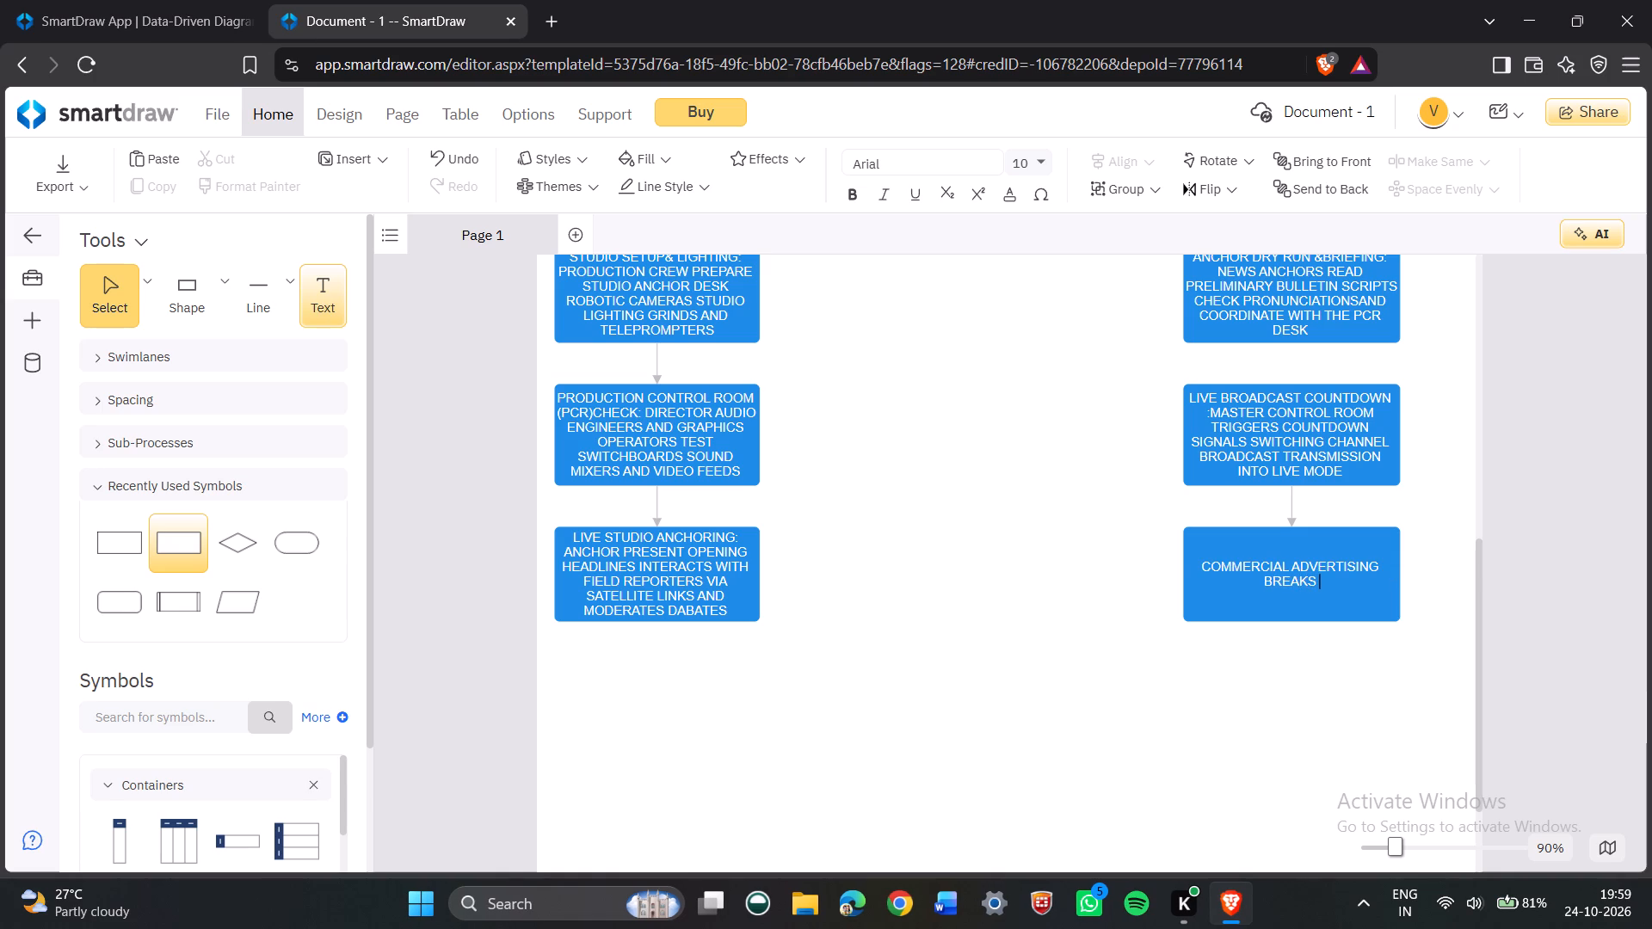
{"action": "type", "text": ":"}
{"action": "key", "text": "space"}
Continue the commercial advertising breaks box's text with "SCHEDULED CORPRATE ADS".
{"action": "type", "text": "SCHED"}
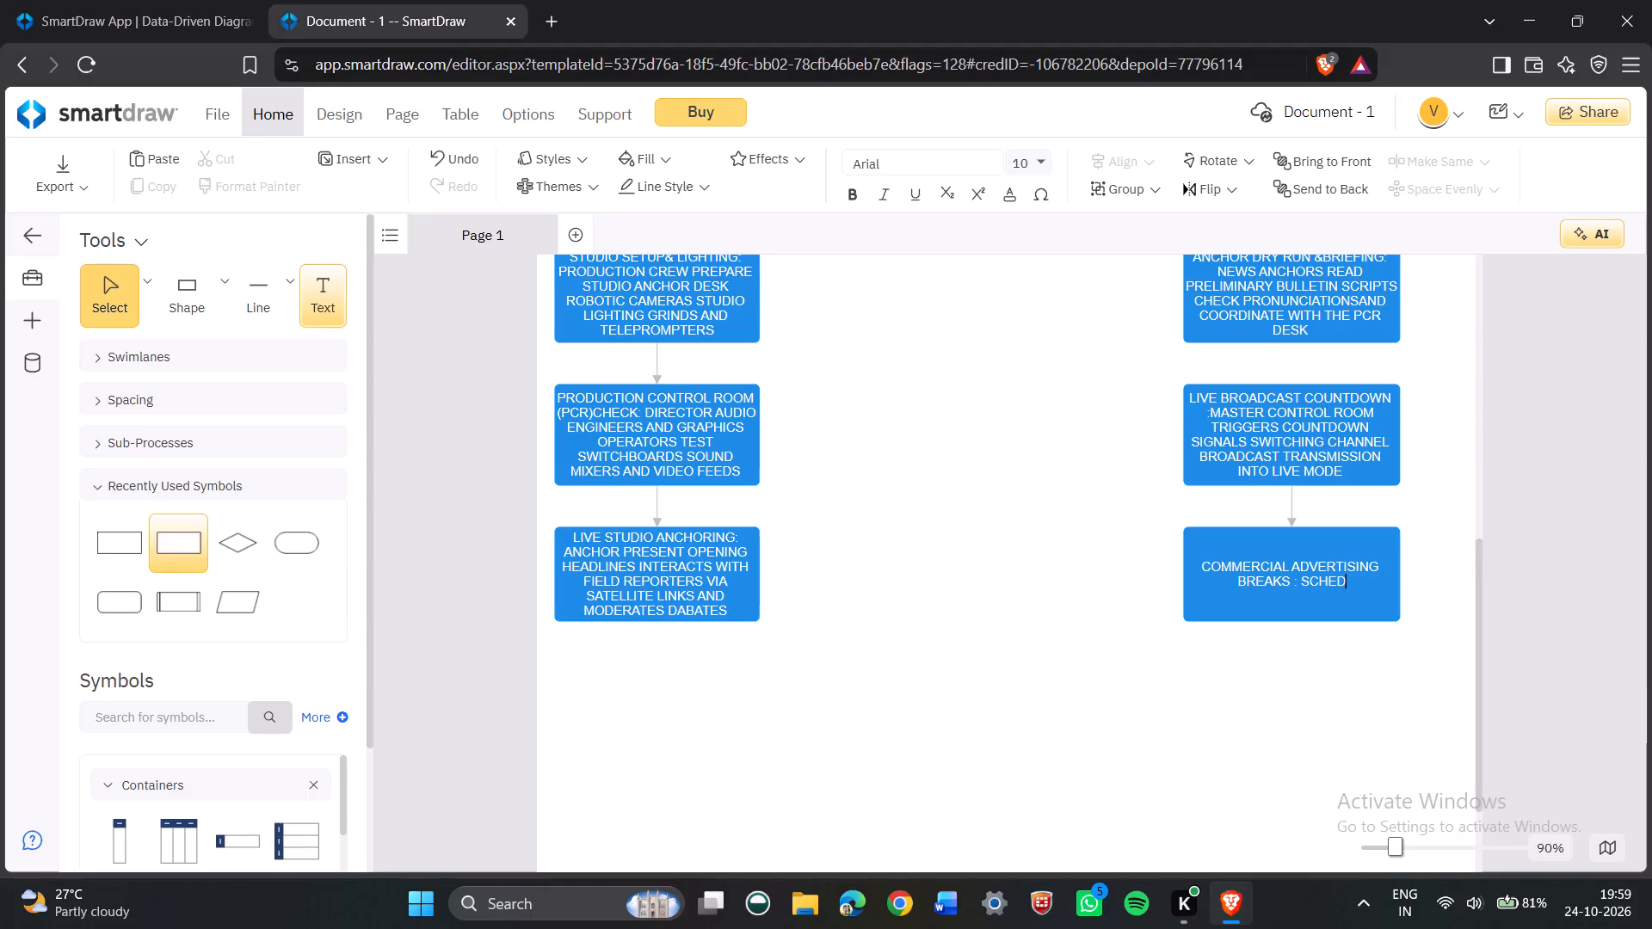
{"action": "type", "text": "ULED"}
{"action": "key", "text": "space"}
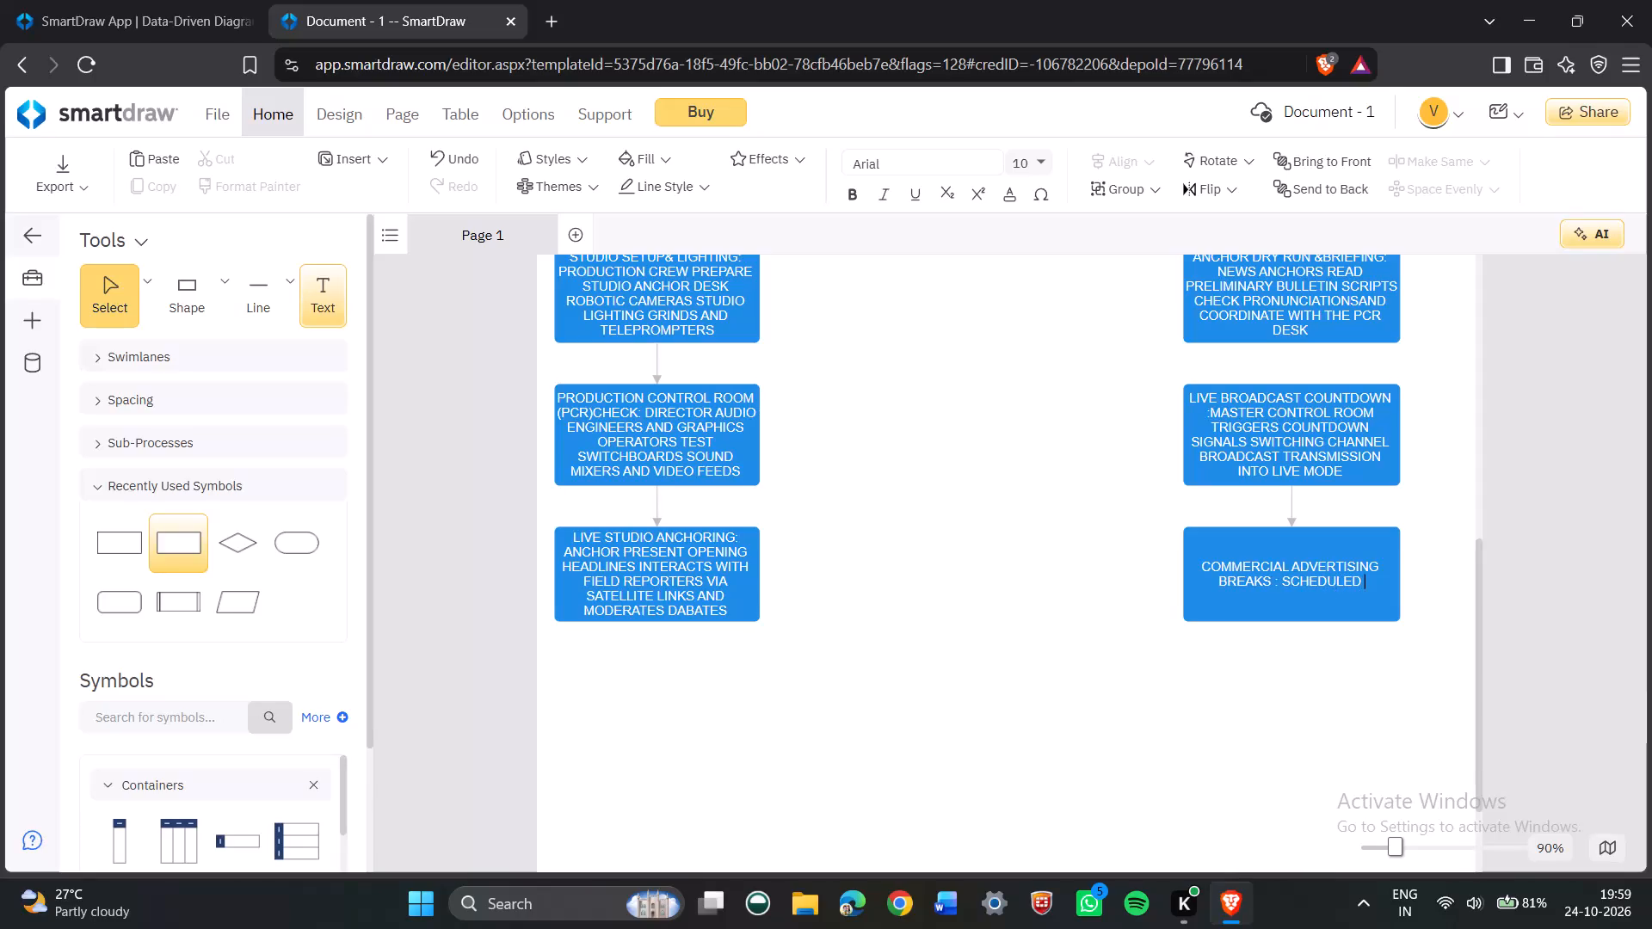
{"action": "type", "text": "CORPRATE"}
{"action": "key", "text": "space"}
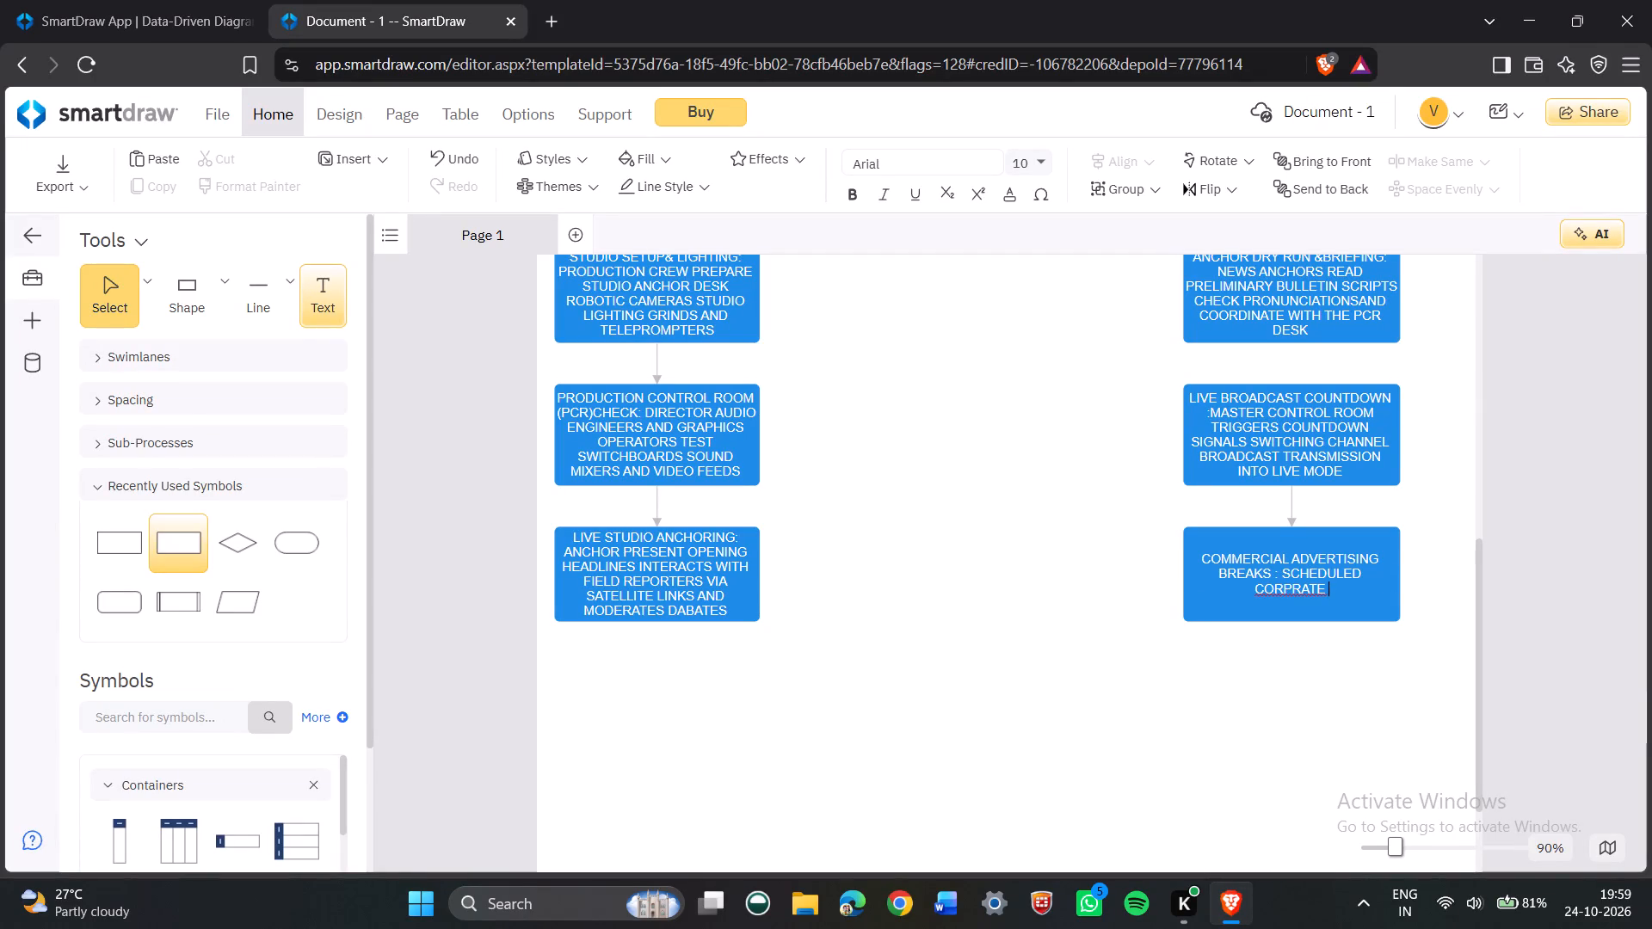
{"action": "type", "text": "ADS"}
{"action": "key", "text": "space"}
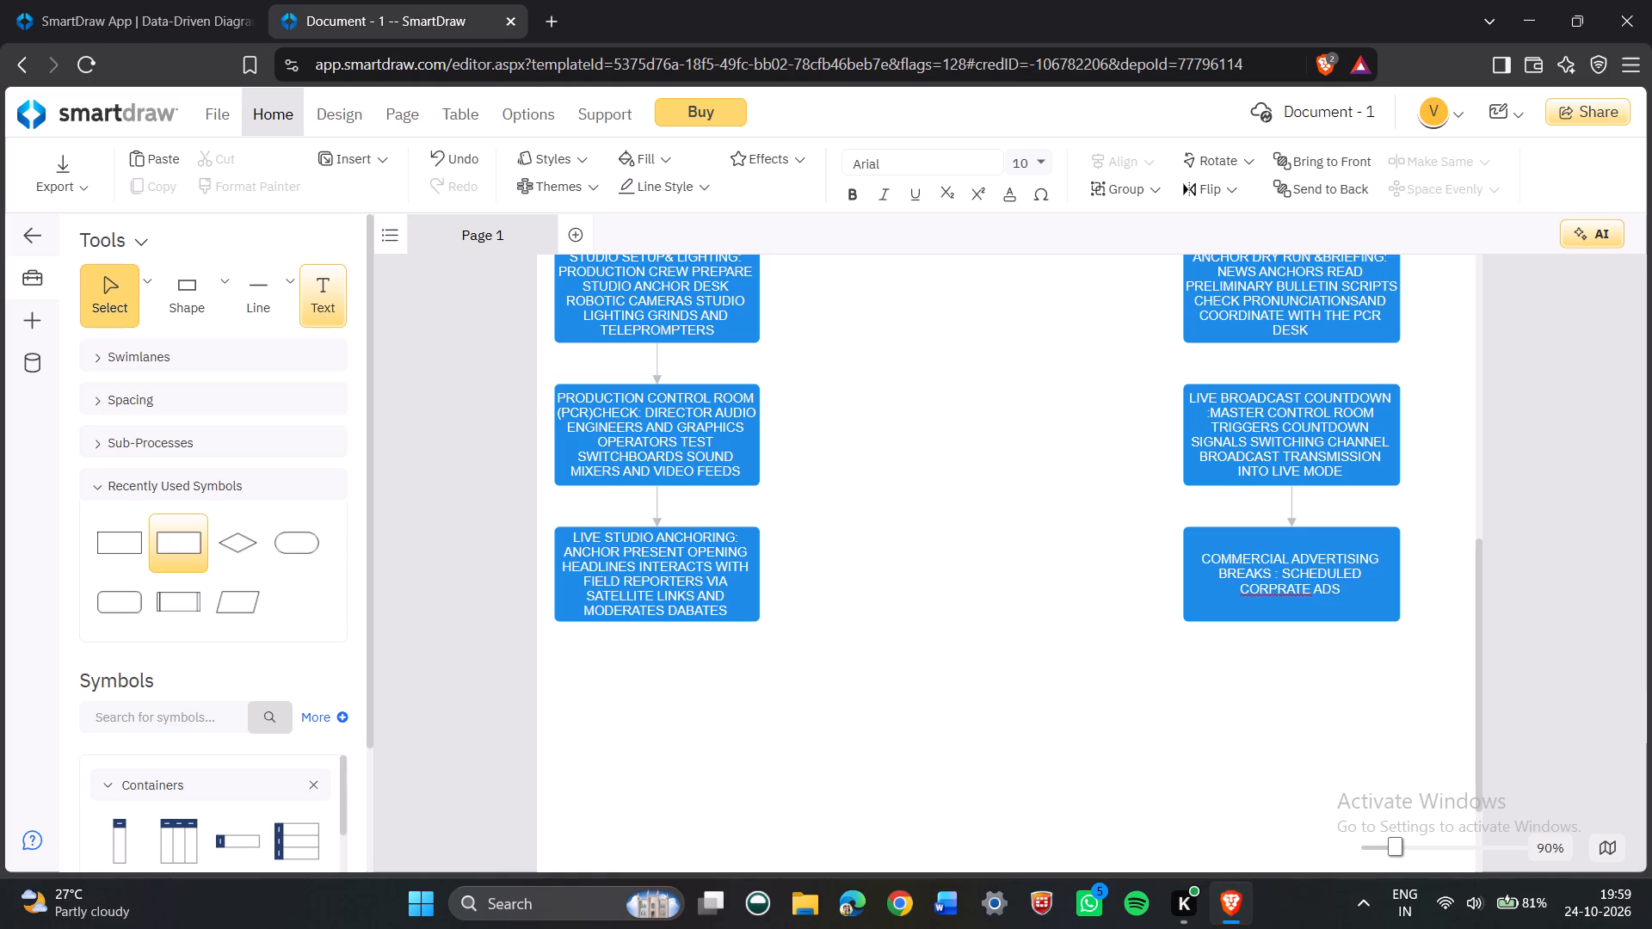
Continue the commercial advertising breaks box's text with "AND PUBLIC SERVICE ANNOUNCEMENTS".
{"action": "type", "text": "AND PUBLIC"}
{"action": "key", "text": "space"}
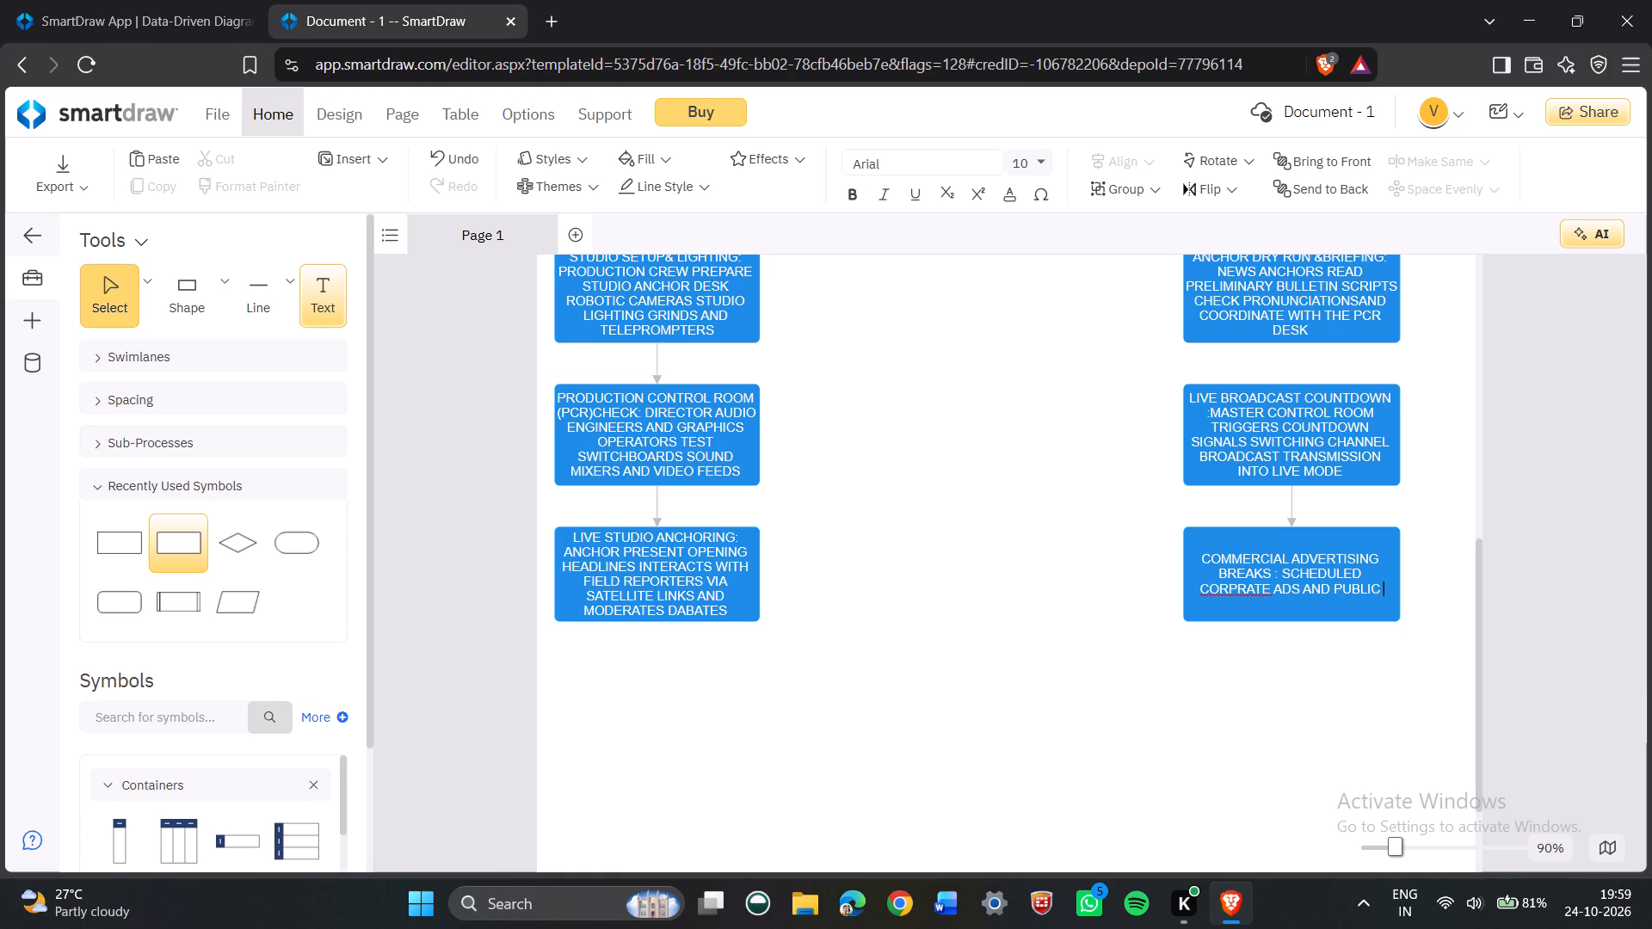
{"action": "type", "text": "SERVICES"}
{"action": "key", "text": "space"}
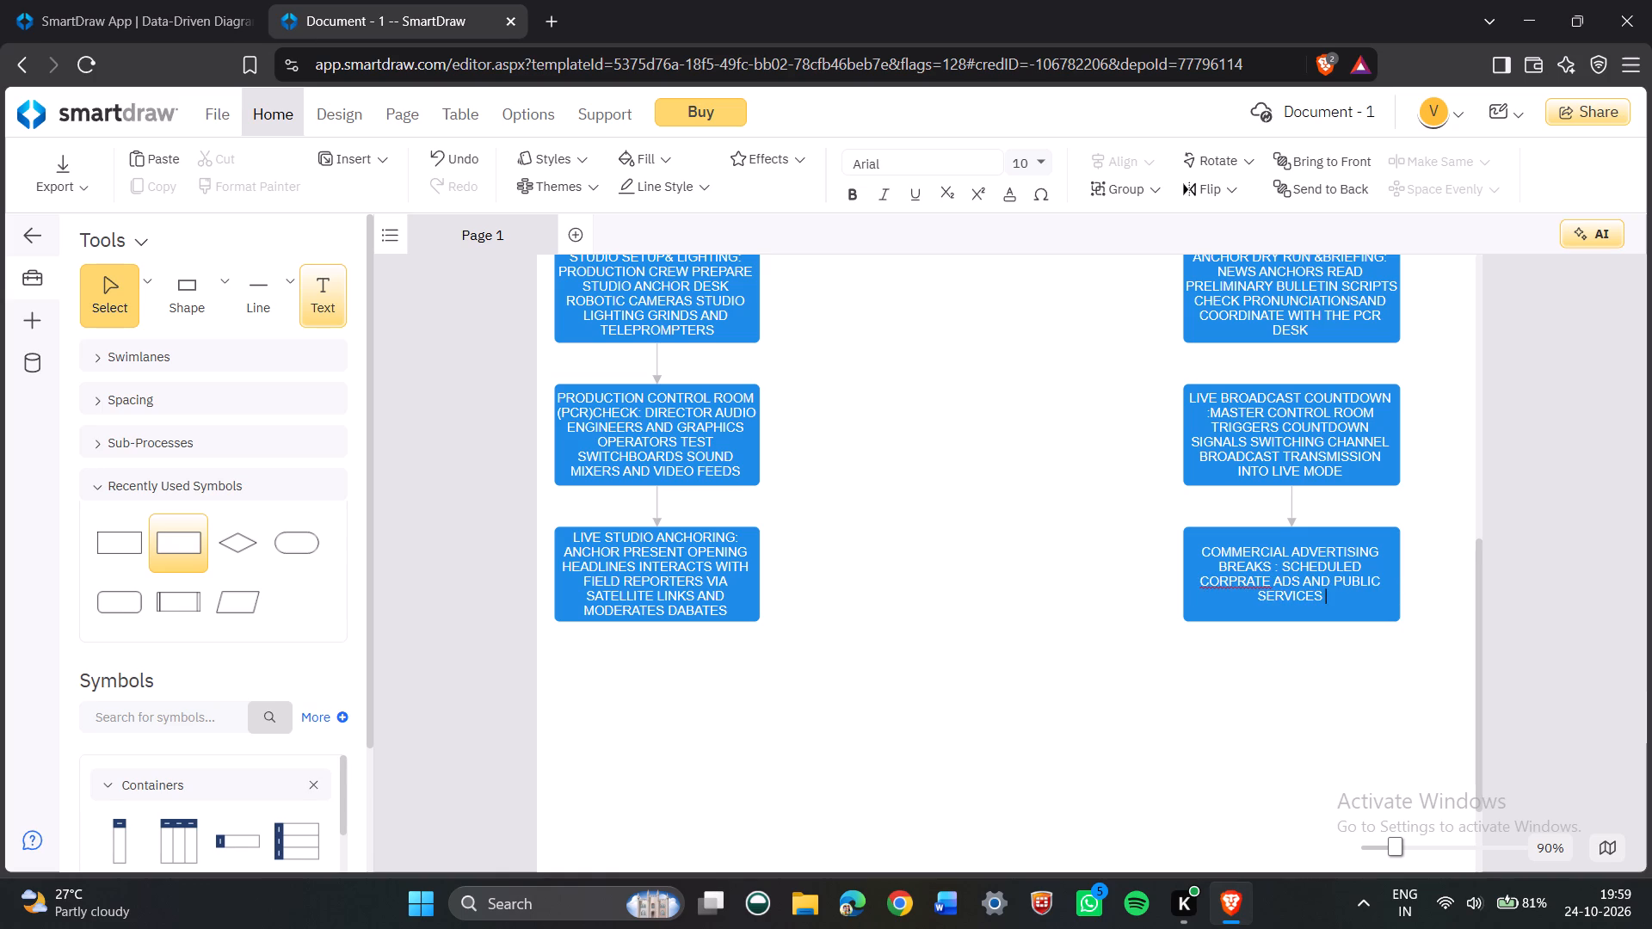
{"action": "key", "text": "BackSpace"}
{"action": "key", "text": "BackSpace"}
{"action": "key", "text": "space"}
{"action": "type", "text": "ANNOUN"}
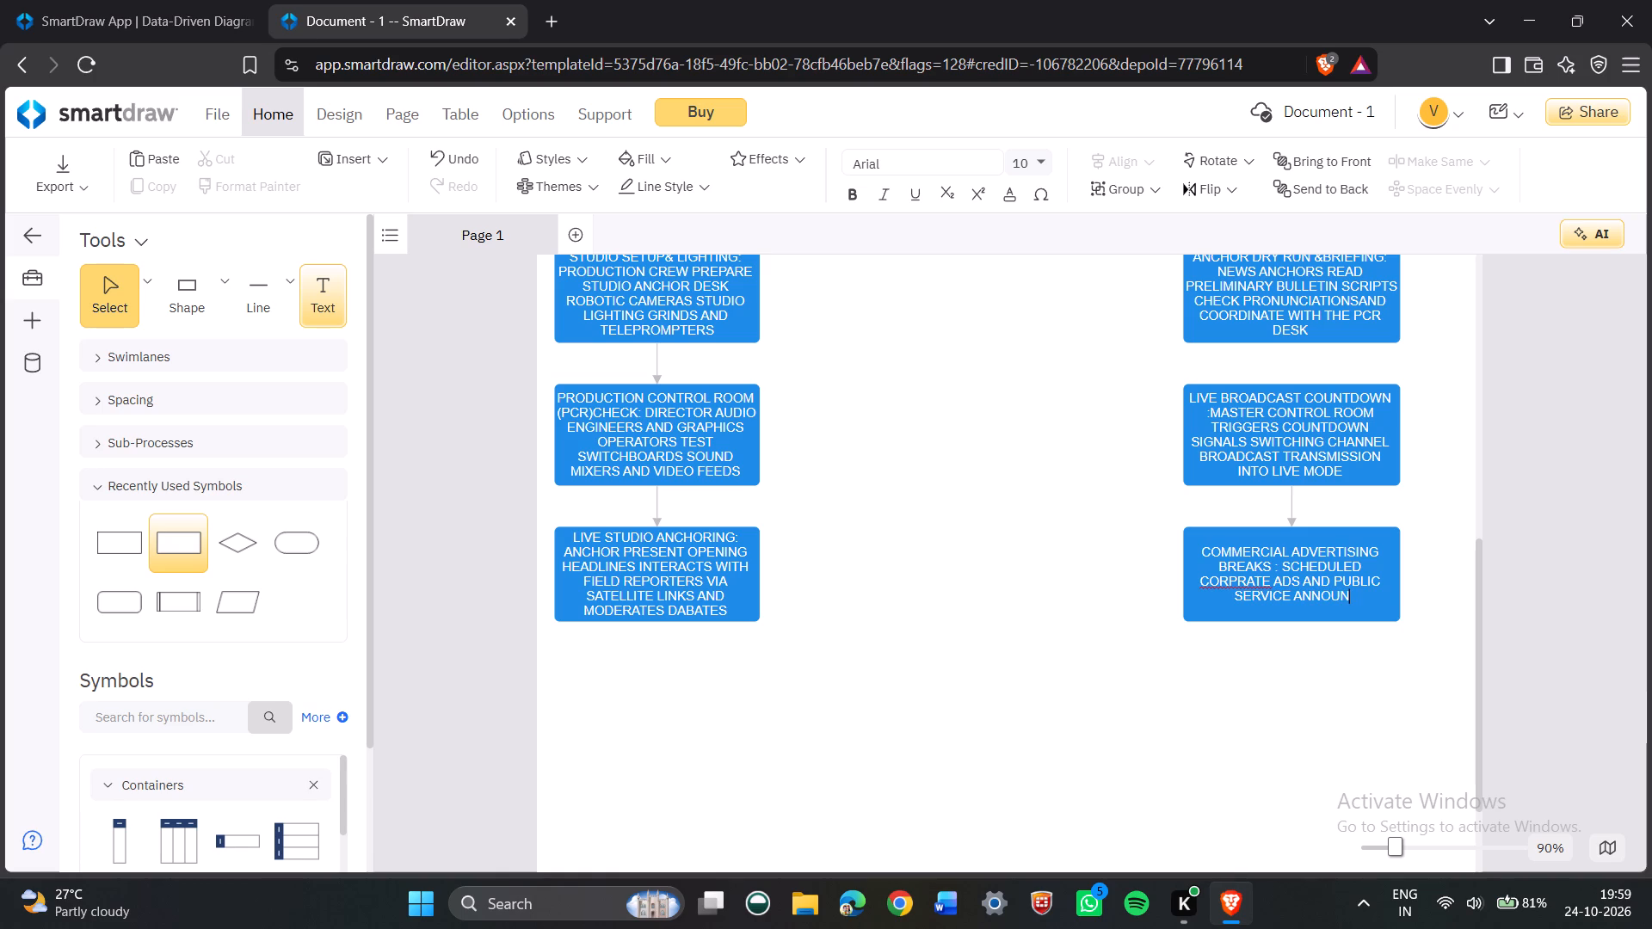
{"action": "type", "text": "CEMENTS"}
{"action": "key", "text": "space"}
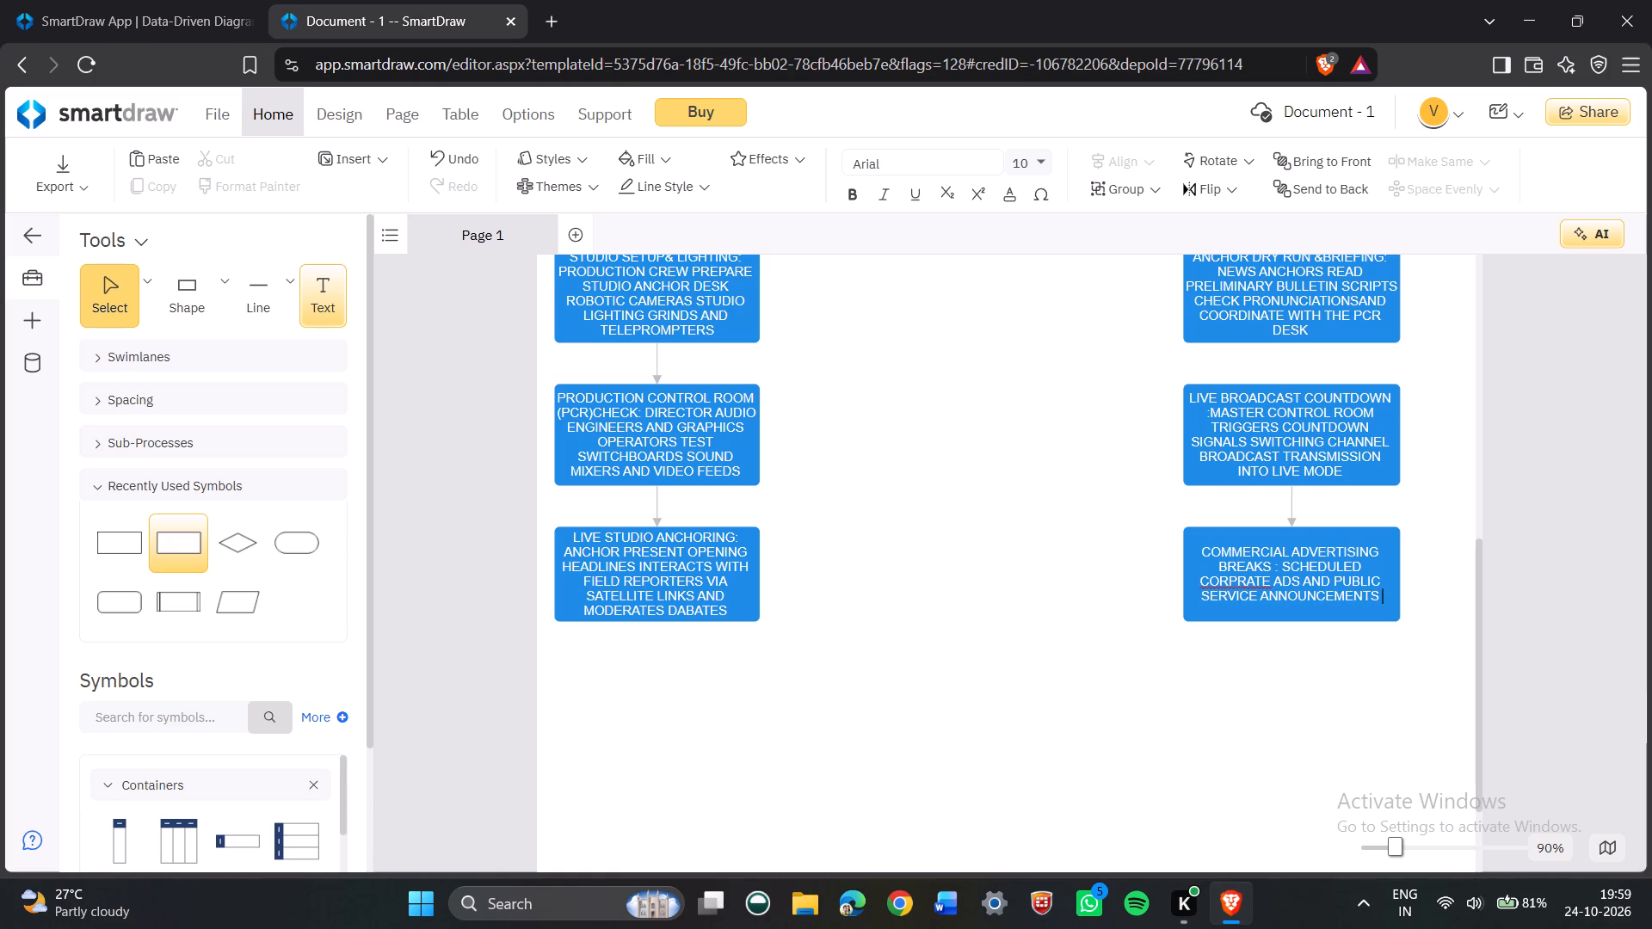
Continue the commercial advertising breaks box's text with "ARE AIRED DURING".
{"action": "type", "text": "ARE"}
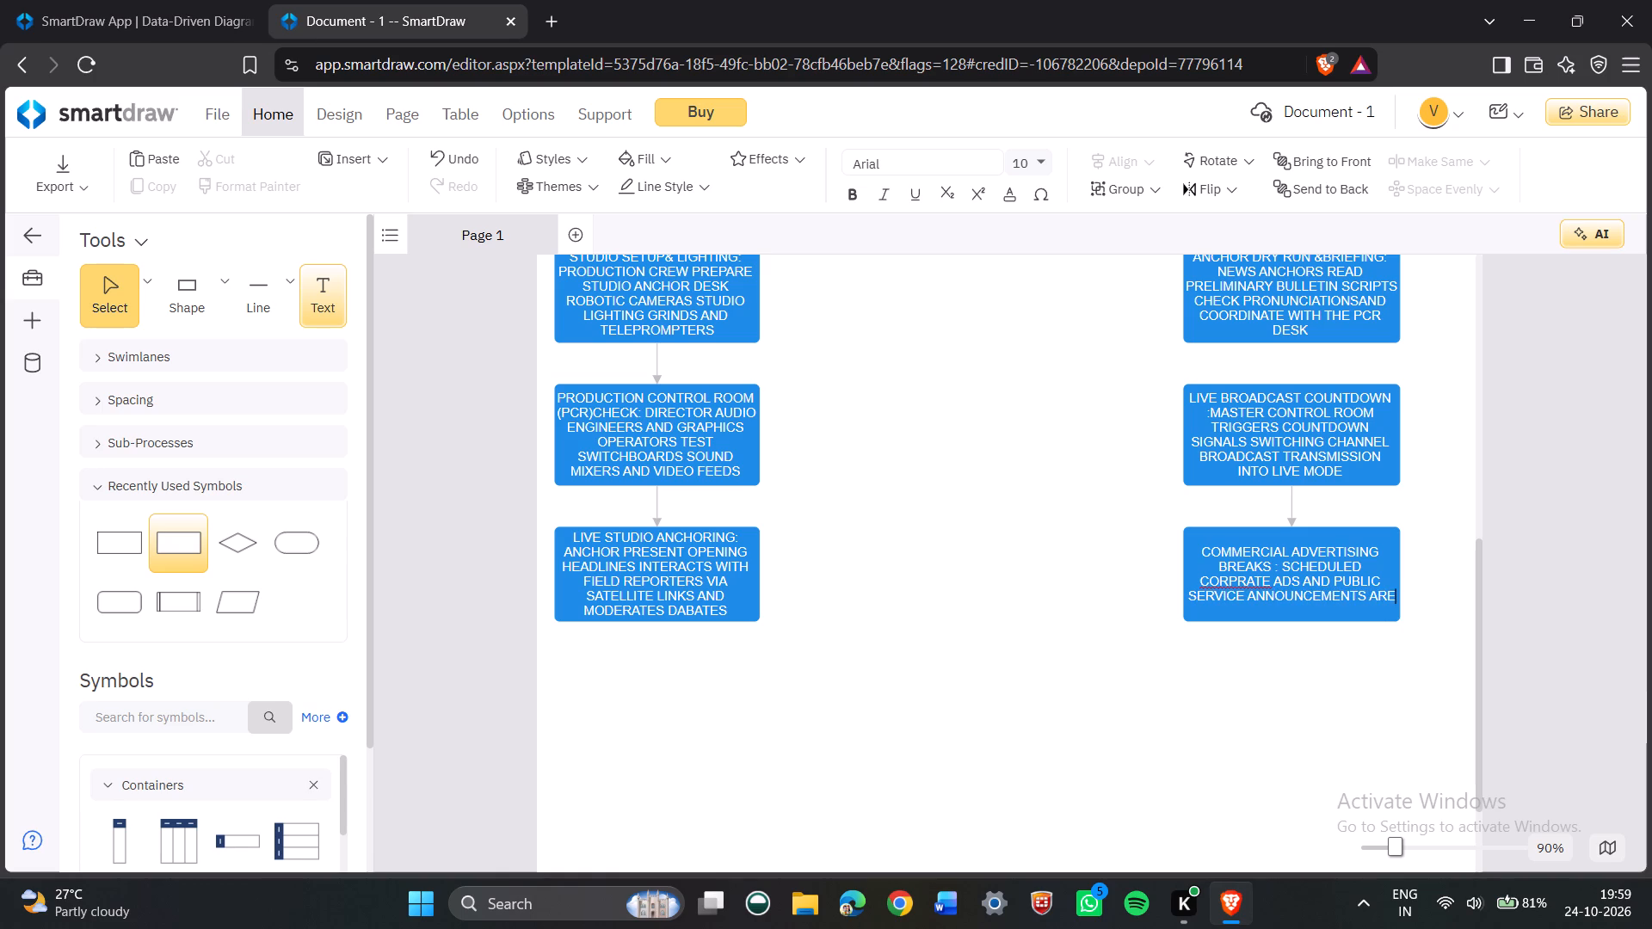
{"action": "key", "text": "space"}
{"action": "type", "text": "AIRED"}
{"action": "key", "text": "space"}
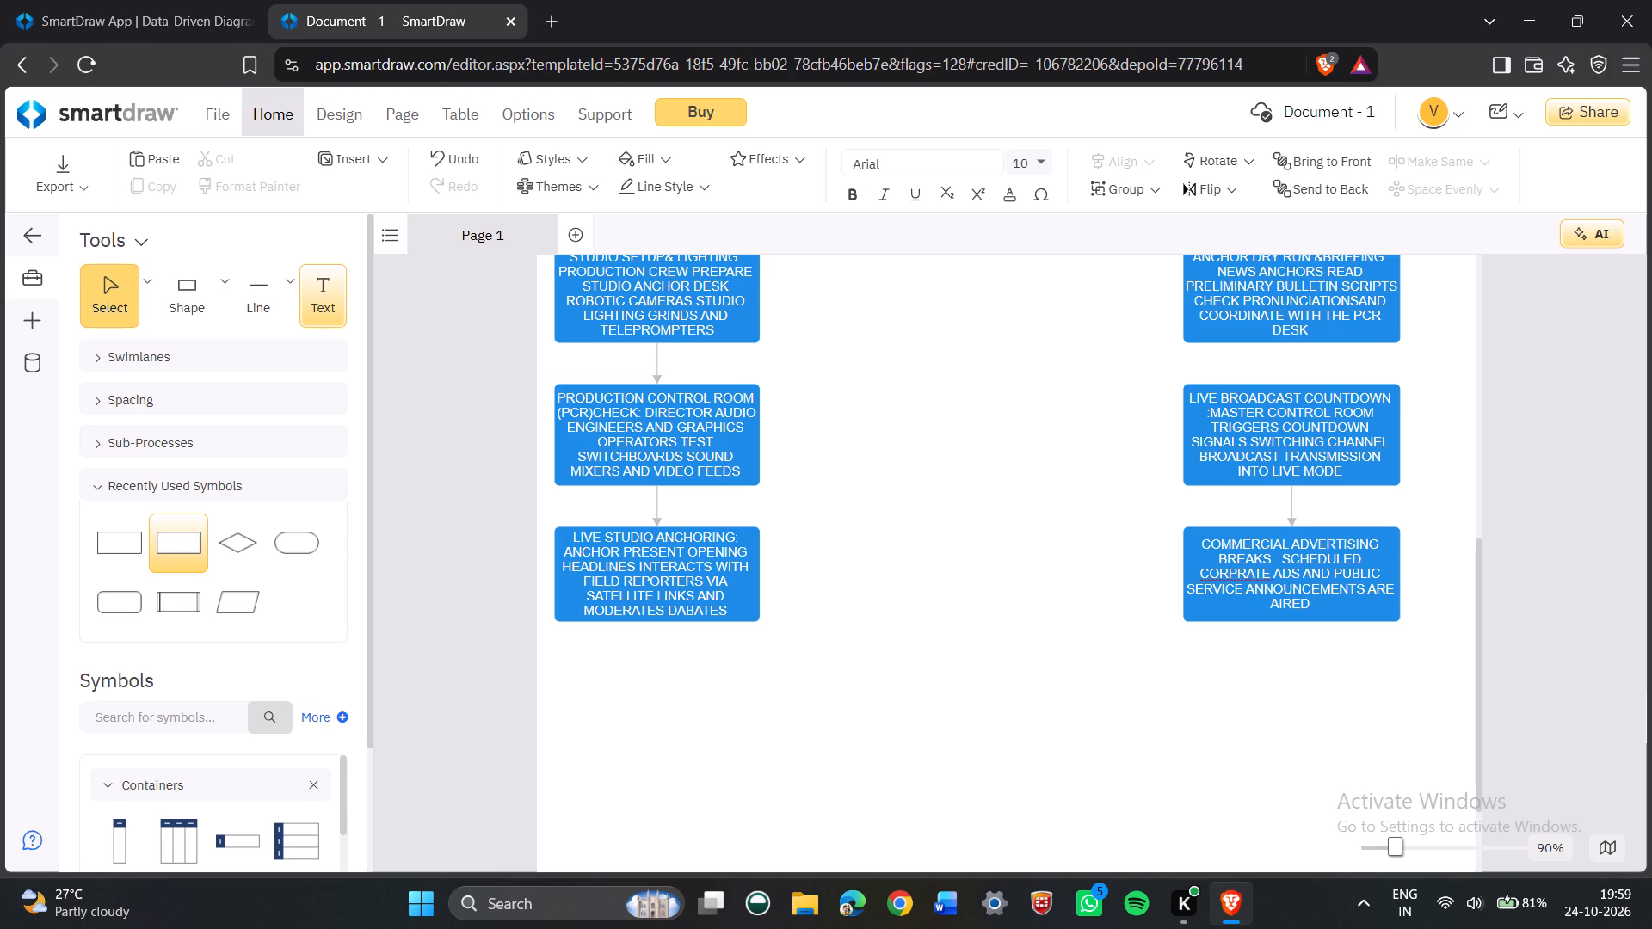
{"action": "type", "text": "DURING"}
{"action": "key", "text": "space"}
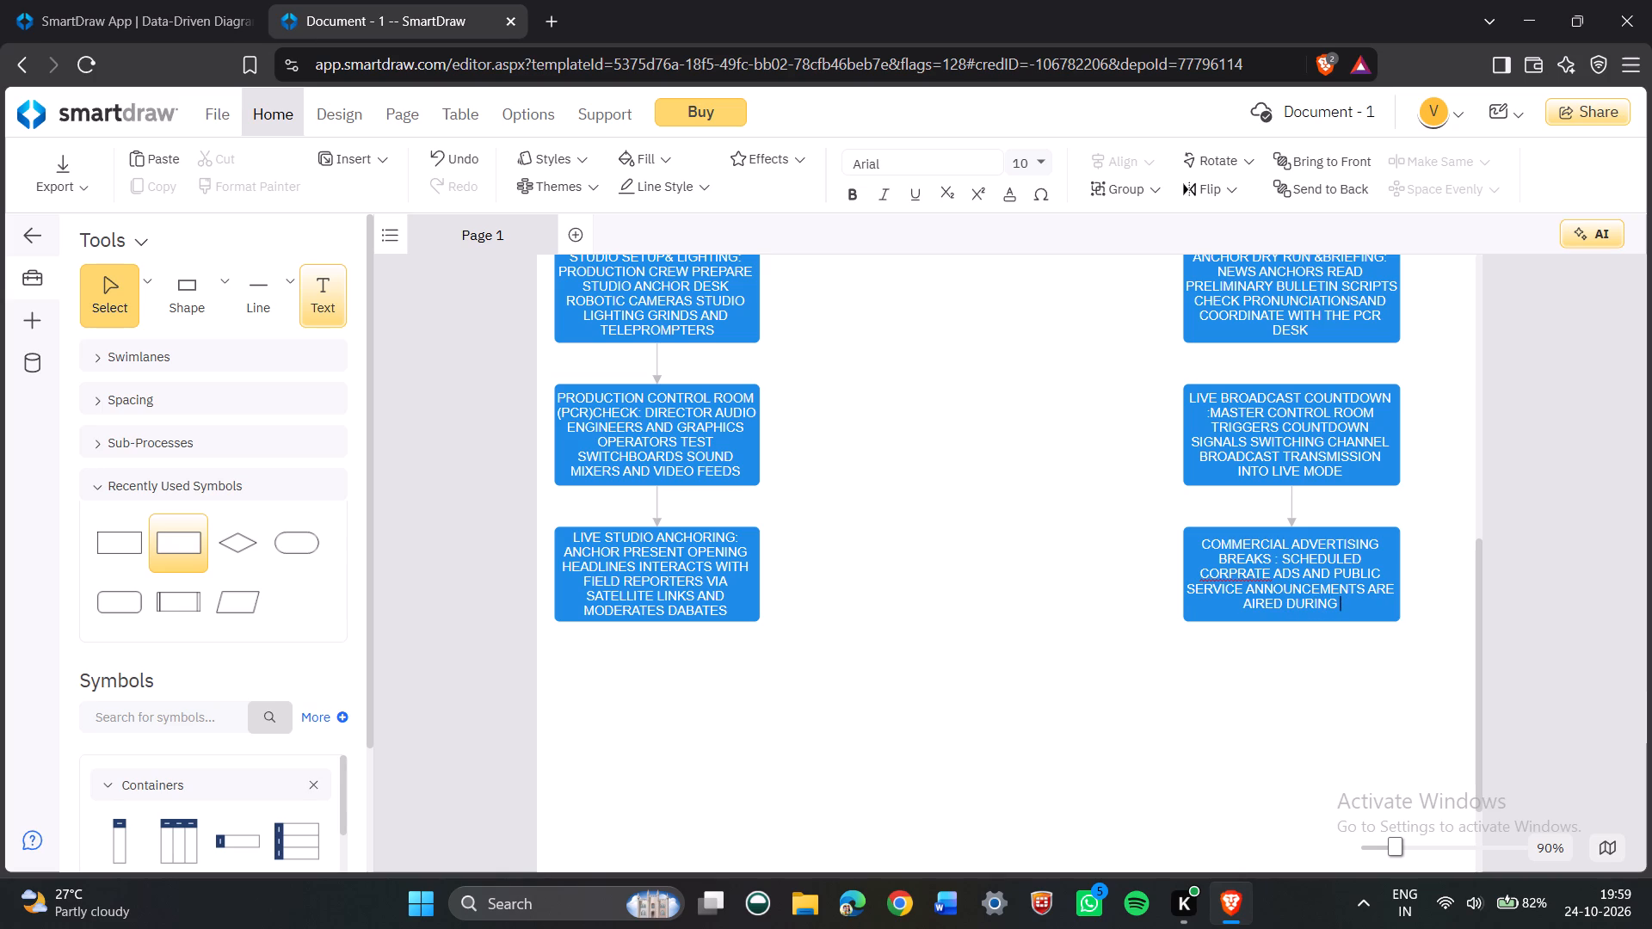
Finish the commercial advertising breaks box's text with "COMMERCIAL TIME SLOTS".
{"action": "type", "text": "COMMERCIAL"}
{"action": "key", "text": "space"}
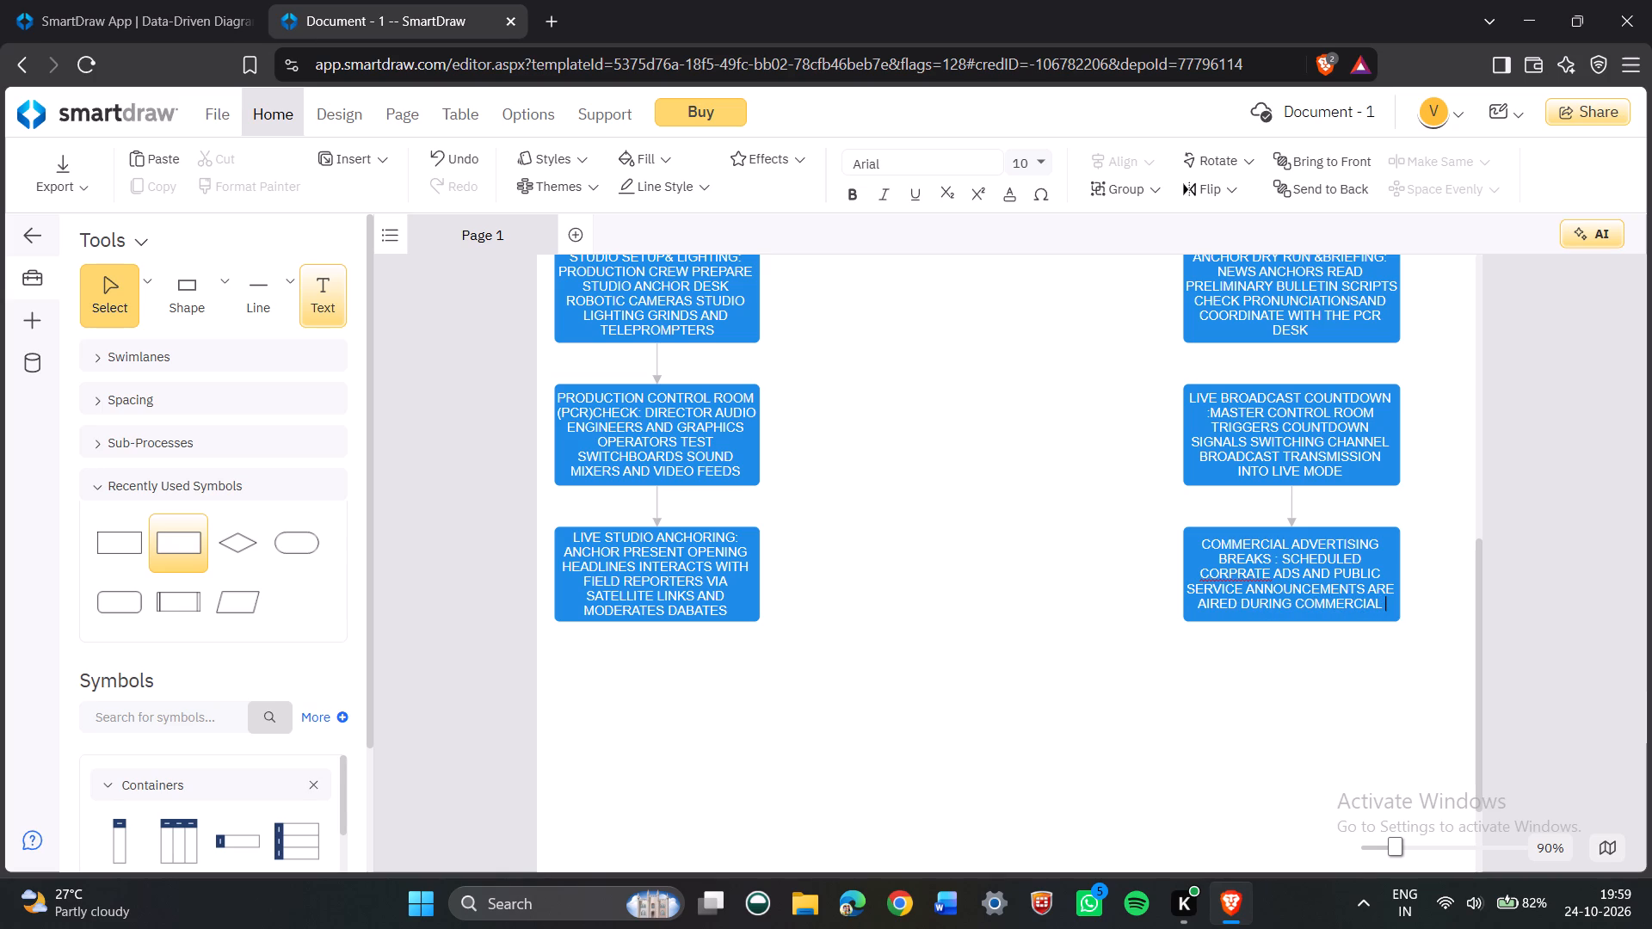
{"action": "type", "text": "TIMEE"}
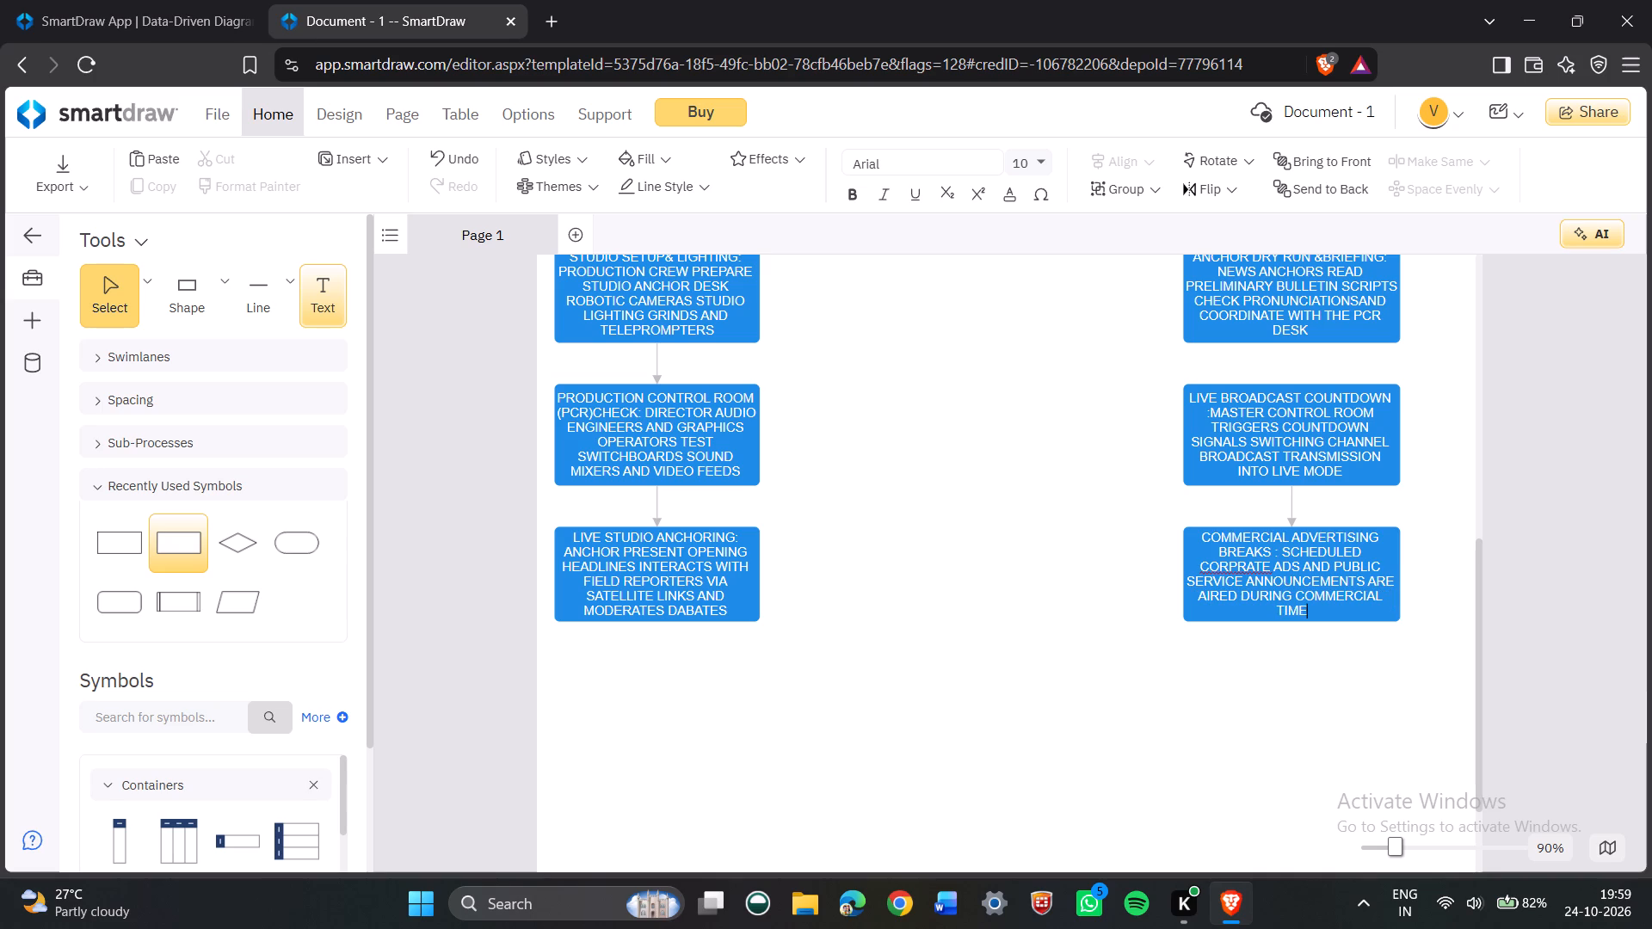
{"action": "key", "text": "space"}
{"action": "key", "text": "BackSpace"}
{"action": "key", "text": "BackSpace"}
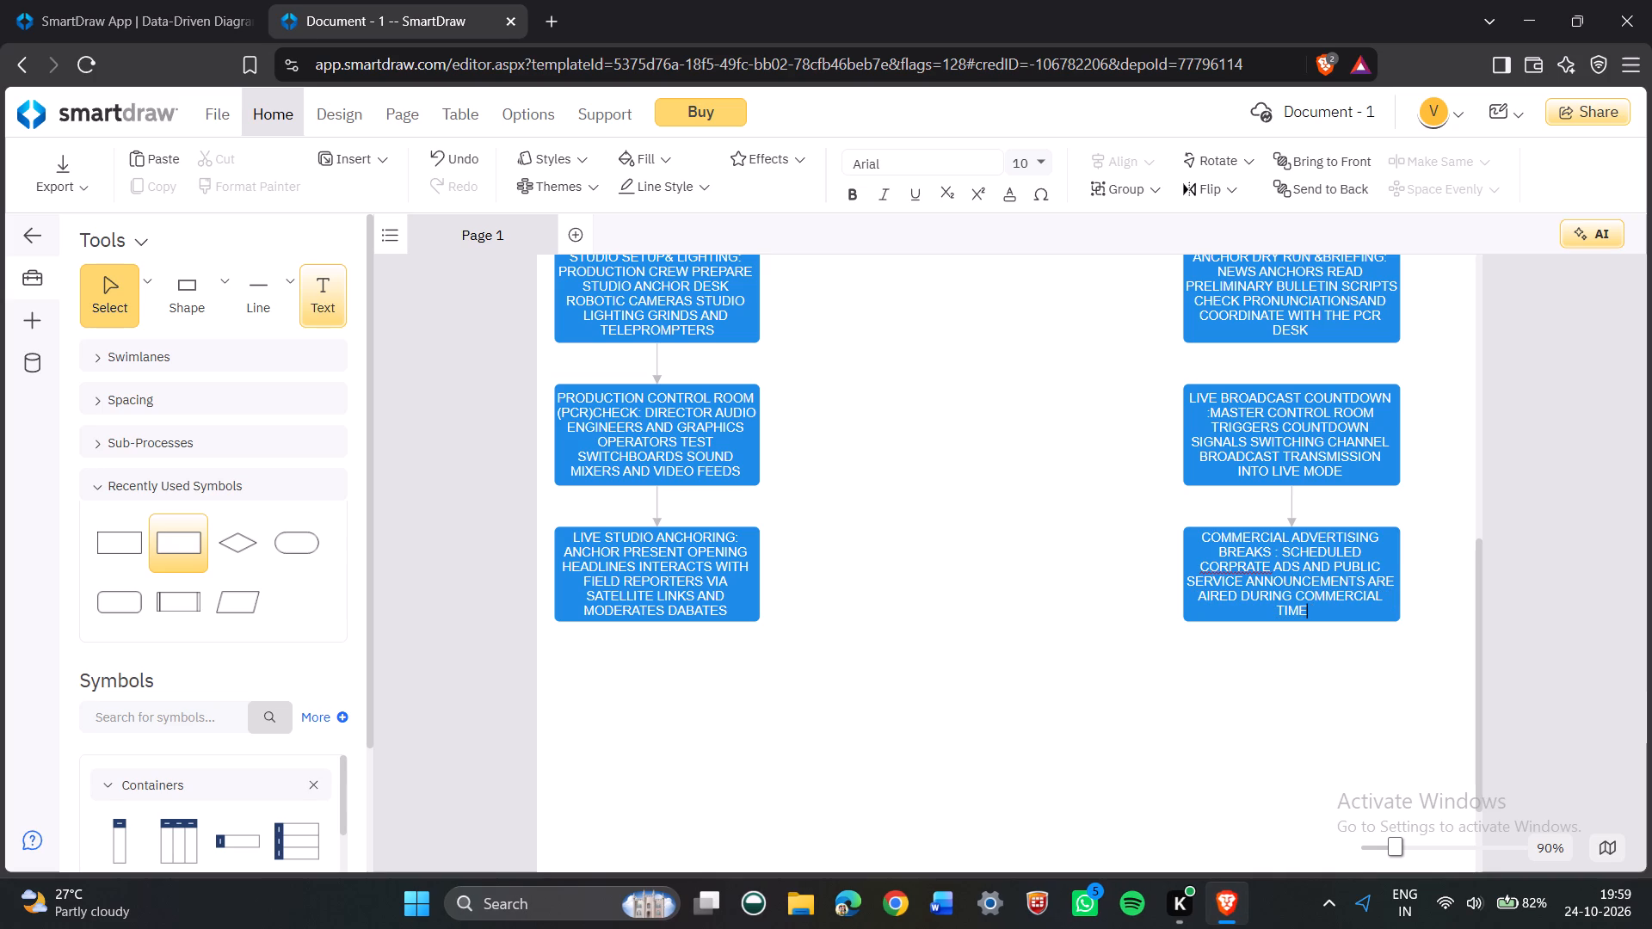
{"action": "key", "text": "space"}
{"action": "type", "text": "SOL"}
{"action": "key", "text": "BackSpace"}
{"action": "key", "text": "BackSpace"}
{"action": "type", "text": "LOTS"}
{"action": "key", "text": "space"}
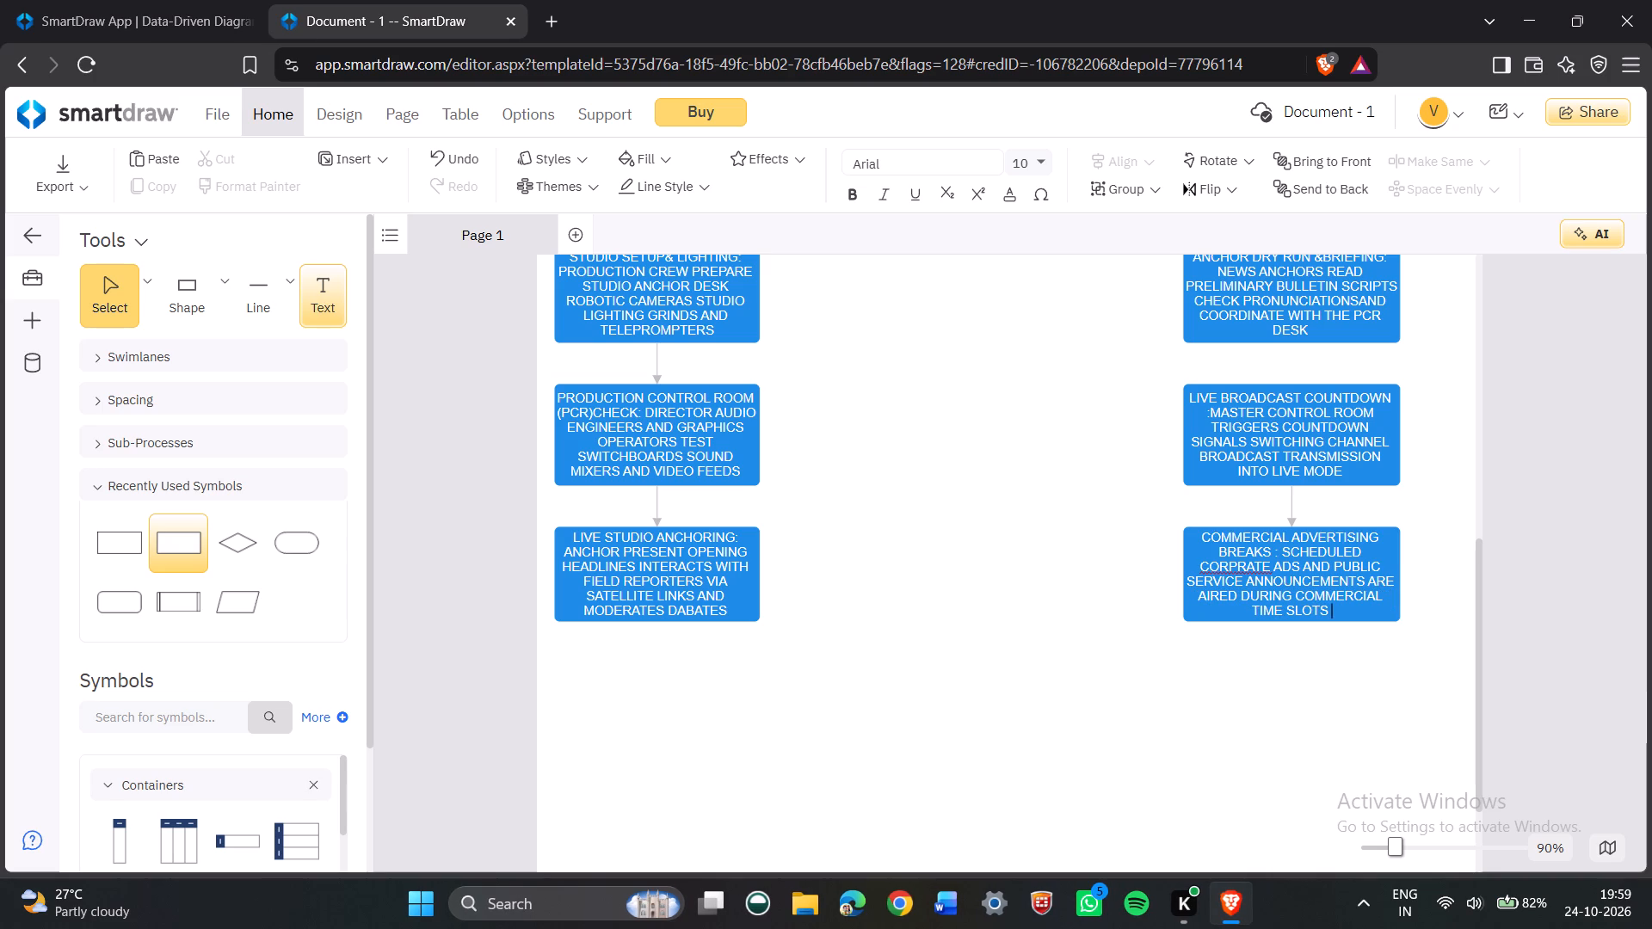
{"action": "left_click", "coordinate": [893, 791]}
Draw a short downward arrow line from the bottom centre of the live studio anchoring box.
{"action": "scroll", "coordinate": [868, 774], "scroll_direction": "down", "scroll_amount": 1}
{"action": "double_click", "coordinate": [266, 305]}
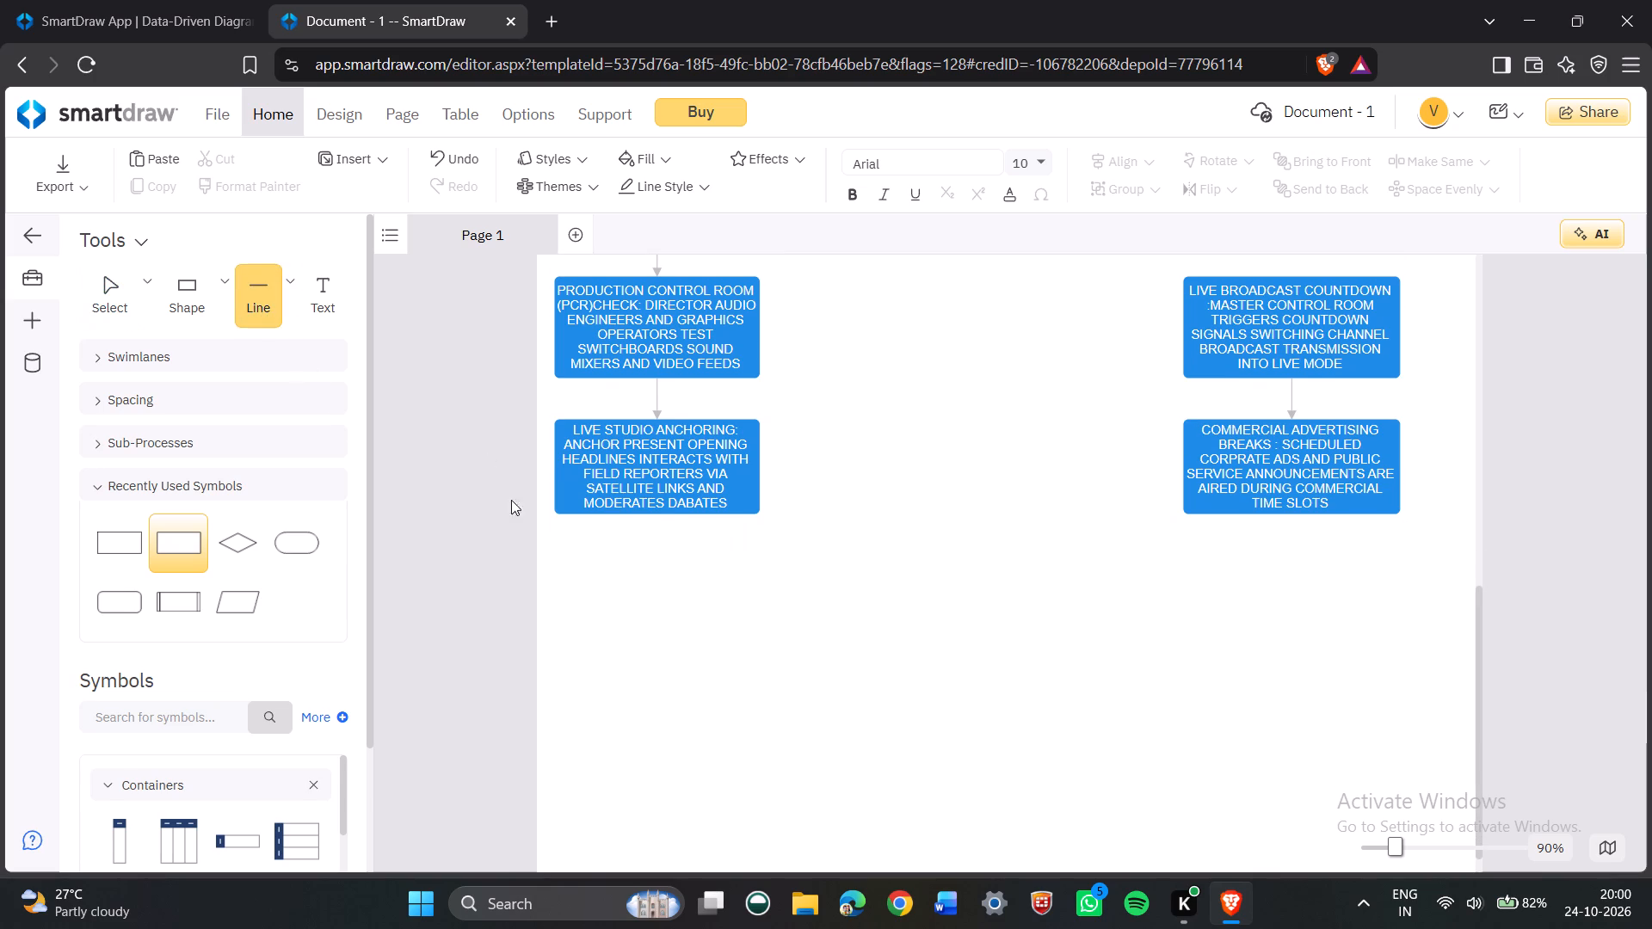
{"action": "left_click_drag", "start_coordinate": [656, 510], "coordinate": [658, 563]}
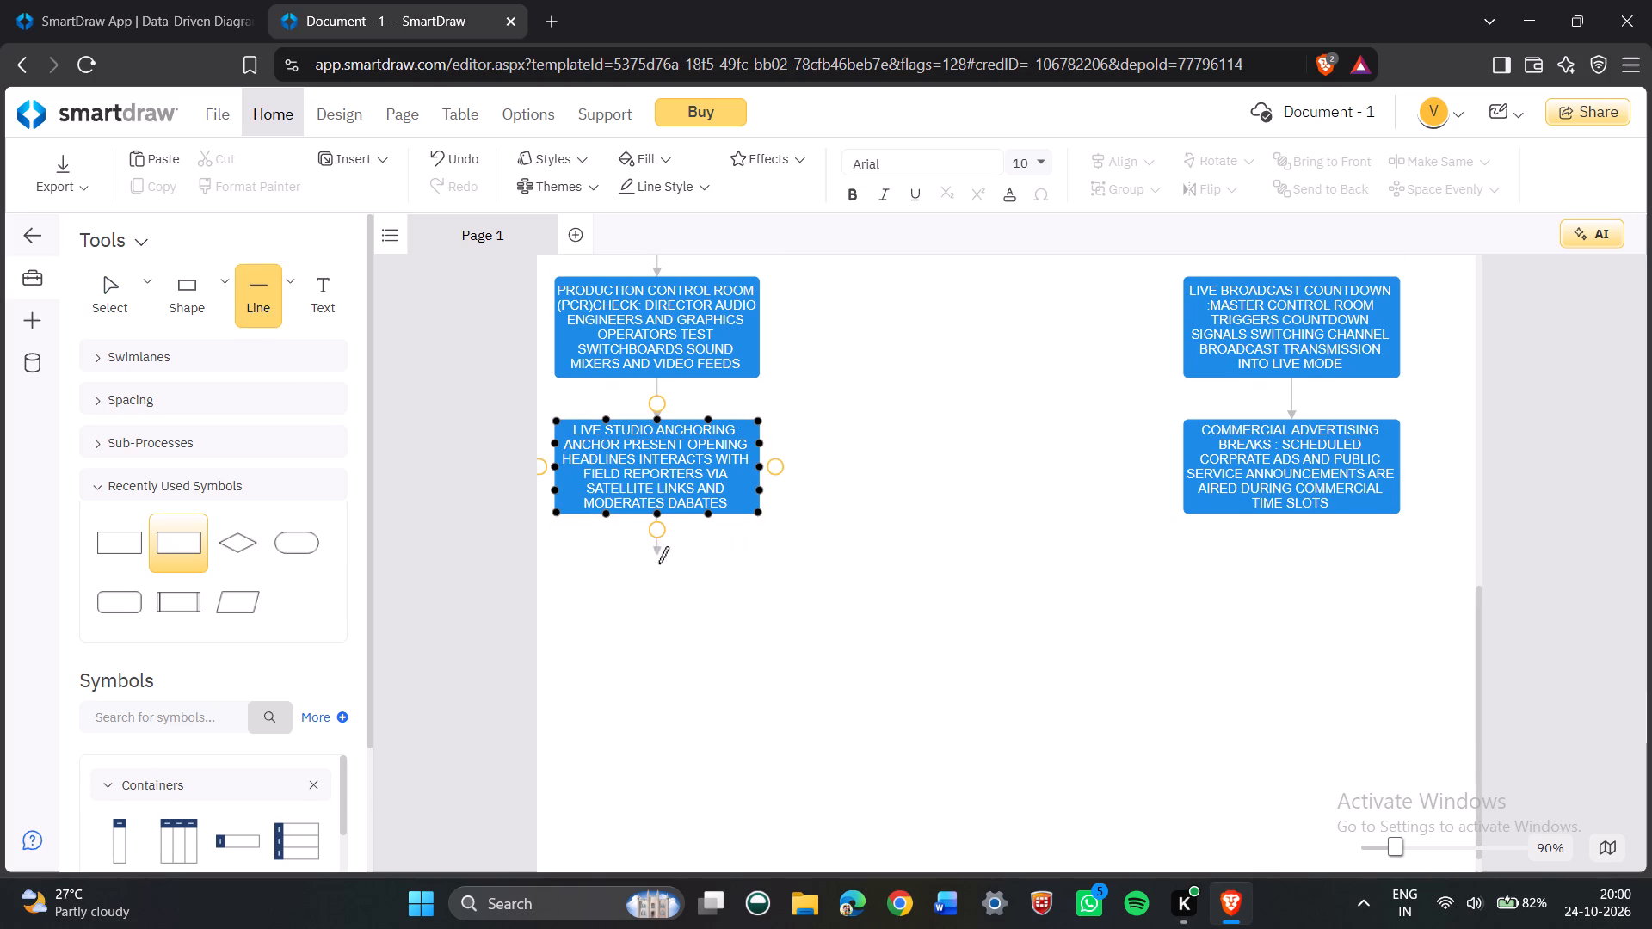
{"action": "left_click_drag", "start_coordinate": [658, 563], "coordinate": [653, 551]}
{"action": "left_click", "coordinate": [637, 608]}
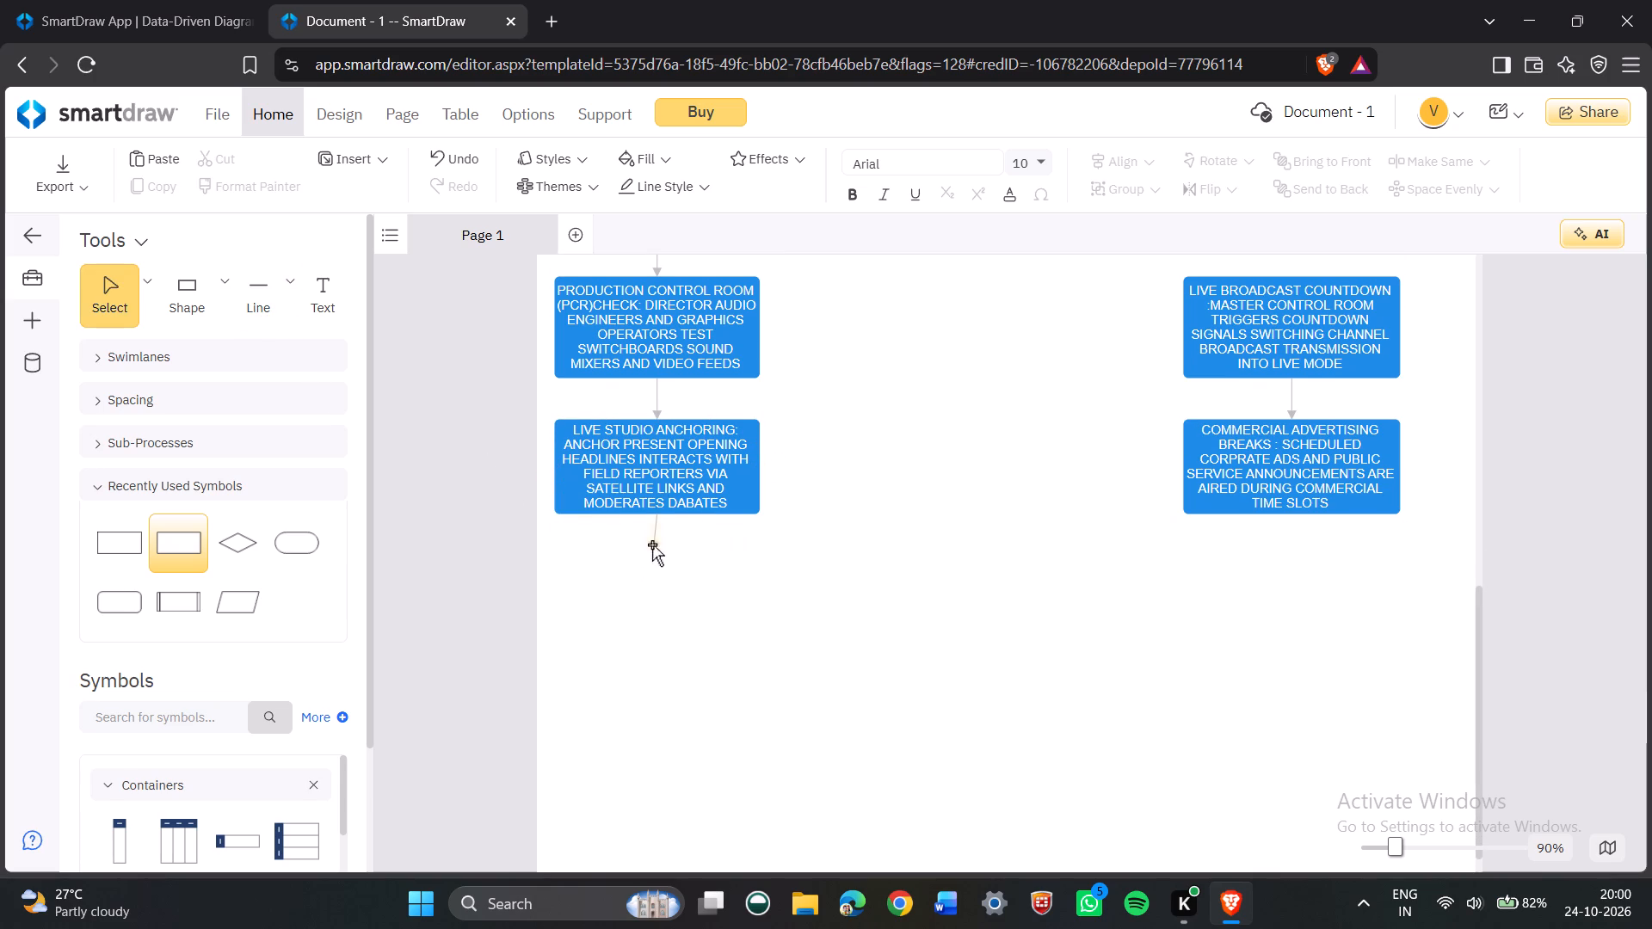
{"action": "left_click", "coordinate": [652, 544]}
{"action": "left_click", "coordinate": [657, 551]}
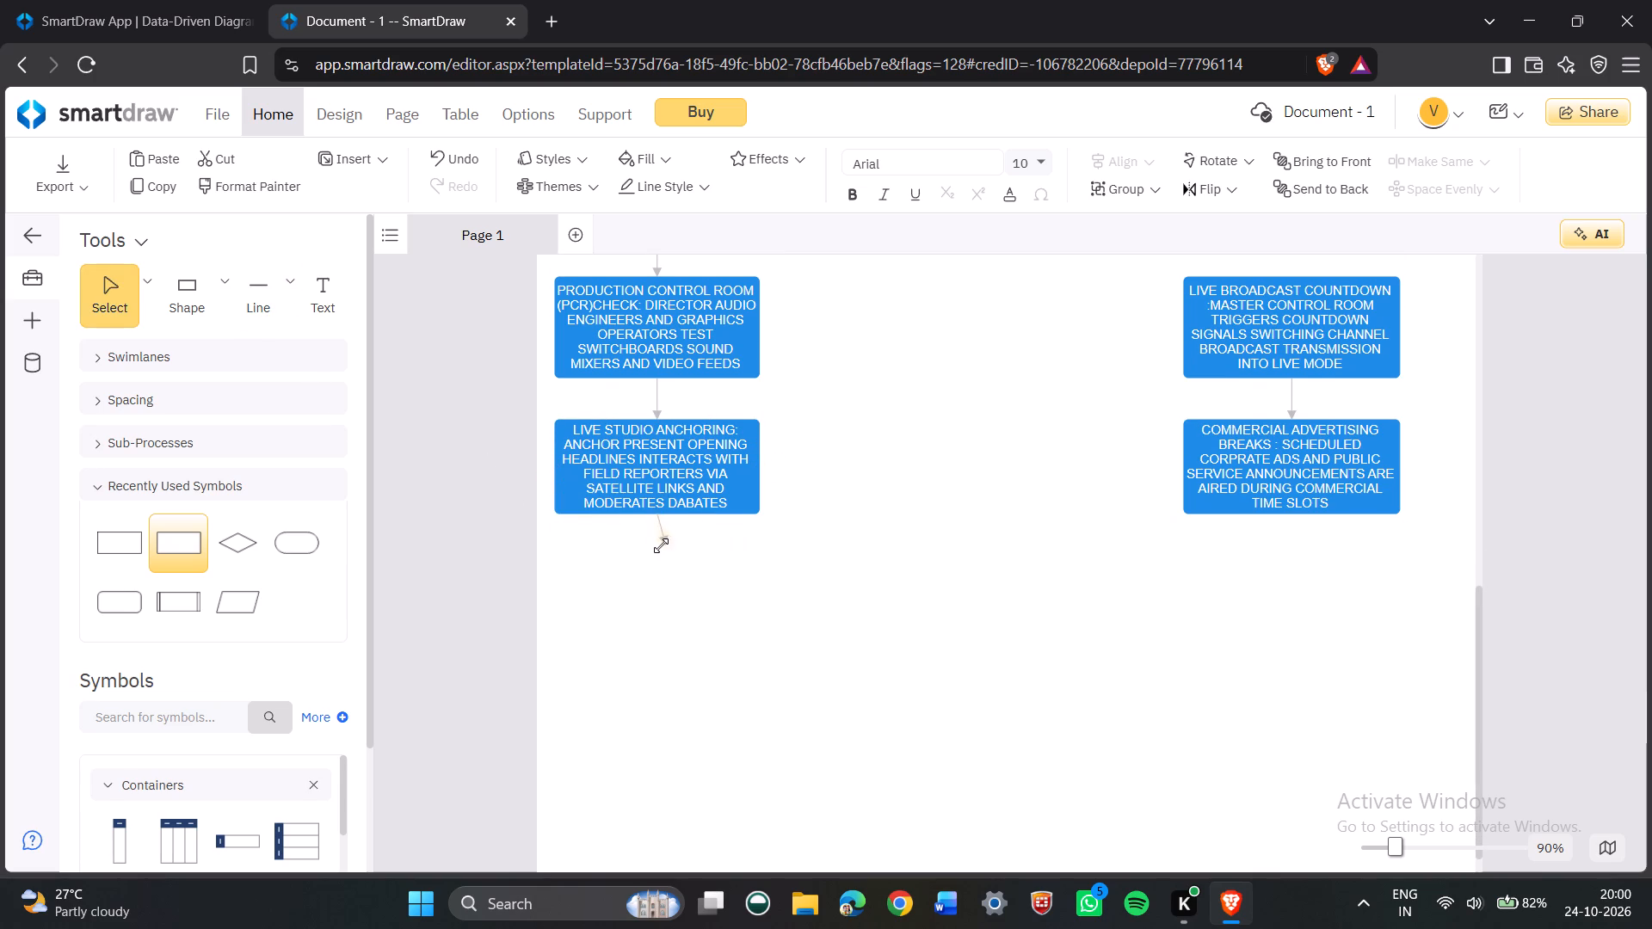
{"action": "left_click", "coordinate": [654, 587]}
Add a rectangle below the live studio anchoring box at the arrow's end, matching that box's width and approximate height.
{"action": "left_click_drag", "start_coordinate": [183, 274], "coordinate": [663, 583]}
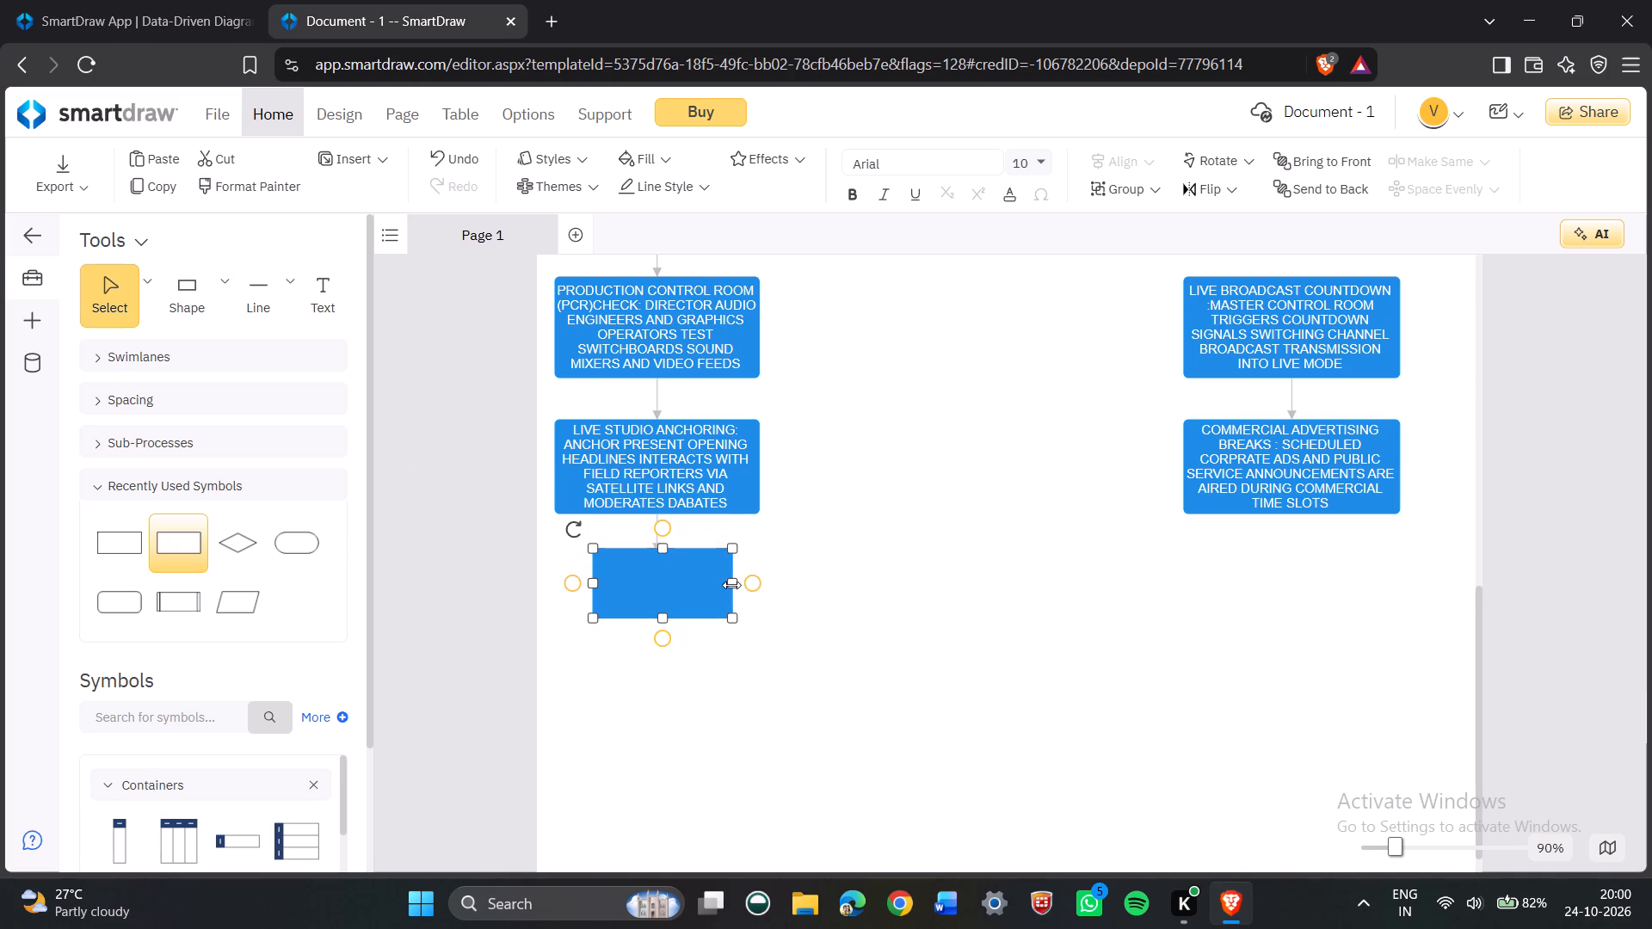
{"action": "left_click_drag", "start_coordinate": [731, 585], "coordinate": [755, 599]}
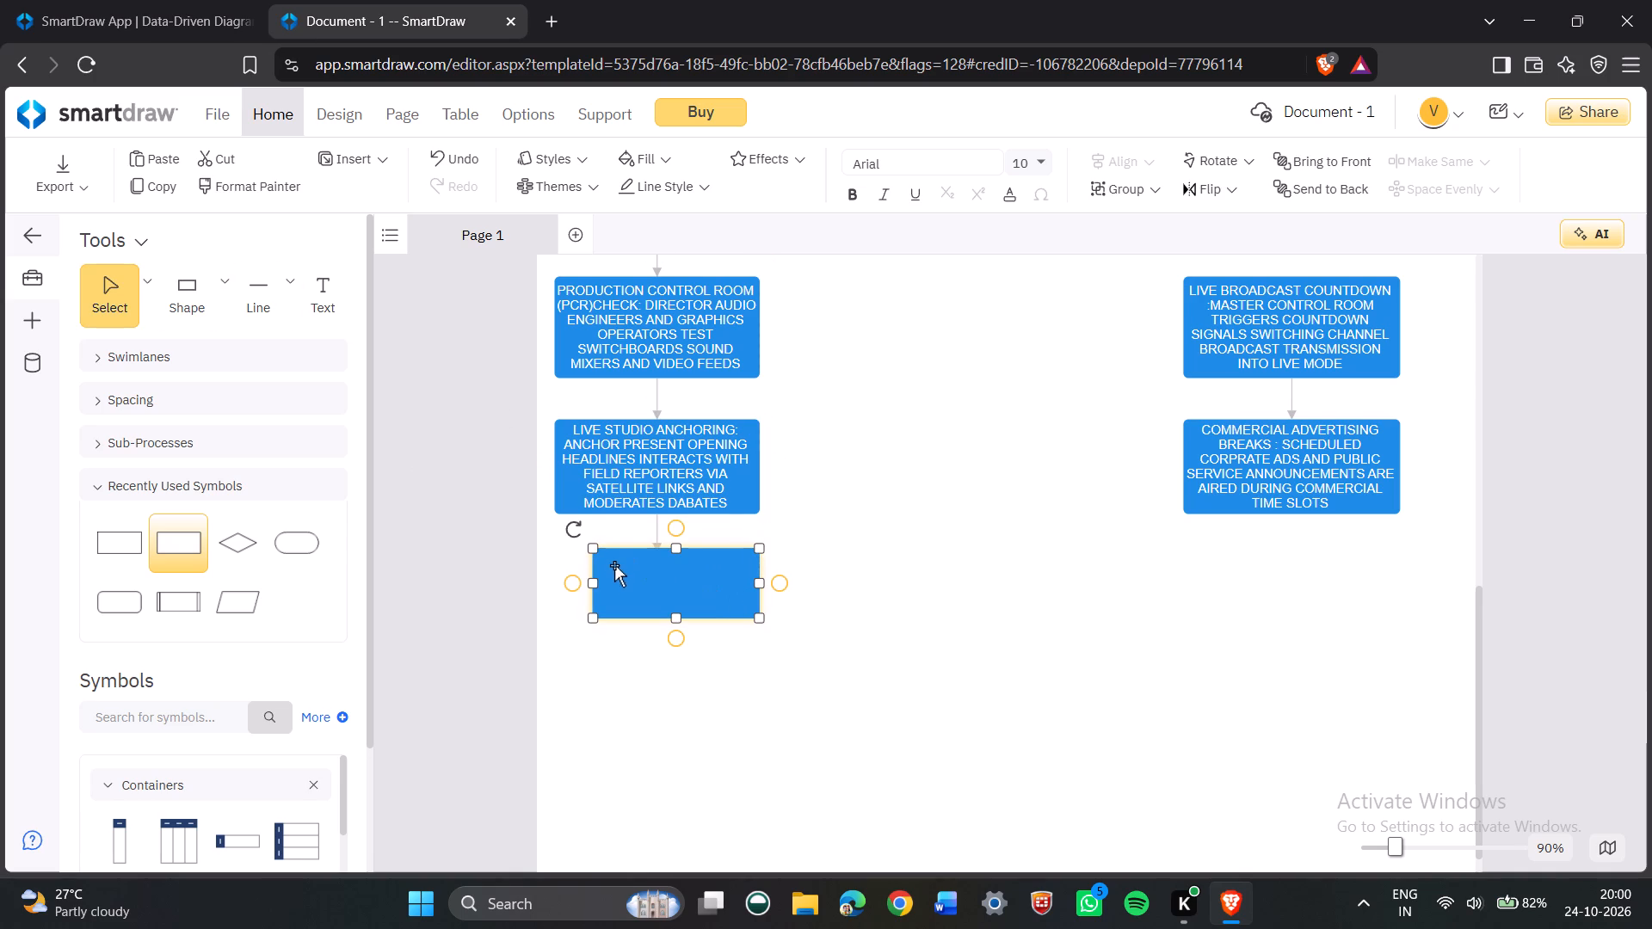
{"action": "left_click_drag", "start_coordinate": [593, 581], "coordinate": [558, 594]}
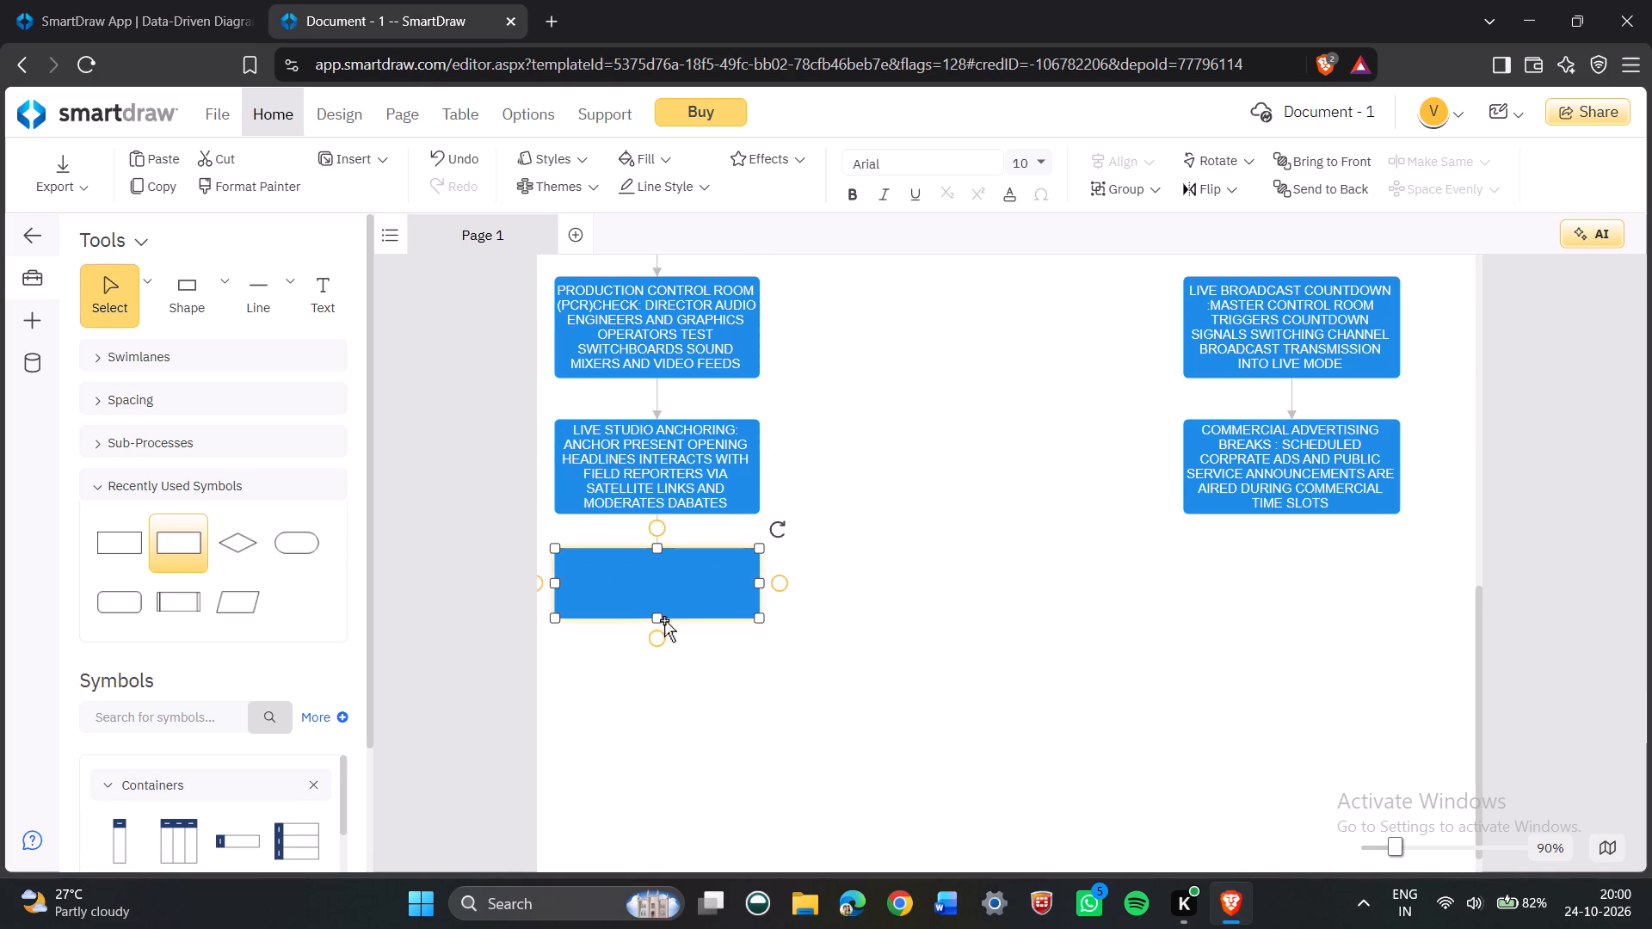
{"action": "left_click_drag", "start_coordinate": [656, 620], "coordinate": [656, 645]}
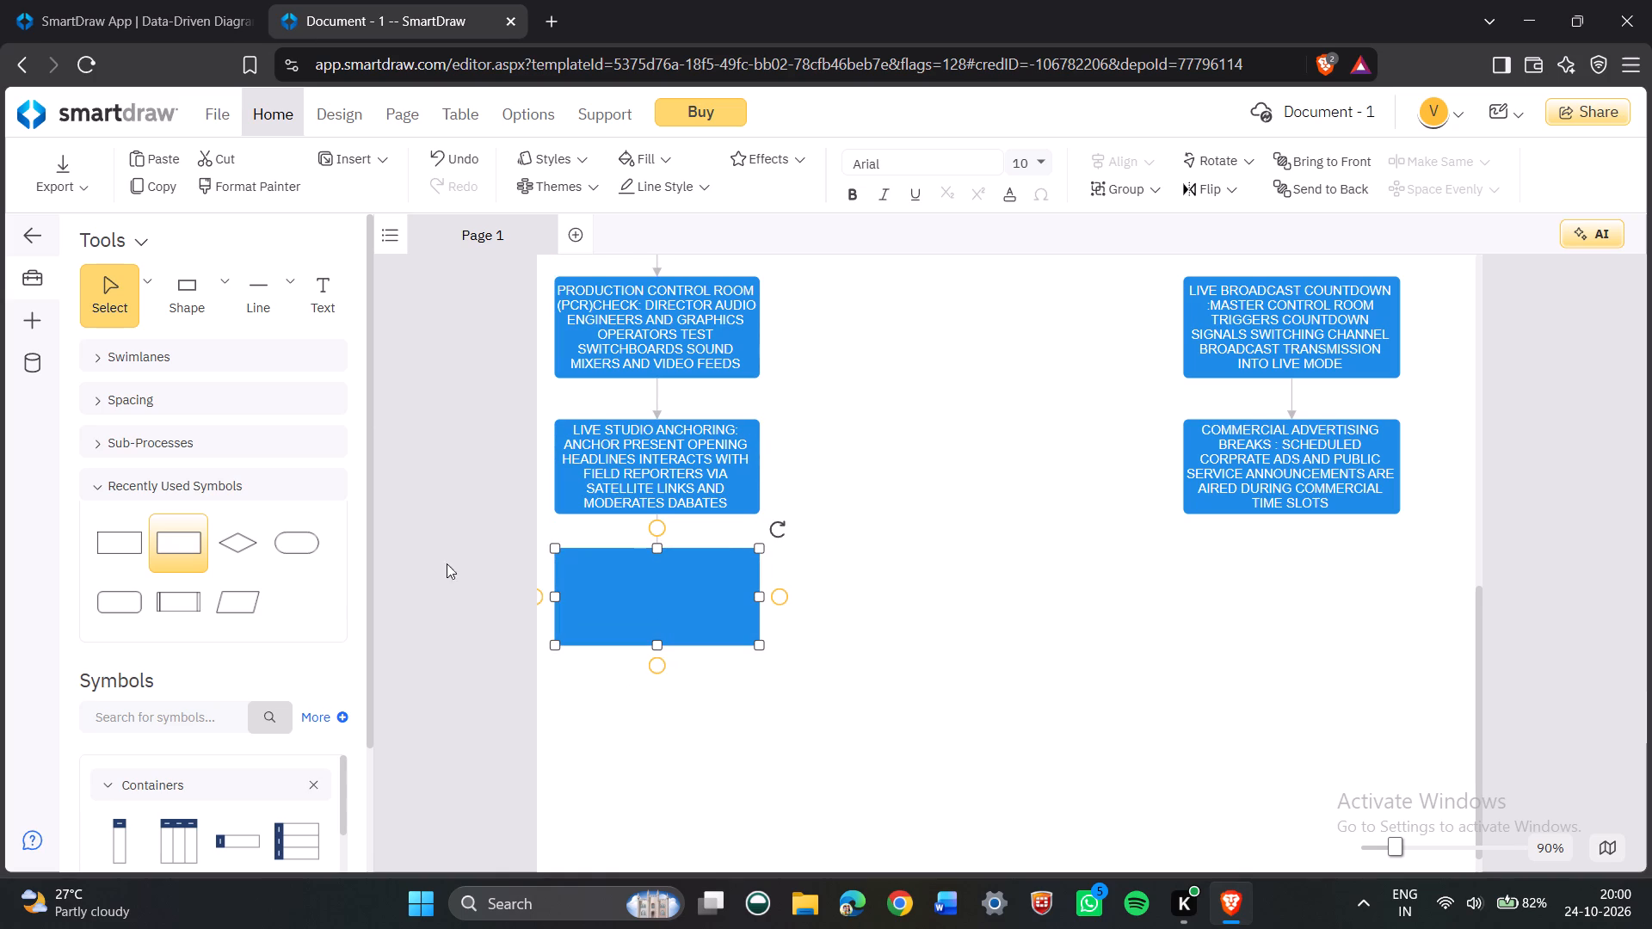
Enter the heading "DIGITAL STREAM SYDICATION :" in the empty box below the live studio anchoring box.
{"action": "left_click", "coordinate": [344, 294]}
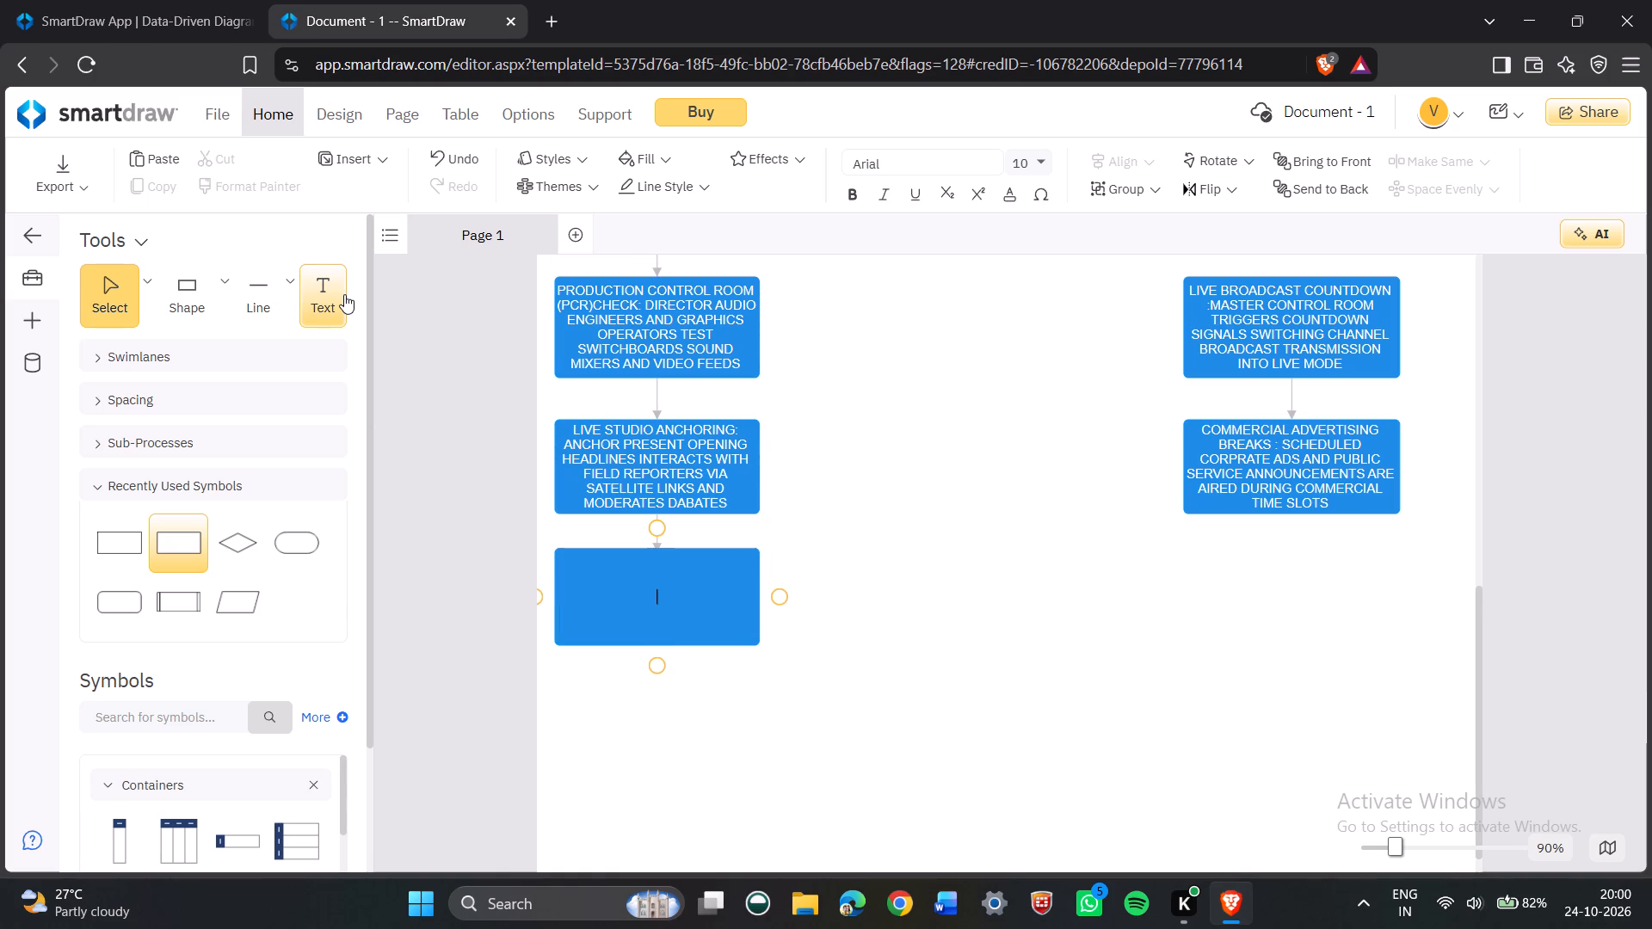
{"action": "type", "text": "DIGITAL"}
{"action": "key", "text": "space"}
{"action": "type", "text": "STREM"}
{"action": "key", "text": "BackSpace"}
{"action": "type", "text": "AM"}
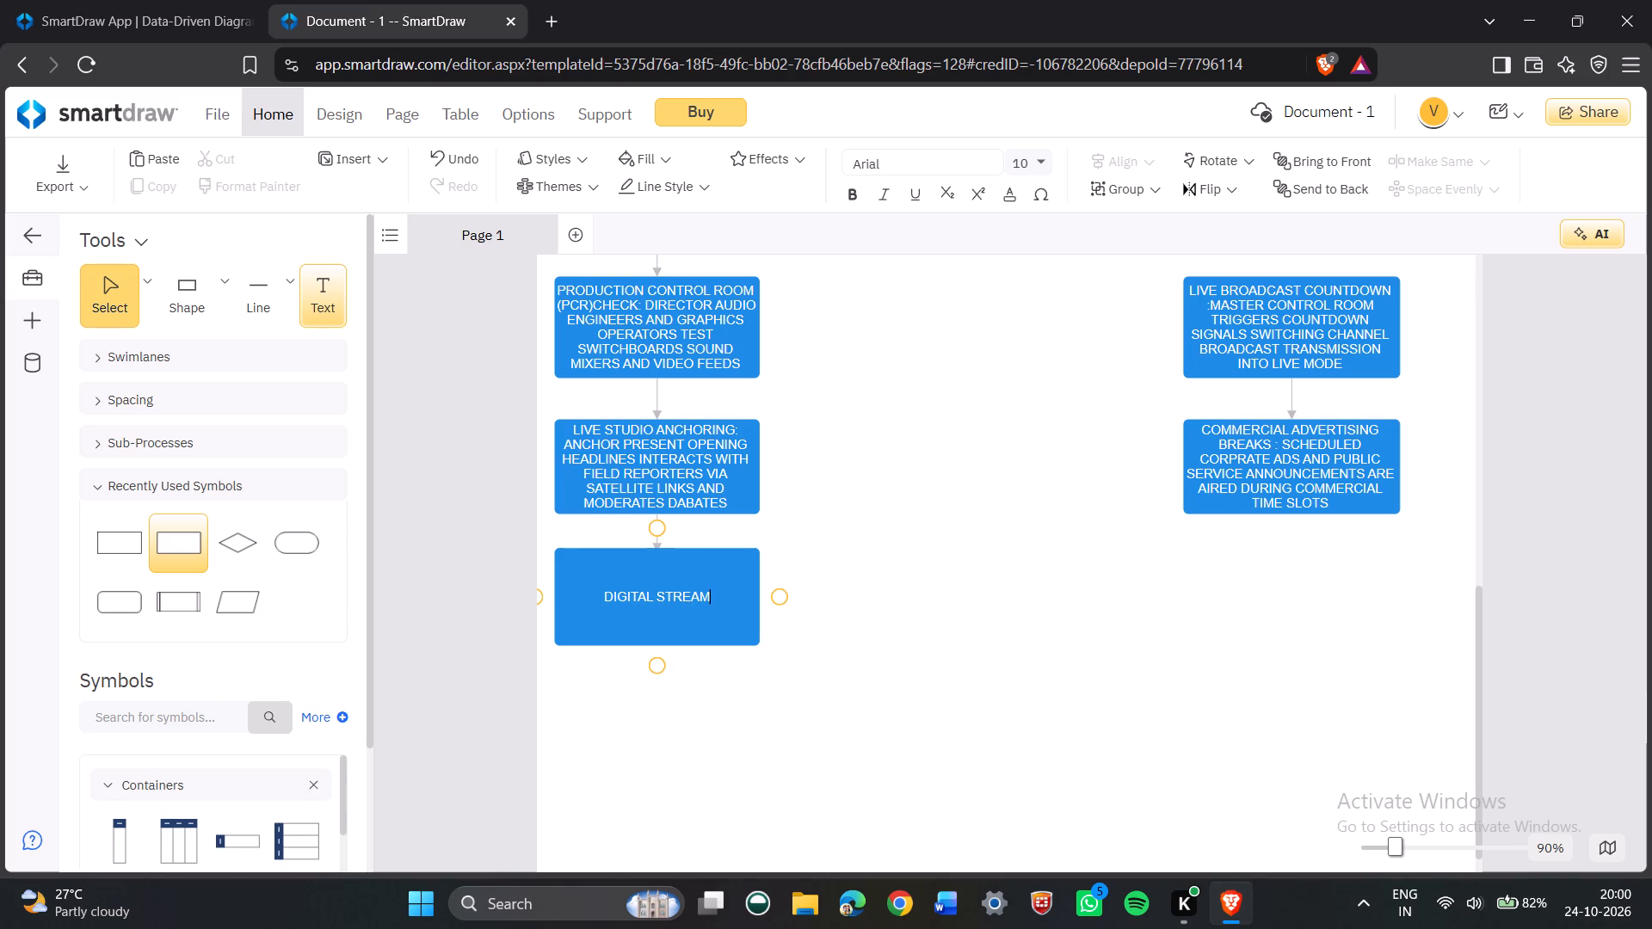
{"action": "key", "text": "space"}
{"action": "type", "text": "SYDI"}
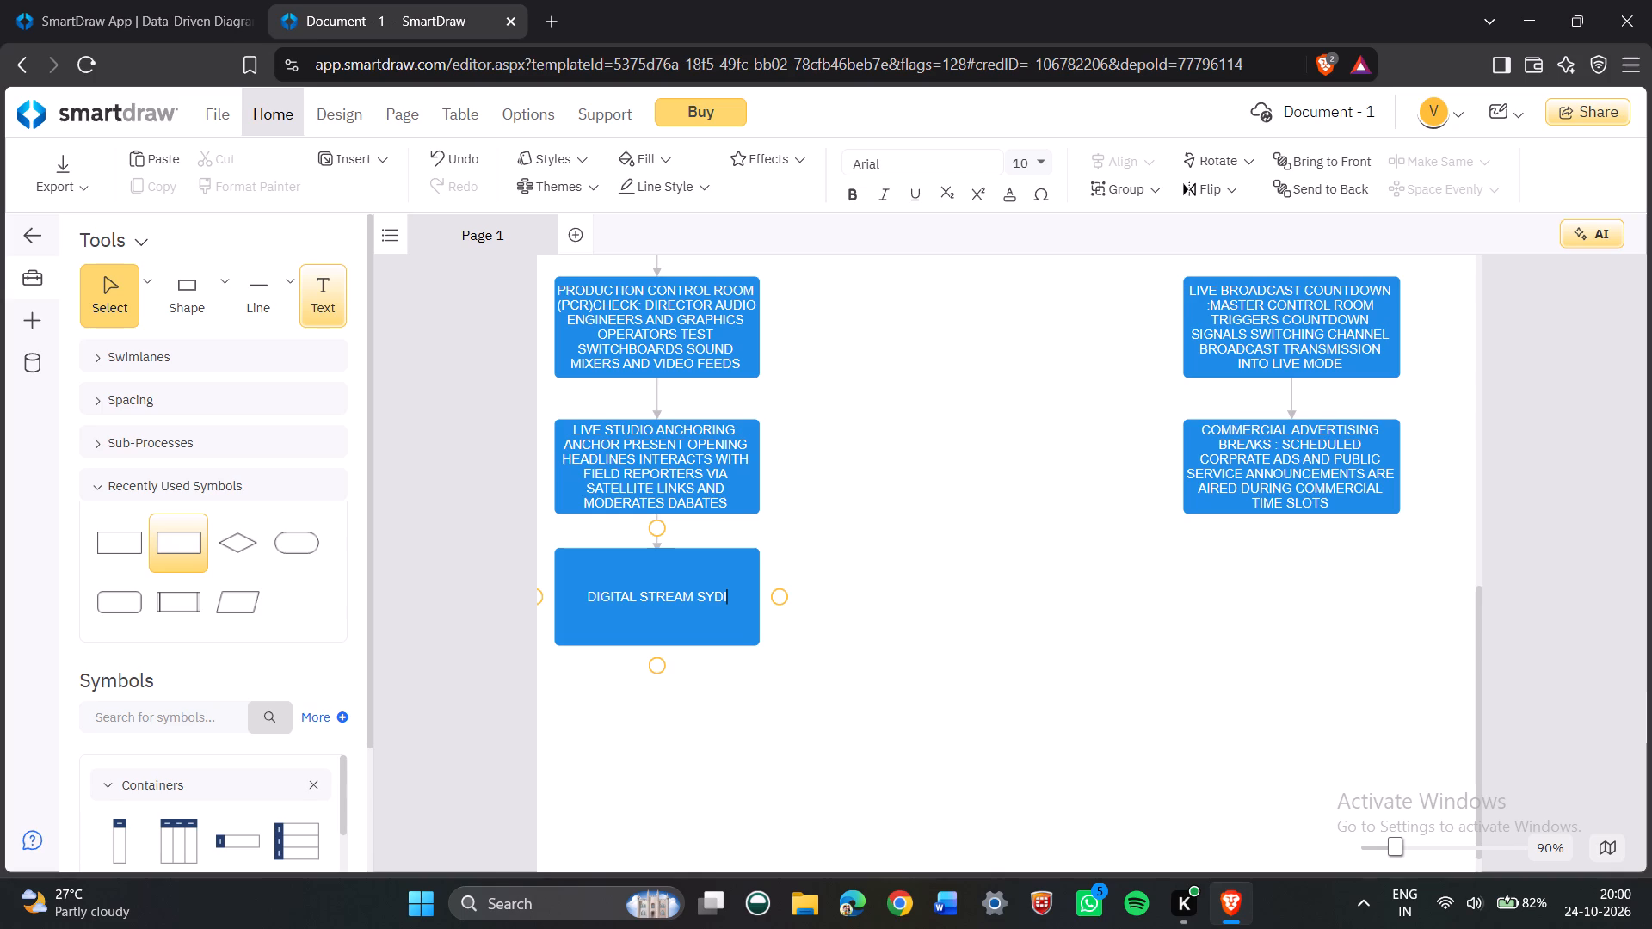
{"action": "type", "text": "CATION"}
{"action": "key", "text": "space"}
{"action": "type", "text": ":"}
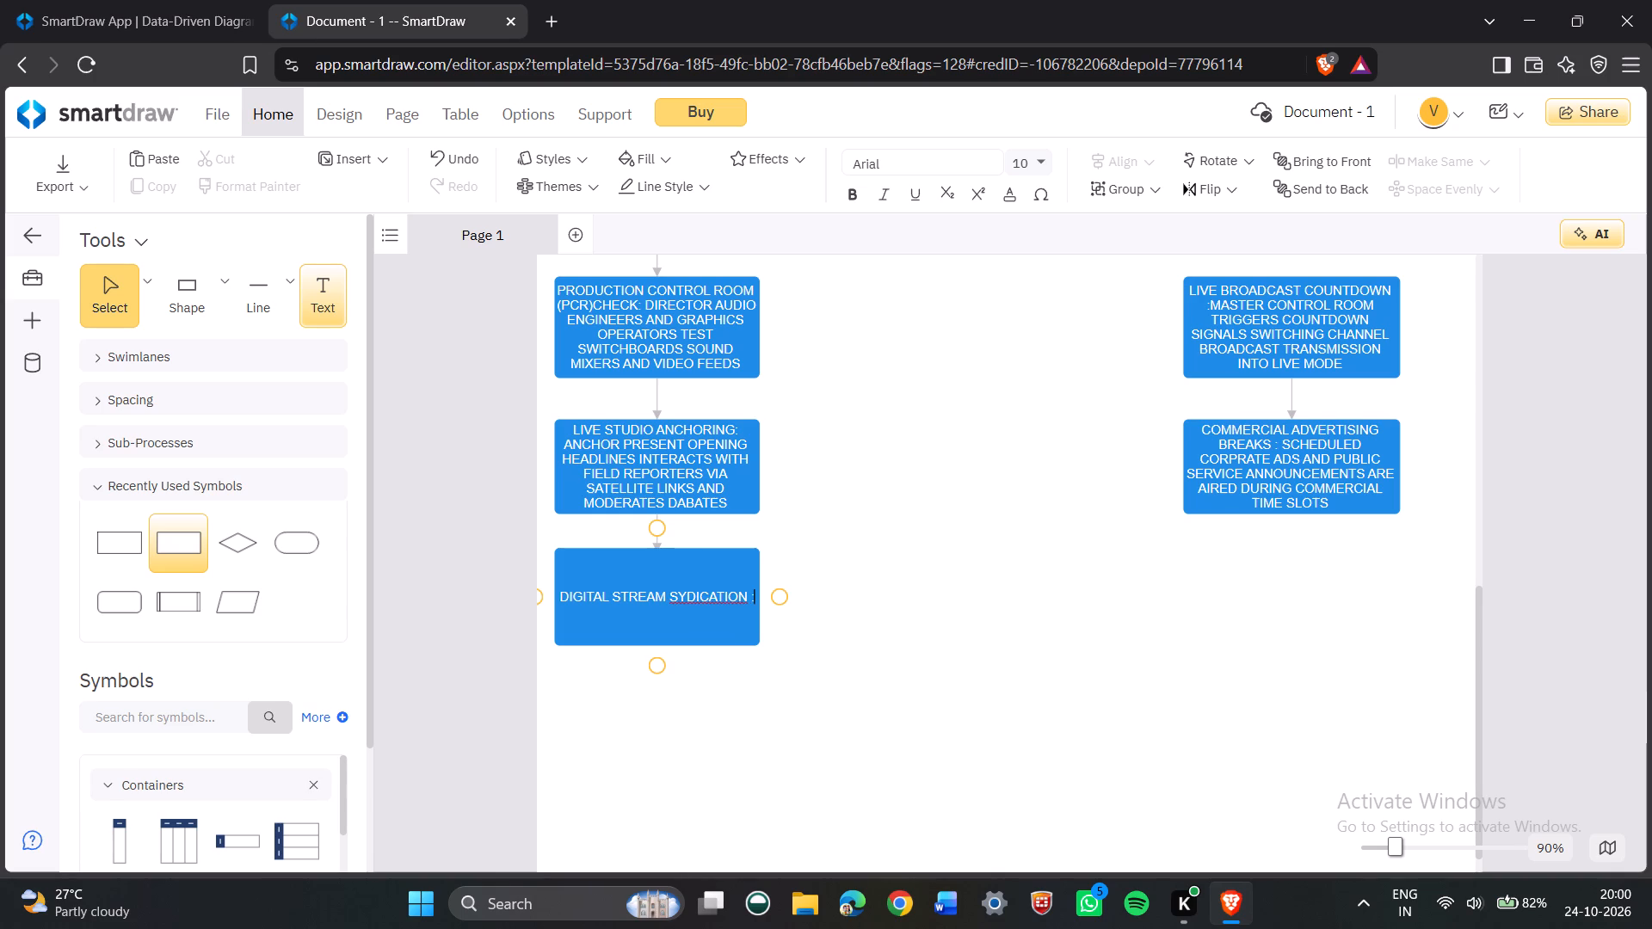
Continue the digital stream syndication box's text after the heading with "SIMULTANEOUSLY BROADCASTING".
{"action": "key", "text": "space"}
{"action": "type", "text": "SIMU"}
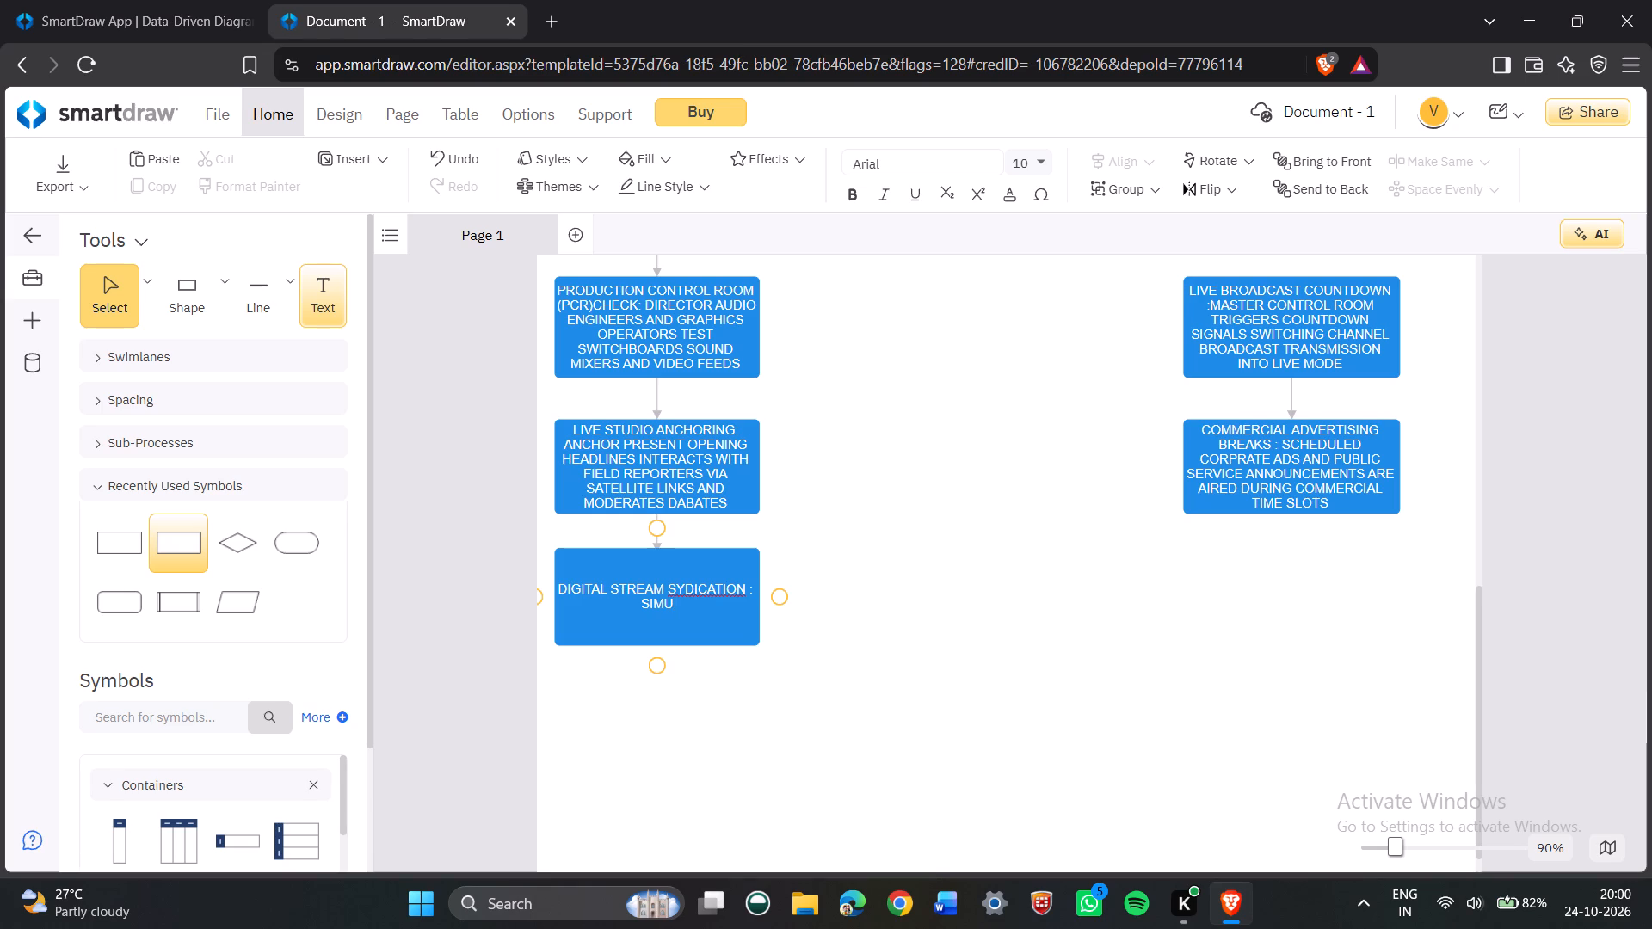
{"action": "key", "text": "l"}
{"action": "key", "text": "t"}
{"action": "type", "text": "ANE"}
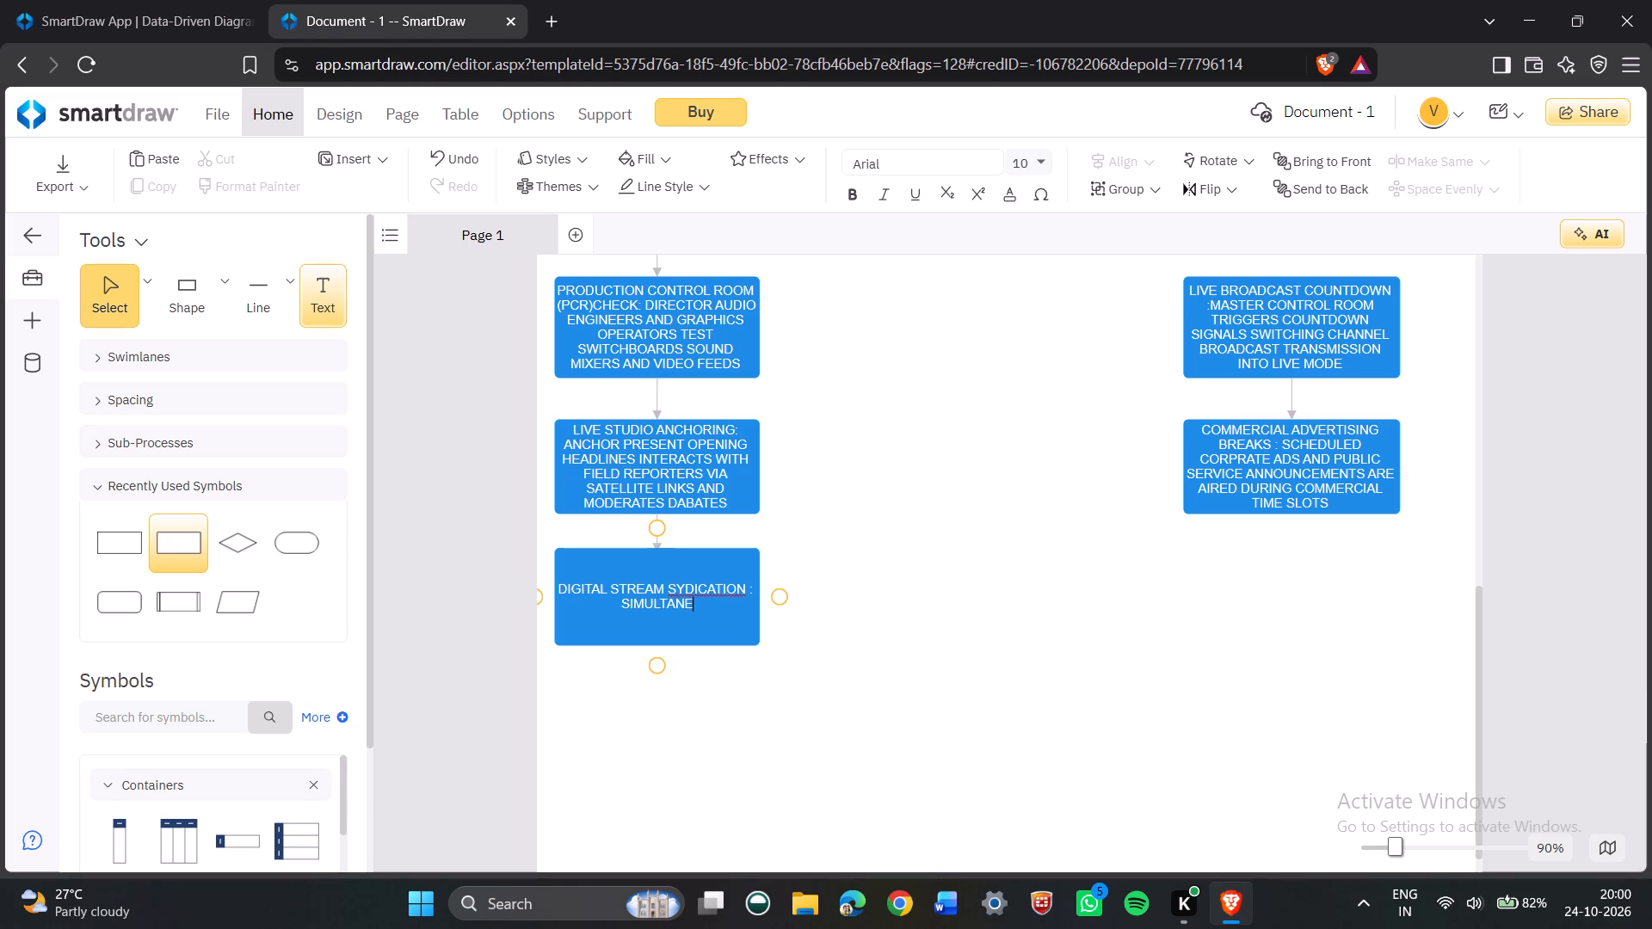
{"action": "type", "text": "OUS"}
{"action": "key", "text": "o"}
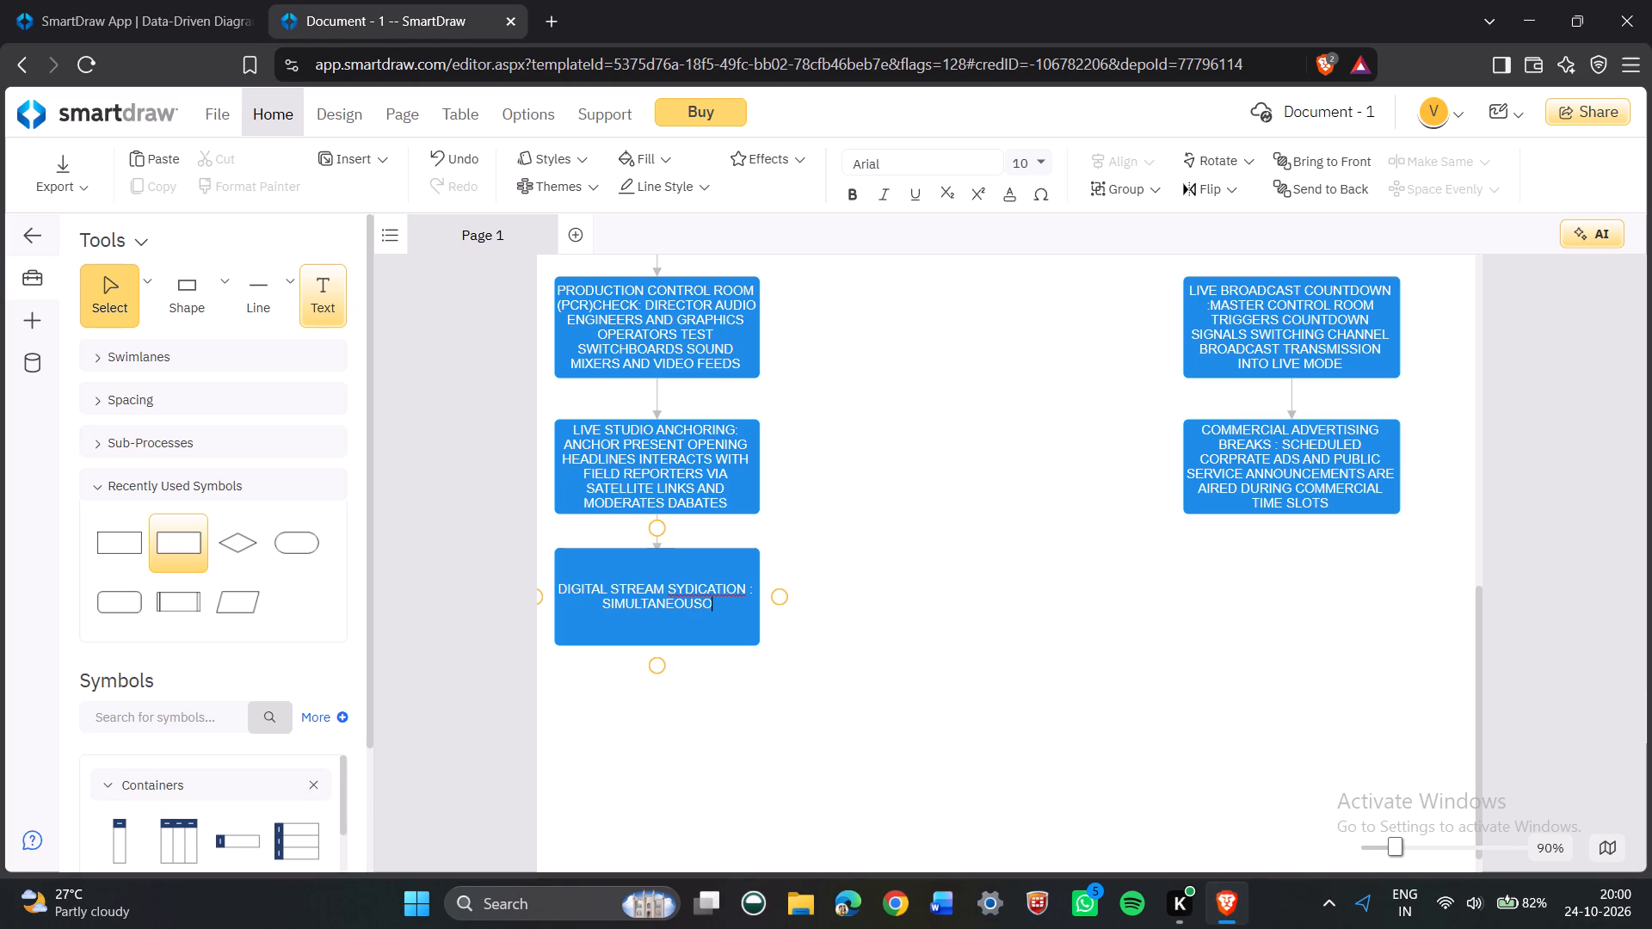
{"action": "key", "text": "BackSpace"}
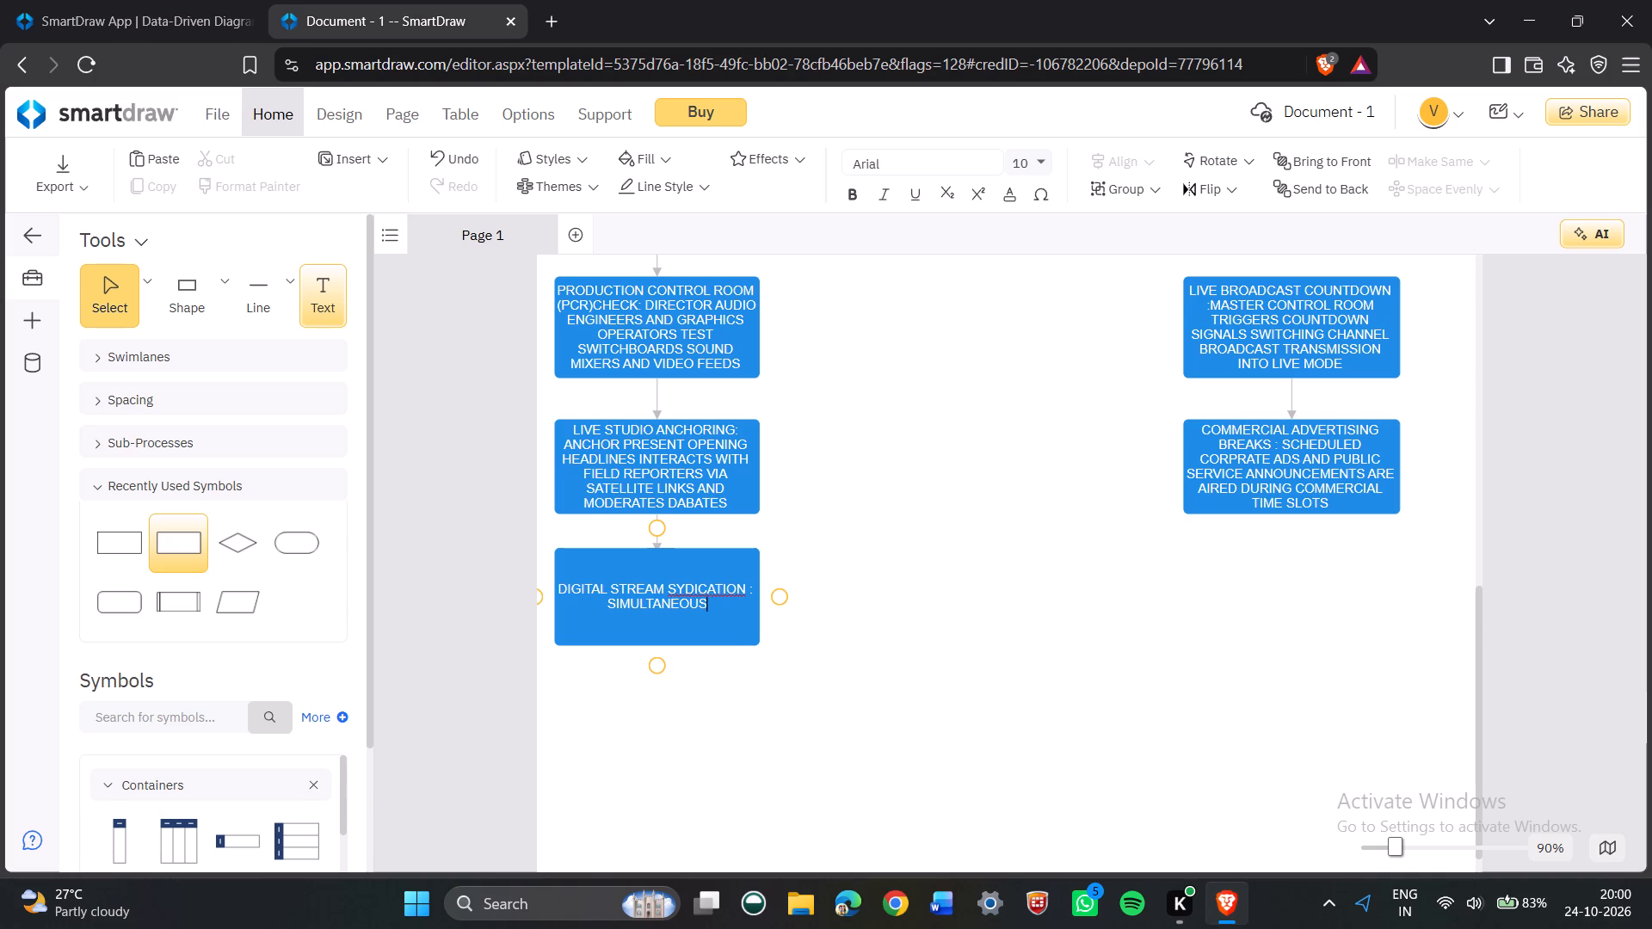
{"action": "type", "text": "LY"}
{"action": "key", "text": "space"}
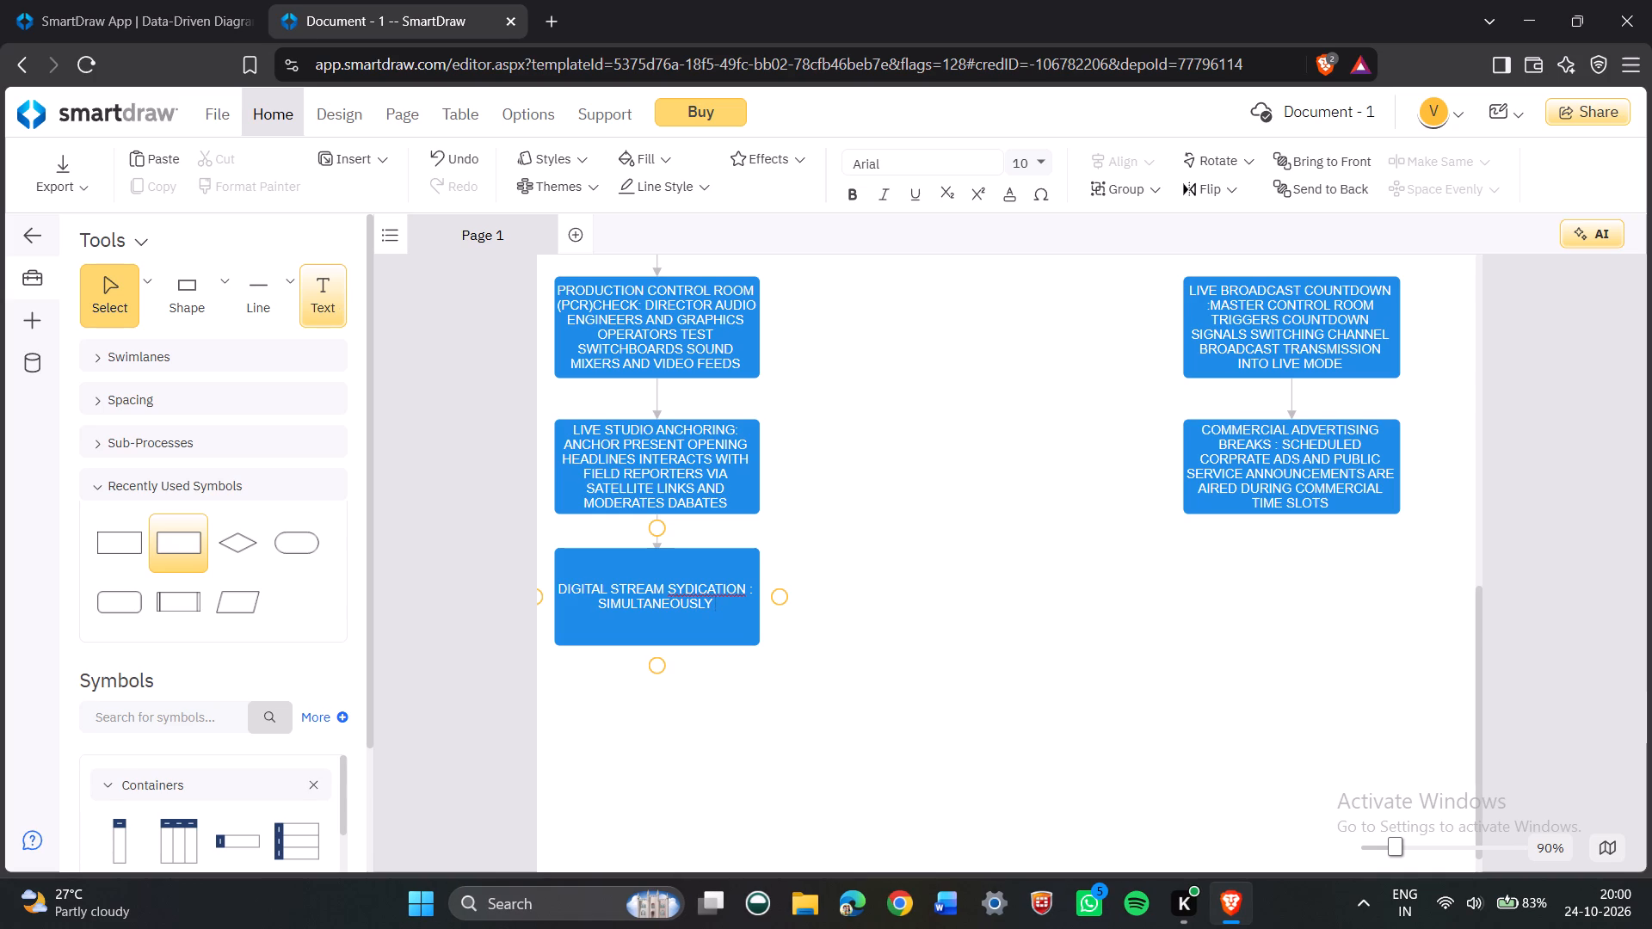
{"action": "type", "text": "BRO"}
{"action": "type", "text": "AF"}
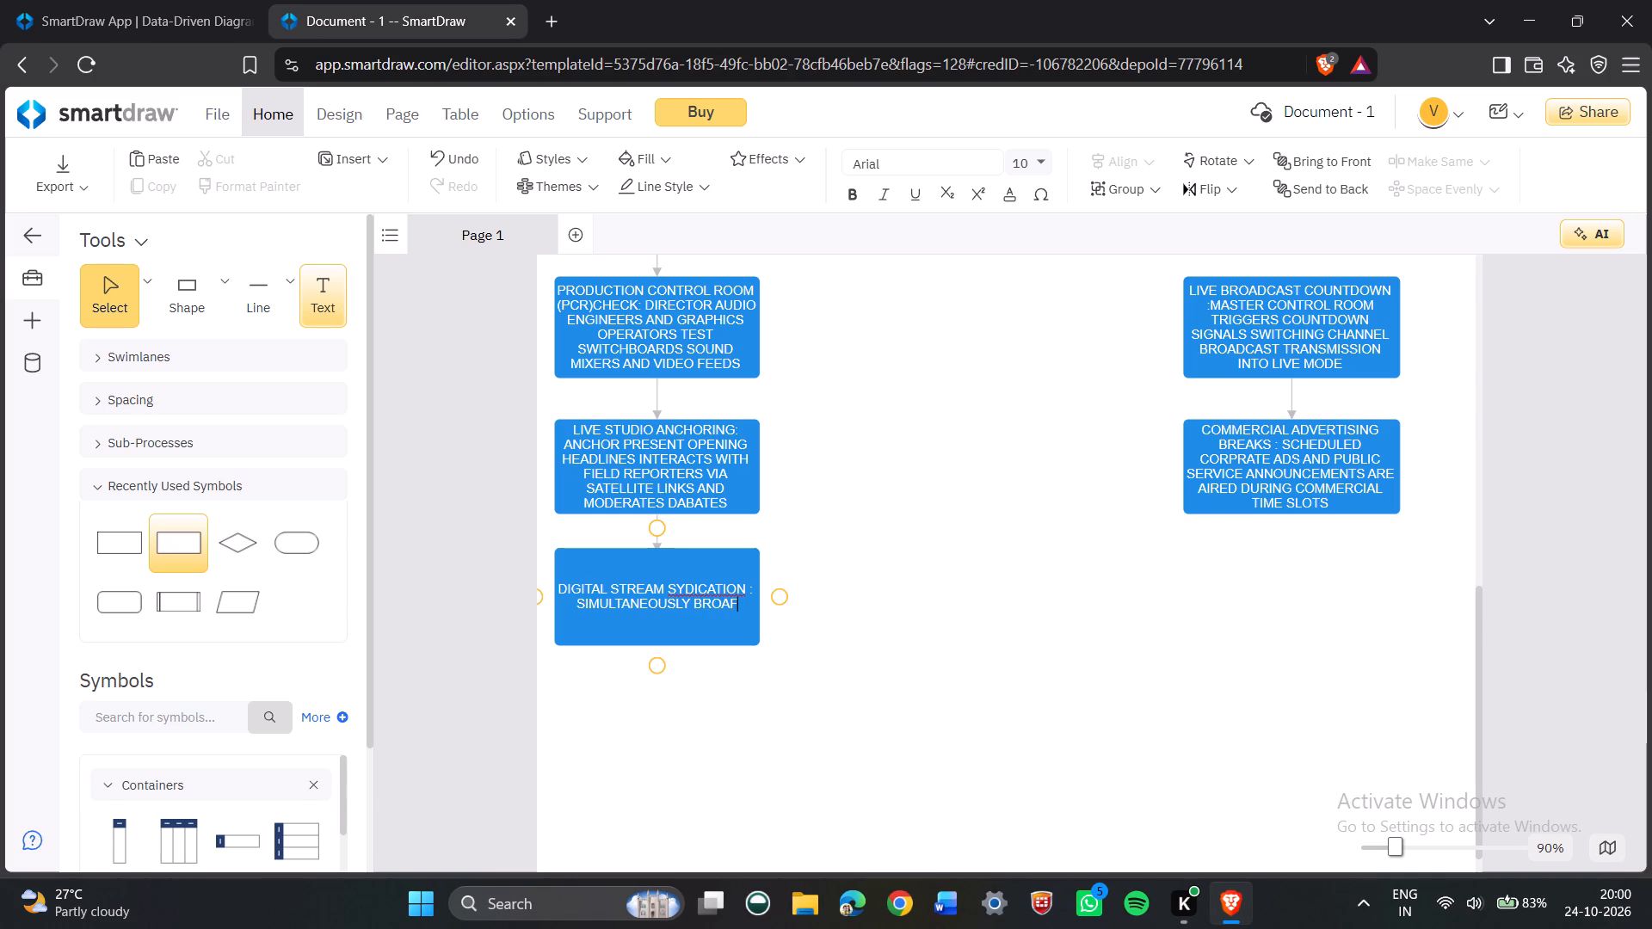
{"action": "key", "text": "BackSpace"}
{"action": "key", "text": "d"}
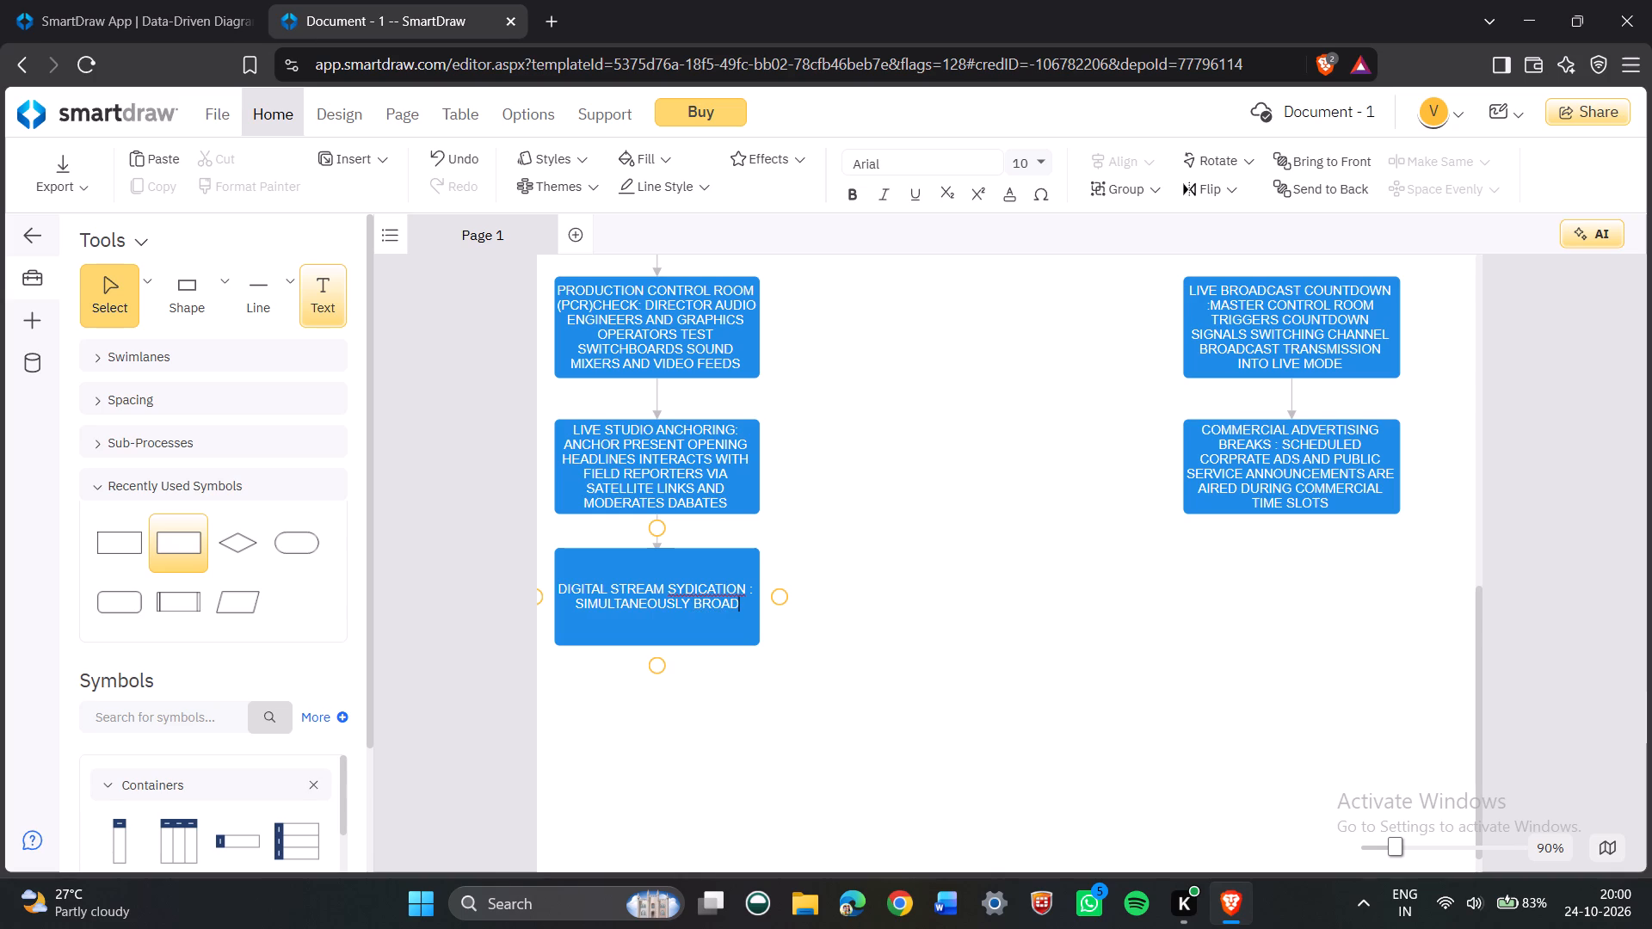
{"action": "type", "text": "CASTING"}
{"action": "key", "text": "space"}
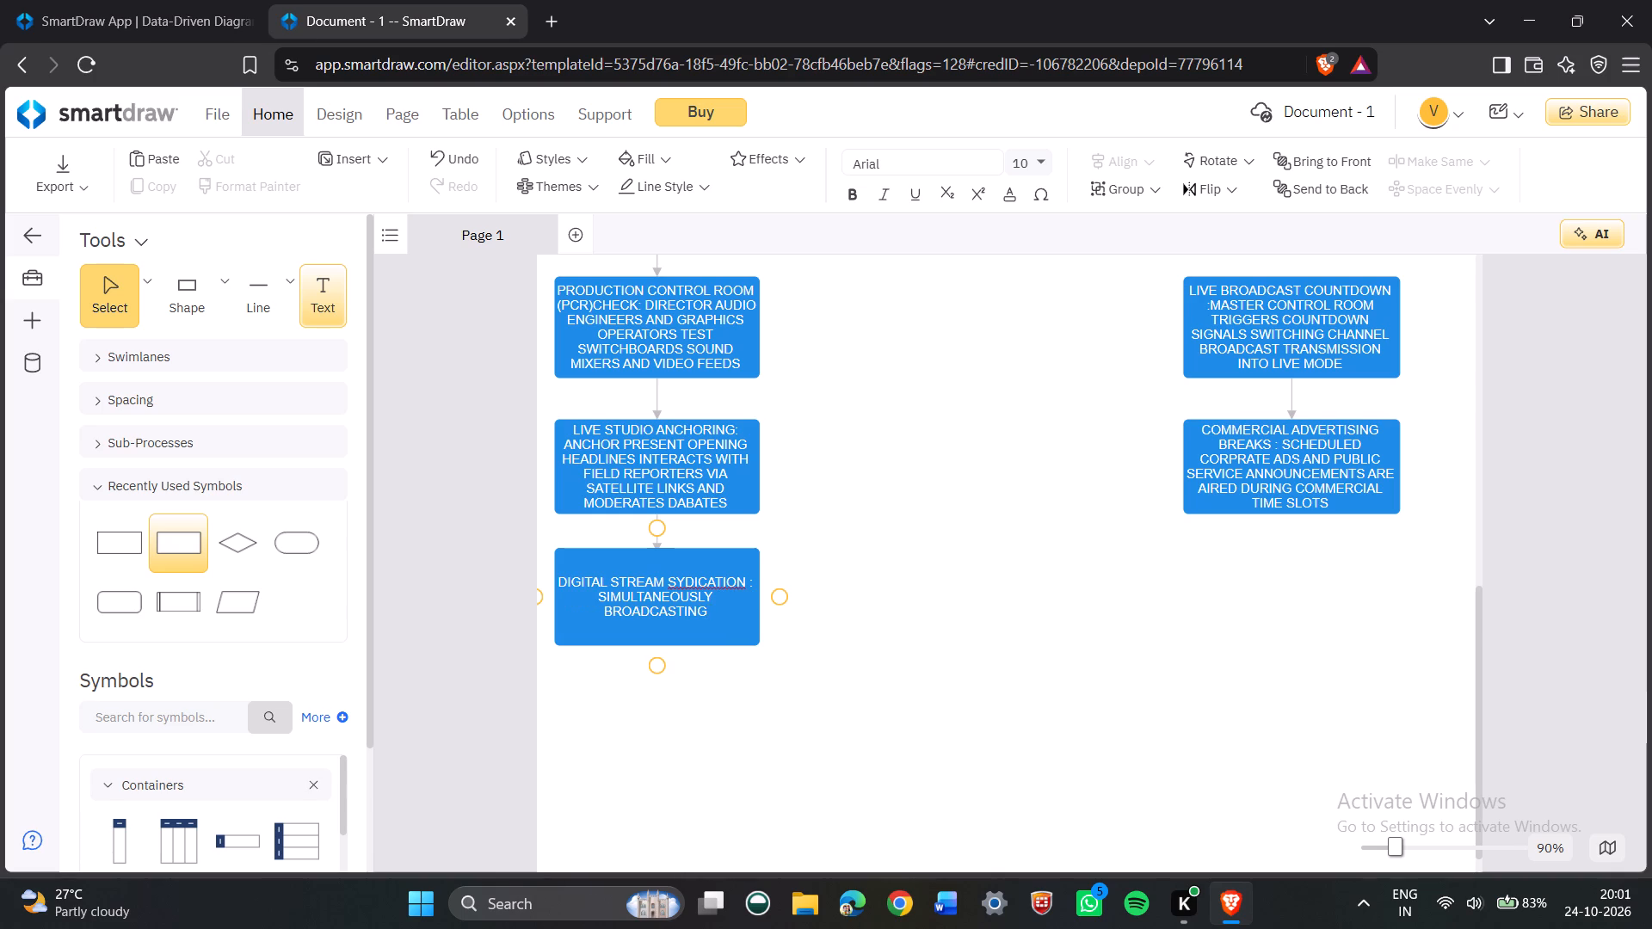
Extend the digital stream syndication box's description with "THE LIVE FEED TO".
{"action": "type", "text": "THE LIVE"}
{"action": "key", "text": "space"}
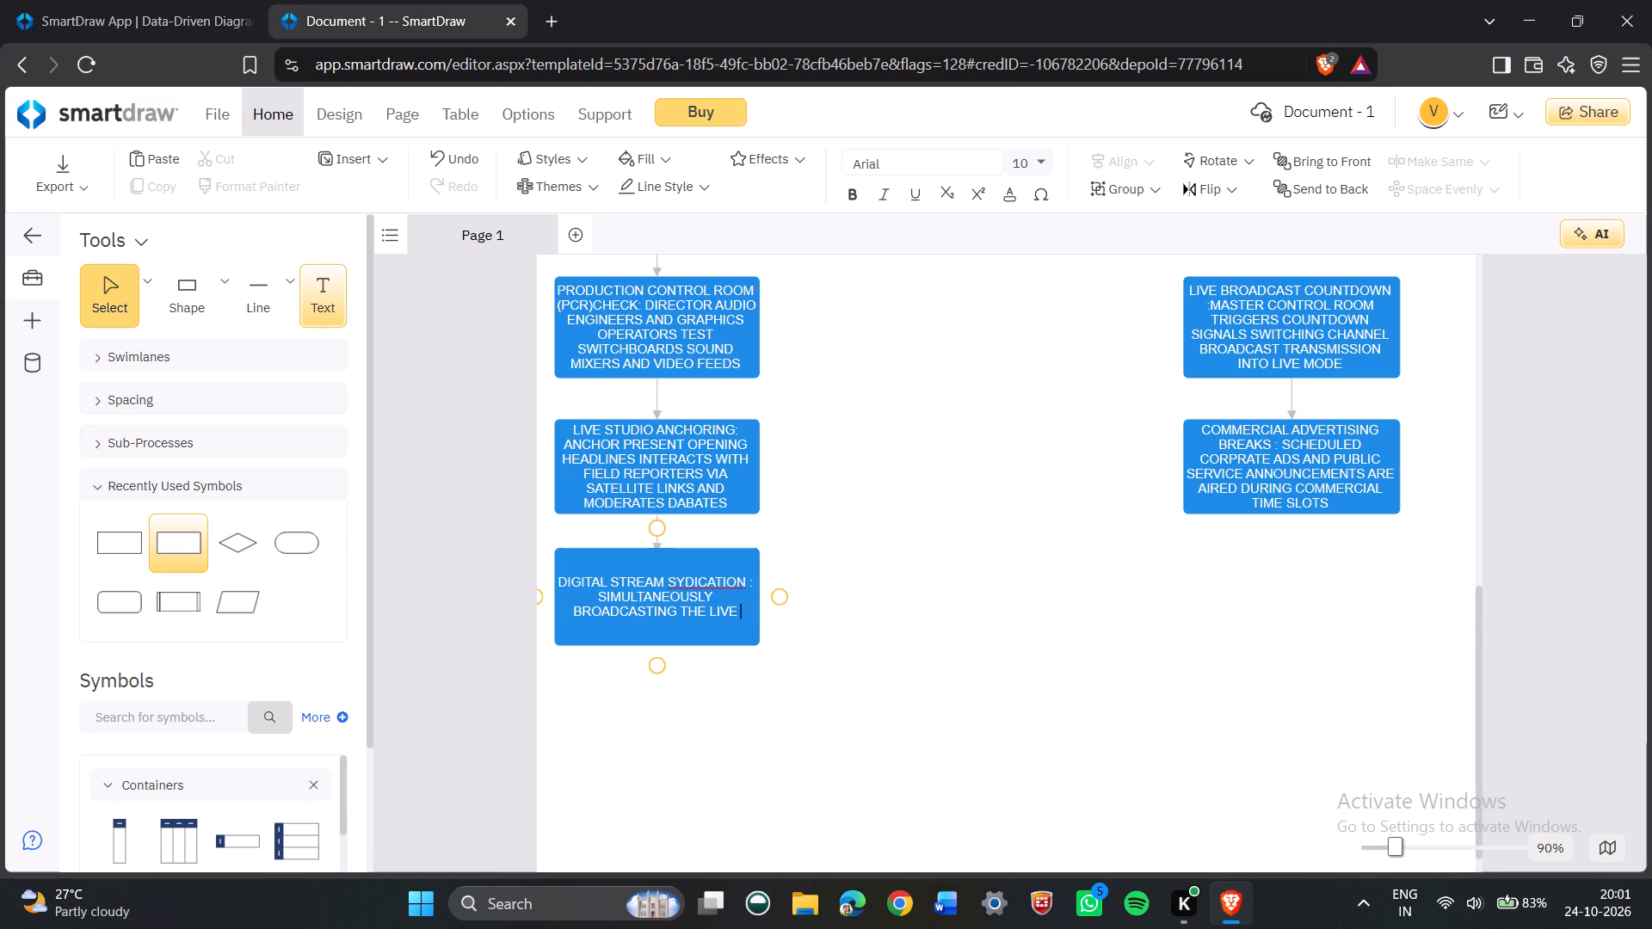
{"action": "type", "text": "FEDD"}
{"action": "key", "text": "BackSpace"}
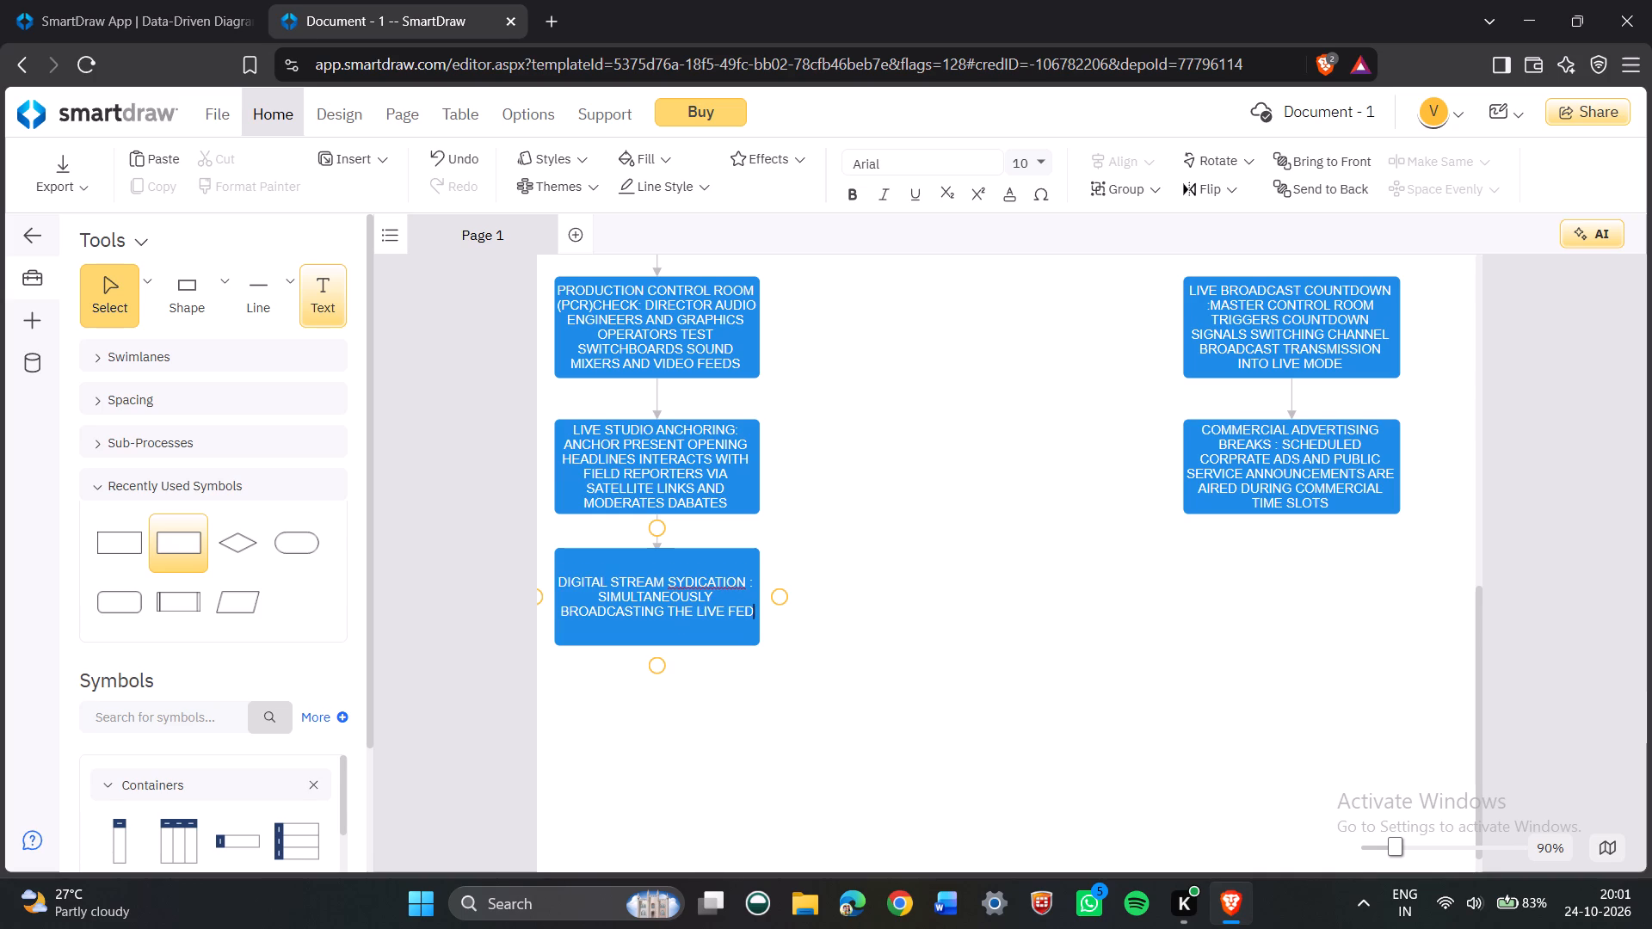
{"action": "key", "text": "BackSpace"}
{"action": "type", "text": "ED"}
{"action": "key", "text": "space"}
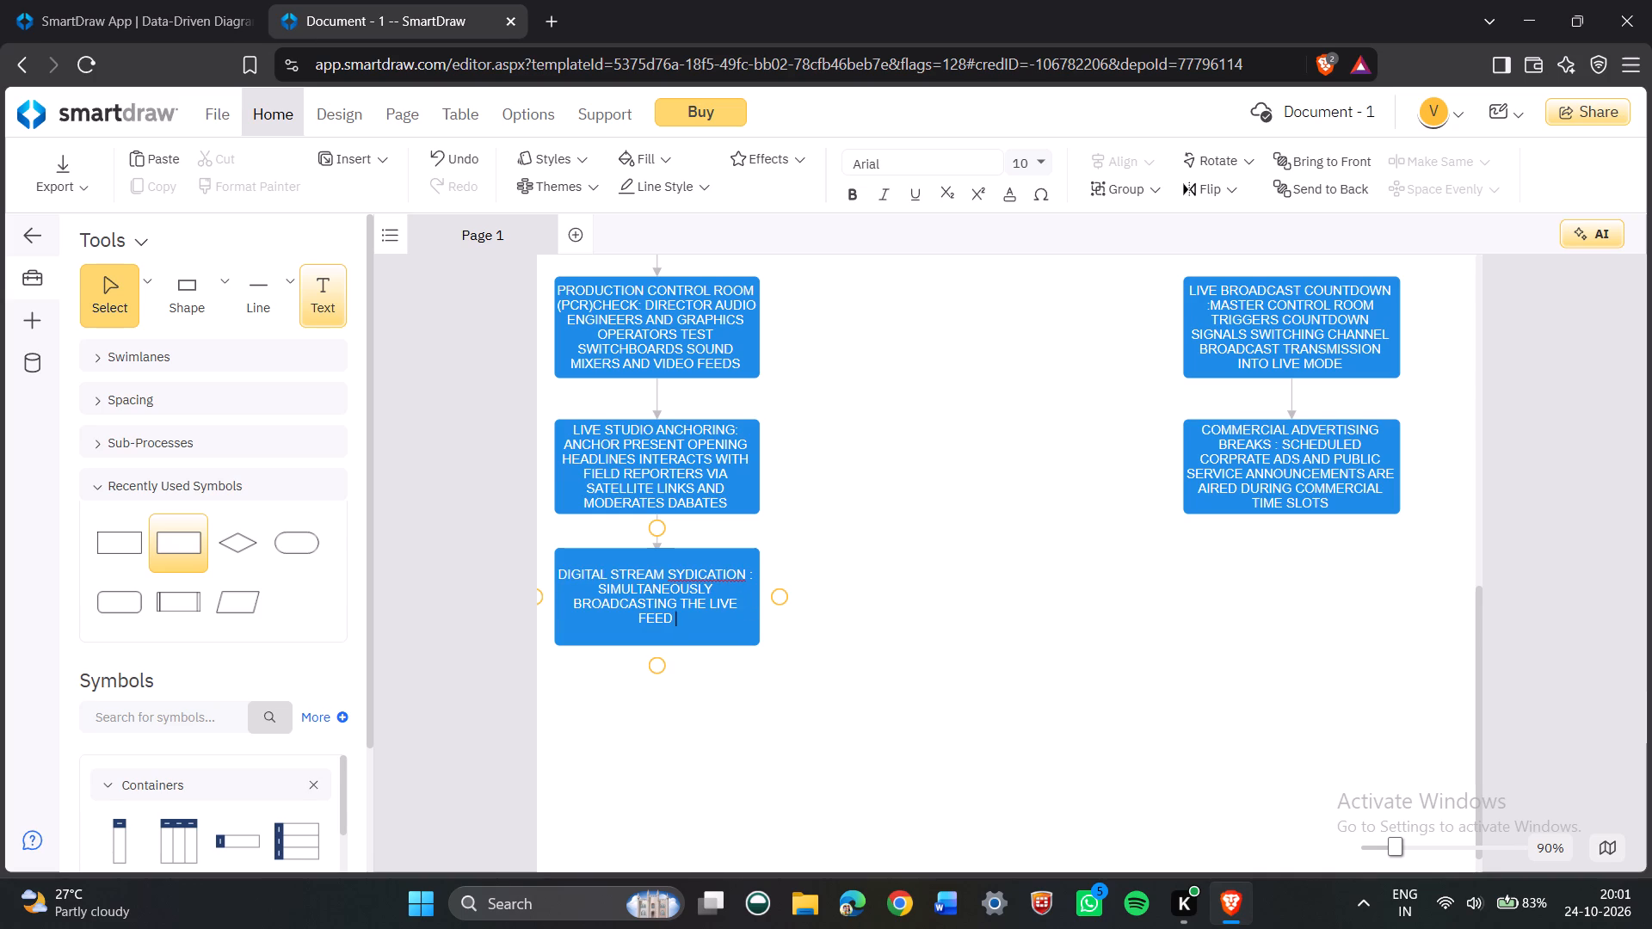
{"action": "type", "text": "TO"}
{"action": "key", "text": "space"}
Add "OFFICIAL YOUTUBE CHANNELS" to the digital stream syndication box's description.
{"action": "type", "text": "OFFICAL"}
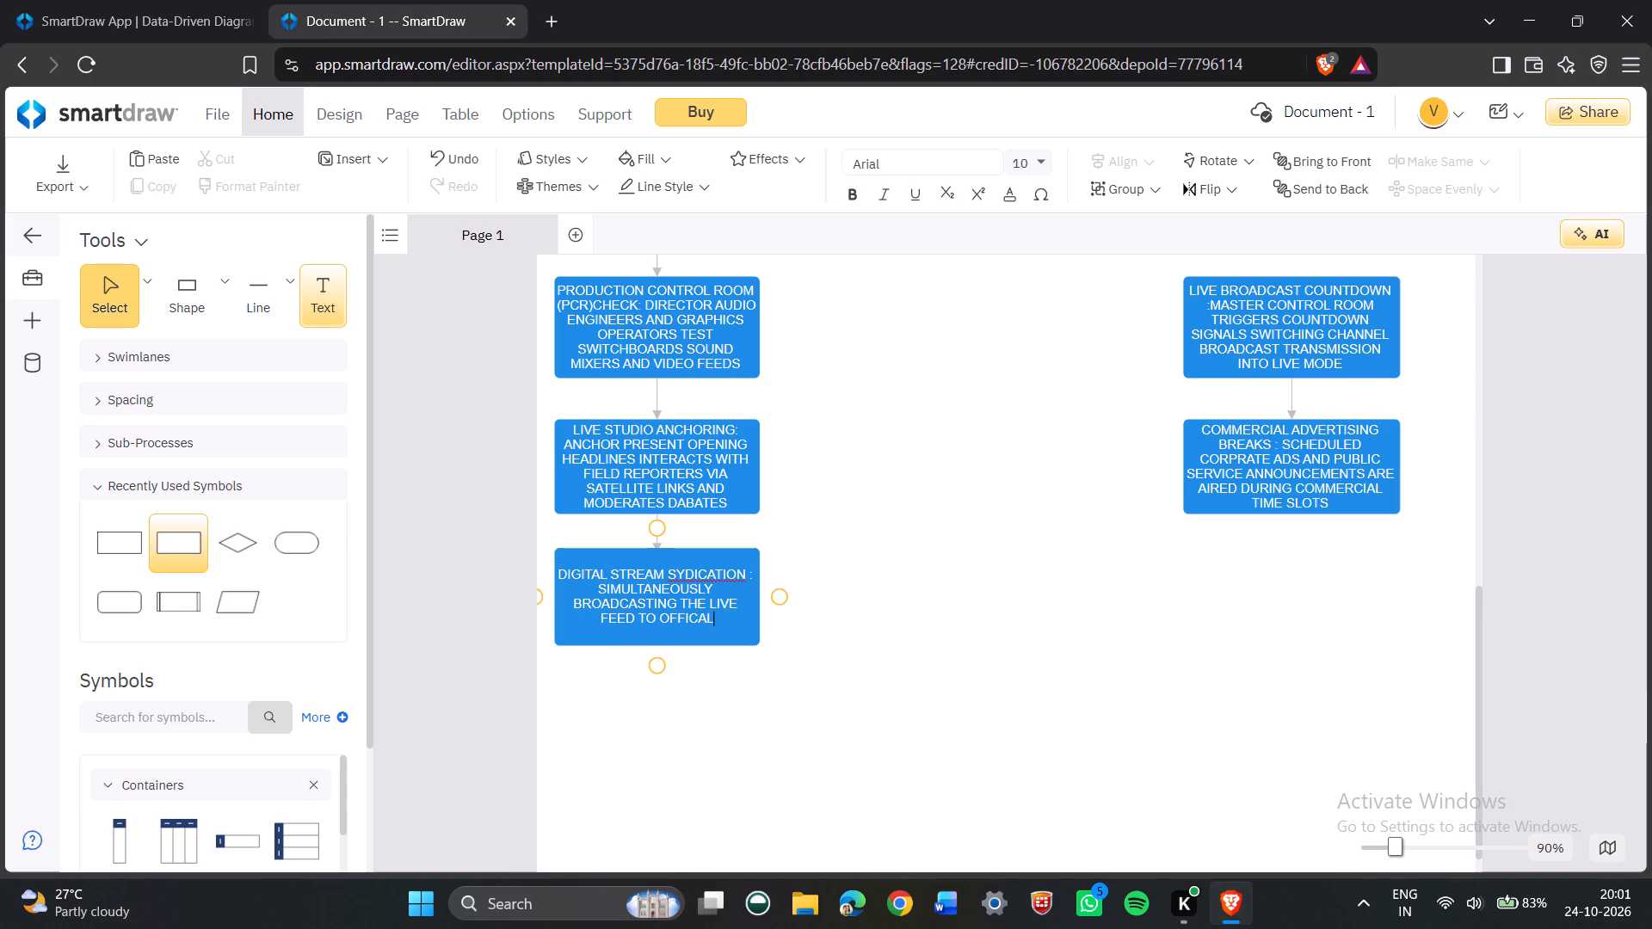
{"action": "key", "text": "BackSpace"}
{"action": "key", "text": "BackSpace"}
{"action": "key", "text": "BackSpace"}
{"action": "type", "text": "IA"}
{"action": "key", "text": "BackSpace"}
{"action": "key", "text": "BackSpace"}
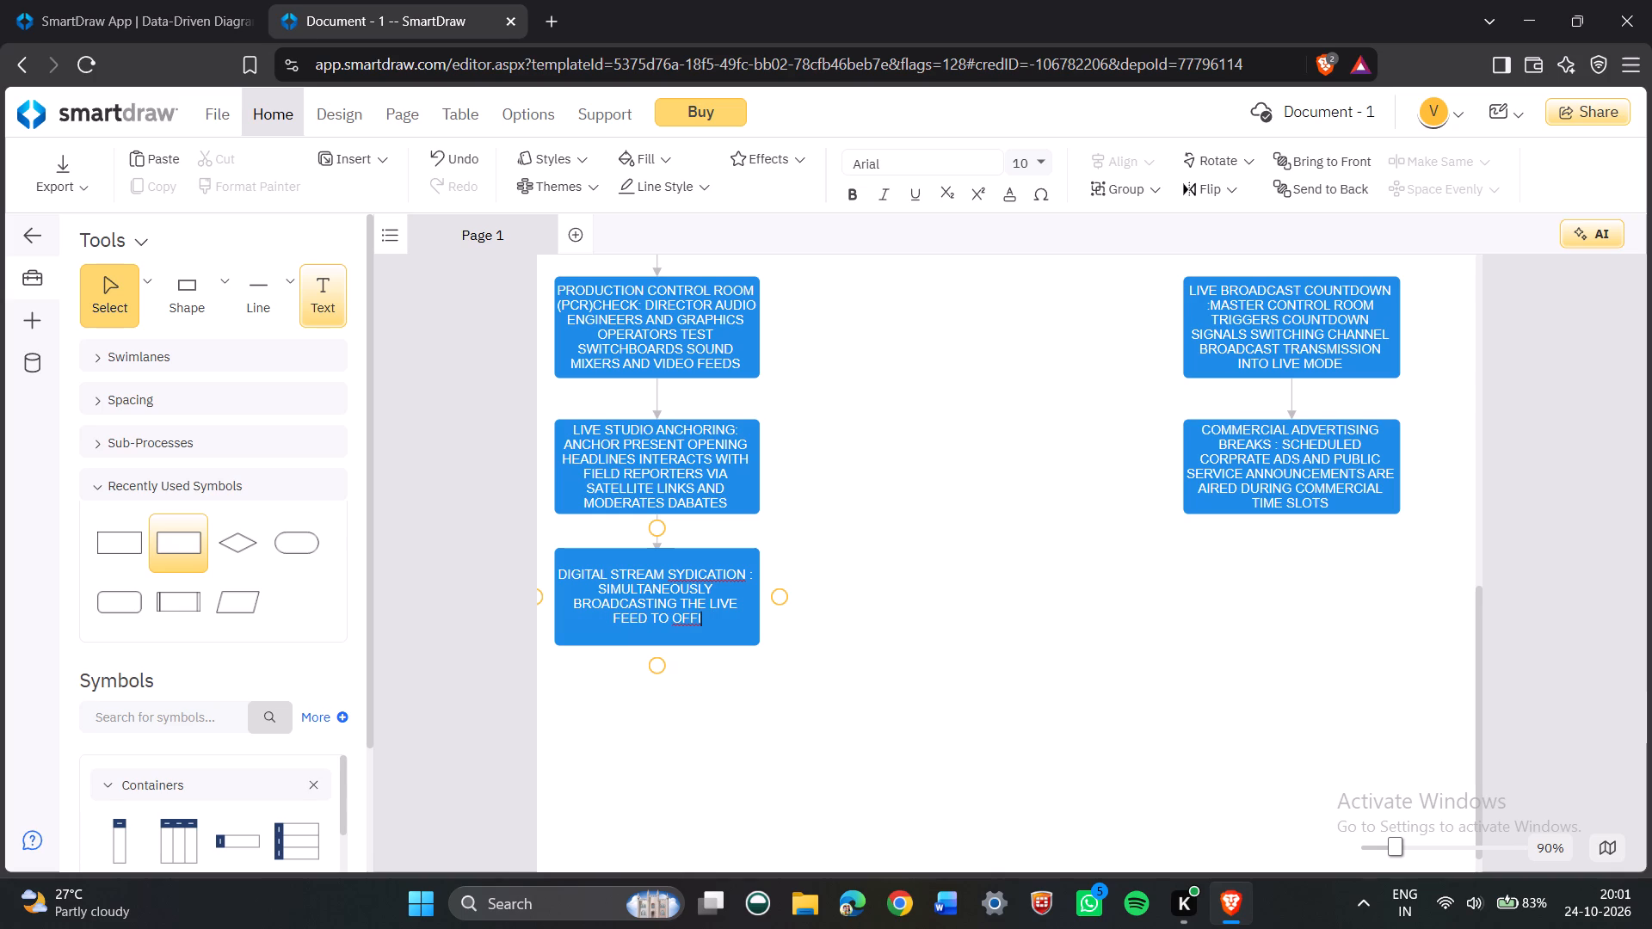
{"action": "type", "text": "CIAL"}
{"action": "key", "text": "space"}
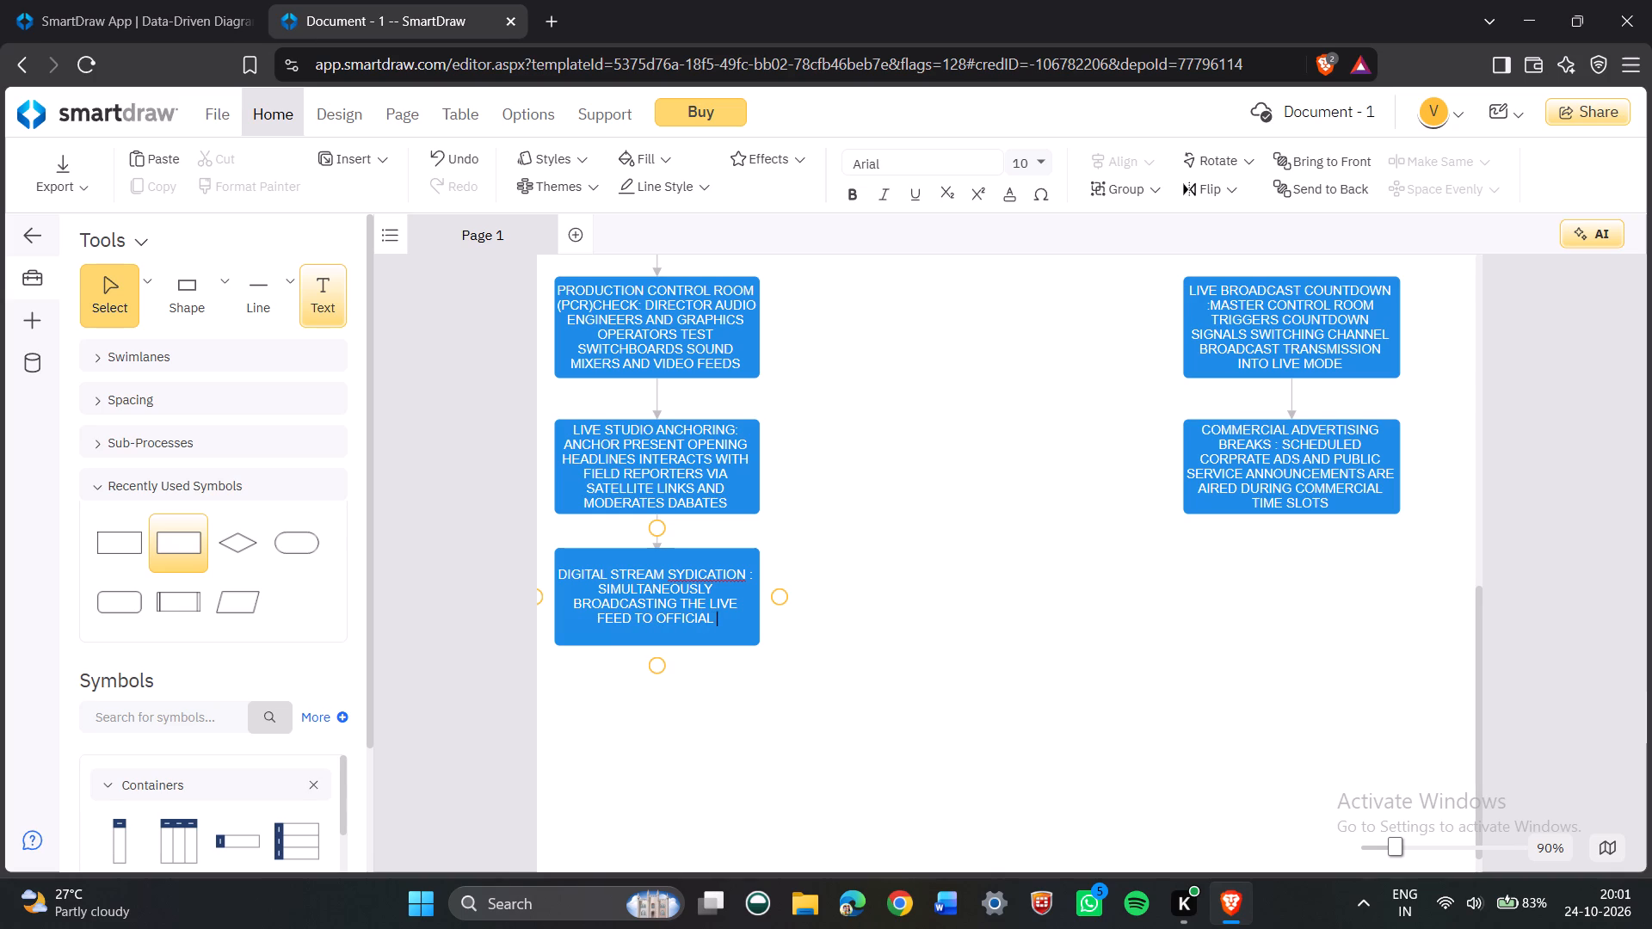
{"action": "type", "text": "YOUTUBE"}
{"action": "key", "text": "space"}
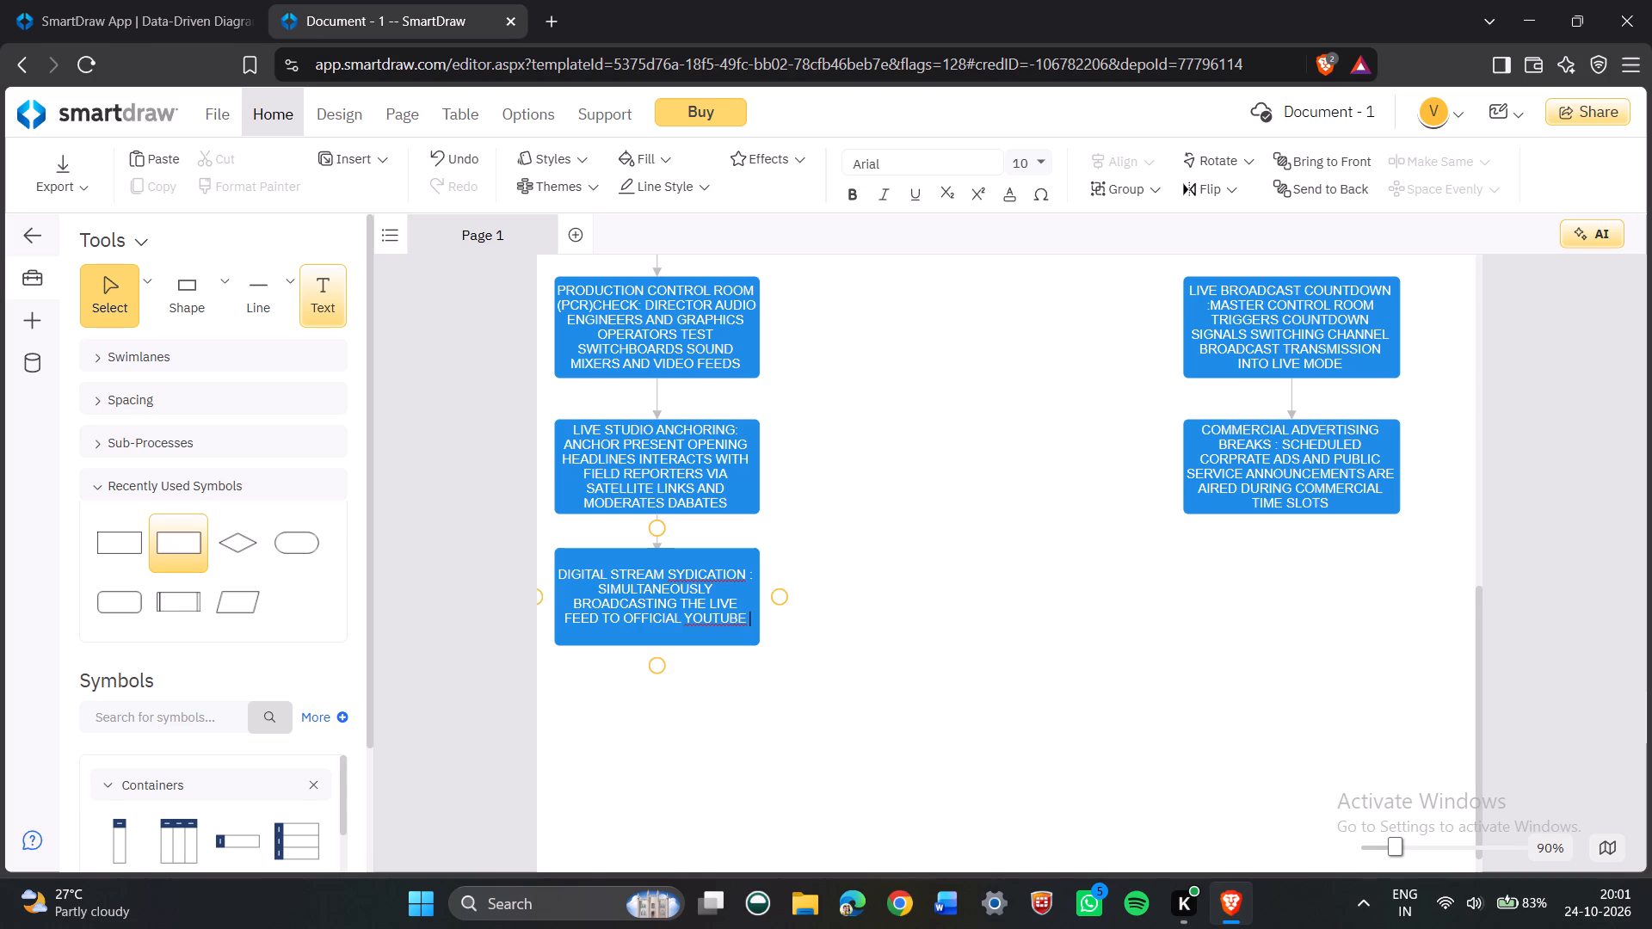
{"action": "type", "text": "CHAN"}
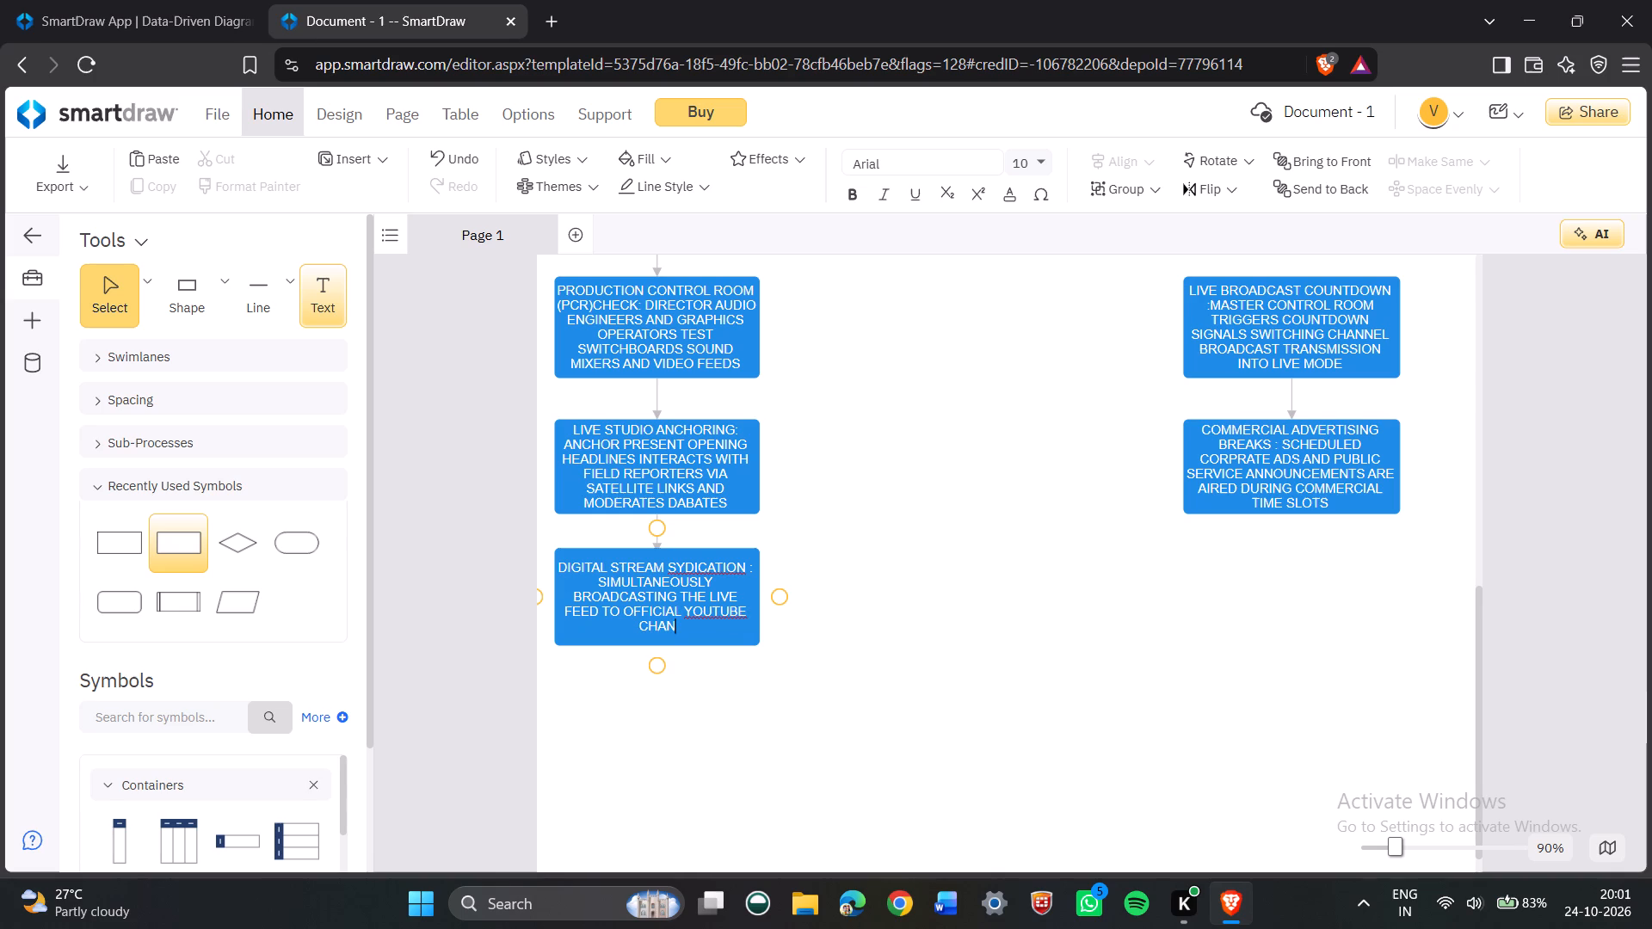
{"action": "key", "text": "n"}
{"action": "type", "text": "ELS"}
{"action": "key", "text": "space"}
Append "MOBILE APPS" to the digital stream syndication box's description.
{"action": "type", "text": "MOBILE"}
{"action": "key", "text": "space"}
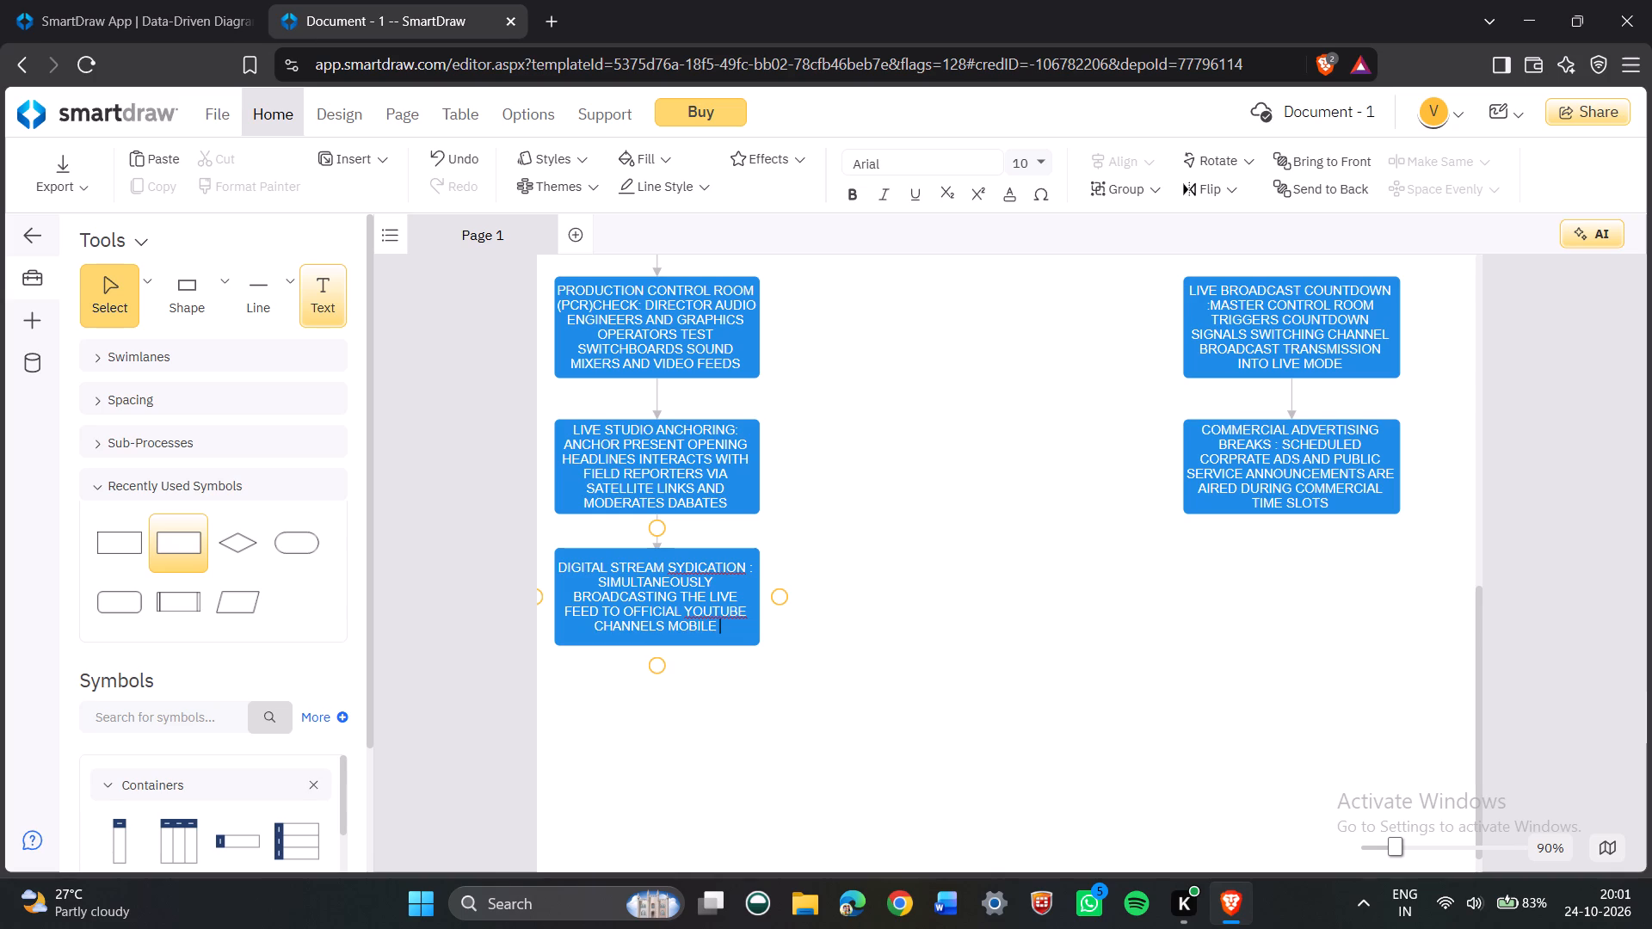
{"action": "type", "text": "APPPS"}
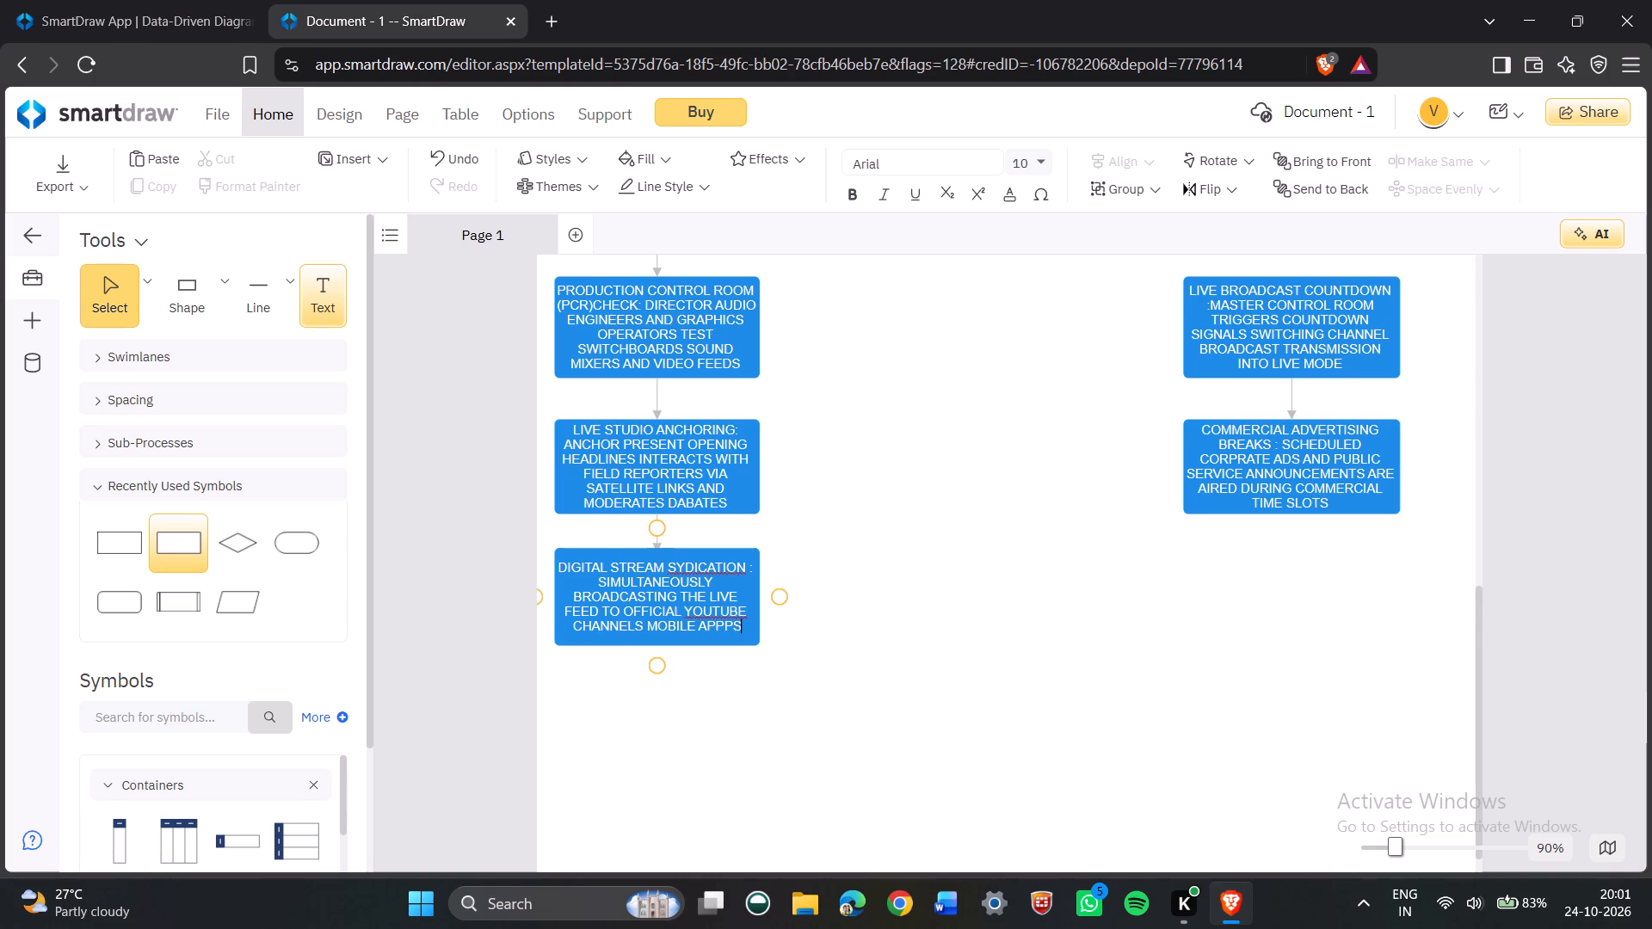
{"action": "key", "text": "BackSpace"}
{"action": "key", "text": "BackSpace"}
{"action": "key", "text": "BackSpace"}
{"action": "type", "text": "S"}
{"action": "key", "text": "space"}
{"action": "key", "text": "BackSpace"}
{"action": "key", "text": "BackSpace"}
{"action": "type", "text": "PS"}
{"action": "key", "text": "space"}
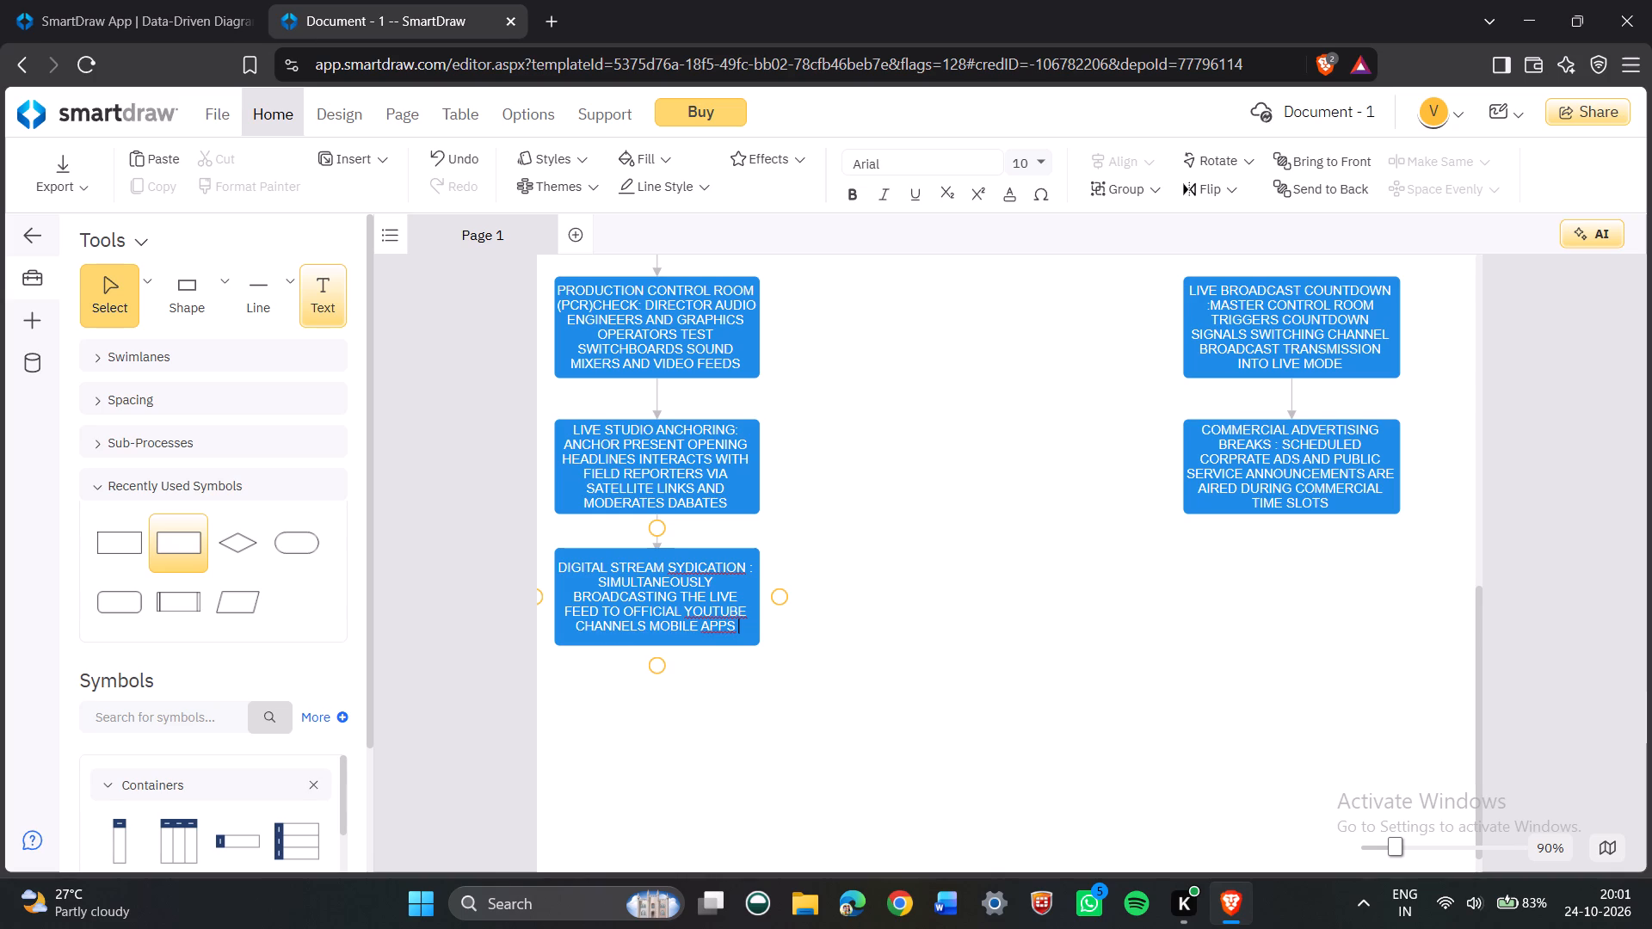
Finish the digital stream syndication box's text with "AND SOCIAL MEDIA".
{"action": "type", "text": "AND"}
{"action": "key", "text": "space"}
{"action": "key", "text": "BackSpace"}
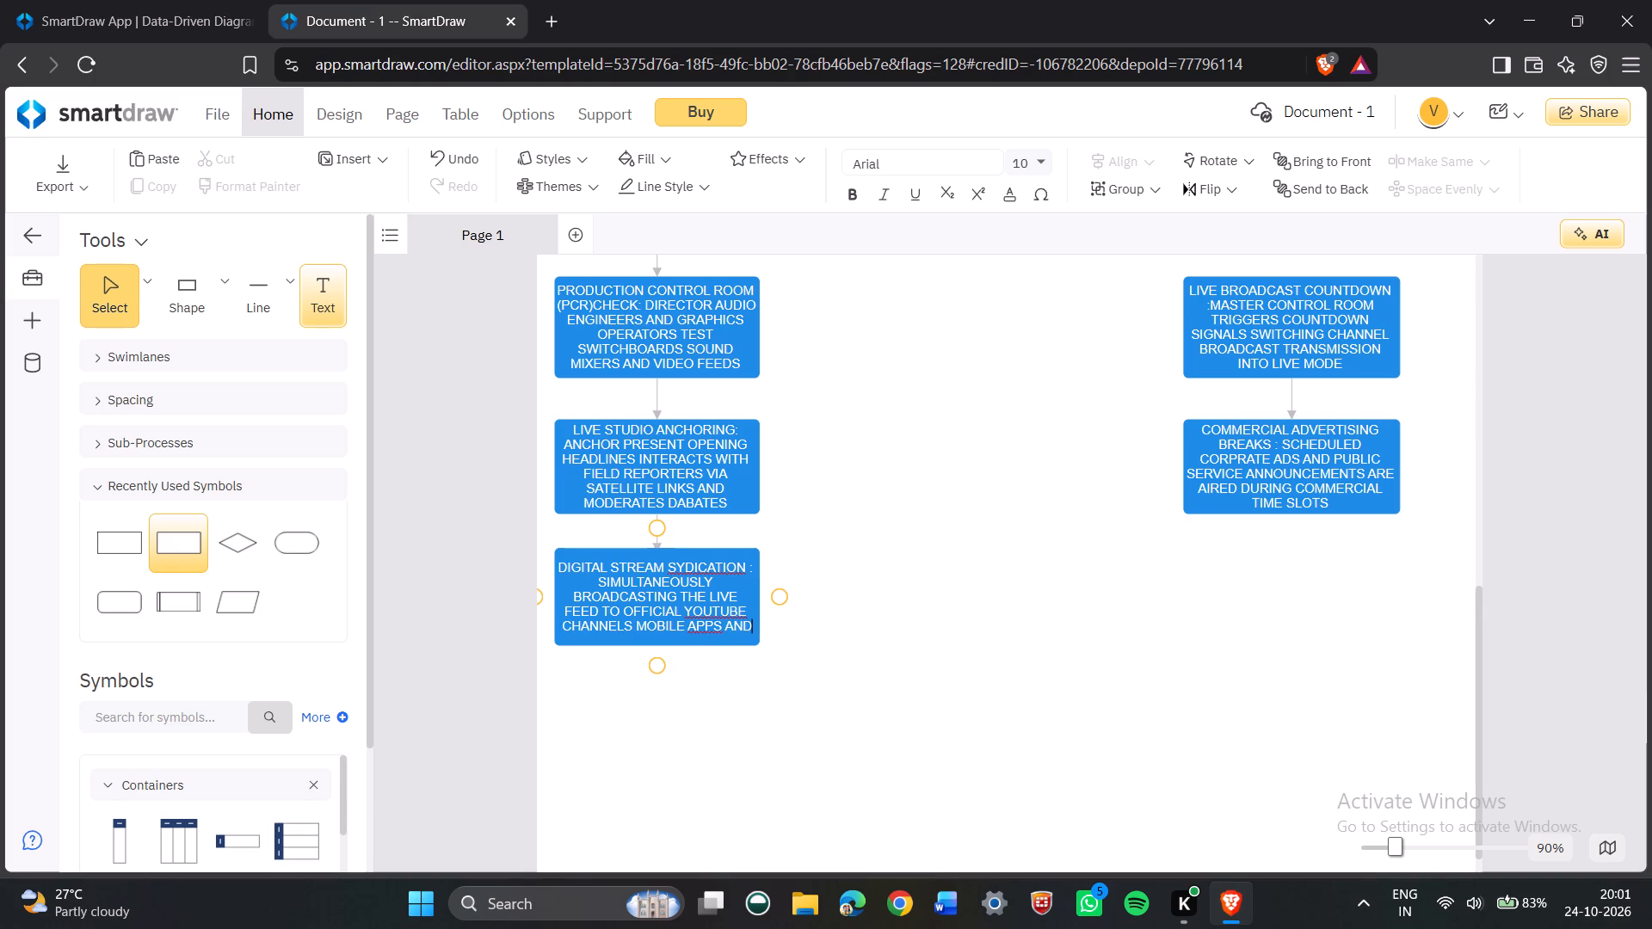
{"action": "key", "text": "BackSpace"}
{"action": "key", "text": "BackSpace"}
{"action": "key", "text": "BackSpace"}
{"action": "key", "text": "BackSpace"}
{"action": "key", "text": "BackSpace"}
{"action": "key", "text": "BackSpace"}
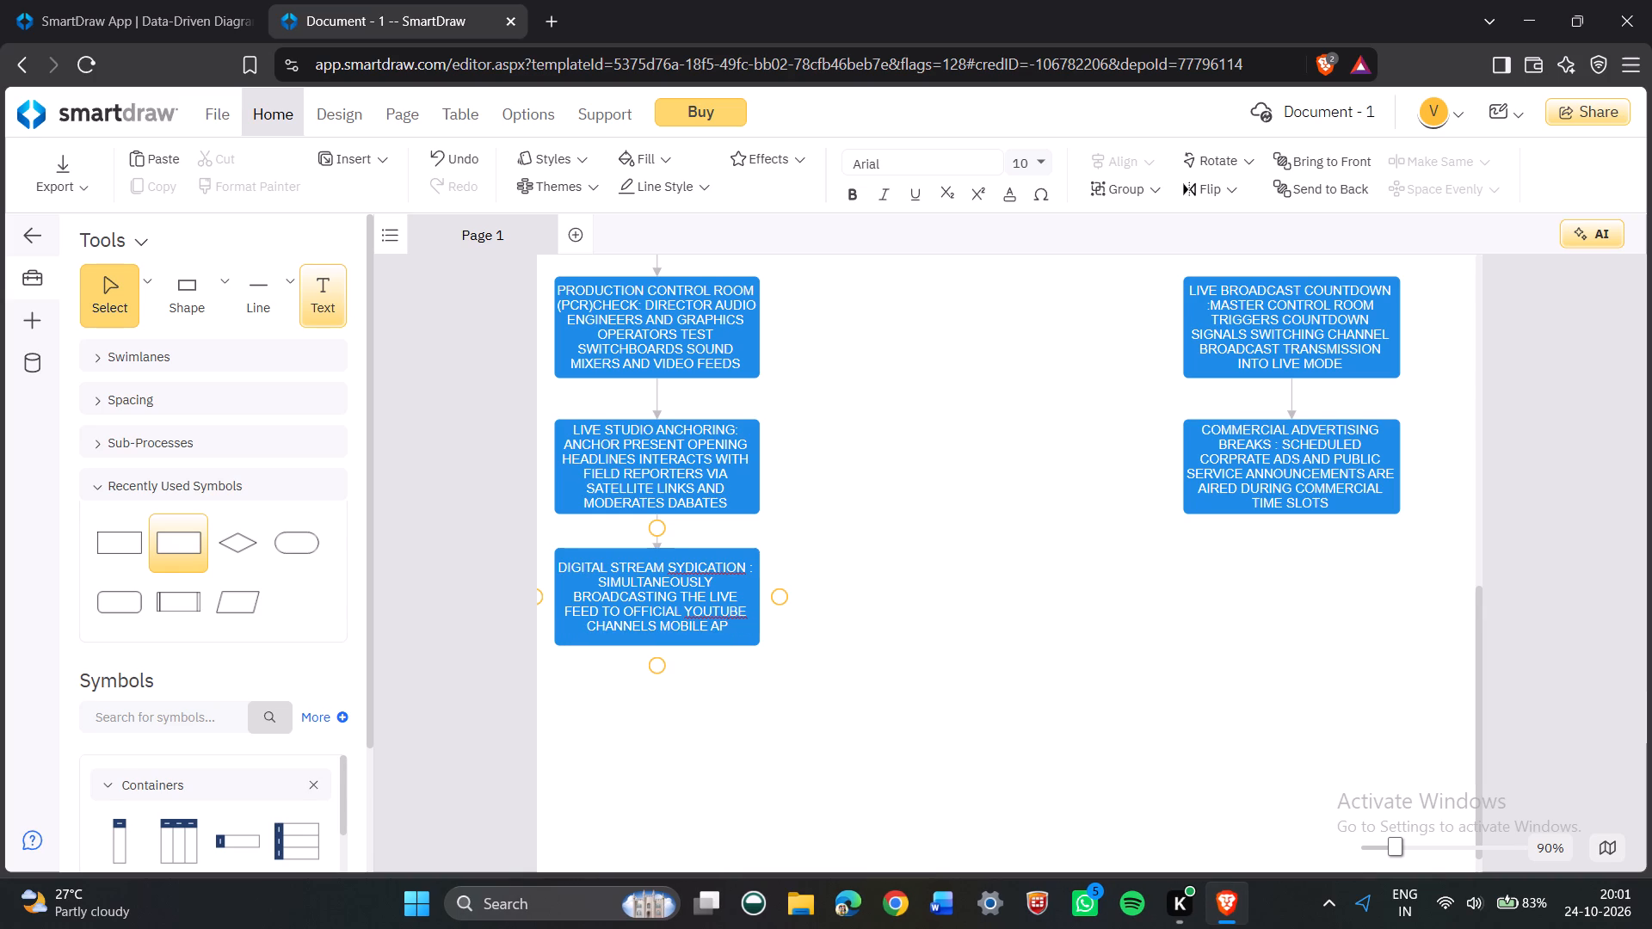
{"action": "type", "text": "PS A"}
{"action": "type", "text": "ND SOCIAL"}
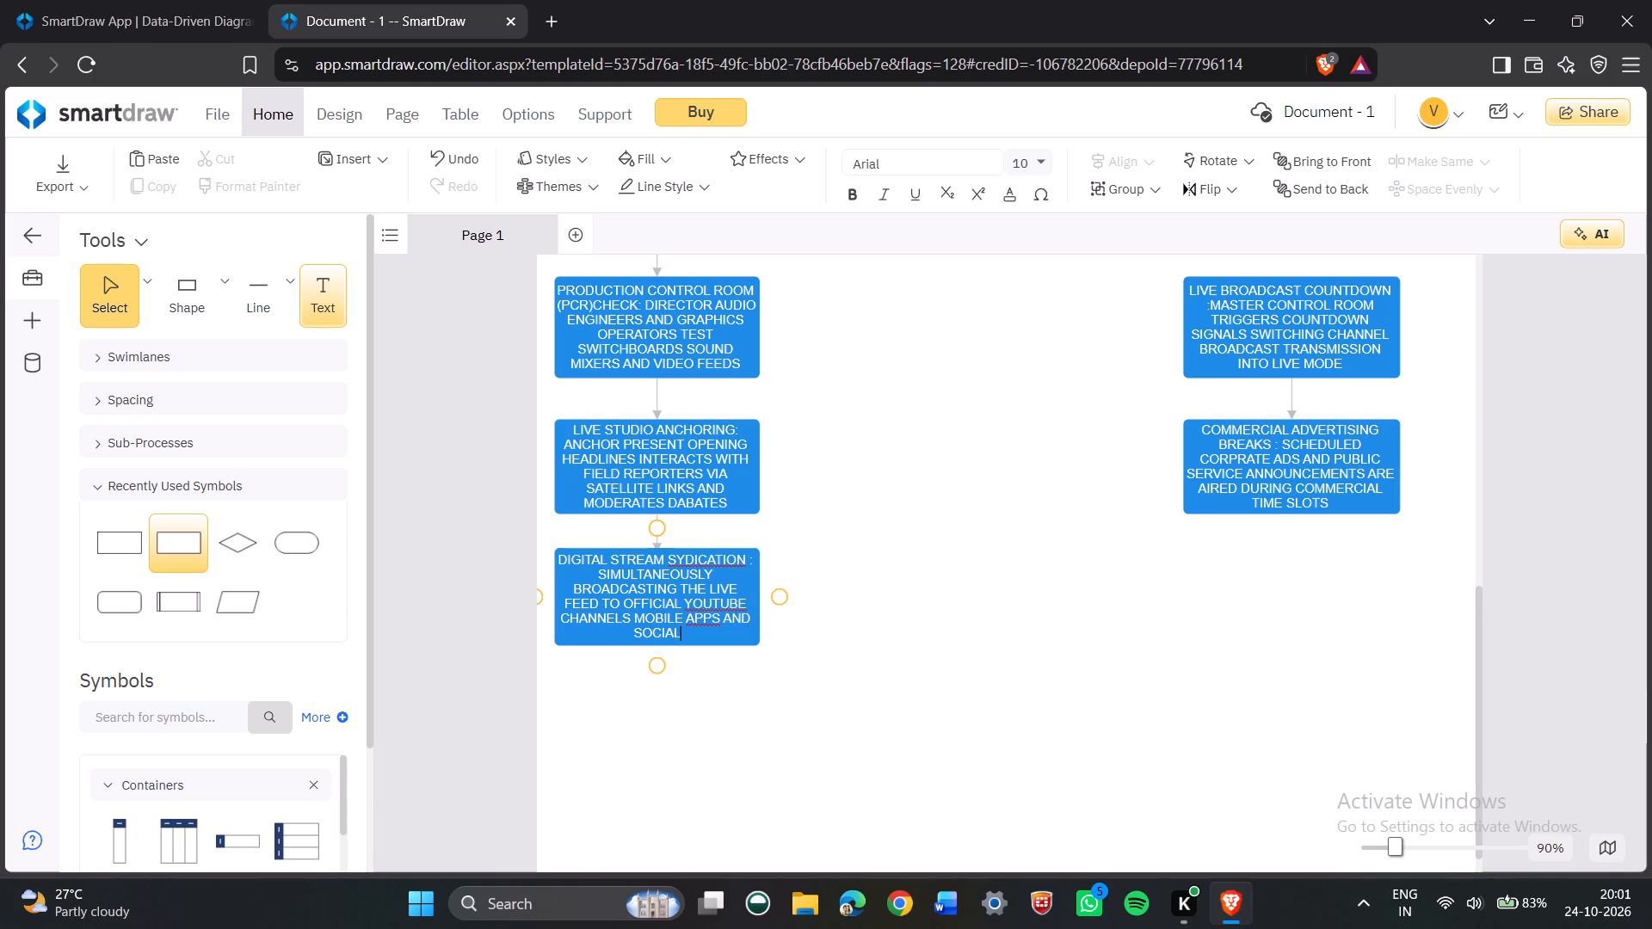
{"action": "key", "text": "space"}
{"action": "type", "text": "MEDIA"}
{"action": "key", "text": "space"}
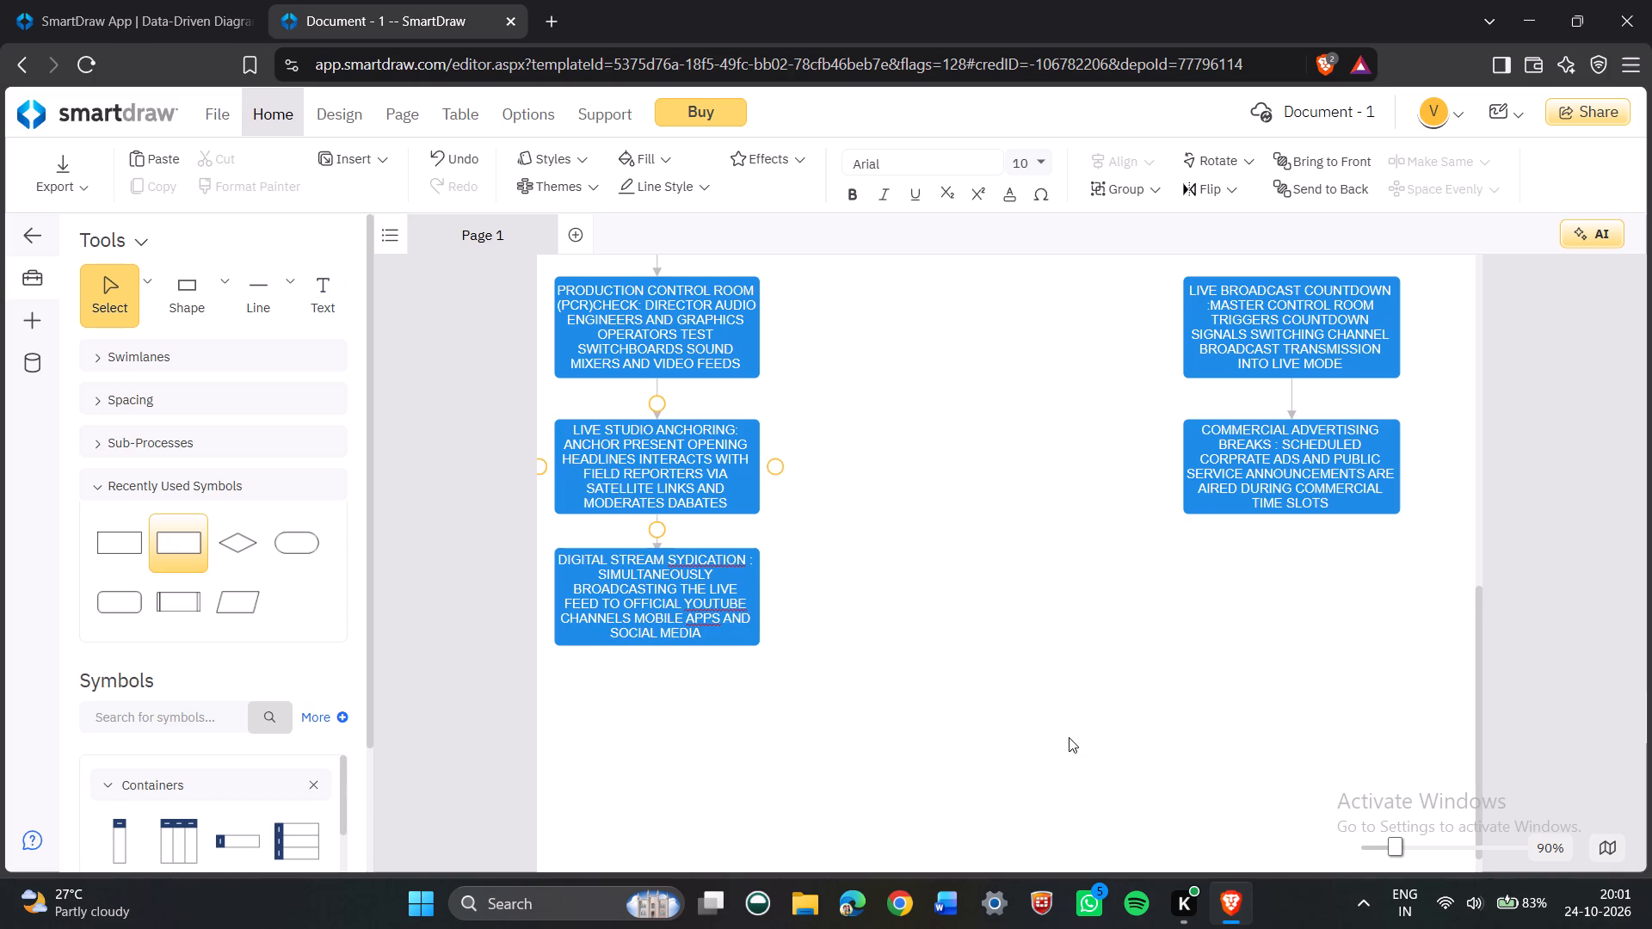
{"action": "left_click_drag", "start_coordinate": [1070, 737], "coordinate": [1133, 767]}
Add a rectangle below the commercial advertising breaks box, matching that box's width and aligned in height with the digital stream syndication box.
{"action": "left_click", "coordinate": [159, 278]}
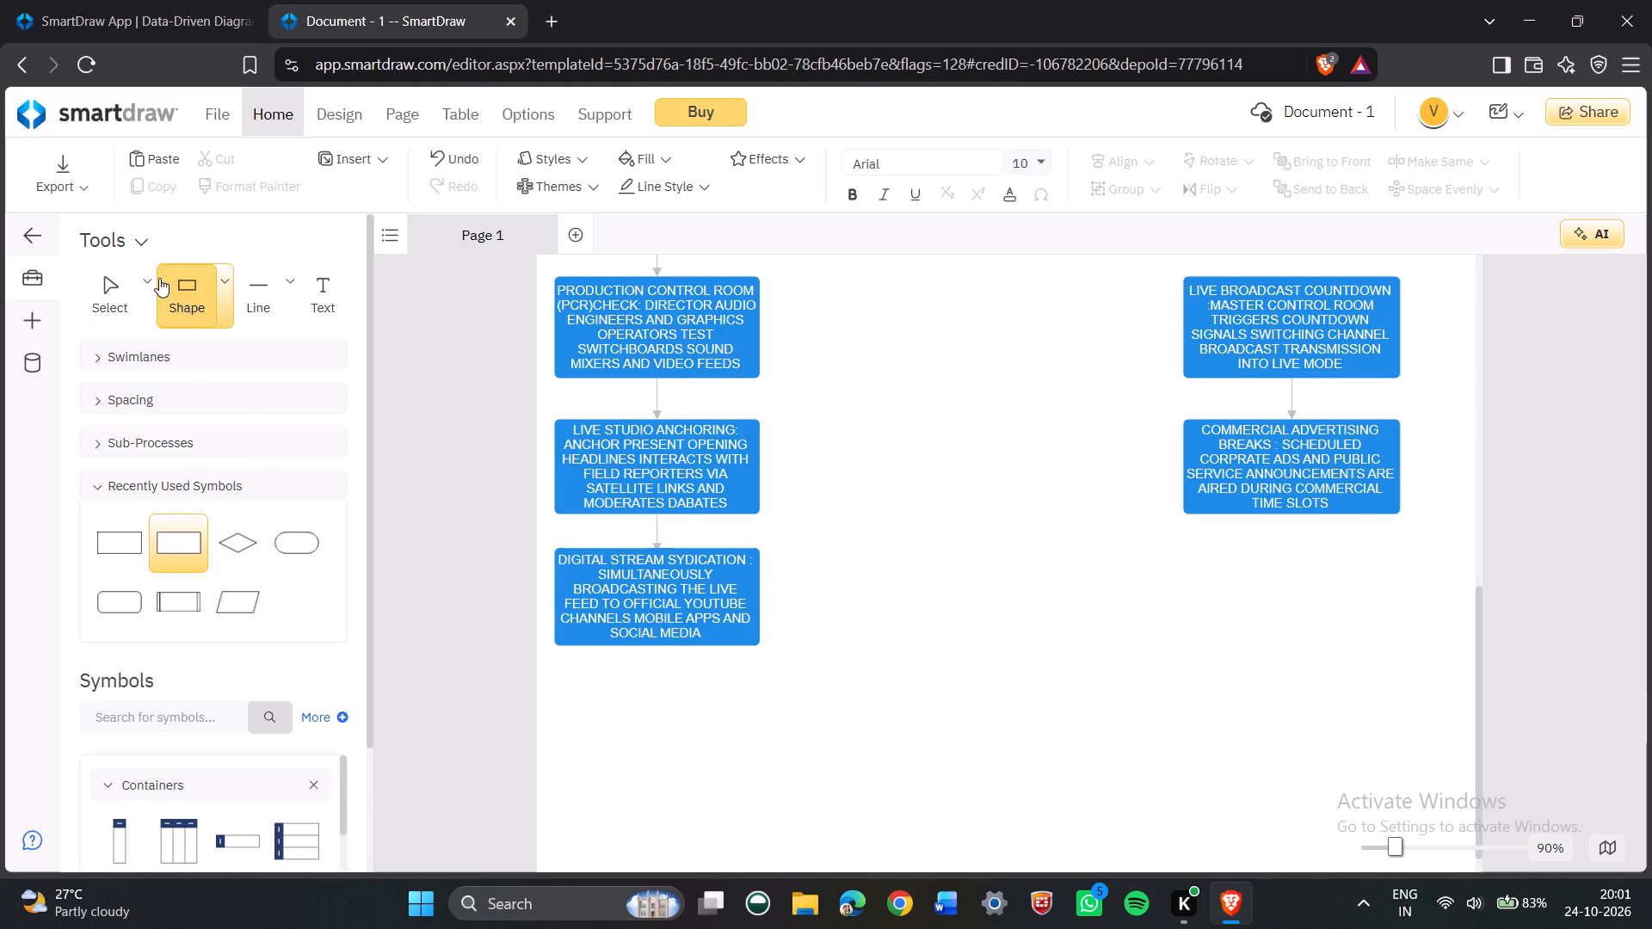
{"action": "left_click_drag", "start_coordinate": [175, 288], "coordinate": [1288, 596]}
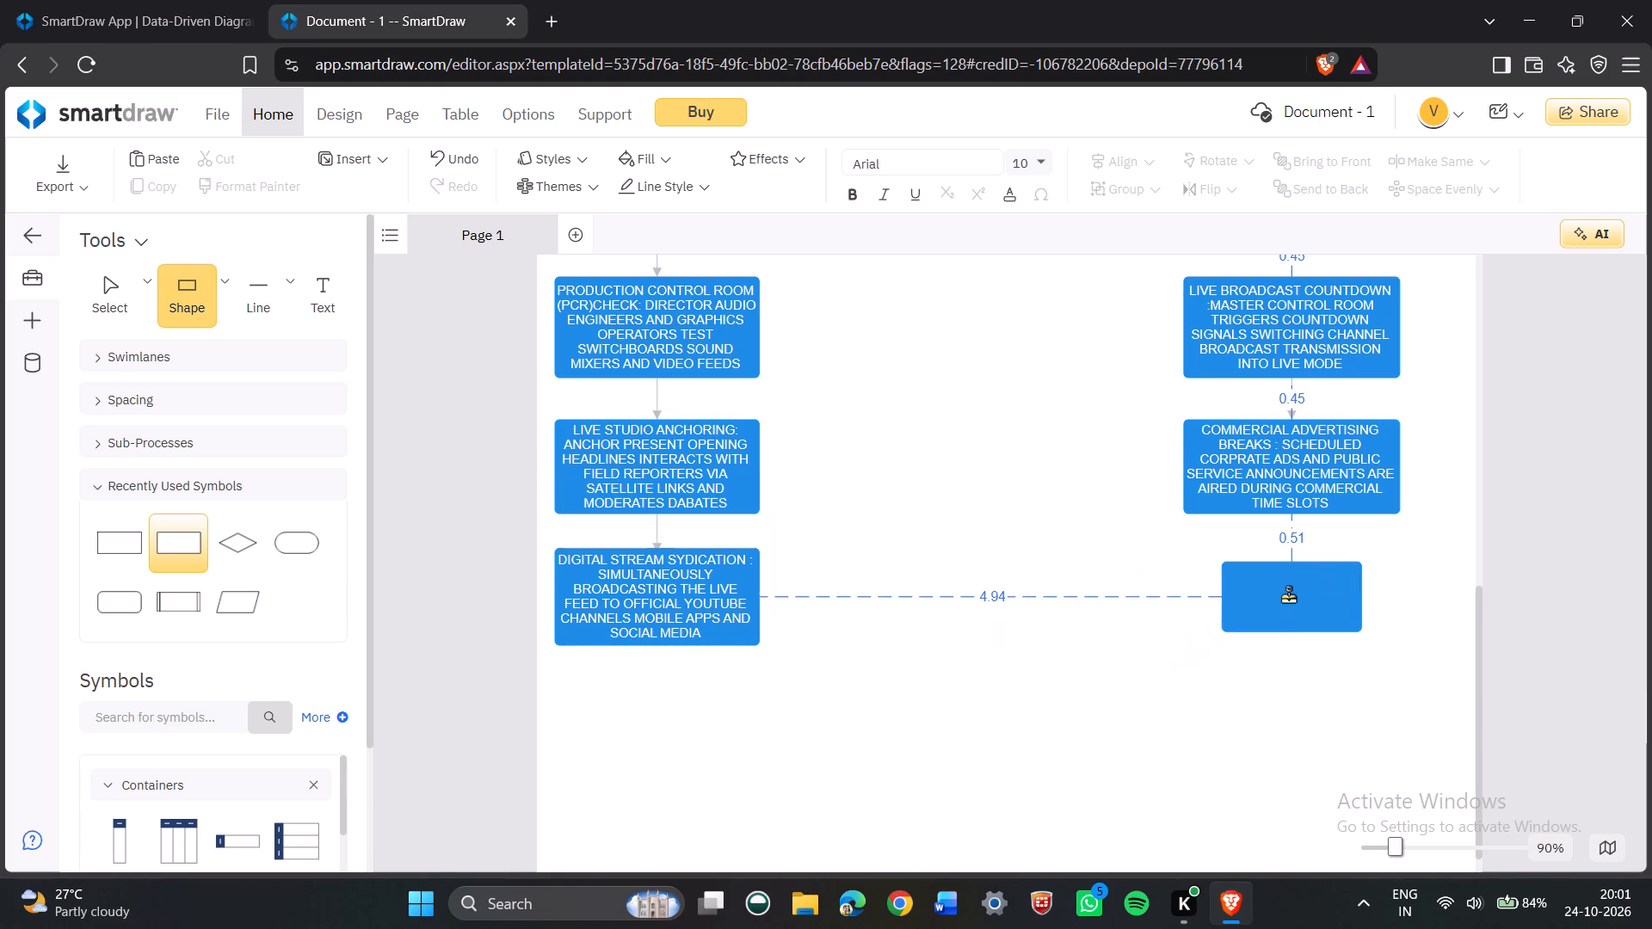
{"action": "left_click_drag", "start_coordinate": [1288, 596], "coordinate": [1292, 596]}
{"action": "left_click_drag", "start_coordinate": [1360, 600], "coordinate": [1398, 594]}
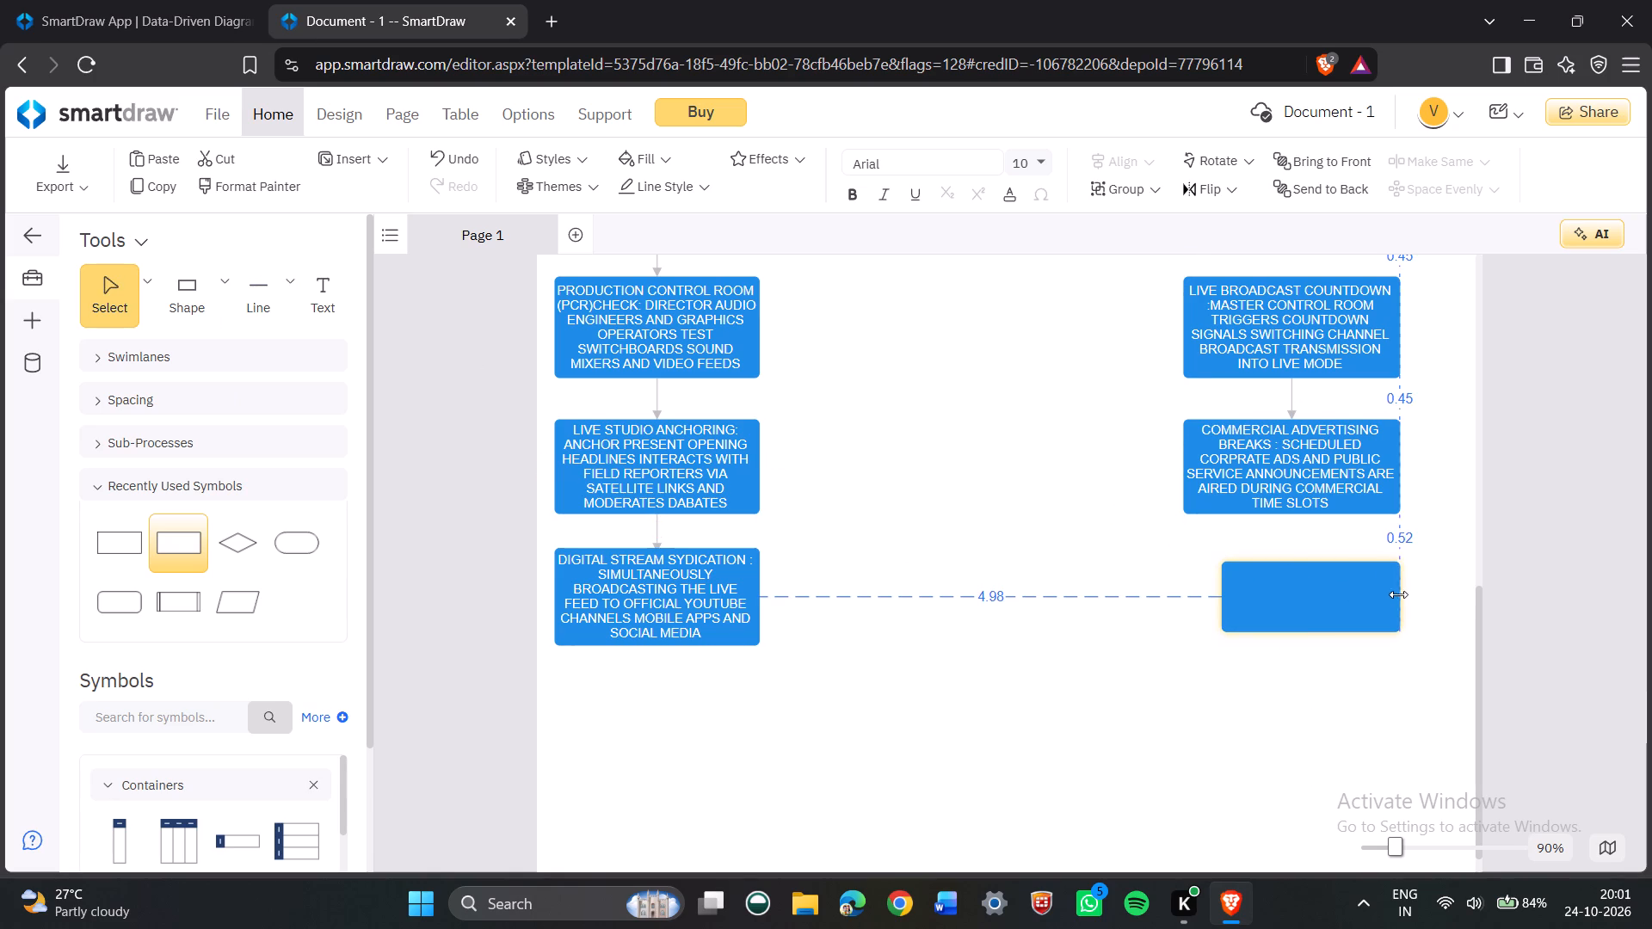
{"action": "left_click_drag", "start_coordinate": [1398, 594], "coordinate": [1399, 595]}
{"action": "left_click_drag", "start_coordinate": [1225, 599], "coordinate": [1187, 615]}
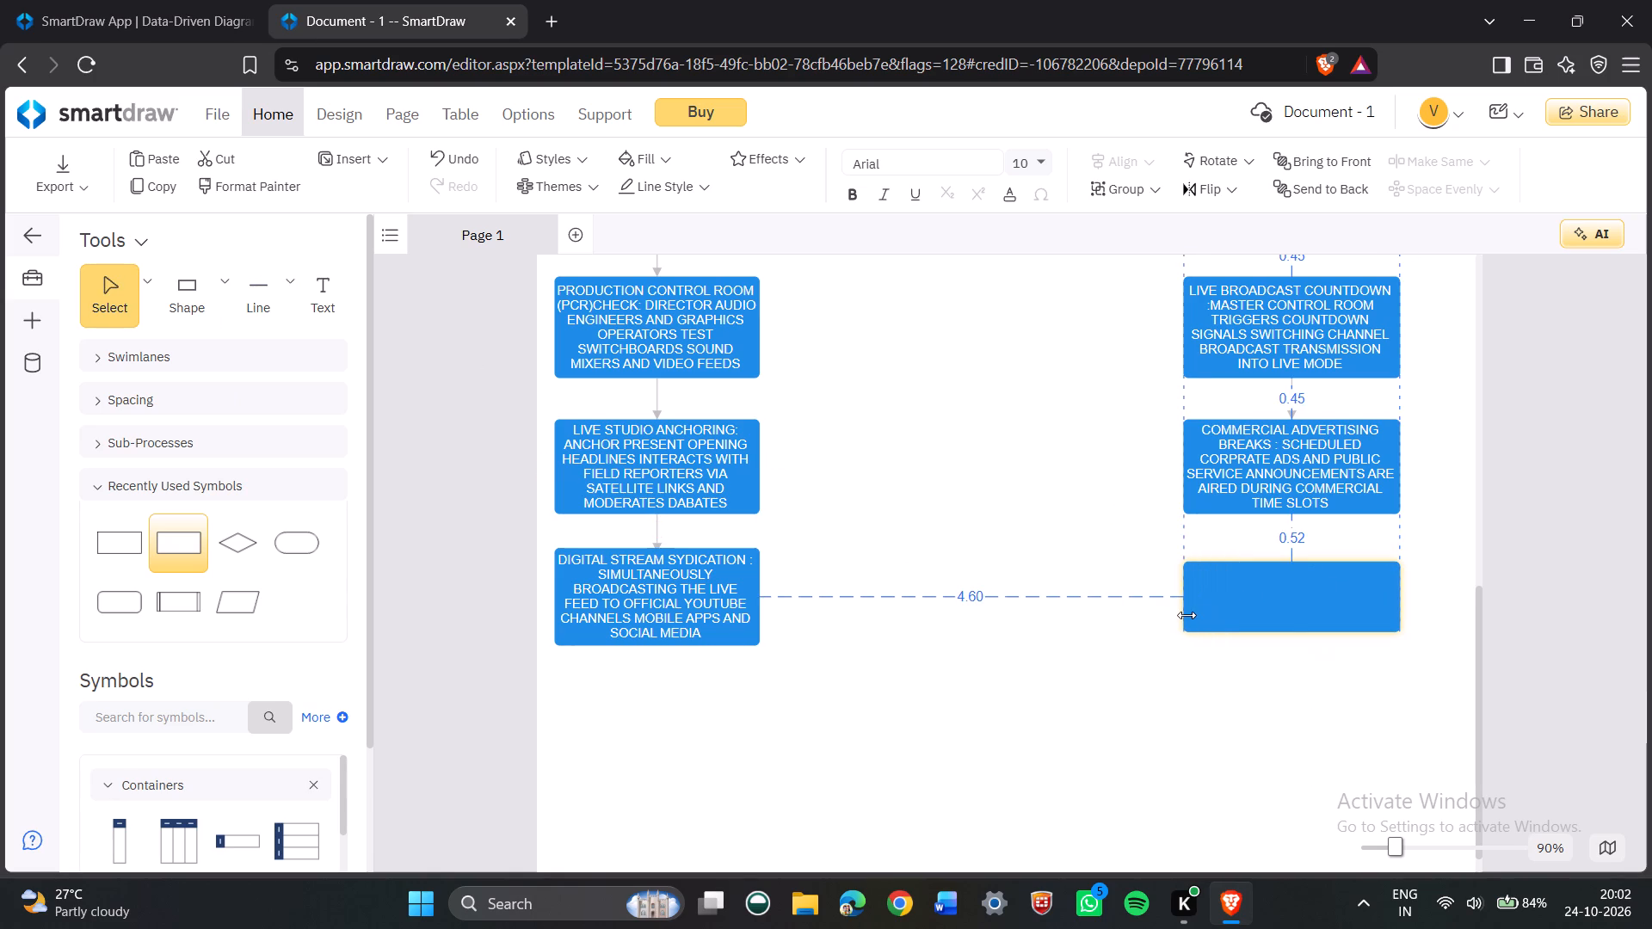
{"action": "left_click_drag", "start_coordinate": [1187, 615], "coordinate": [1186, 615]}
{"action": "left_click_drag", "start_coordinate": [1291, 563], "coordinate": [1291, 553]}
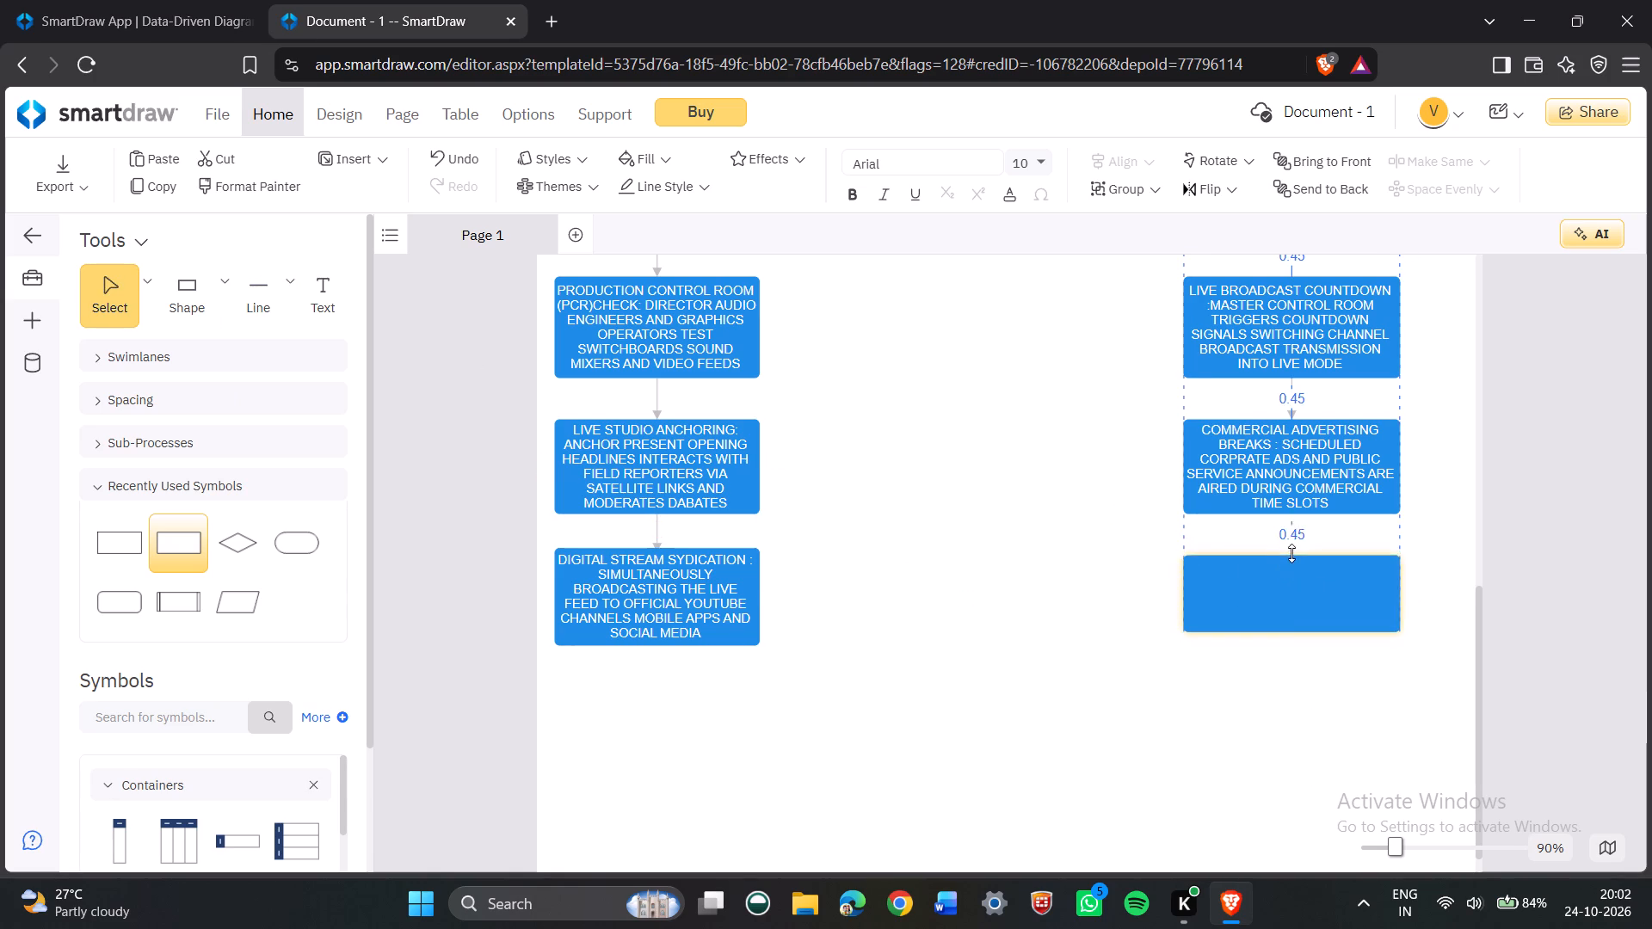
{"action": "left_click_drag", "start_coordinate": [1291, 553], "coordinate": [1291, 552]}
{"action": "left_click_drag", "start_coordinate": [1290, 630], "coordinate": [1292, 635]}
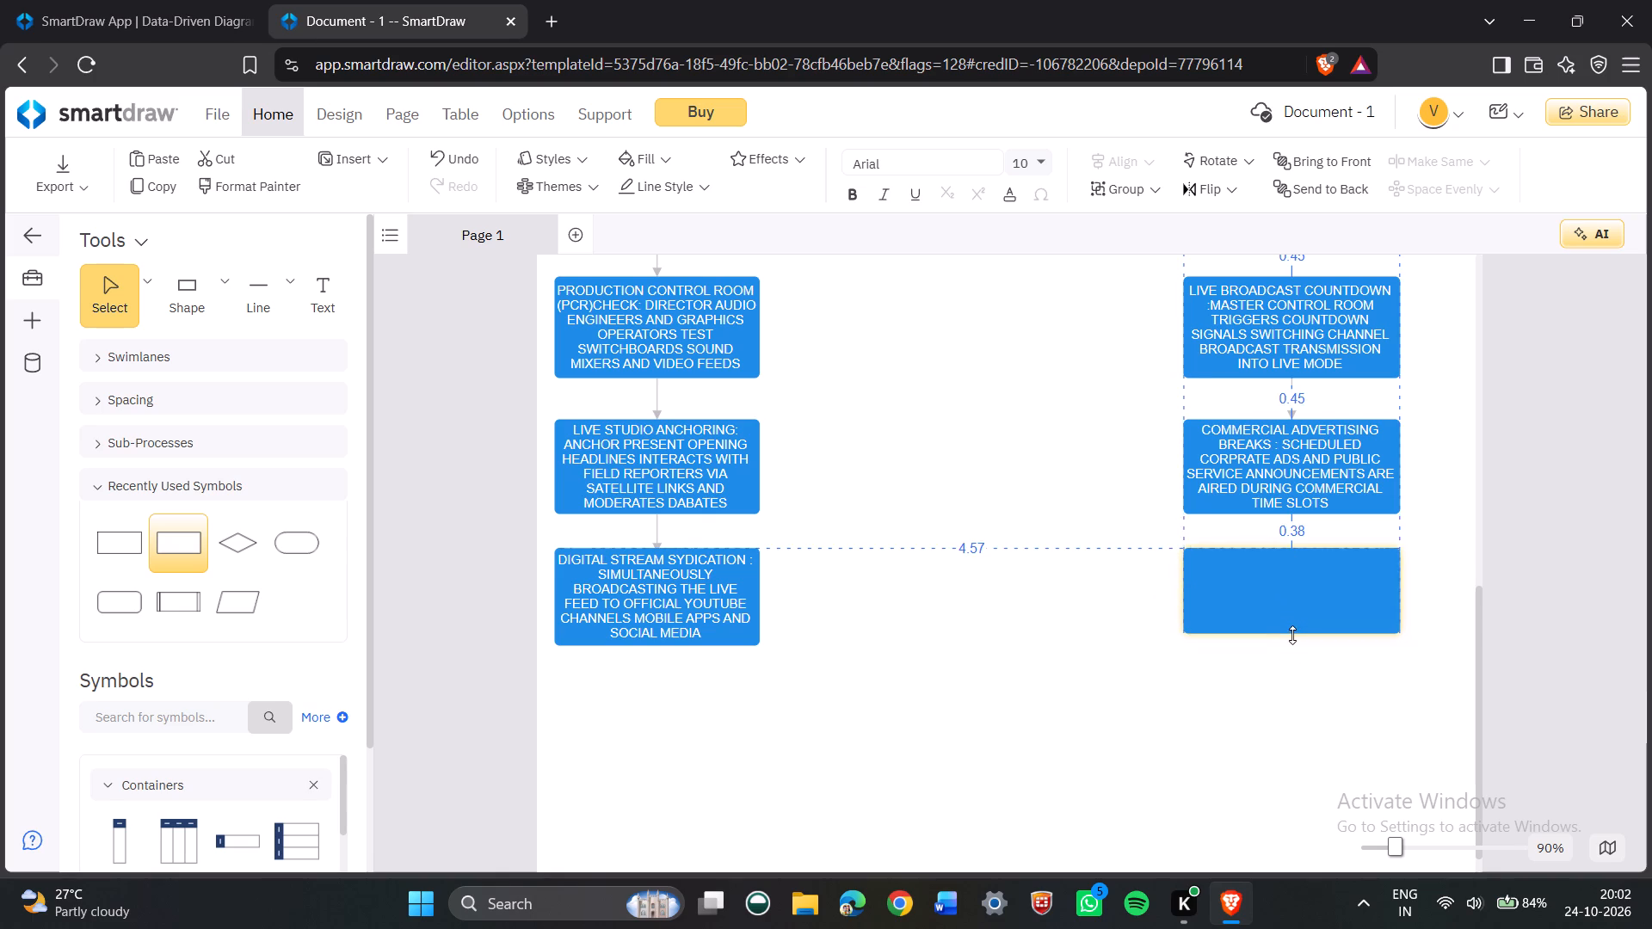
{"action": "left_click_drag", "start_coordinate": [1292, 635], "coordinate": [1294, 641]}
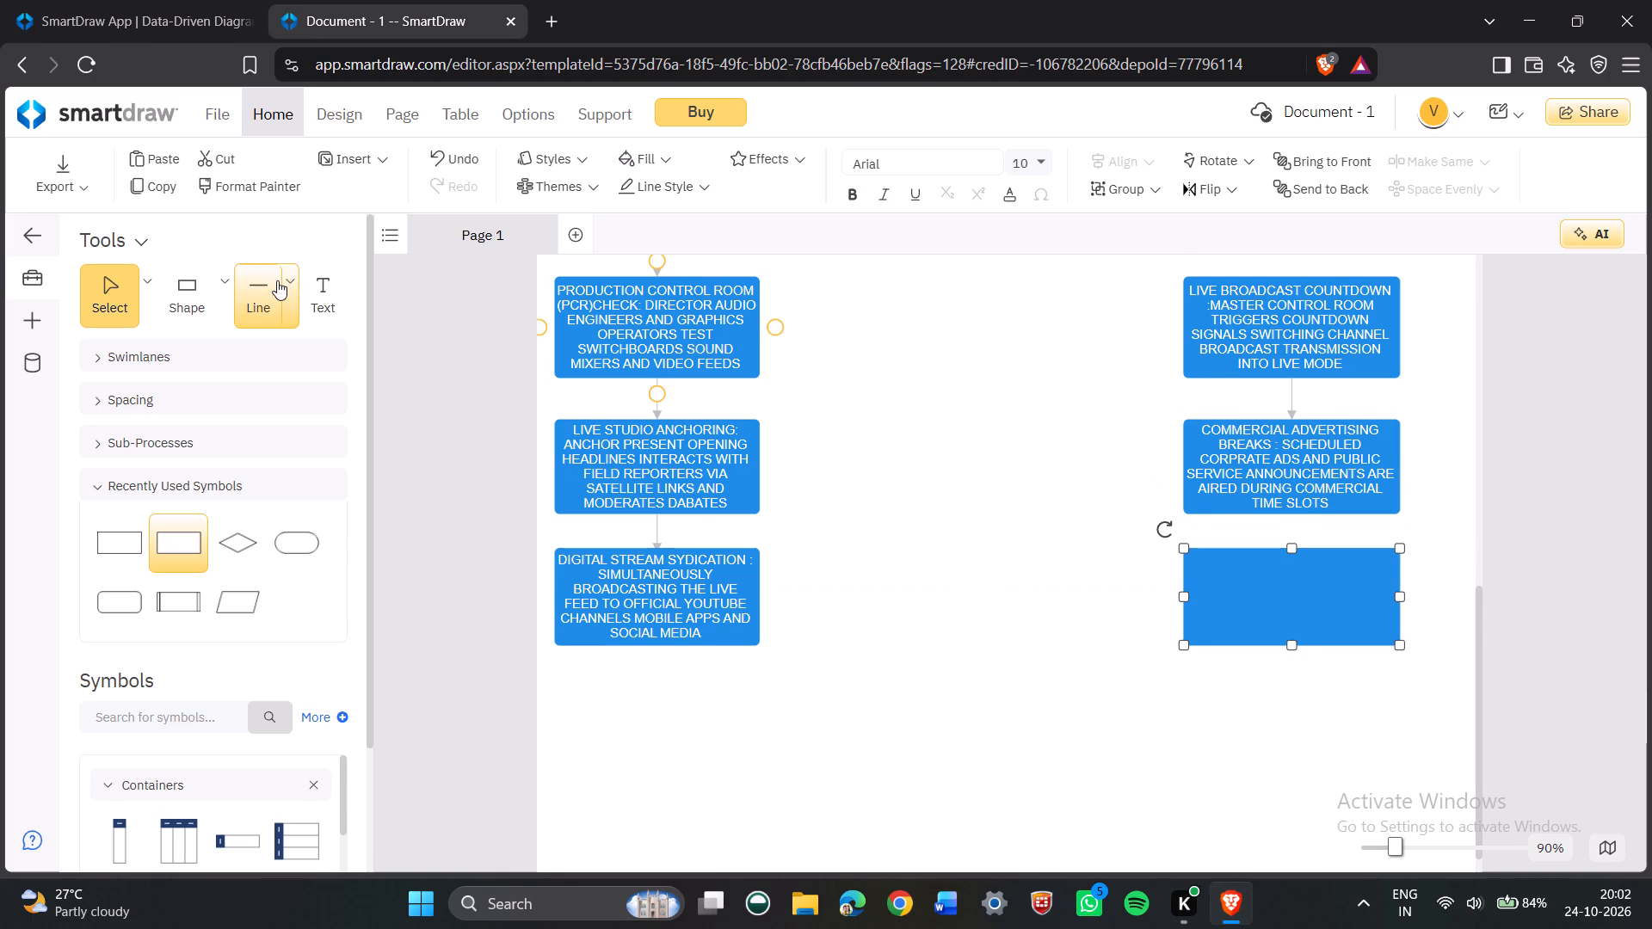
Draw a short downward arrow line from the commercial advertising breaks box to the empty rectangle below it.
{"action": "left_click", "coordinate": [277, 280]}
{"action": "left_click", "coordinate": [260, 283]}
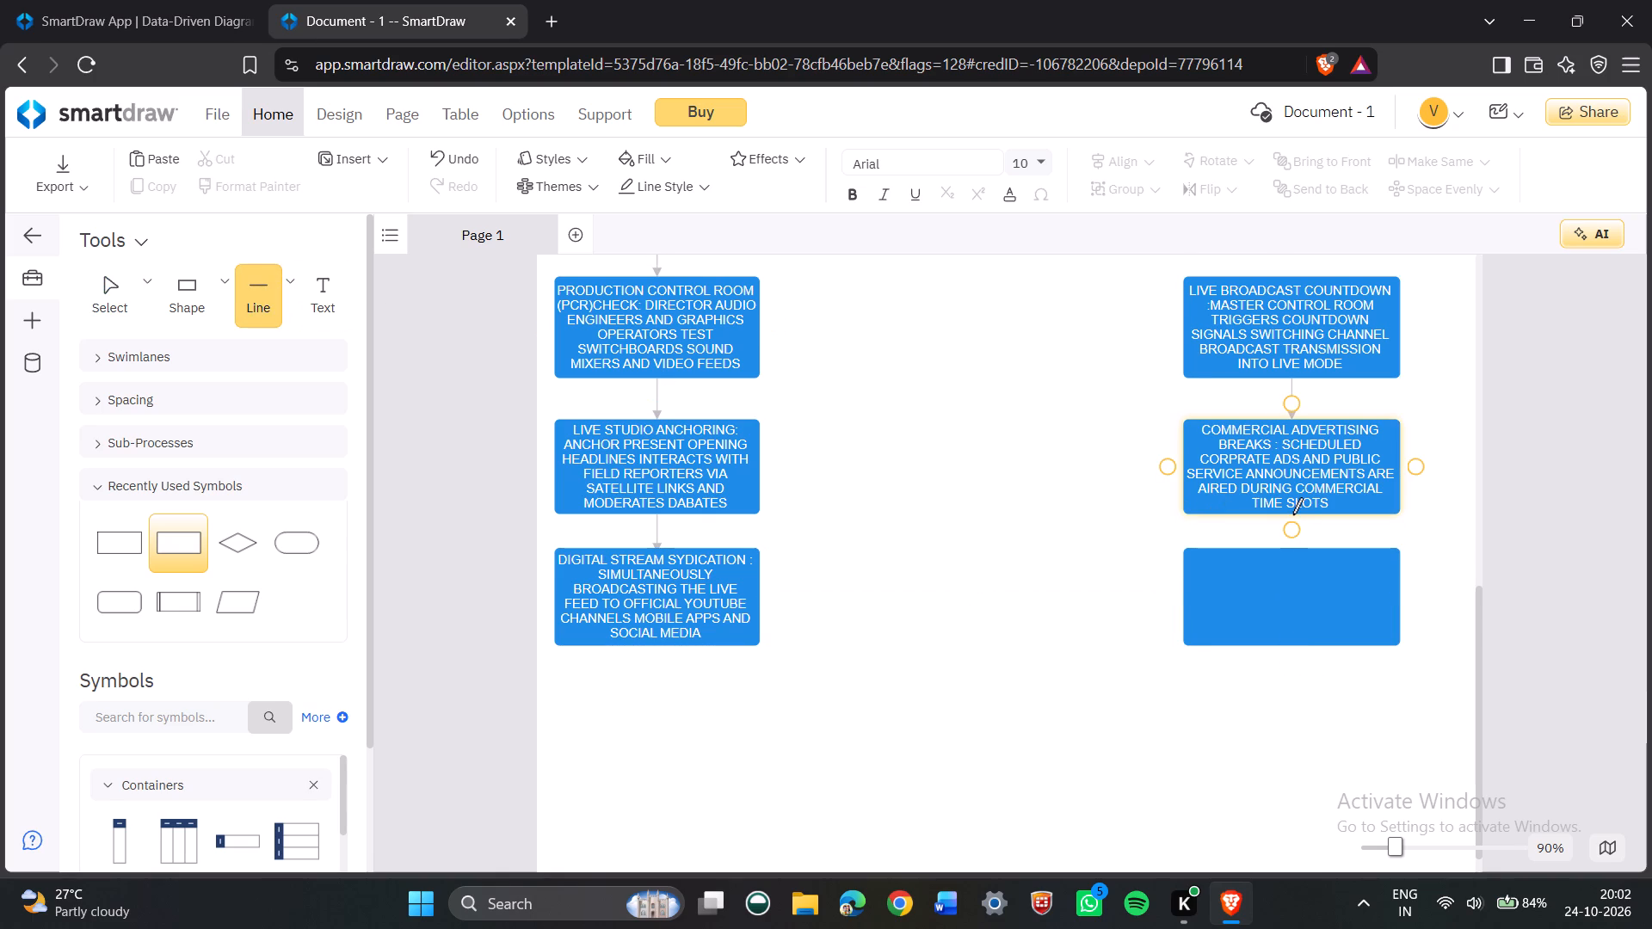
{"action": "left_click_drag", "start_coordinate": [1292, 514], "coordinate": [1278, 551]}
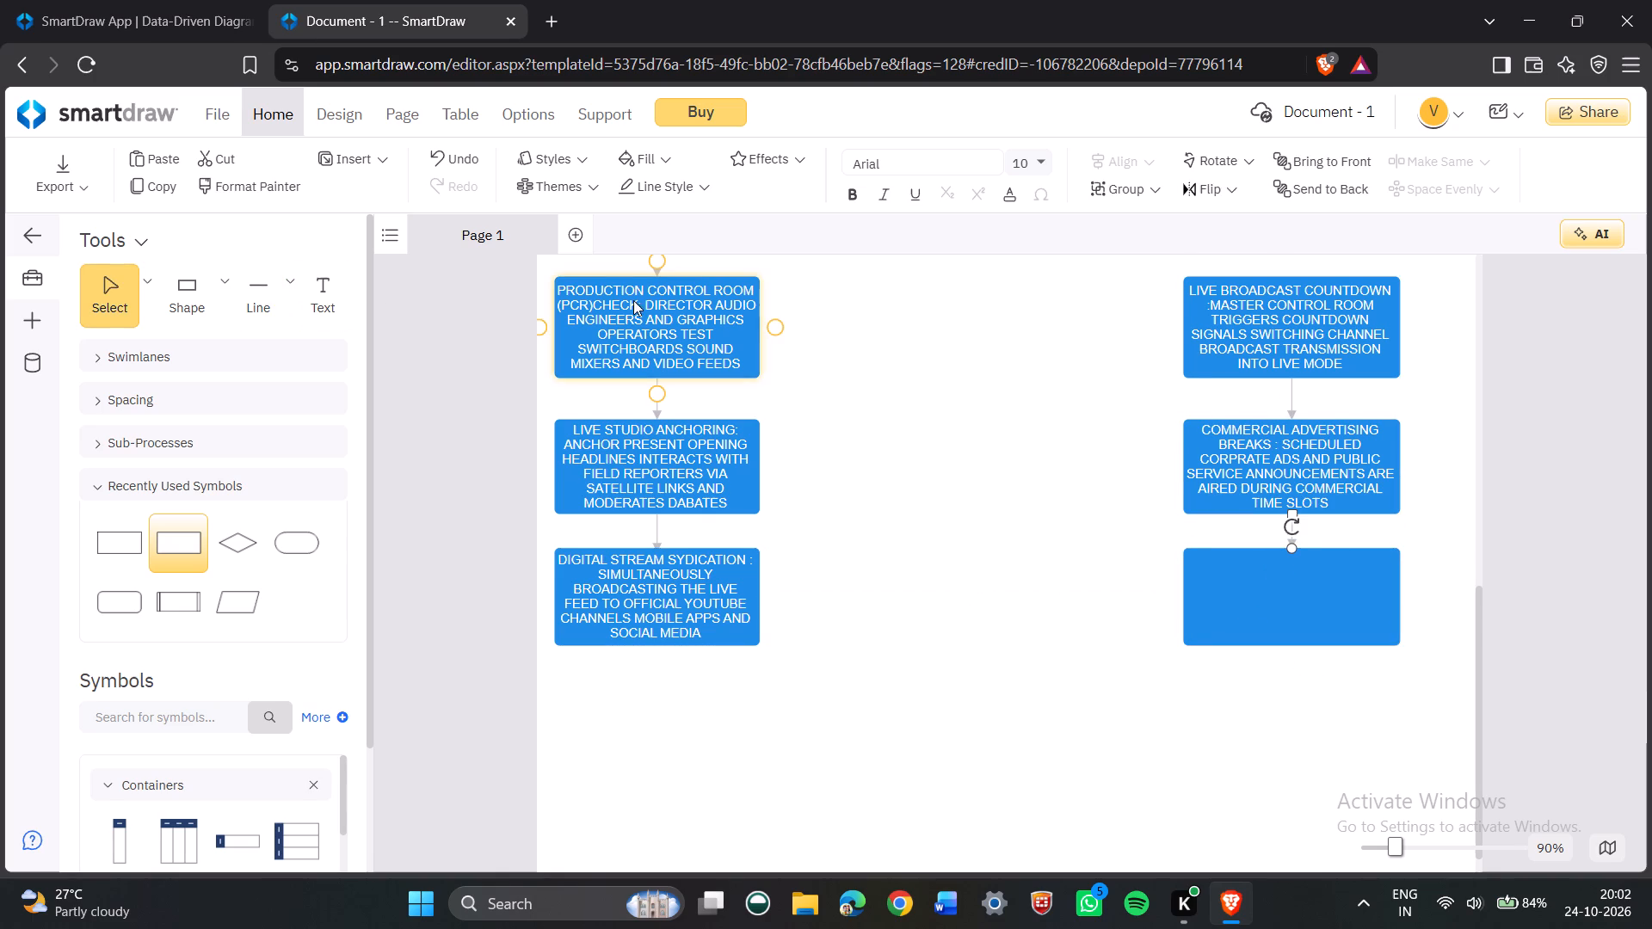
Label the empty rectangle below the commercial advertising breaks box "POST-BROADCAST ARCHIVING".
{"action": "left_click", "coordinate": [318, 296]}
{"action": "left_click", "coordinate": [318, 296]}
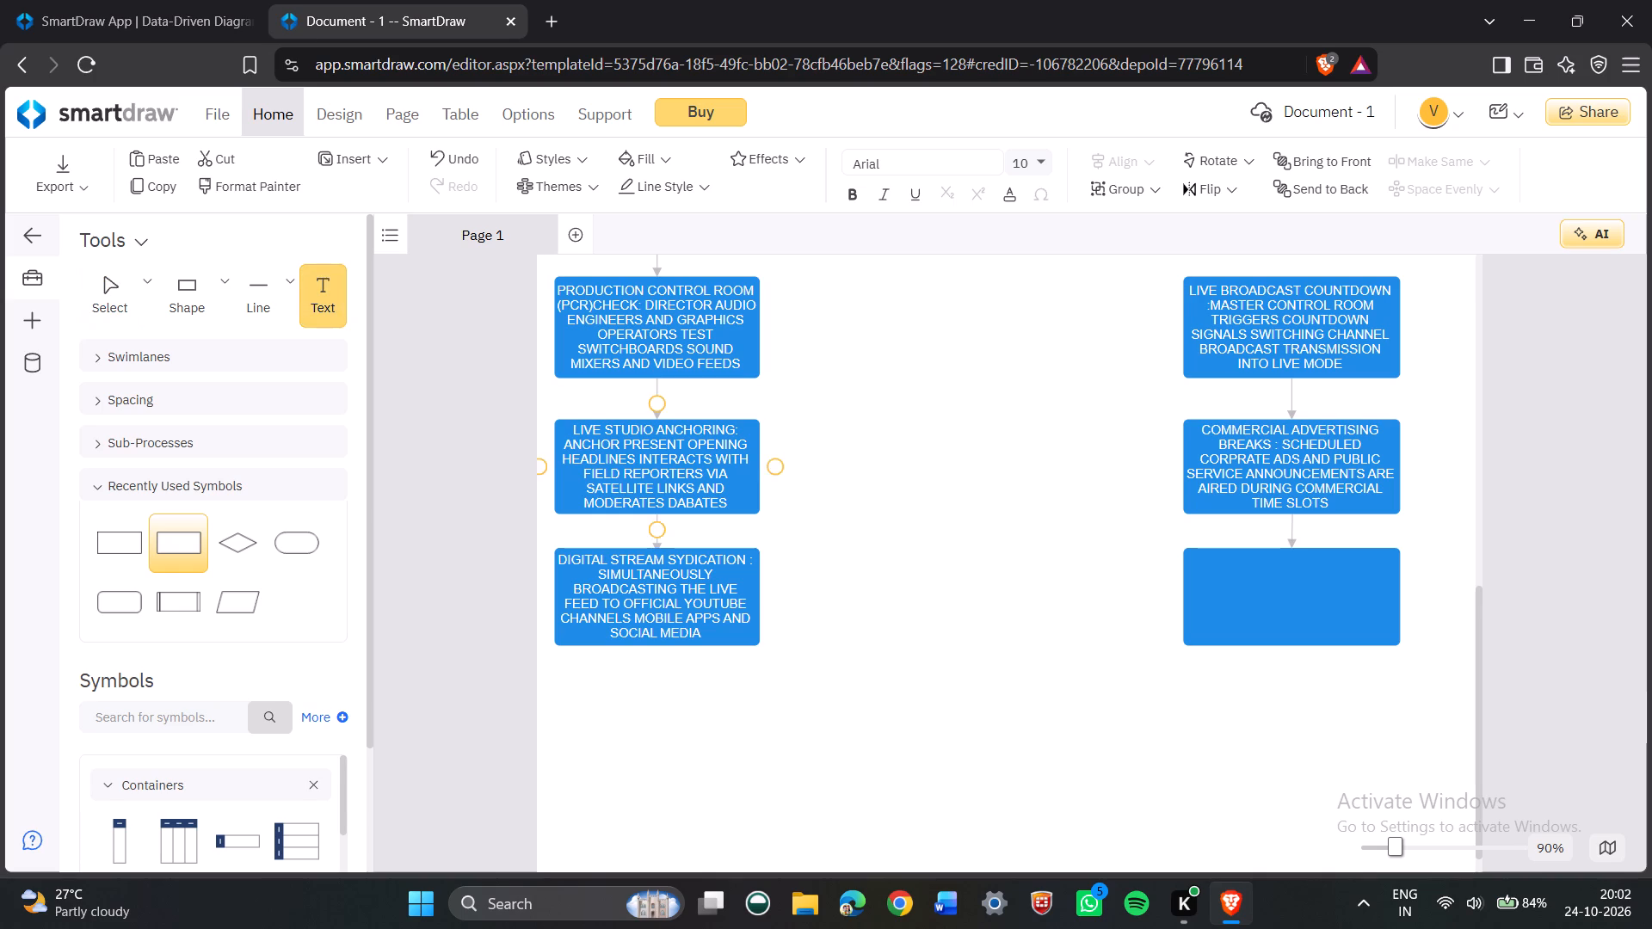
{"action": "left_click", "coordinate": [1249, 583]}
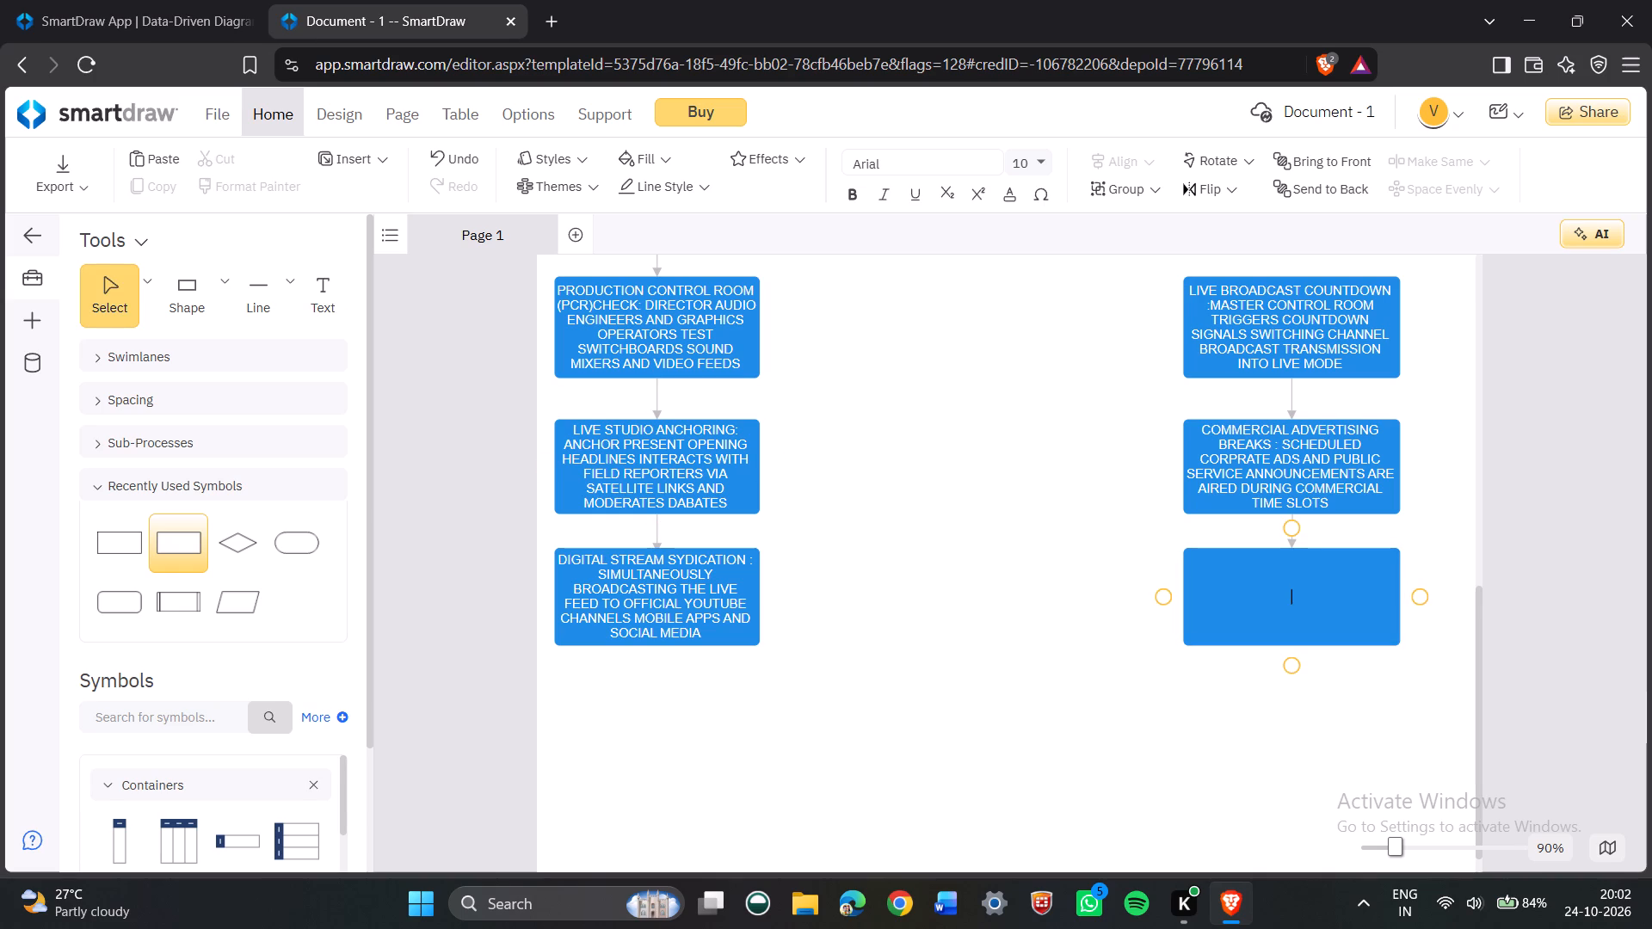
{"action": "type", "text": "POST-"}
{"action": "type", "text": "BROAD"}
{"action": "type", "text": "CAAST"}
{"action": "key", "text": "space"}
{"action": "key", "text": "BackSpace"}
{"action": "key", "text": "BackSpace"}
{"action": "key", "text": "BackSpace"}
{"action": "key", "text": "BackSpace"}
{"action": "type", "text": "ST"}
{"action": "key", "text": "space"}
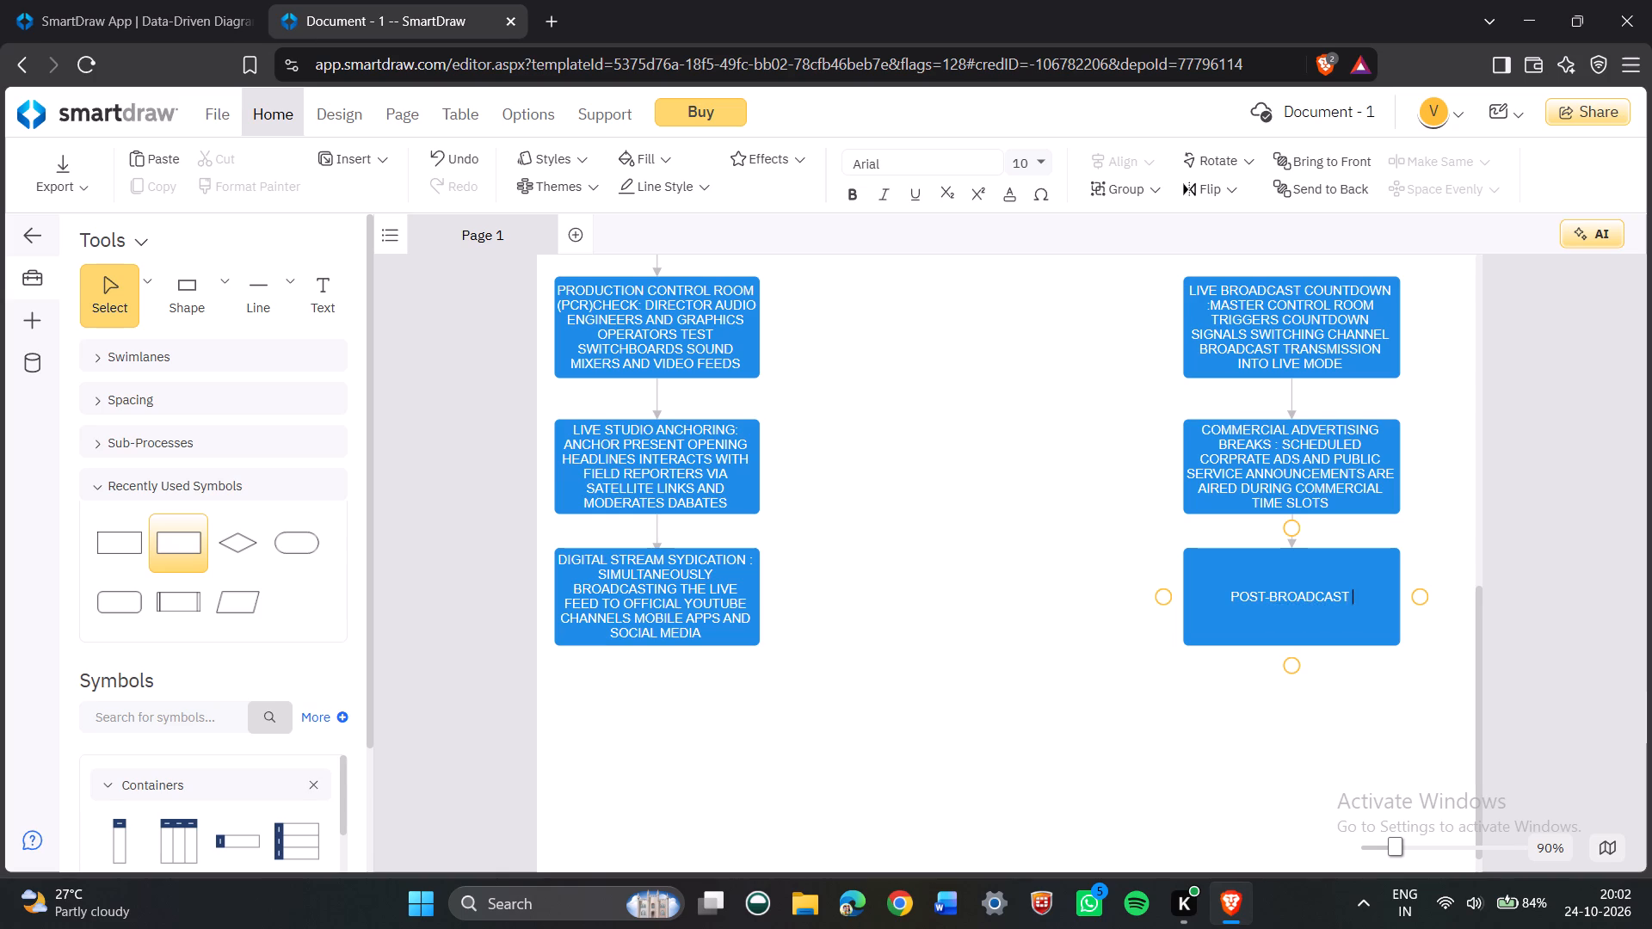
{"action": "type", "text": "ARCHI"}
{"action": "type", "text": "VING"}
{"action": "key", "text": "space"}
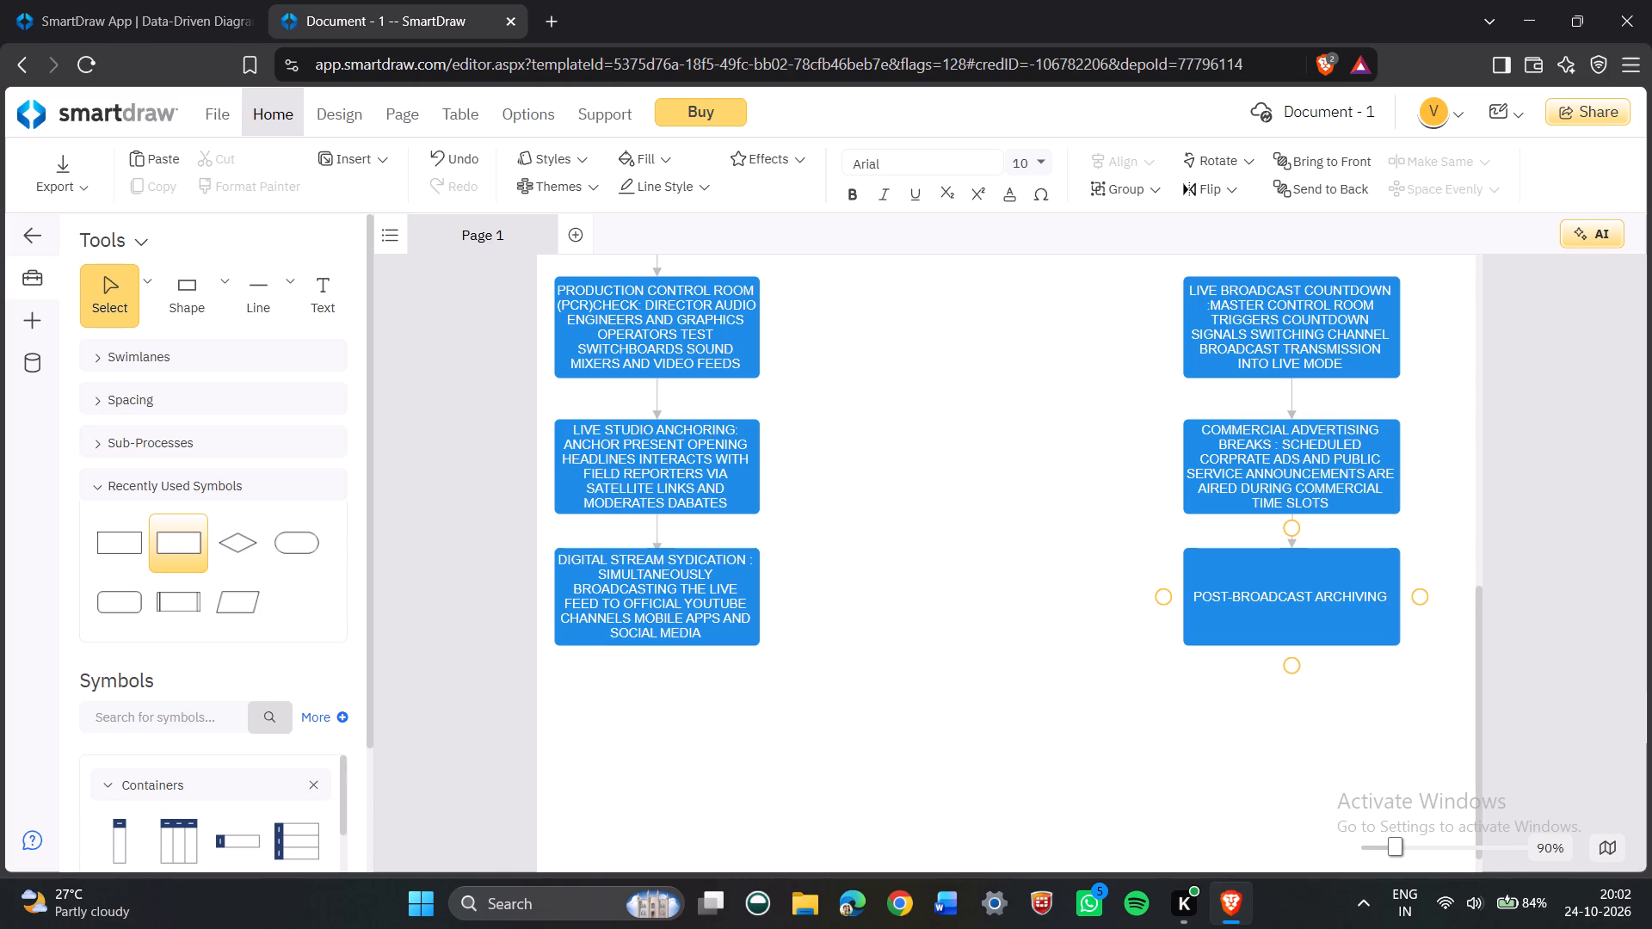
Append ": STORING MASTERS VIDEO RECORDINGS" after the heading in the post-broadcast archiving box.
{"action": "type", "text": ": STORING"}
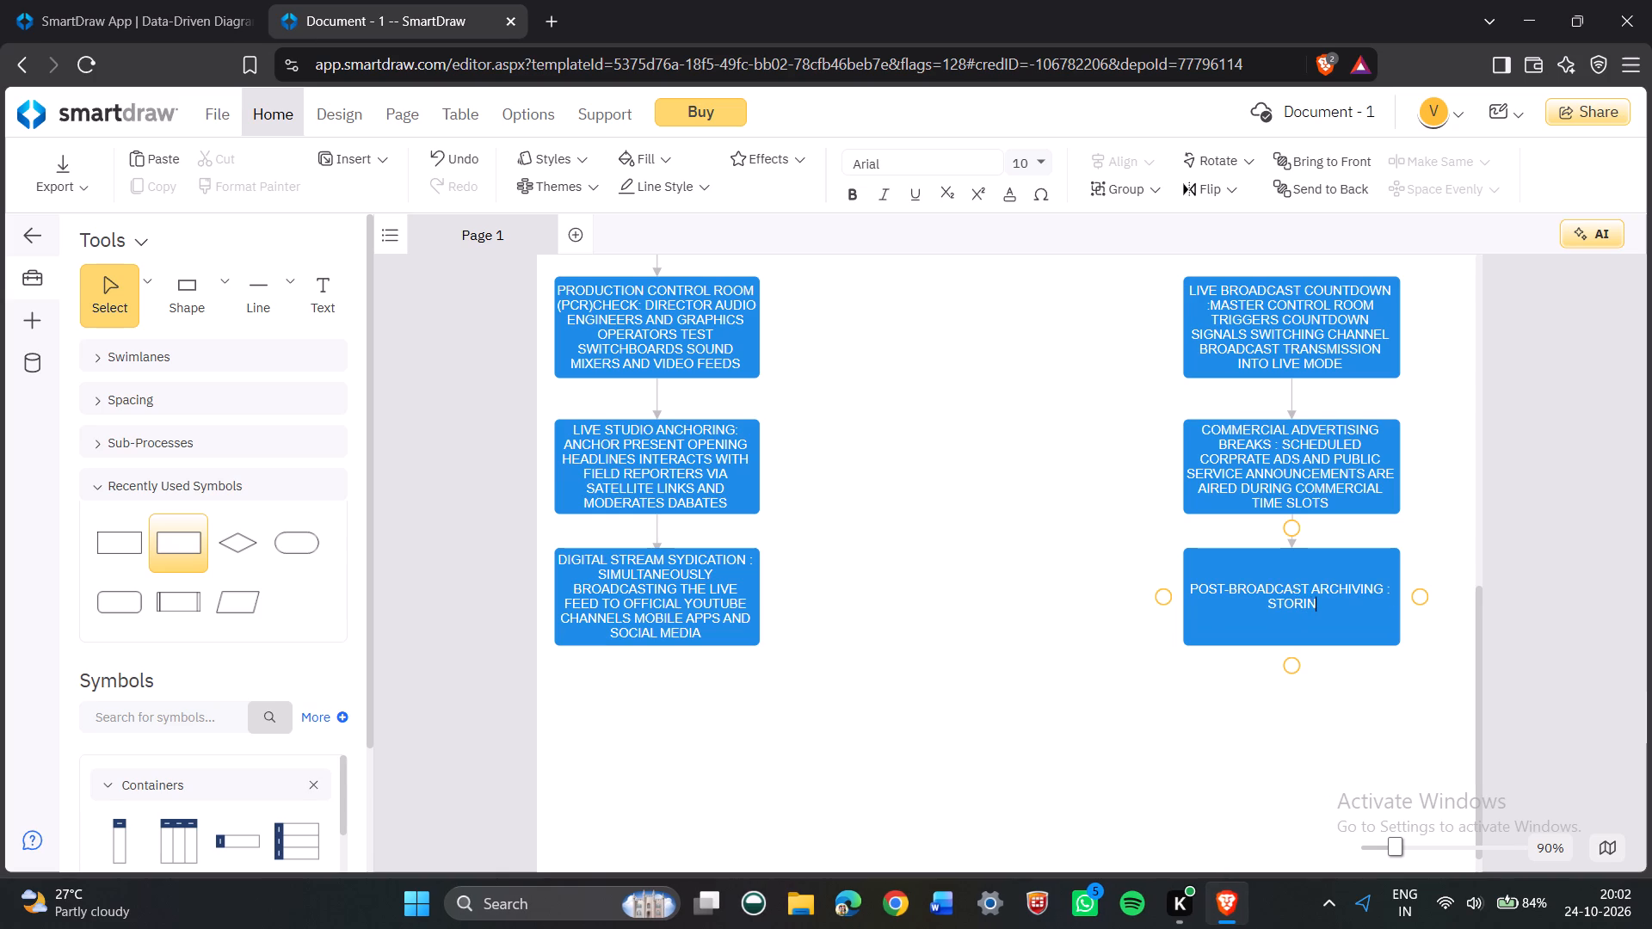
{"action": "key", "text": "space"}
{"action": "type", "text": "MASTERS"}
{"action": "key", "text": "space"}
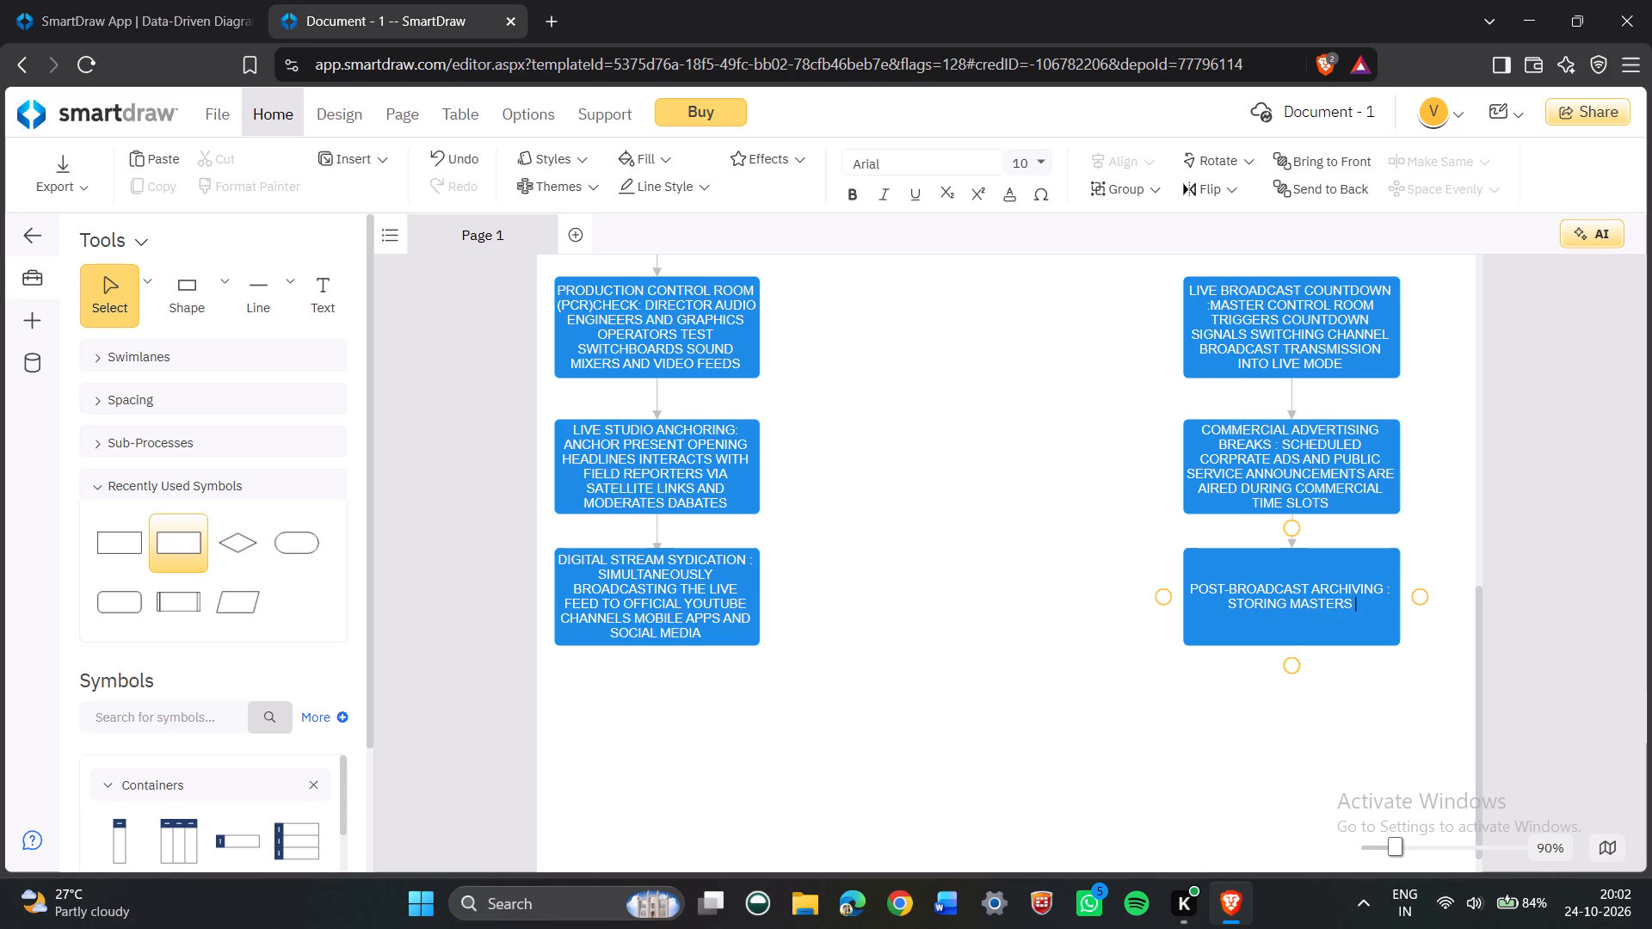
{"action": "type", "text": "VIDDEO"}
{"action": "key", "text": "space"}
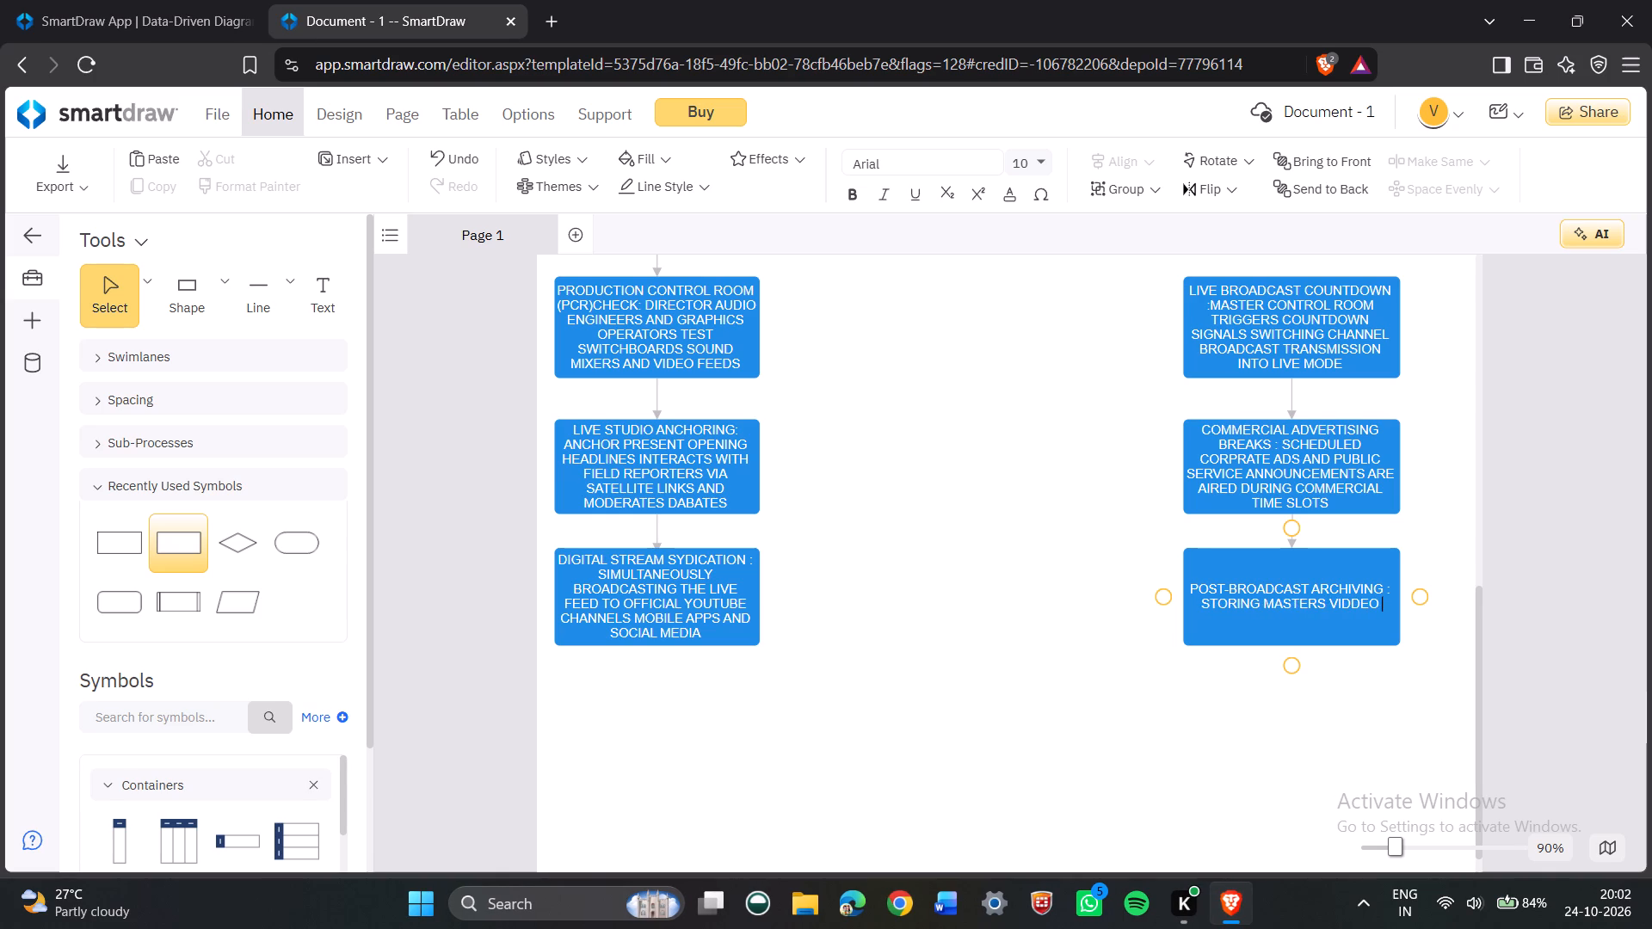
{"action": "key", "text": "BackSpace"}
{"action": "key", "text": "BackSpace"}
{"action": "key", "text": "BackSpace"}
{"action": "key", "text": "BackSpace"}
{"action": "key", "text": "d"}
{"action": "key", "text": "BackSpace"}
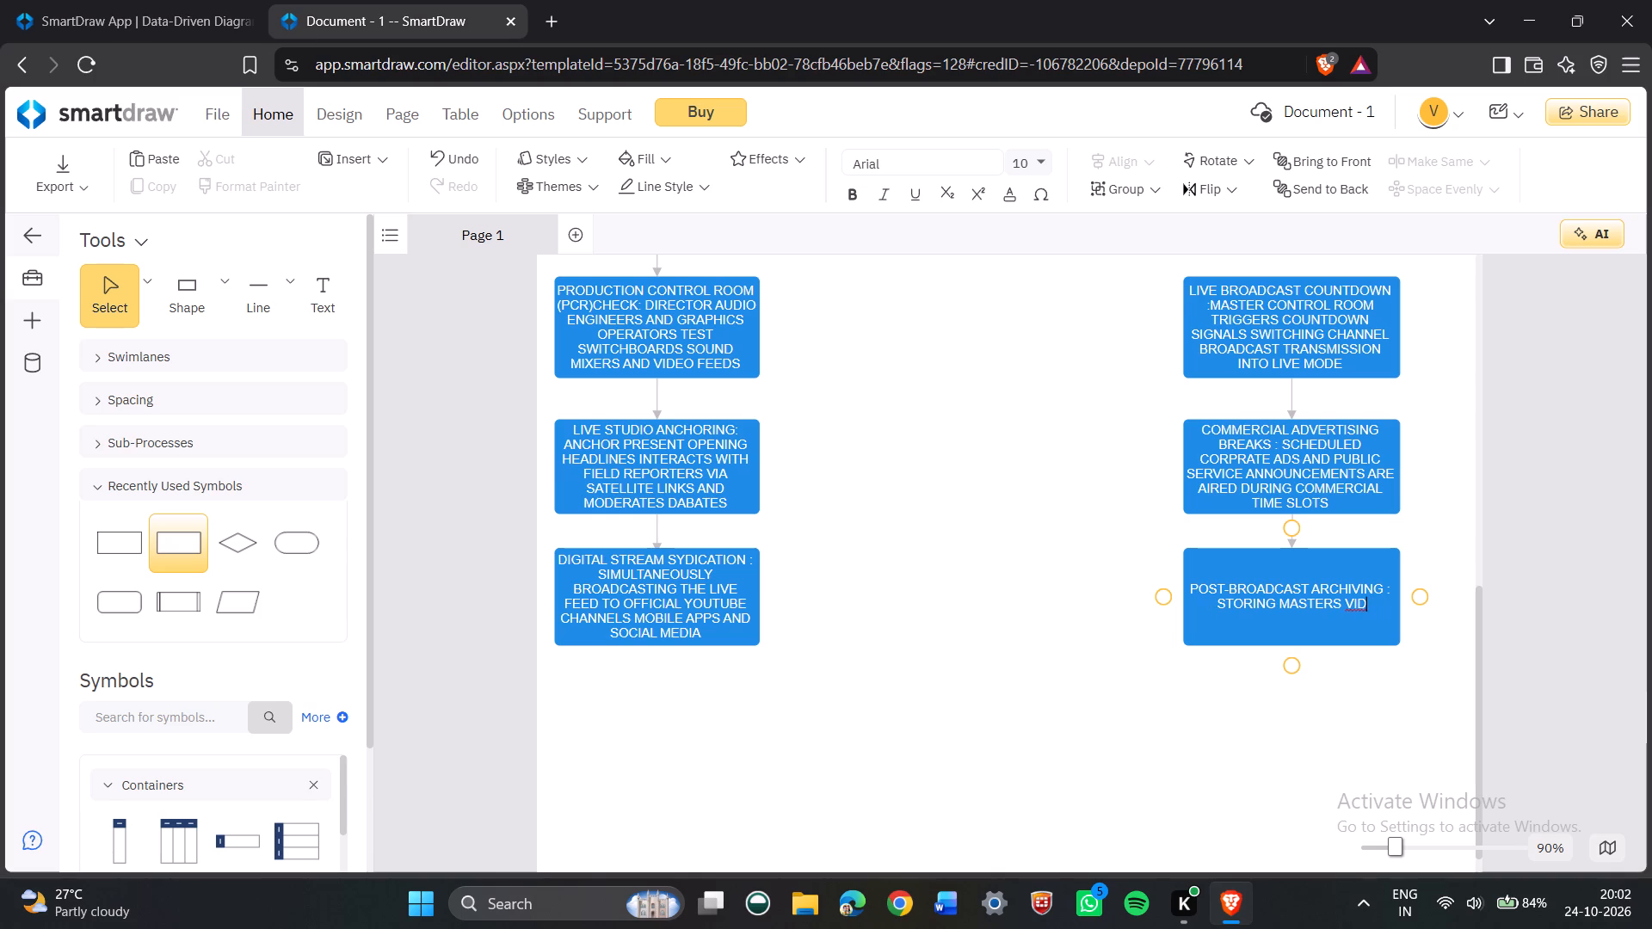
{"action": "key", "text": "e"}
{"action": "type", "text": "O RECORDINGS"}
{"action": "key", "text": "space"}
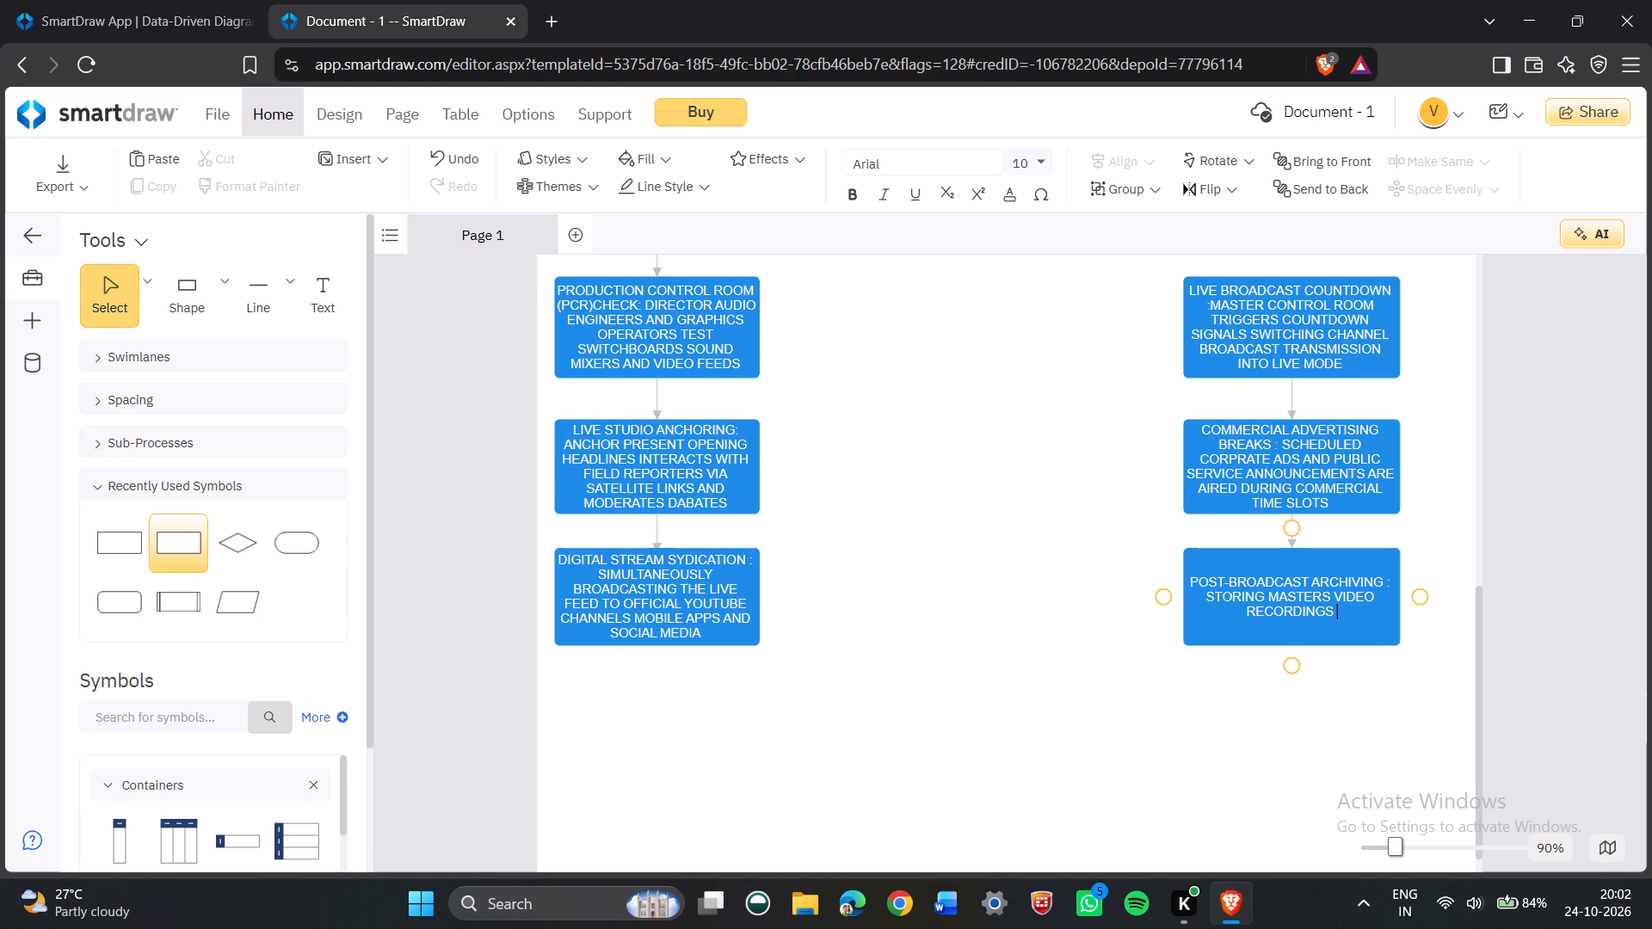
Continue the post-broadcast archiving box's description with "OF THE TELECAST INTO DIGITAL LIBRARY SERVER".
{"action": "type", "text": "OF THE"}
{"action": "key", "text": "space"}
{"action": "type", "text": "TELECAST"}
{"action": "key", "text": "space"}
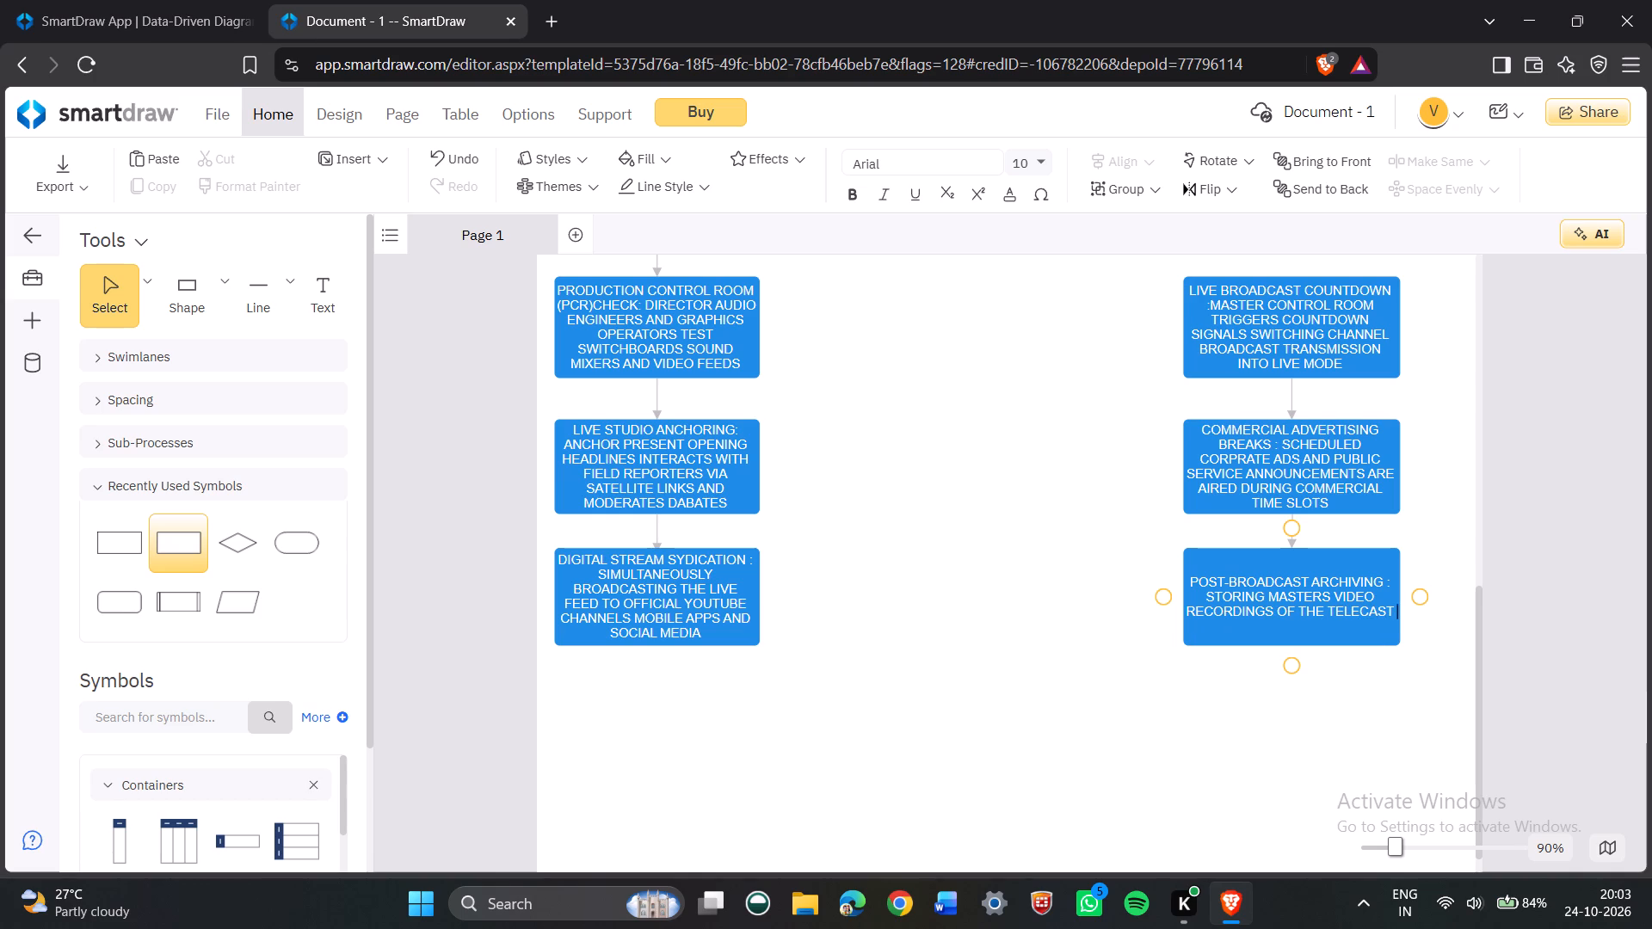
{"action": "type", "text": "INTO DIGITAL"}
{"action": "key", "text": "space"}
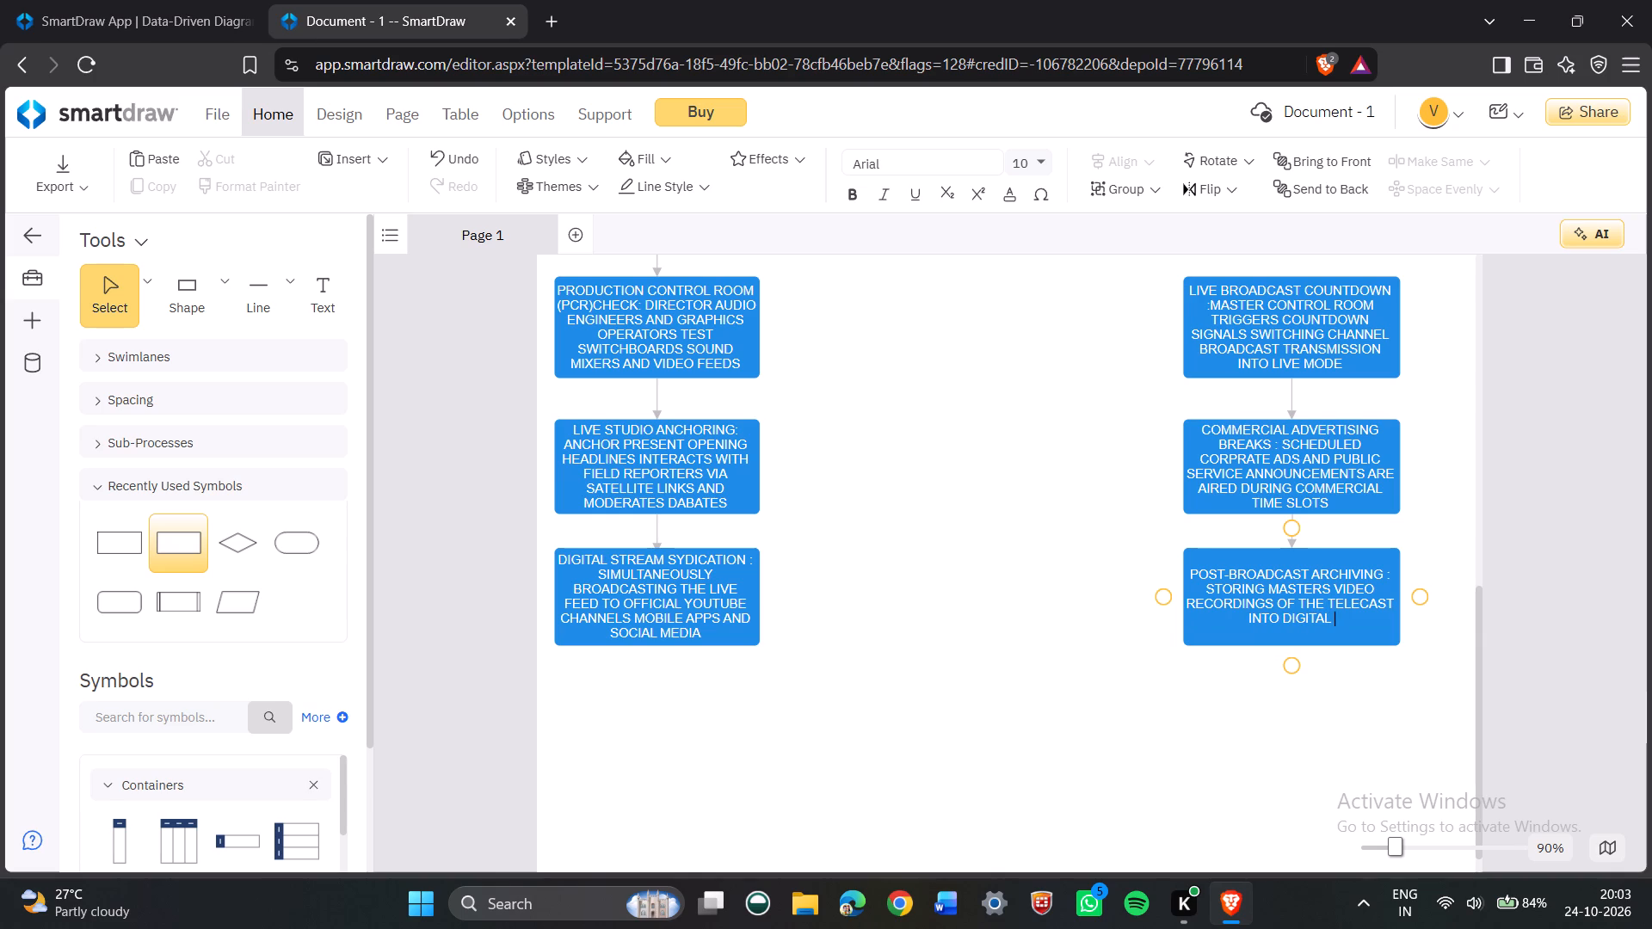
{"action": "type", "text": "LIB"}
{"action": "type", "text": "RARY"}
{"action": "key", "text": "space"}
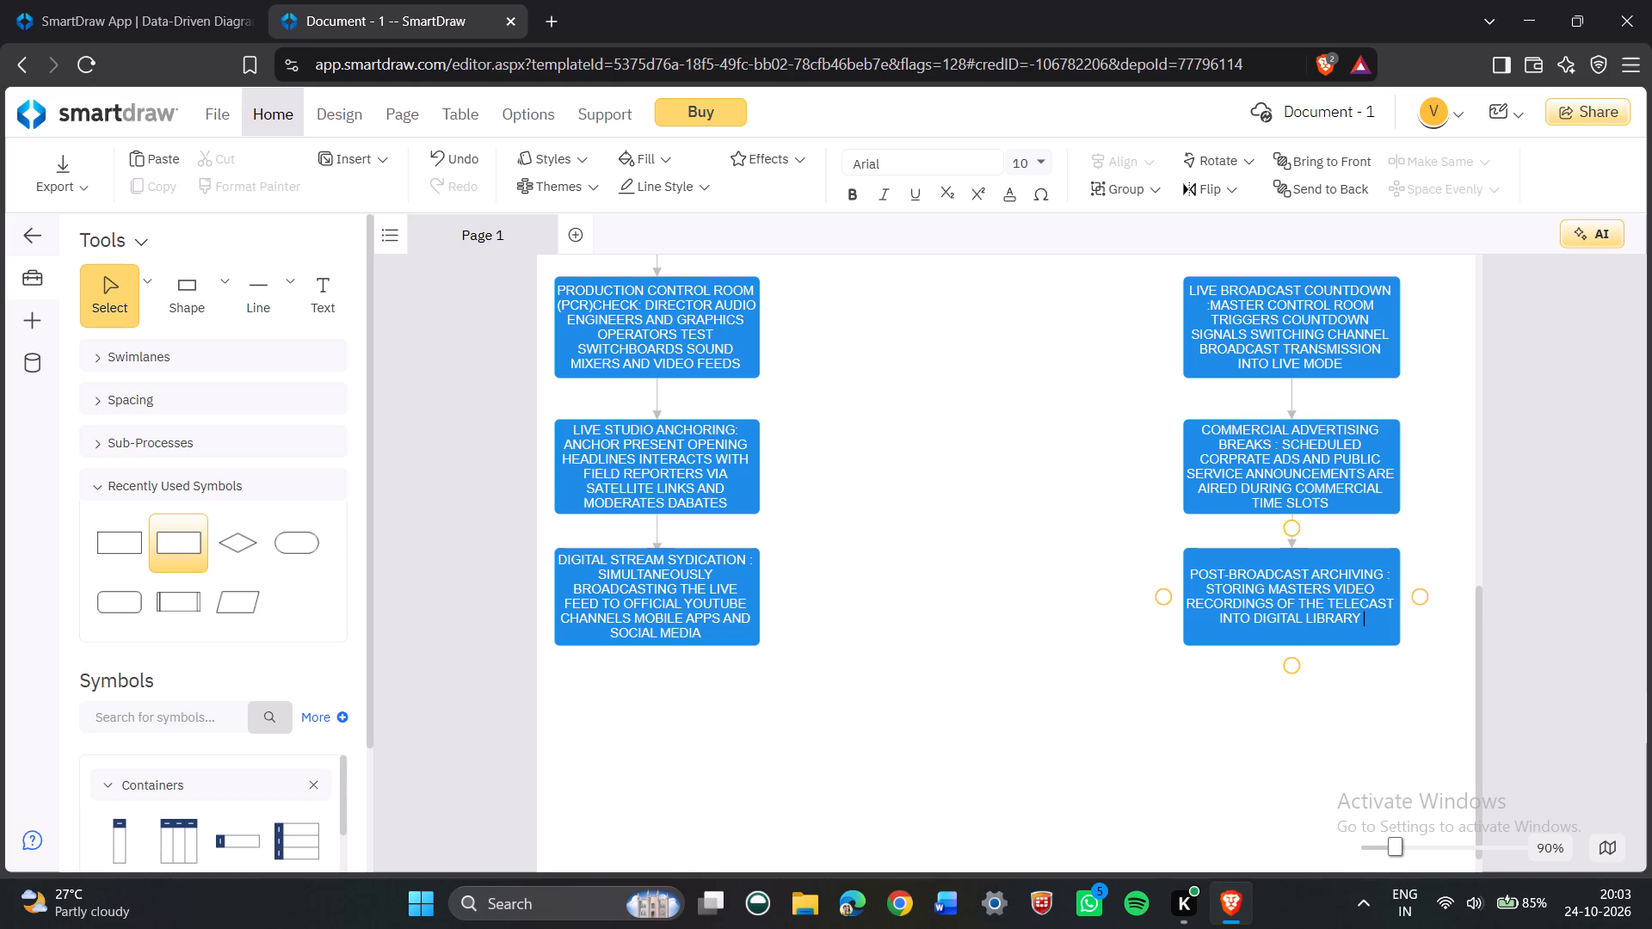
{"action": "type", "text": "SERVER"}
{"action": "key", "text": "space"}
Finish the post-broadcast archiving box's text with "FOR FUTURE RESEARCH AND RERUN".
{"action": "type", "text": "FOR"}
{"action": "key", "text": "space"}
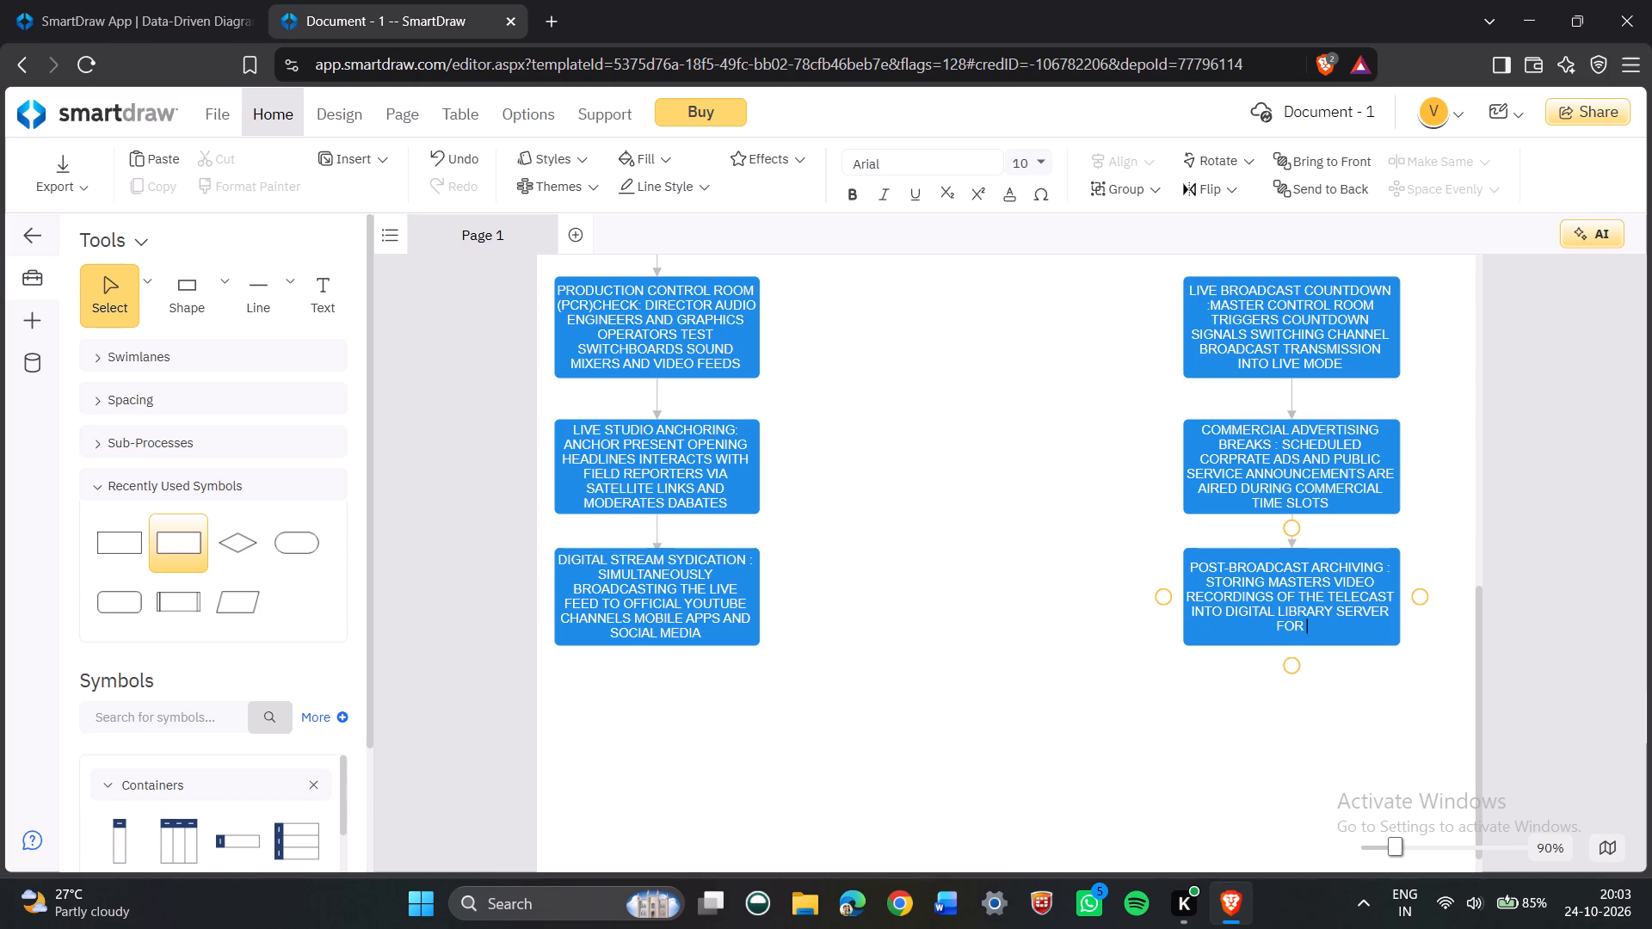
{"action": "type", "text": "FUTURE"}
{"action": "key", "text": "space"}
{"action": "type", "text": "RESE"}
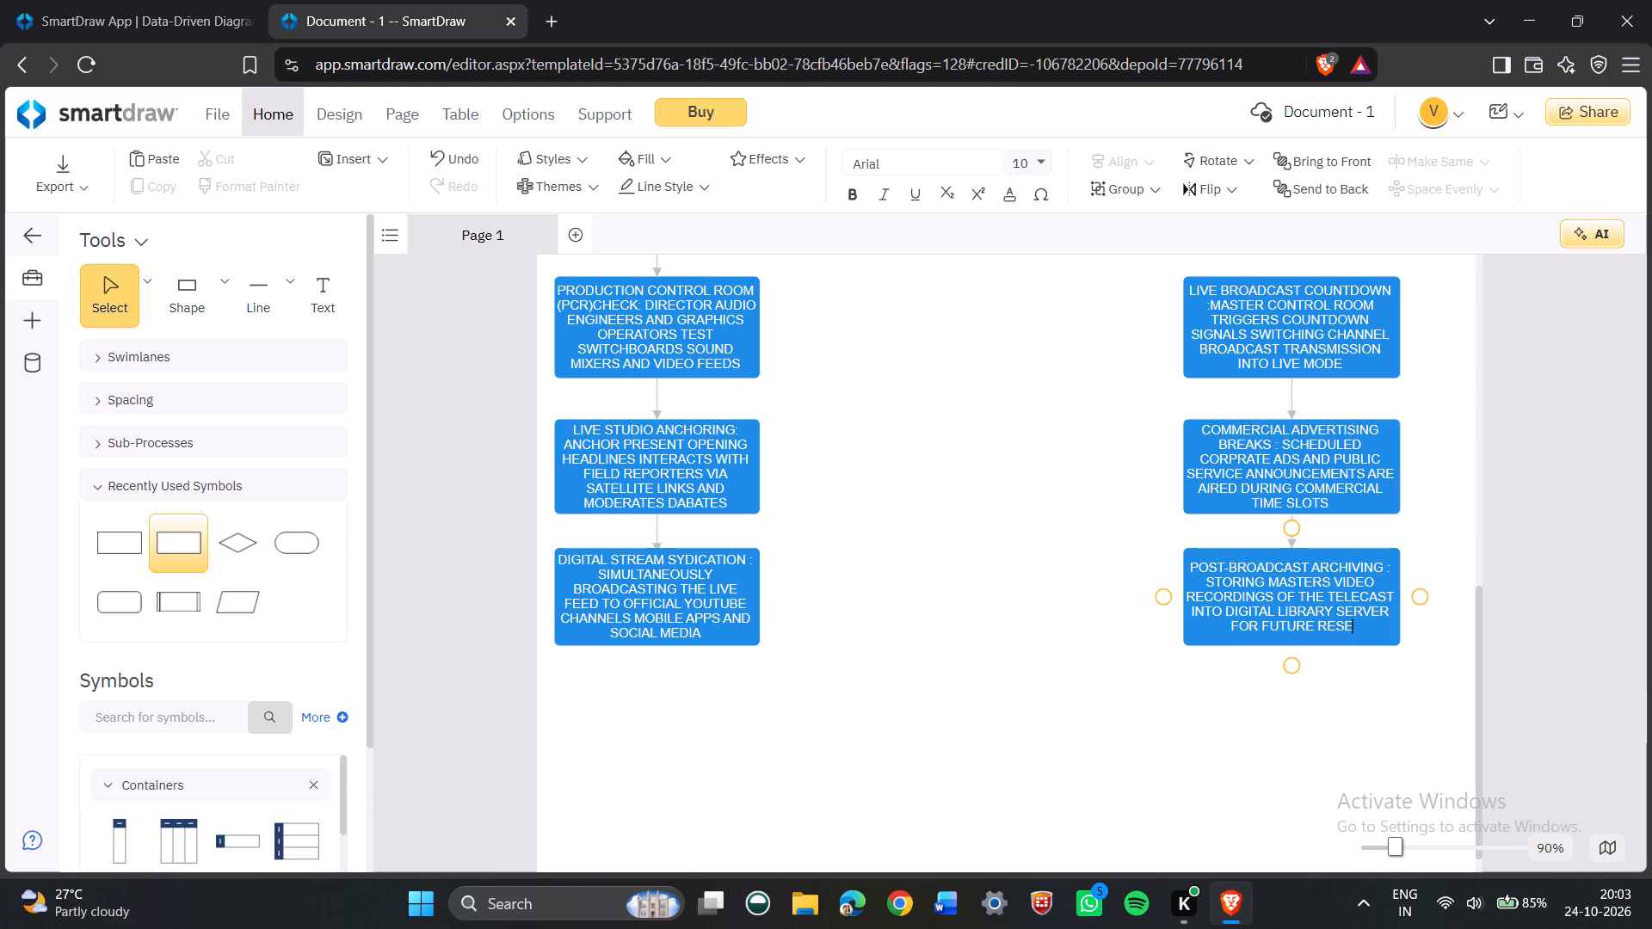
{"action": "type", "text": "ARCH"}
{"action": "key", "text": "space"}
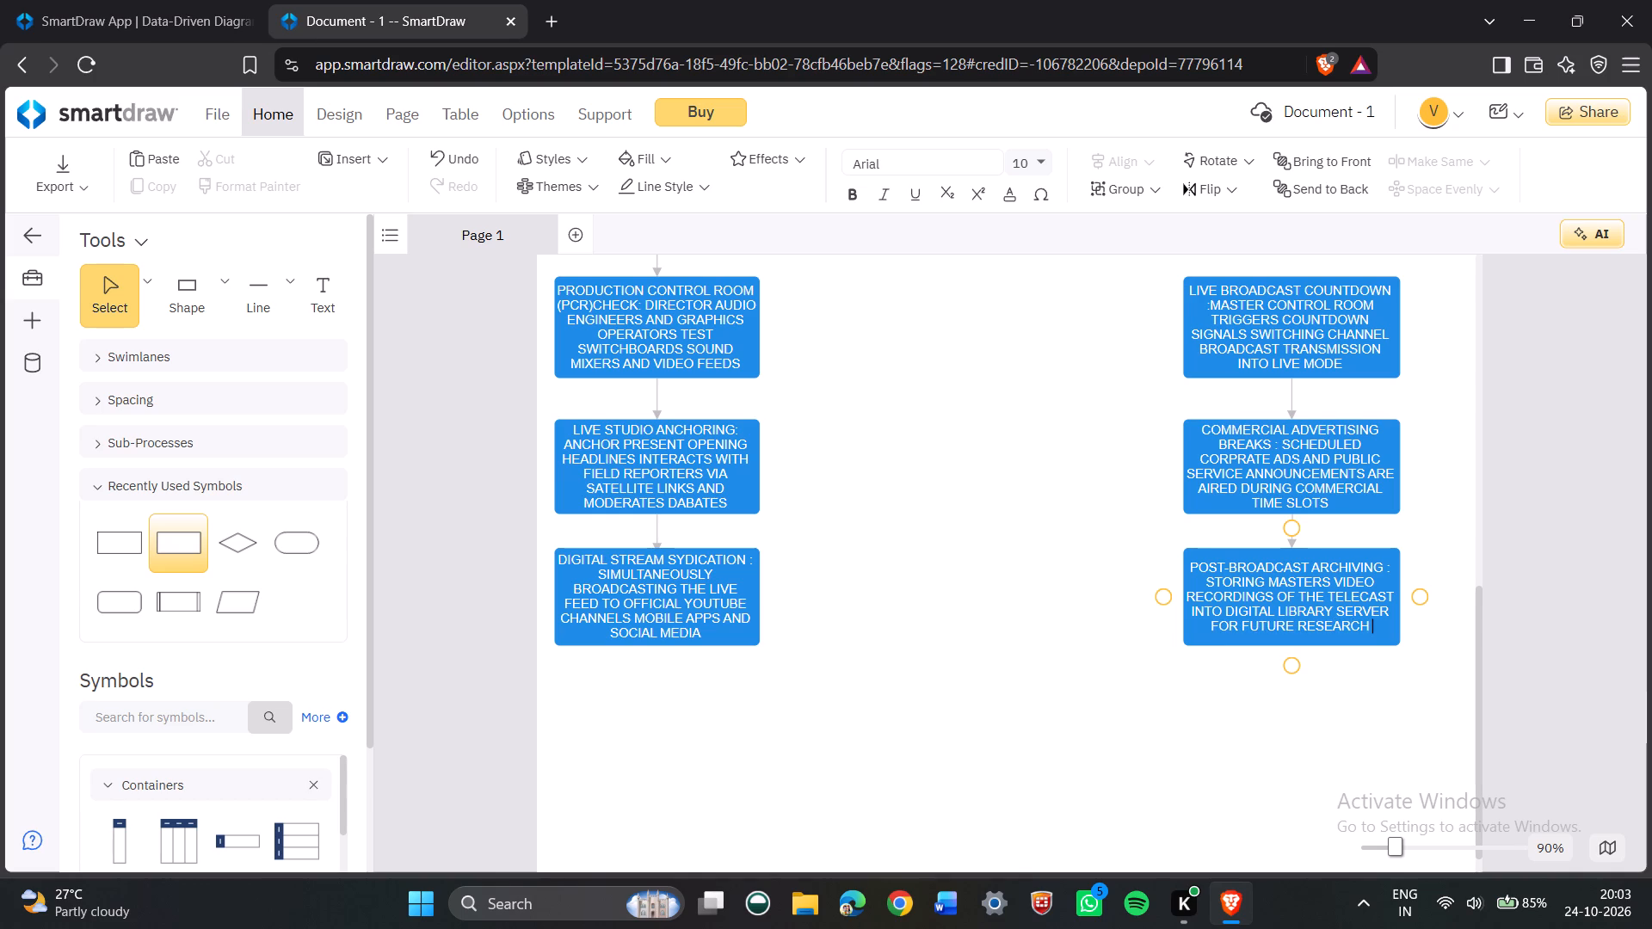
{"action": "type", "text": "AND"}
{"action": "key", "text": "space"}
{"action": "type", "text": "RE"}
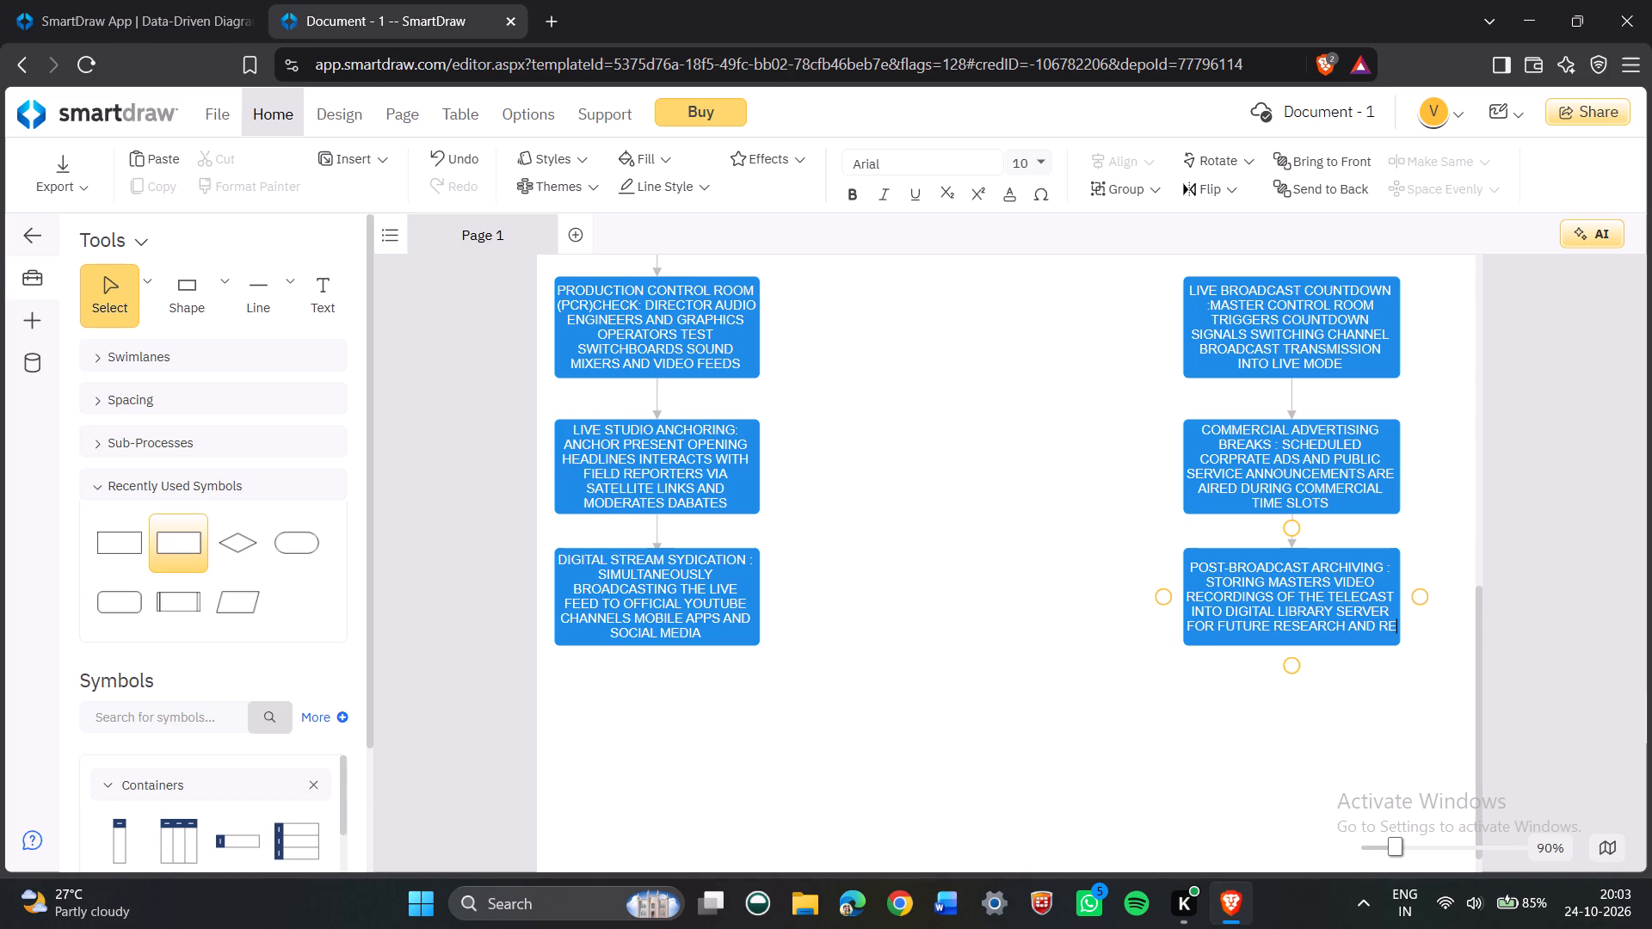
{"action": "type", "text": "RUN"}
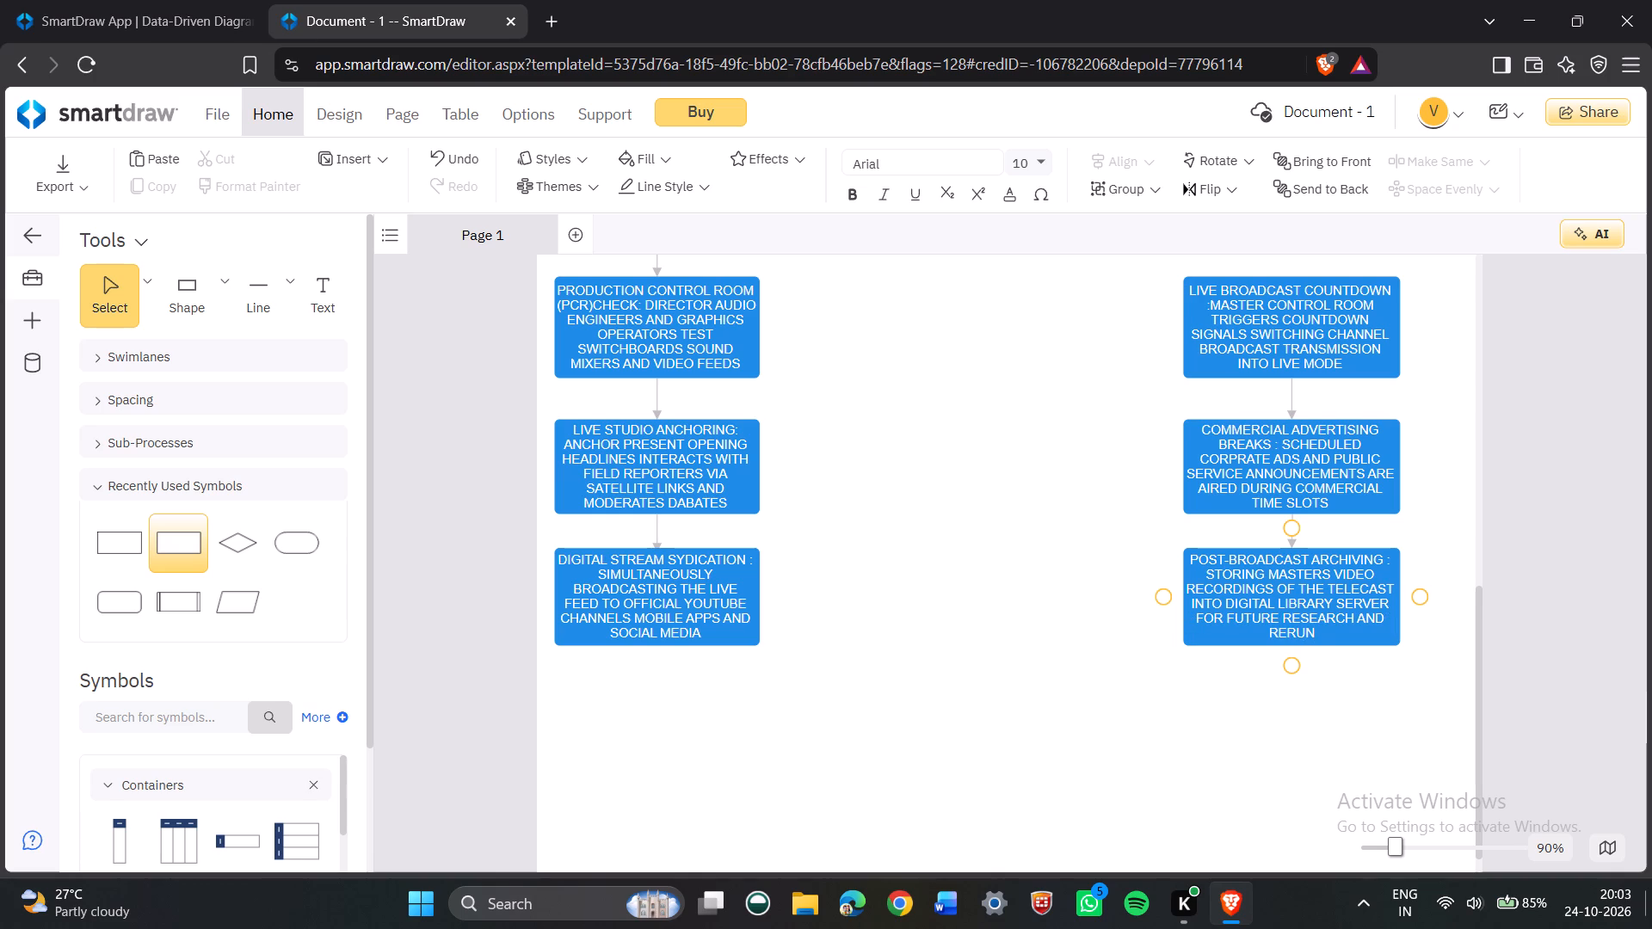
{"action": "left_click", "coordinate": [1163, 679]}
Draw a short downward arrow line from the bottom of the digital stream syndication box.
{"action": "scroll", "coordinate": [1158, 674], "scroll_direction": "down", "scroll_amount": 2}
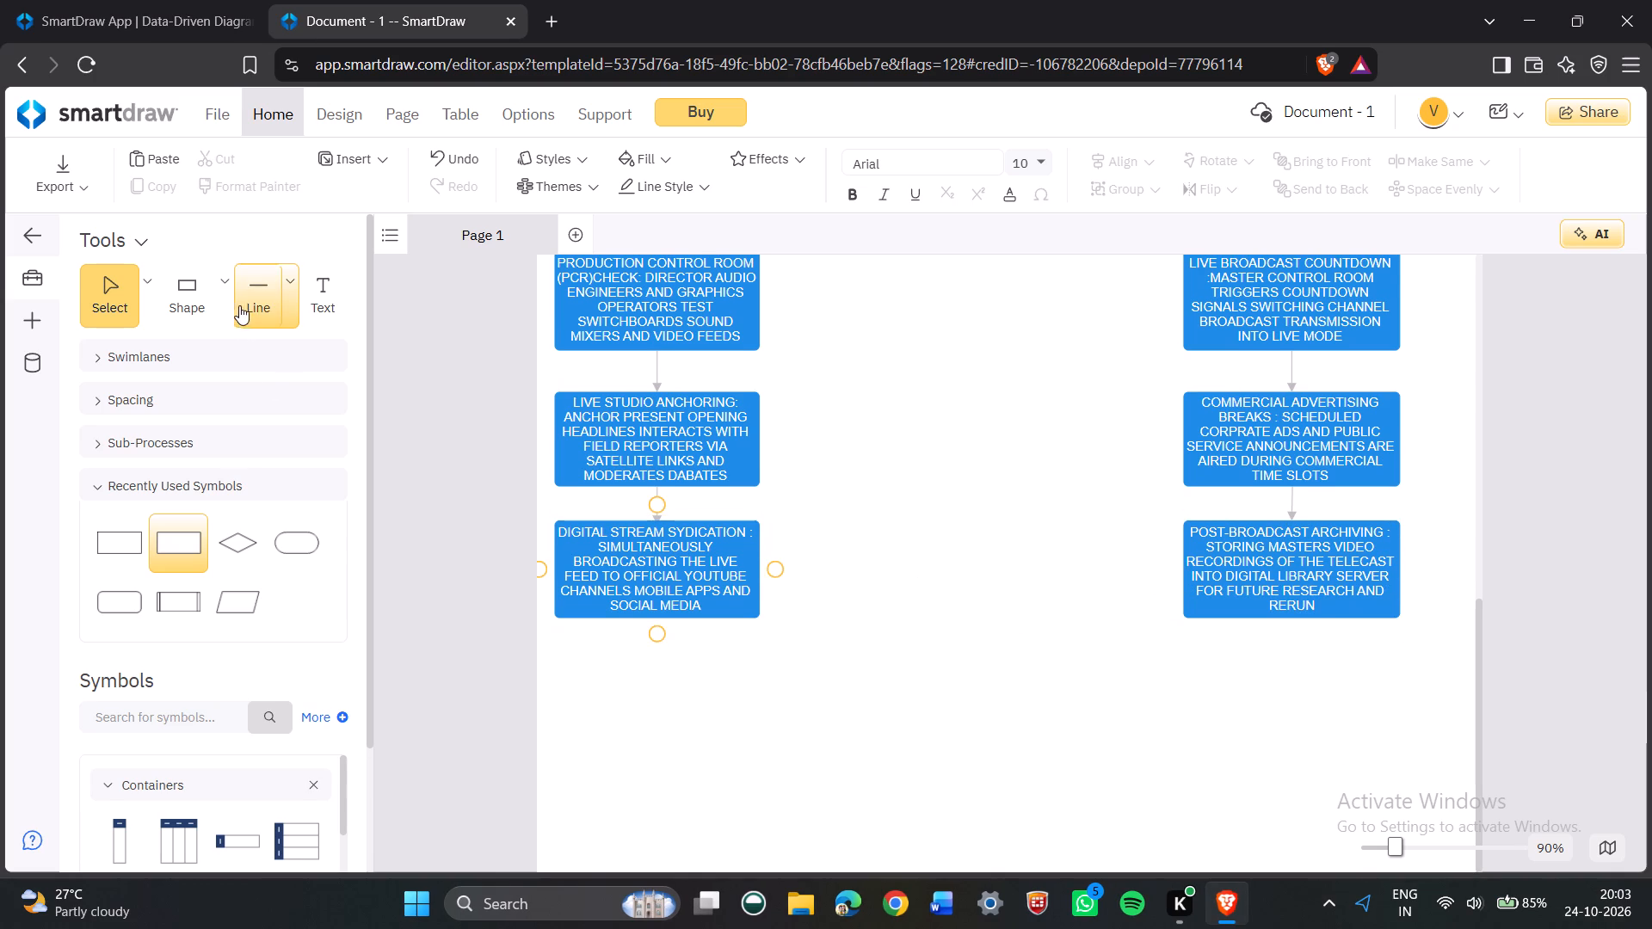
{"action": "double_click", "coordinate": [241, 306]}
{"action": "left_click_drag", "start_coordinate": [656, 617], "coordinate": [648, 622]}
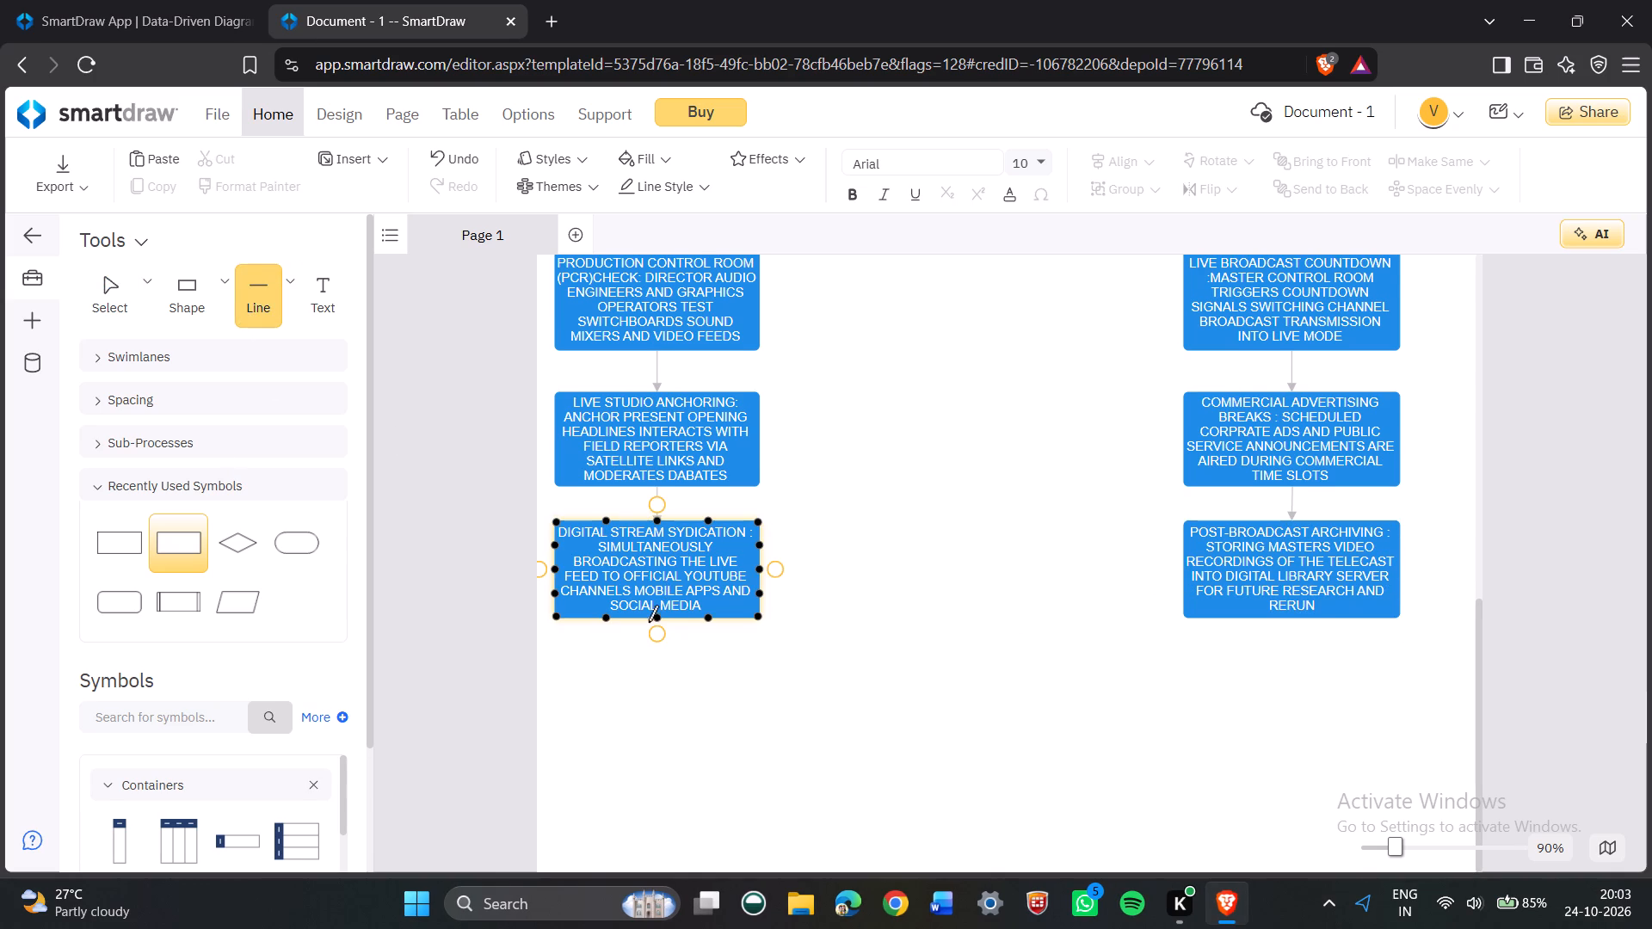
{"action": "left_click_drag", "start_coordinate": [648, 622], "coordinate": [656, 661]}
{"action": "left_click", "coordinate": [621, 687]}
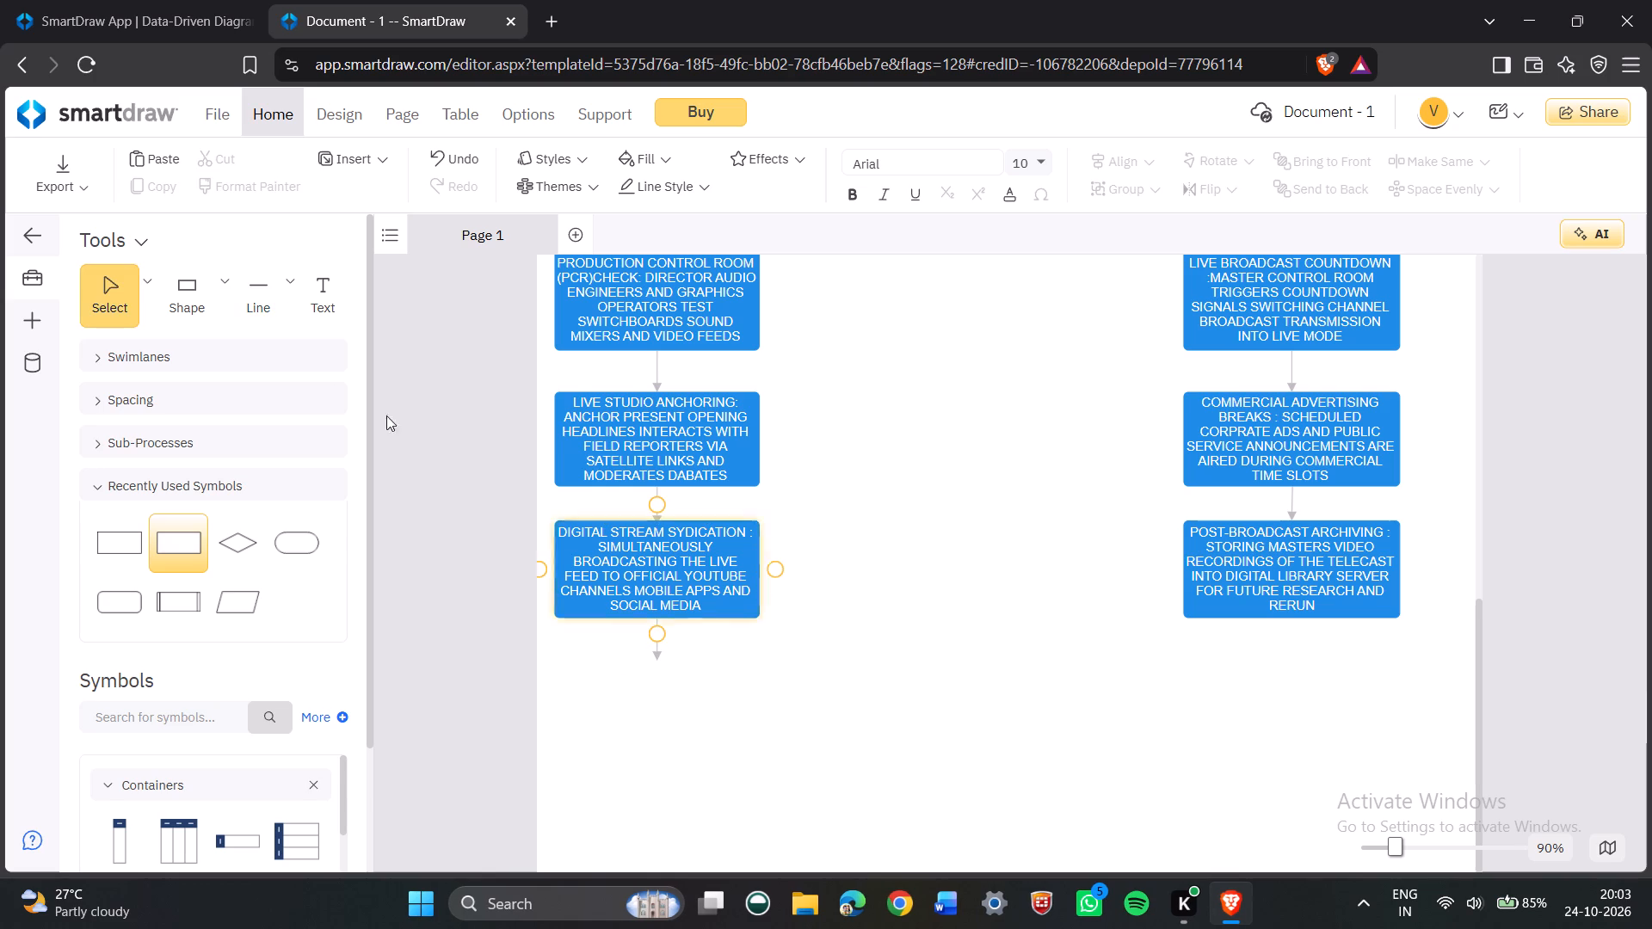
Add a rectangle at the arrow's end below the digital stream syndication box, matching that box's width and height.
{"action": "left_click_drag", "start_coordinate": [172, 299], "coordinate": [657, 690]}
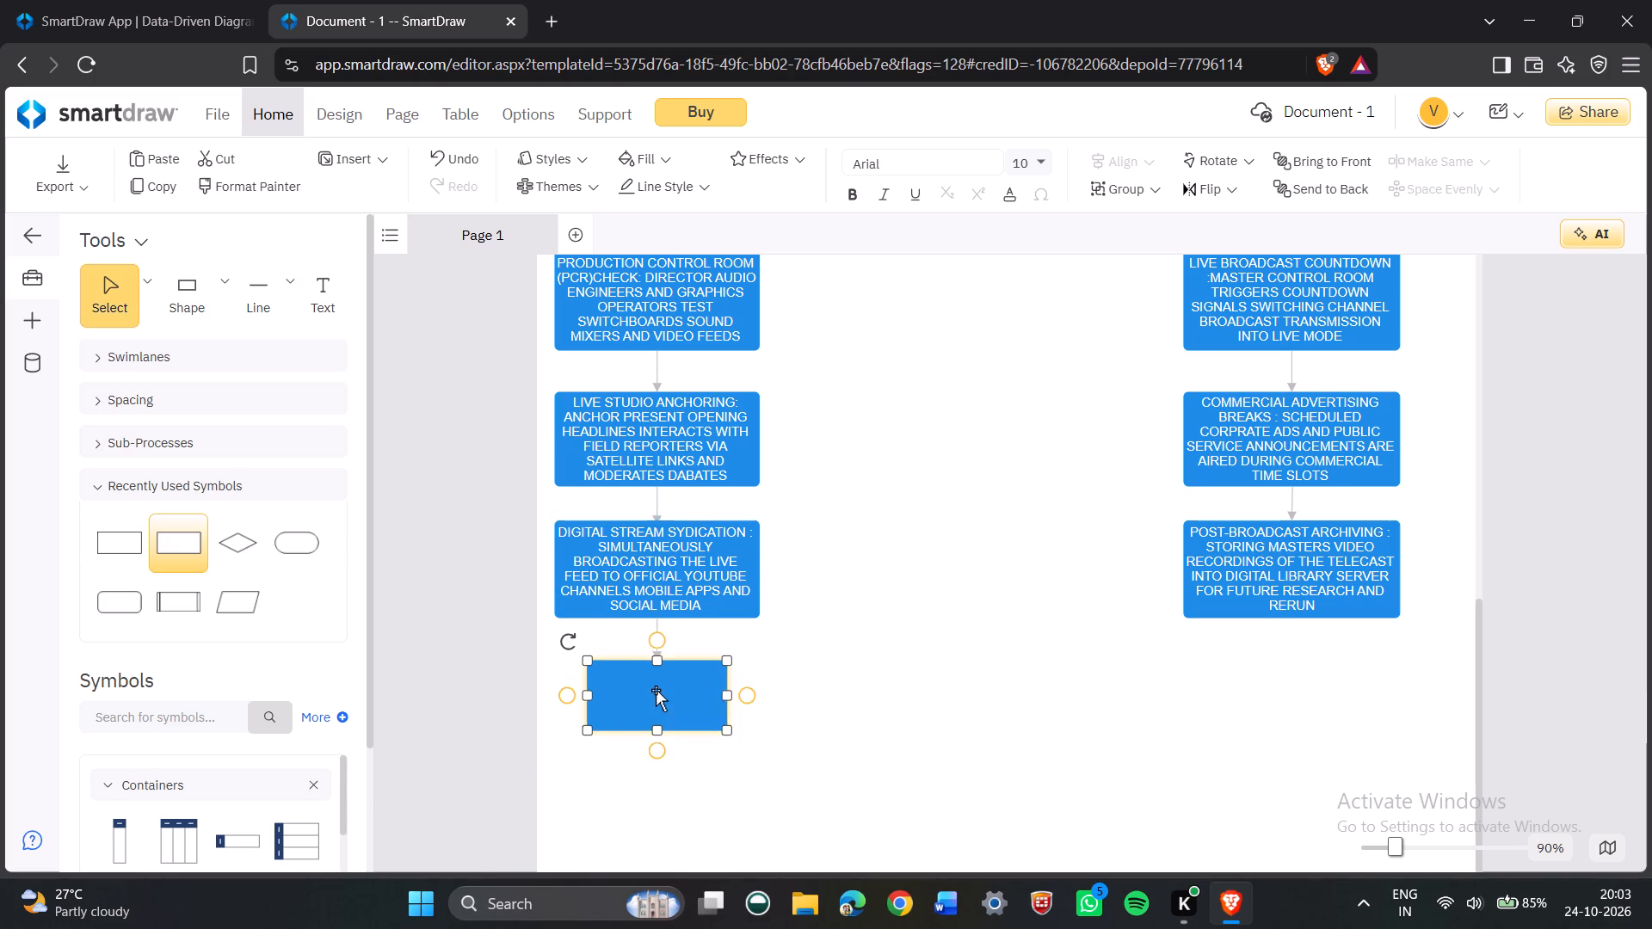
{"action": "left_click_drag", "start_coordinate": [656, 690], "coordinate": [655, 682]}
{"action": "left_click_drag", "start_coordinate": [722, 687], "coordinate": [760, 700]}
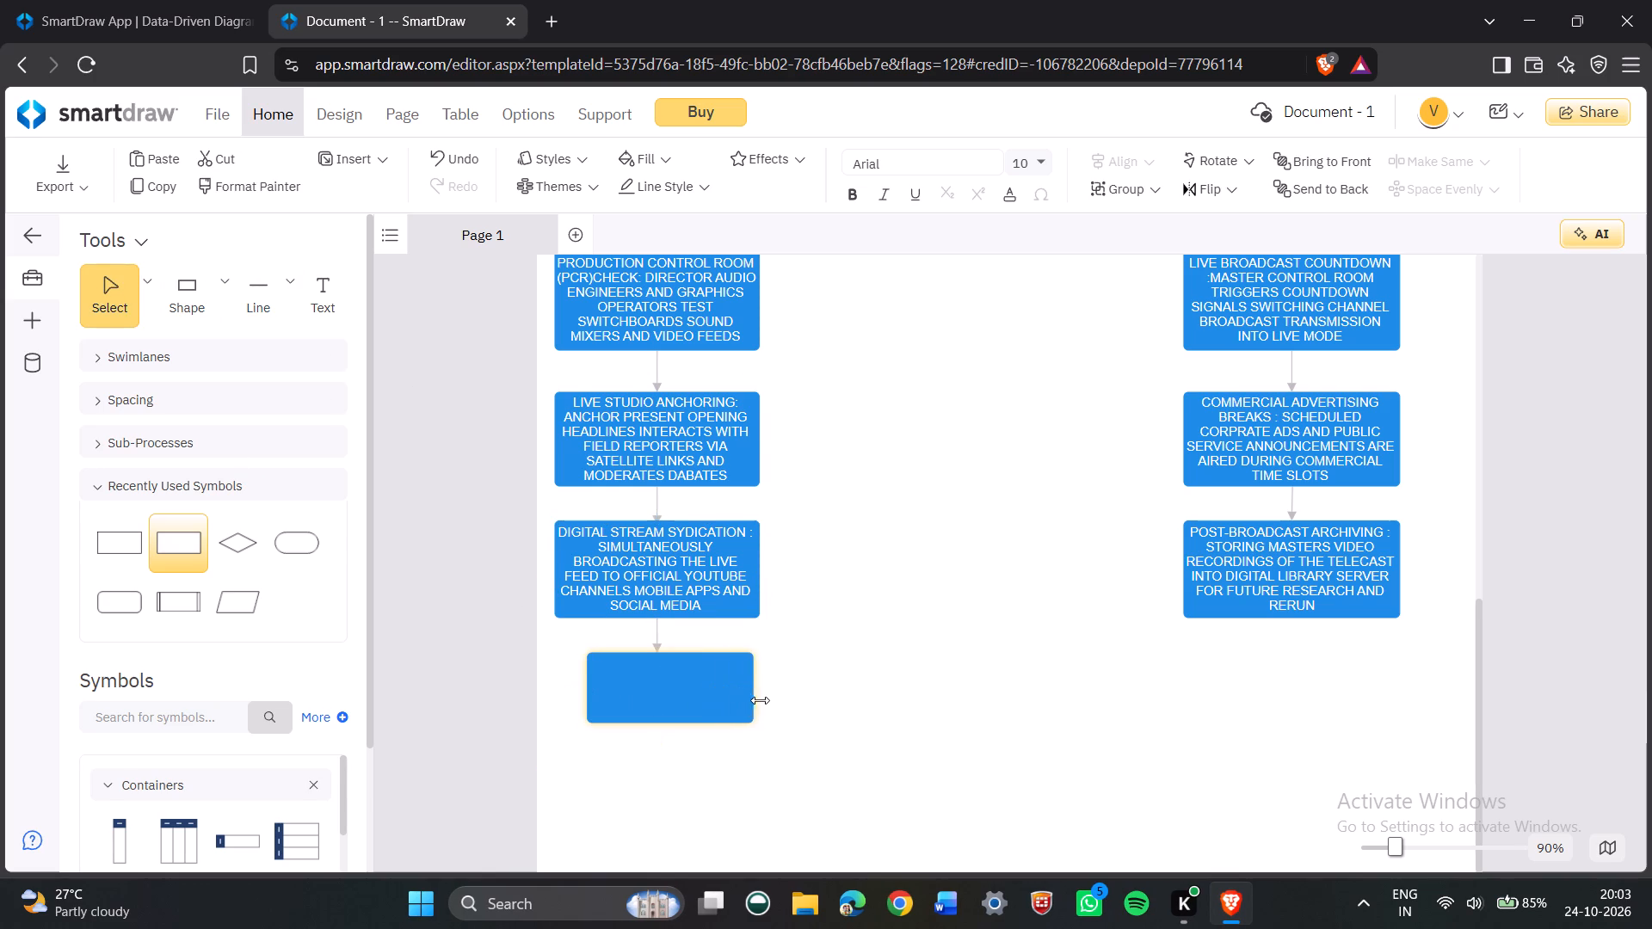
{"action": "left_click_drag", "start_coordinate": [760, 700], "coordinate": [756, 700]}
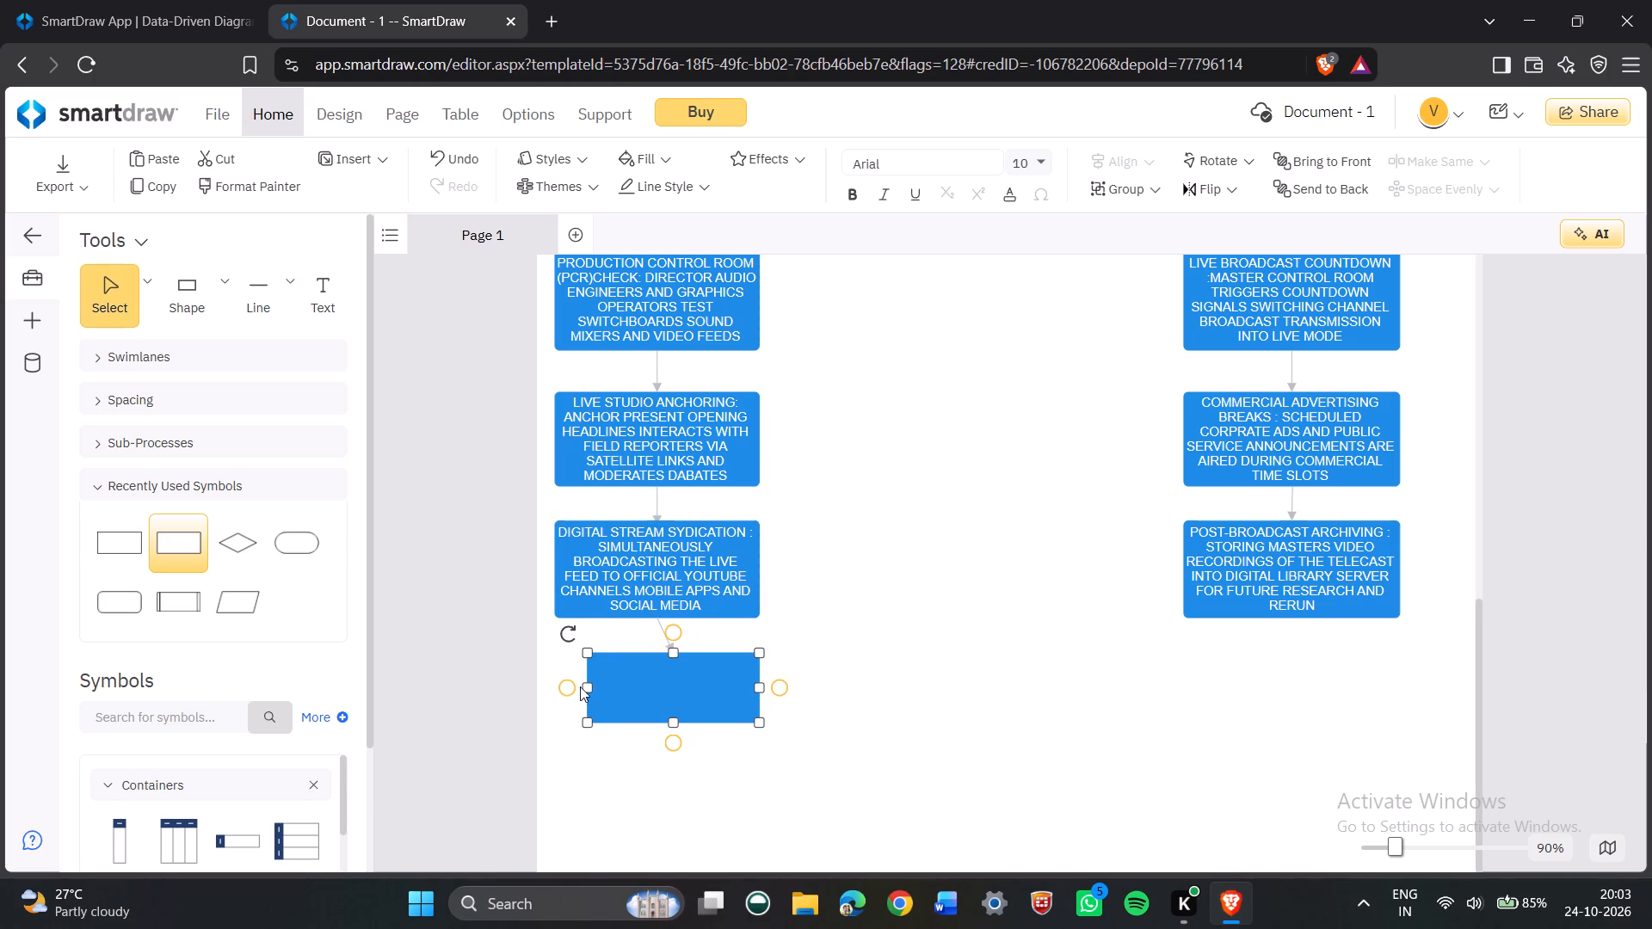
{"action": "left_click_drag", "start_coordinate": [588, 686], "coordinate": [558, 693]}
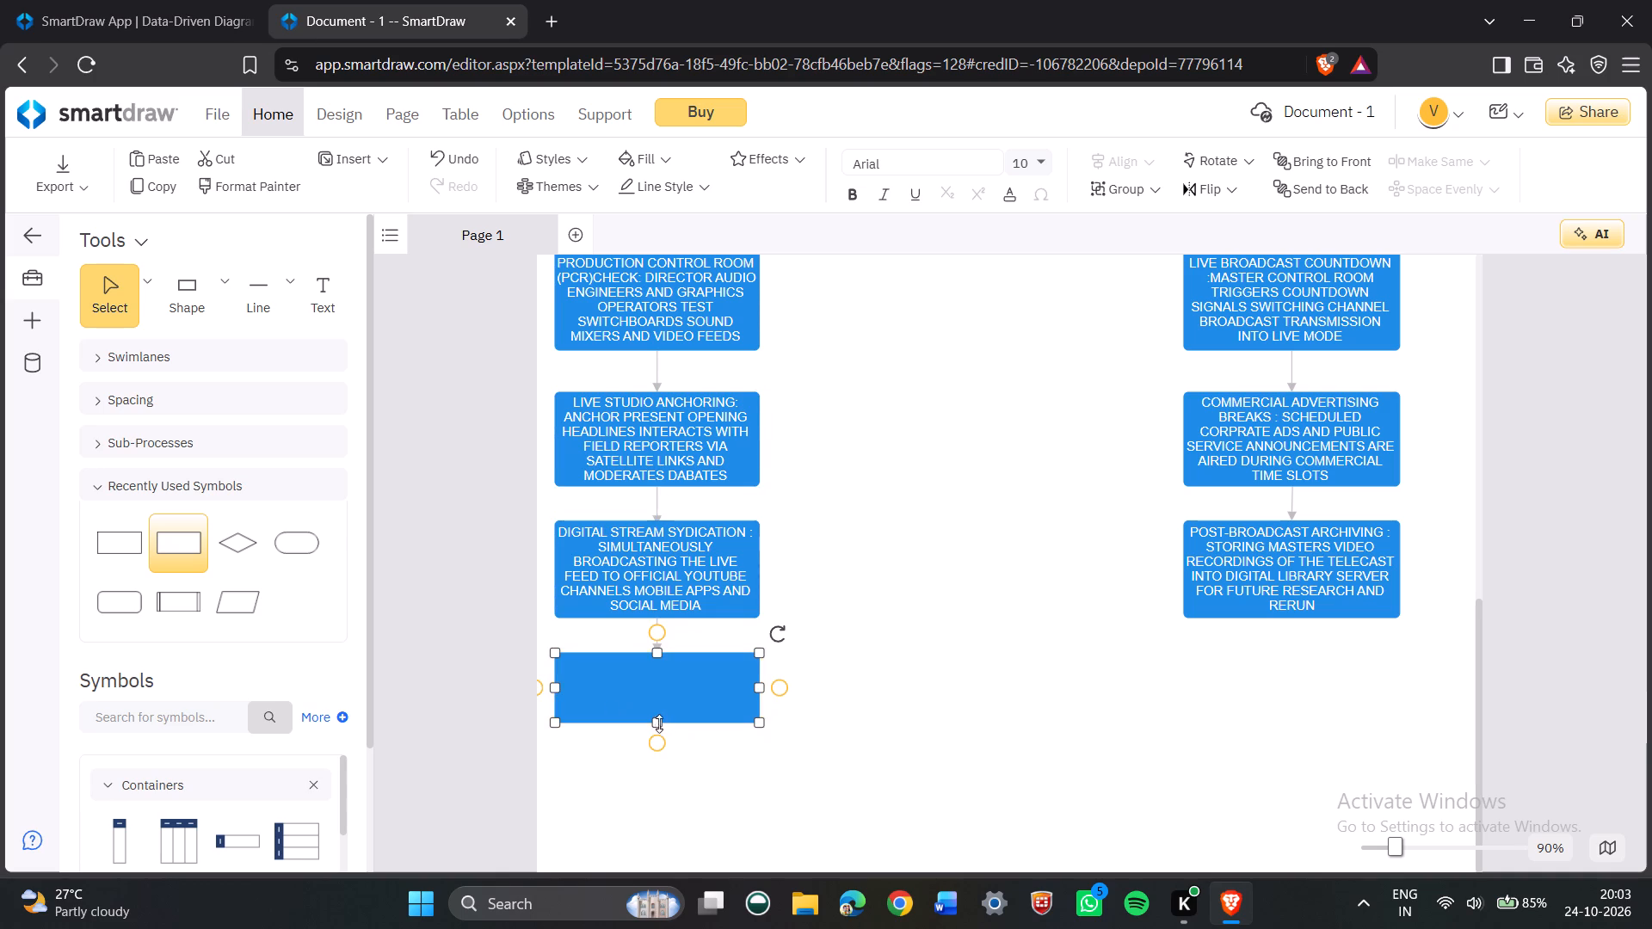
{"action": "left_click_drag", "start_coordinate": [656, 728], "coordinate": [655, 751]}
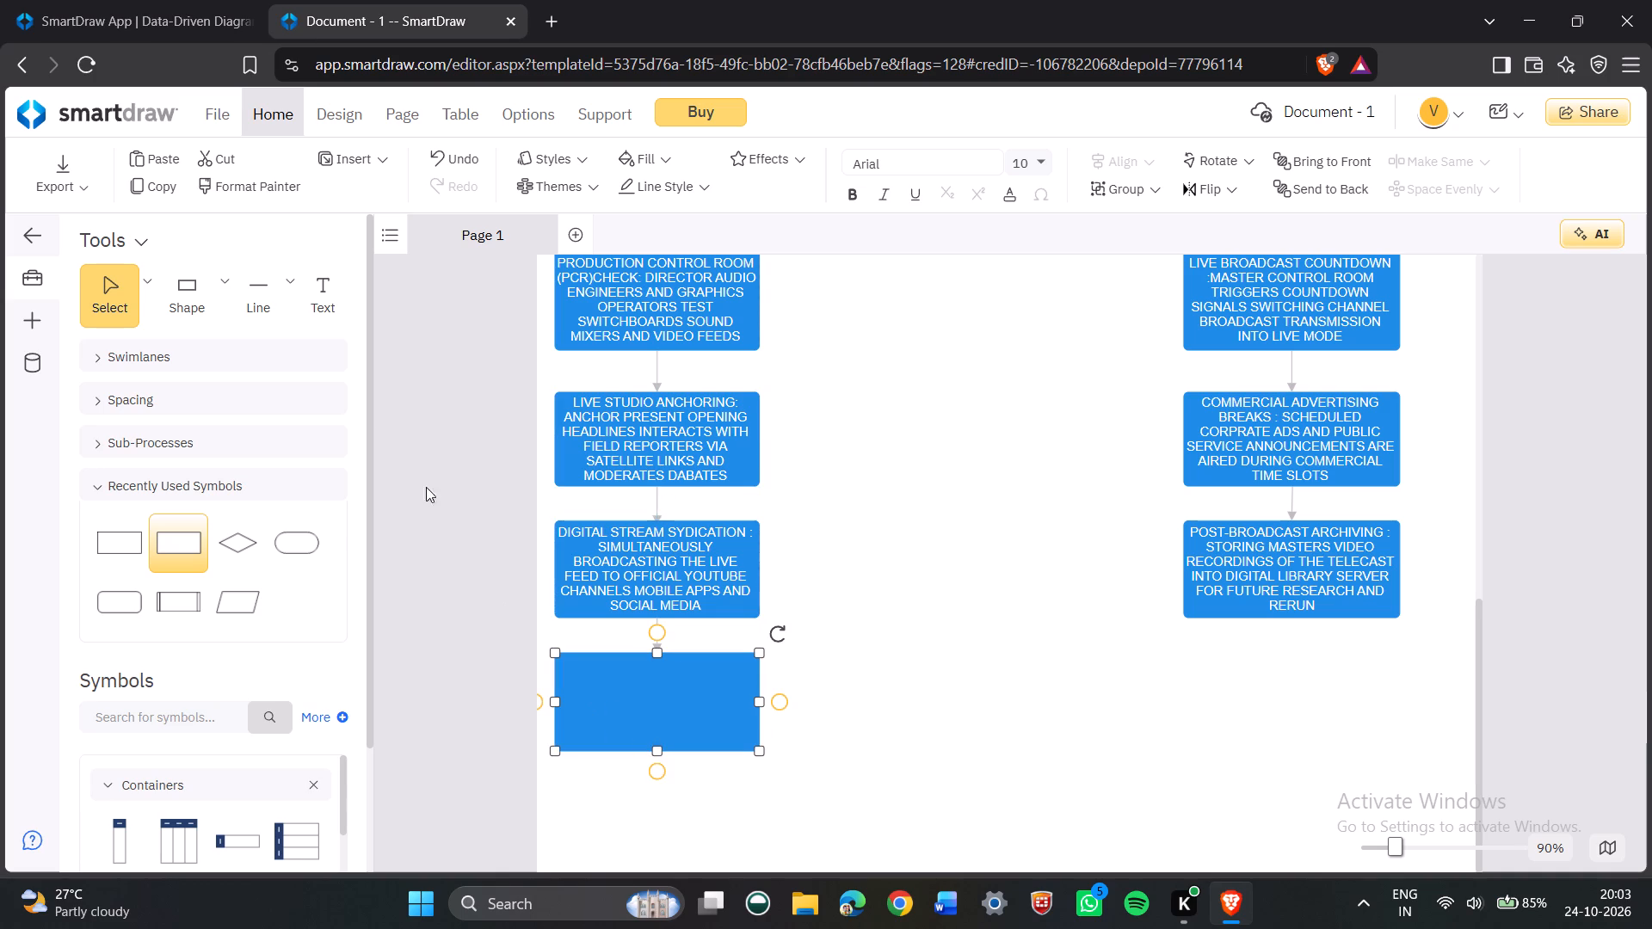
Enter the heading "AUDIENCE ANALYTICS REVIEW :" in the empty box below digital stream syndication.
{"action": "left_click", "coordinate": [308, 288]}
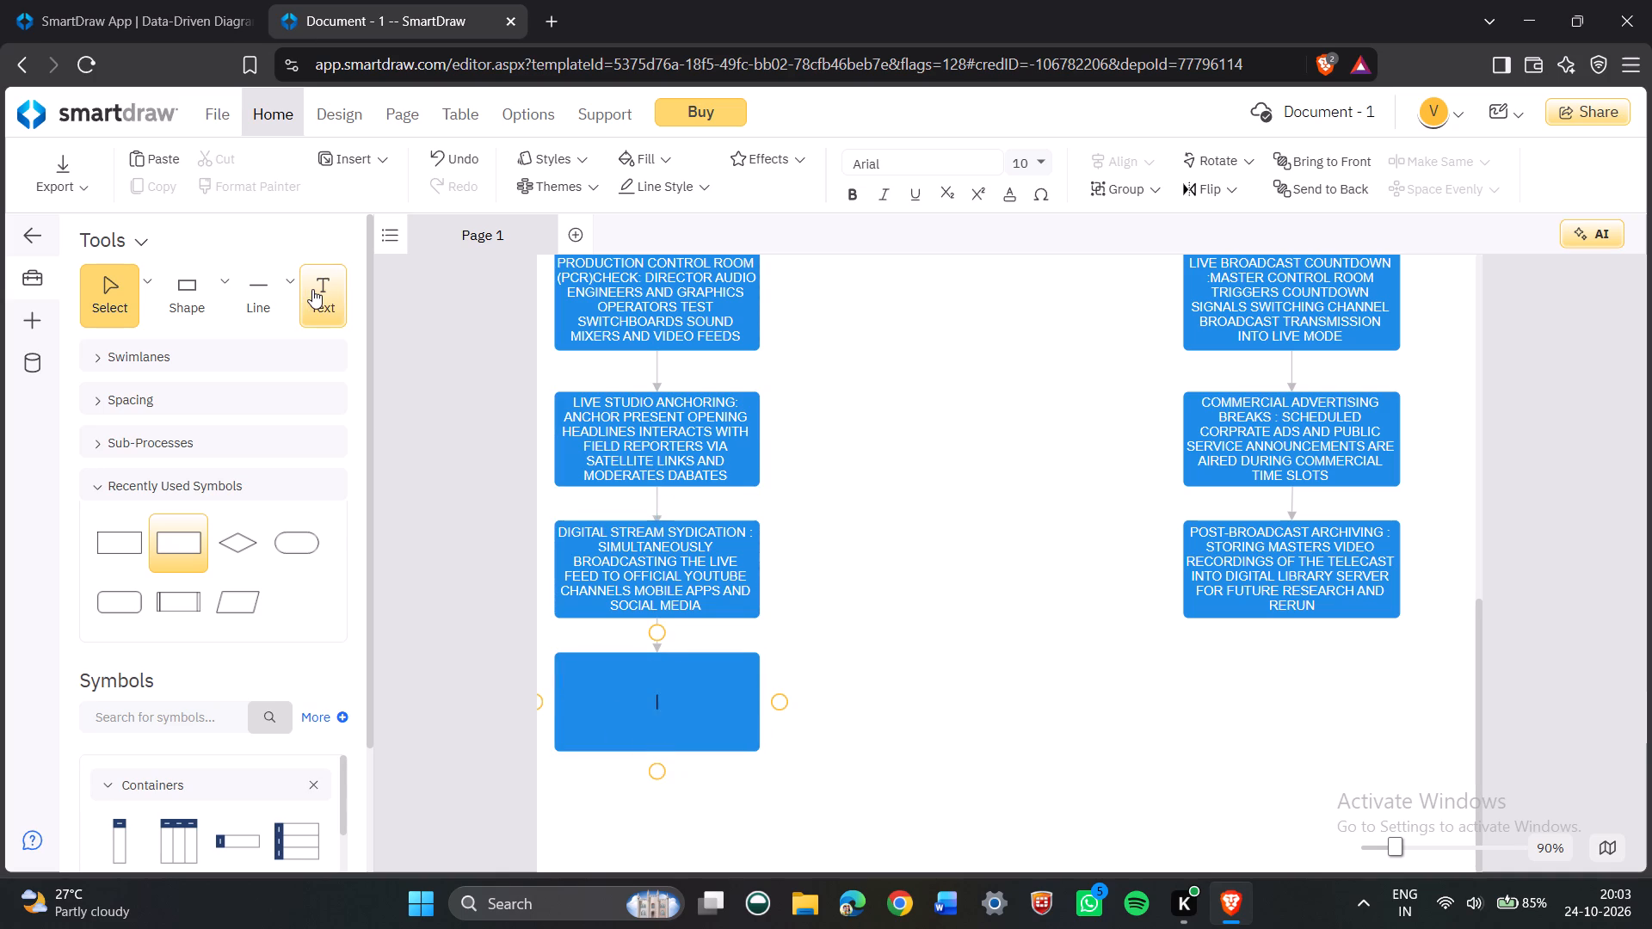
{"action": "type", "text": "AUDI"}
{"action": "type", "text": "ENCE"}
{"action": "key", "text": "space"}
{"action": "type", "text": "ANAL"}
{"action": "key", "text": "y"}
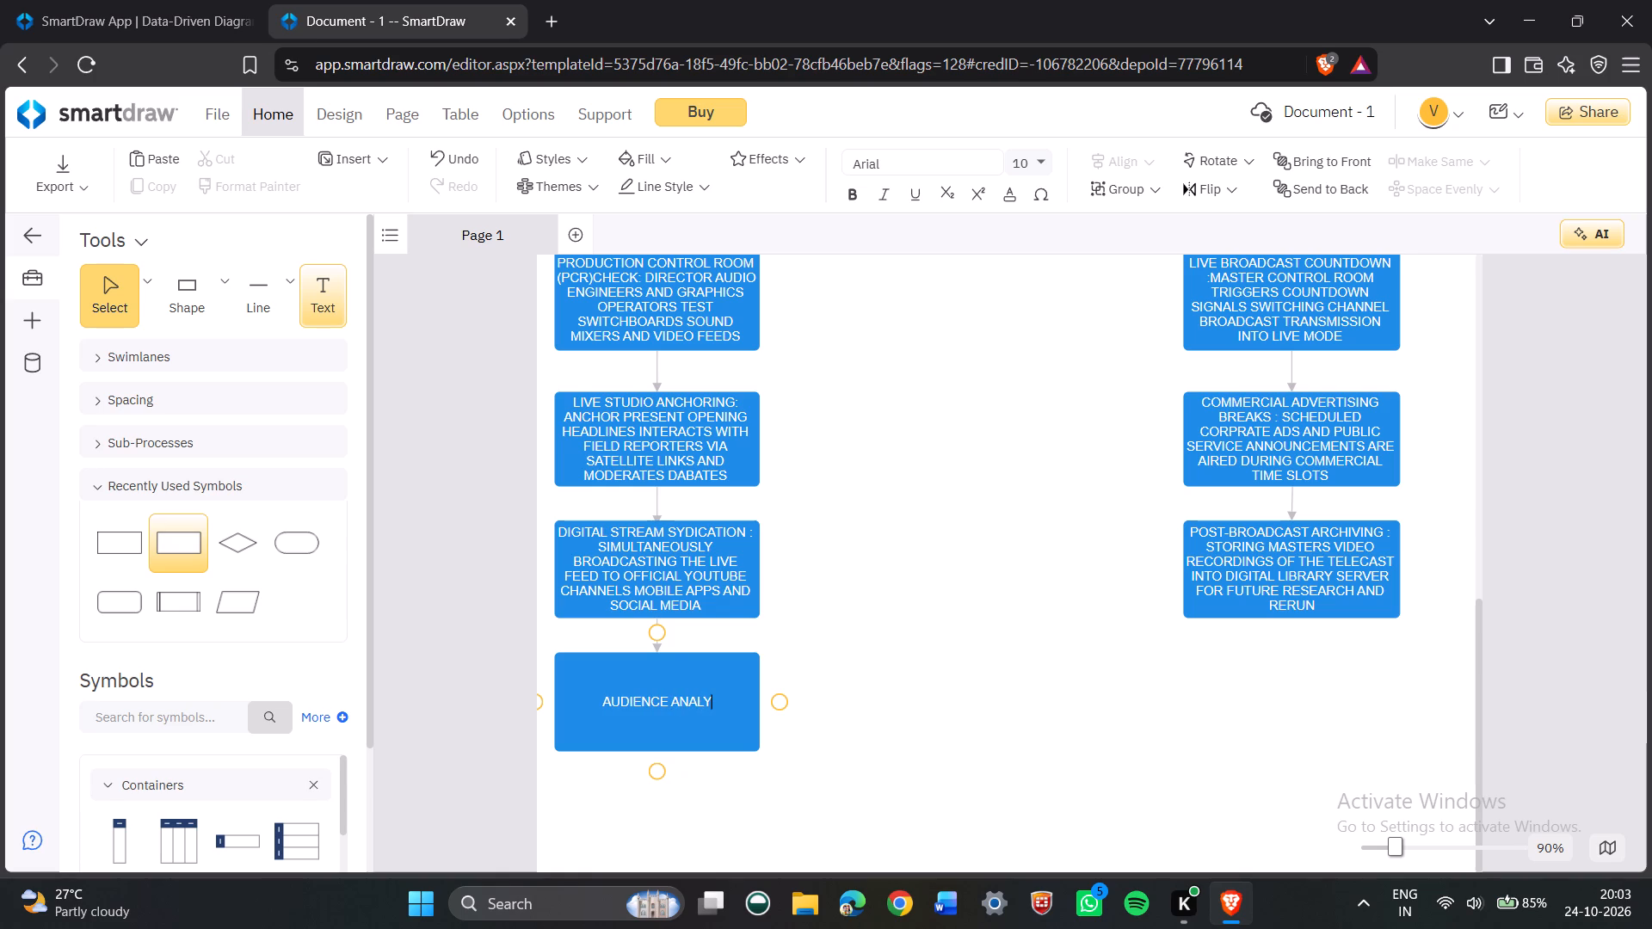
{"action": "type", "text": "TICS"}
{"action": "key", "text": "space"}
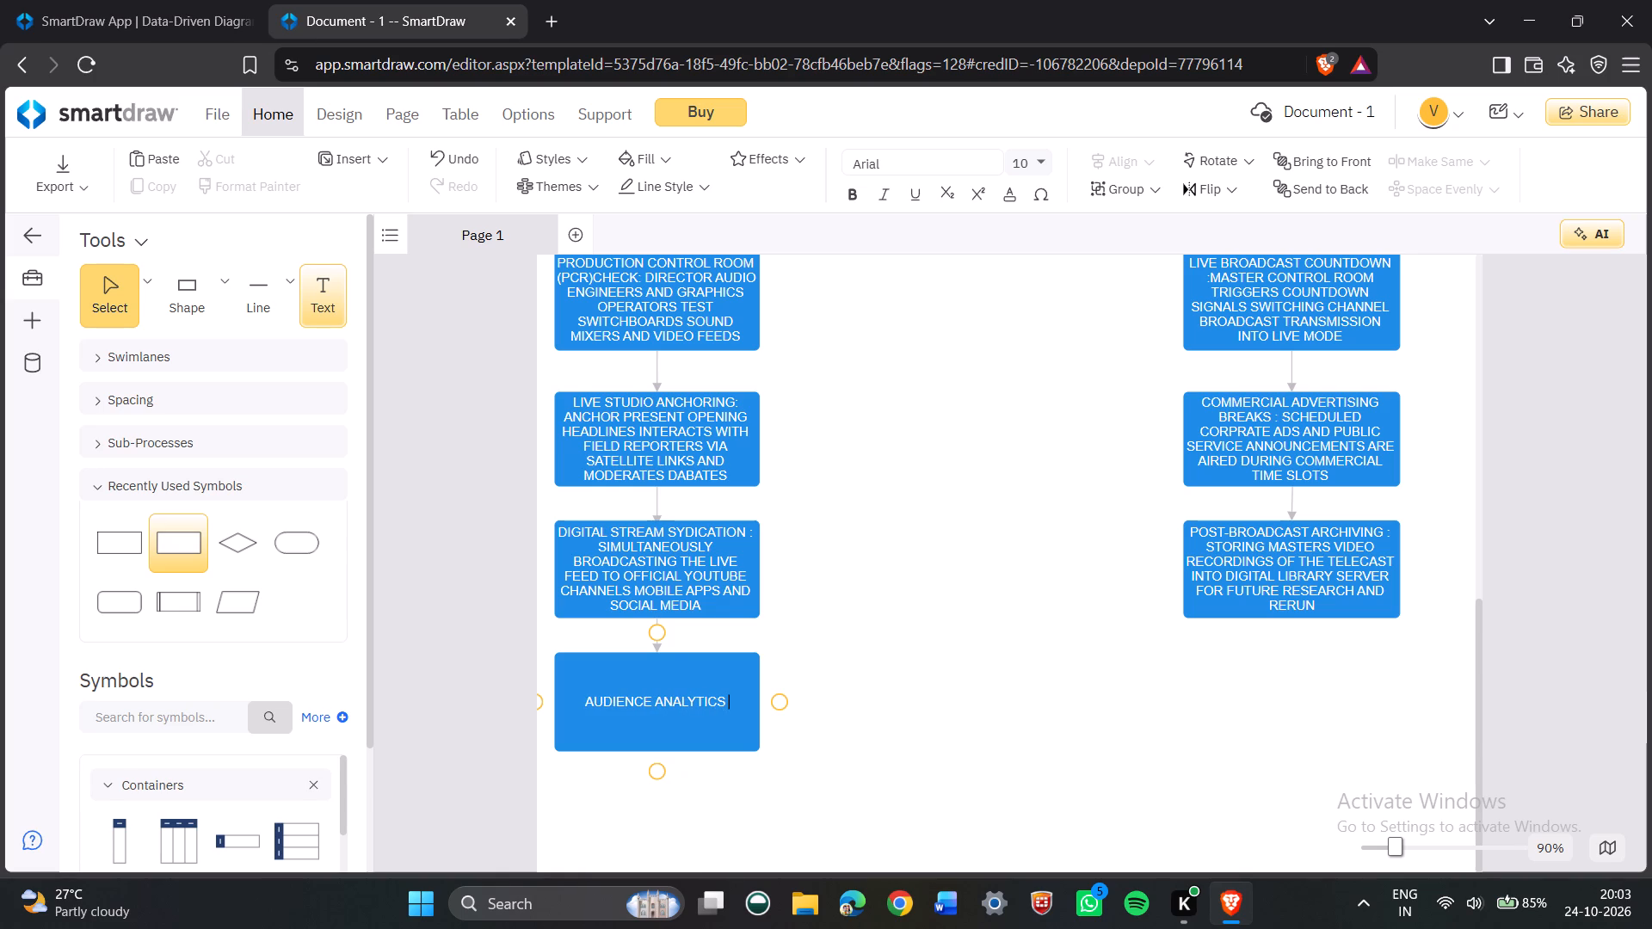
{"action": "type", "text": "RE"}
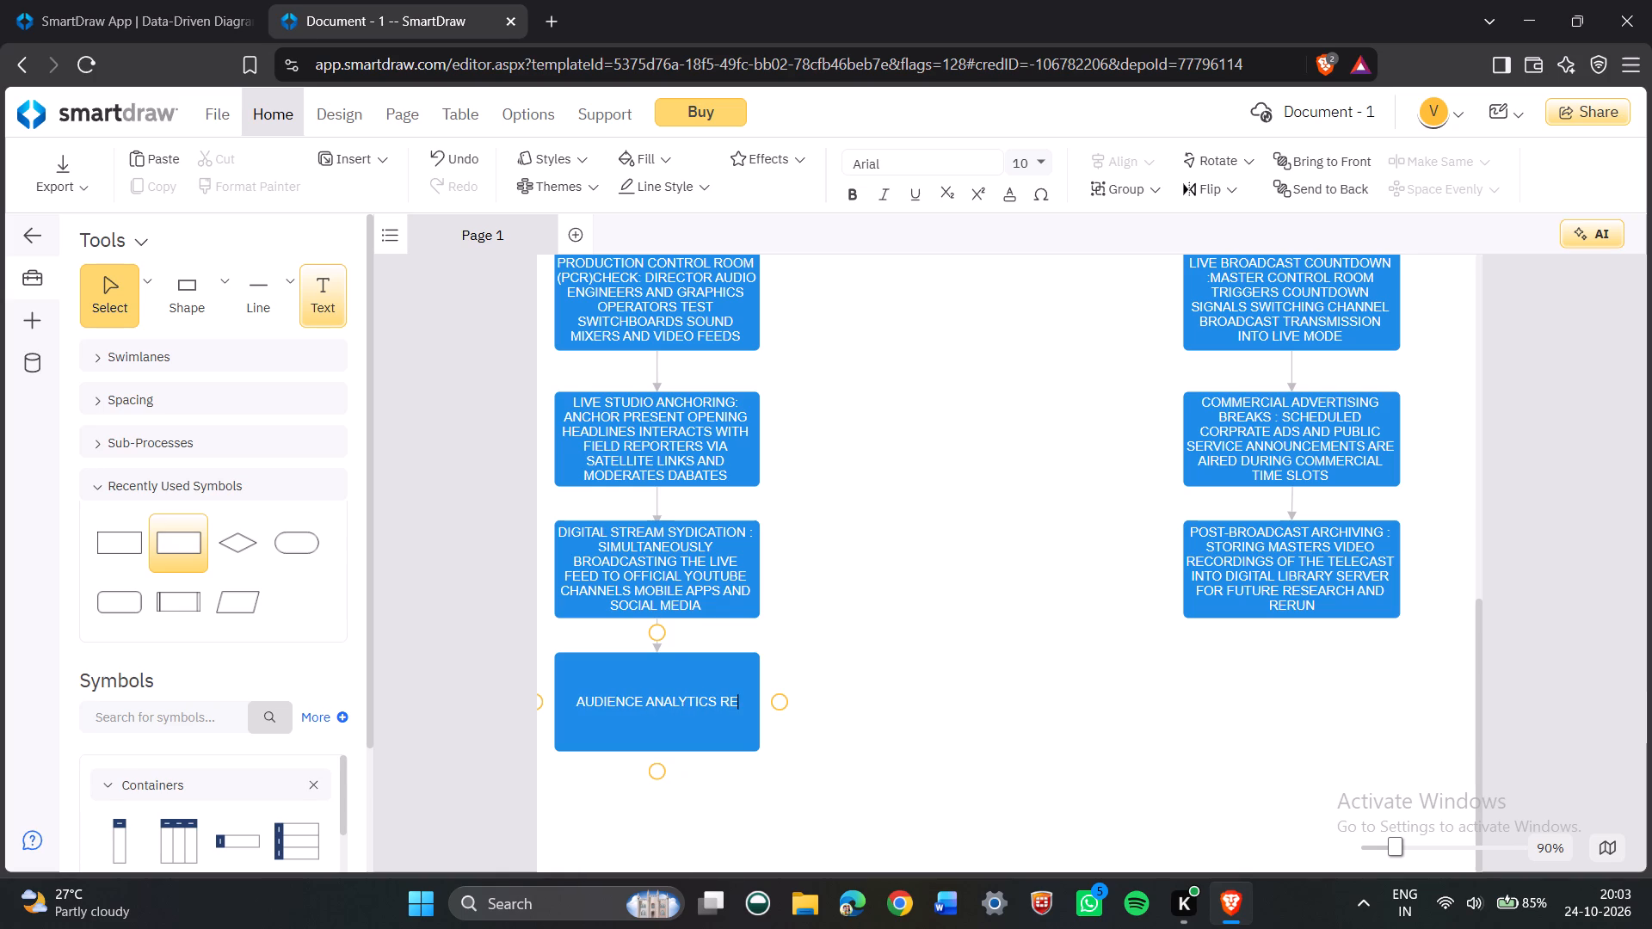
{"action": "type", "text": "VIEW"}
{"action": "key", "text": "space"}
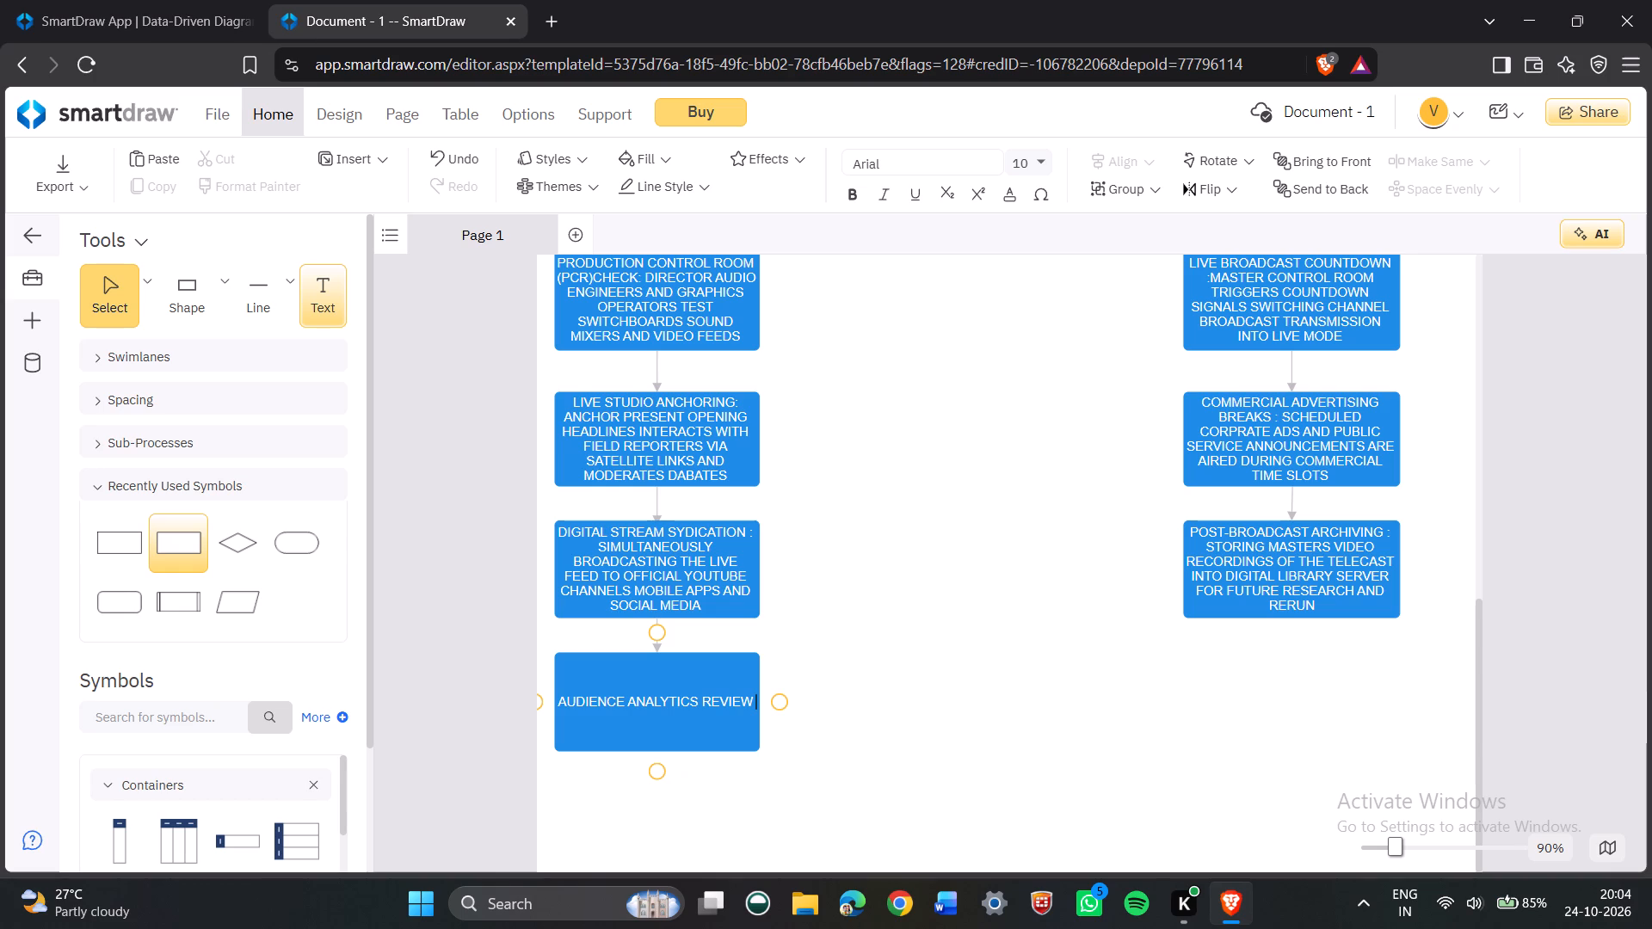
{"action": "type", "text": ":"}
{"action": "key", "text": "space"}
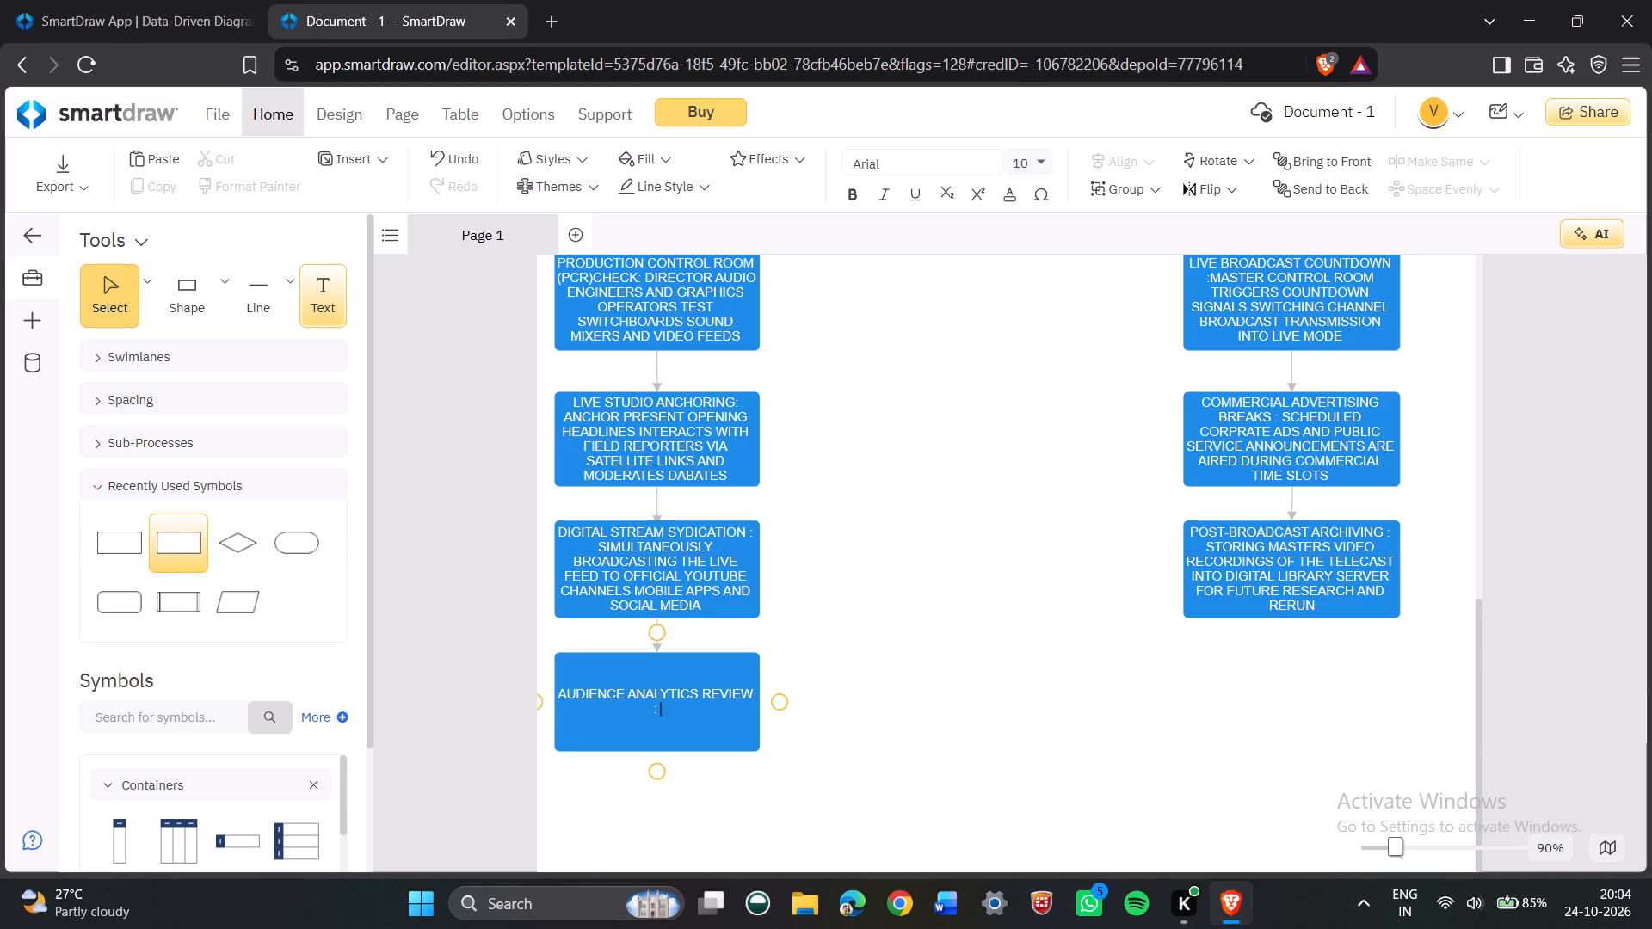
Continue the audience analytics review box's text with "ASSESSING TRP".
{"action": "type", "text": "ASSESSI"}
{"action": "key", "text": "BackSpace"}
{"action": "type", "text": "ING"}
{"action": "key", "text": "space"}
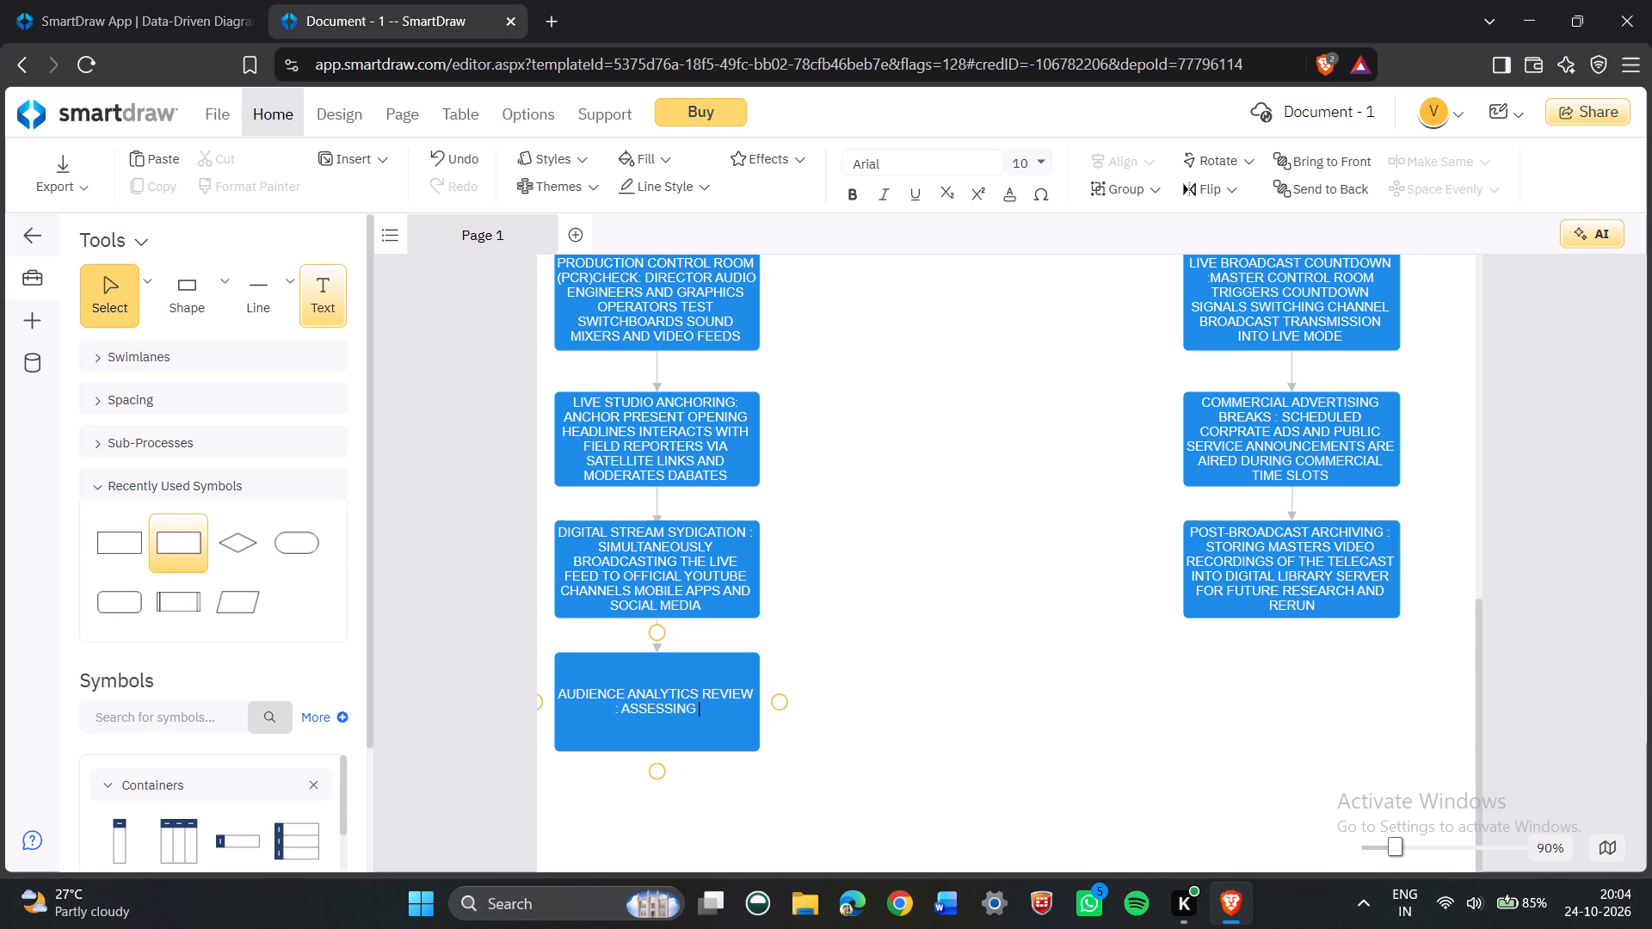
{"action": "type", "text": "TRP"}
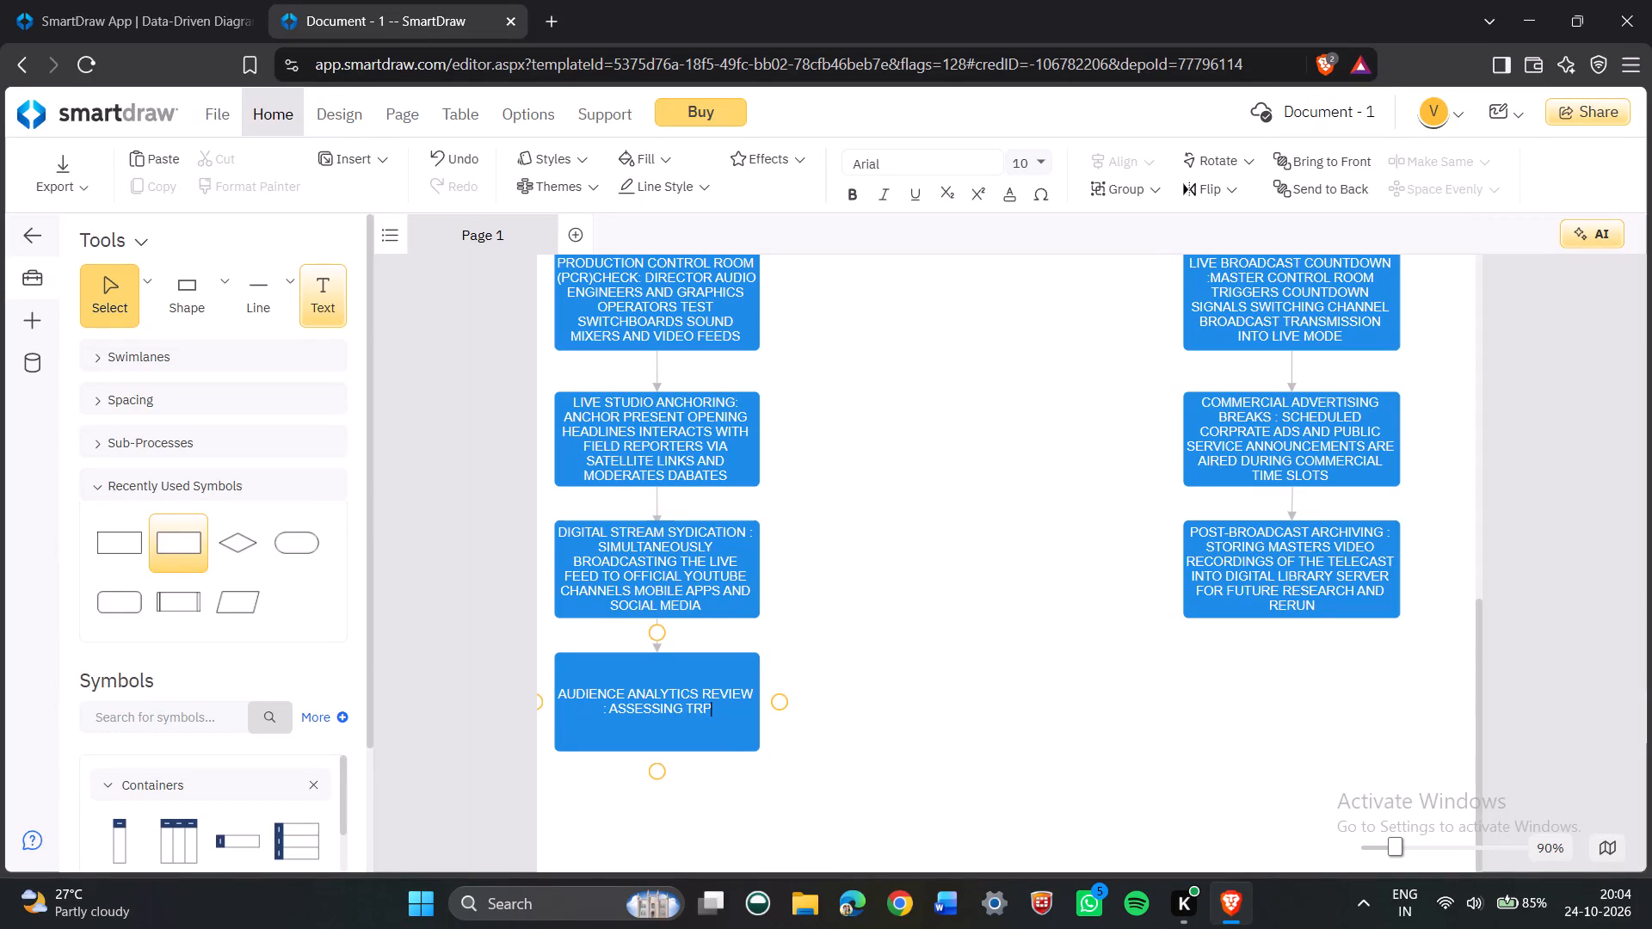
{"action": "key", "text": "space"}
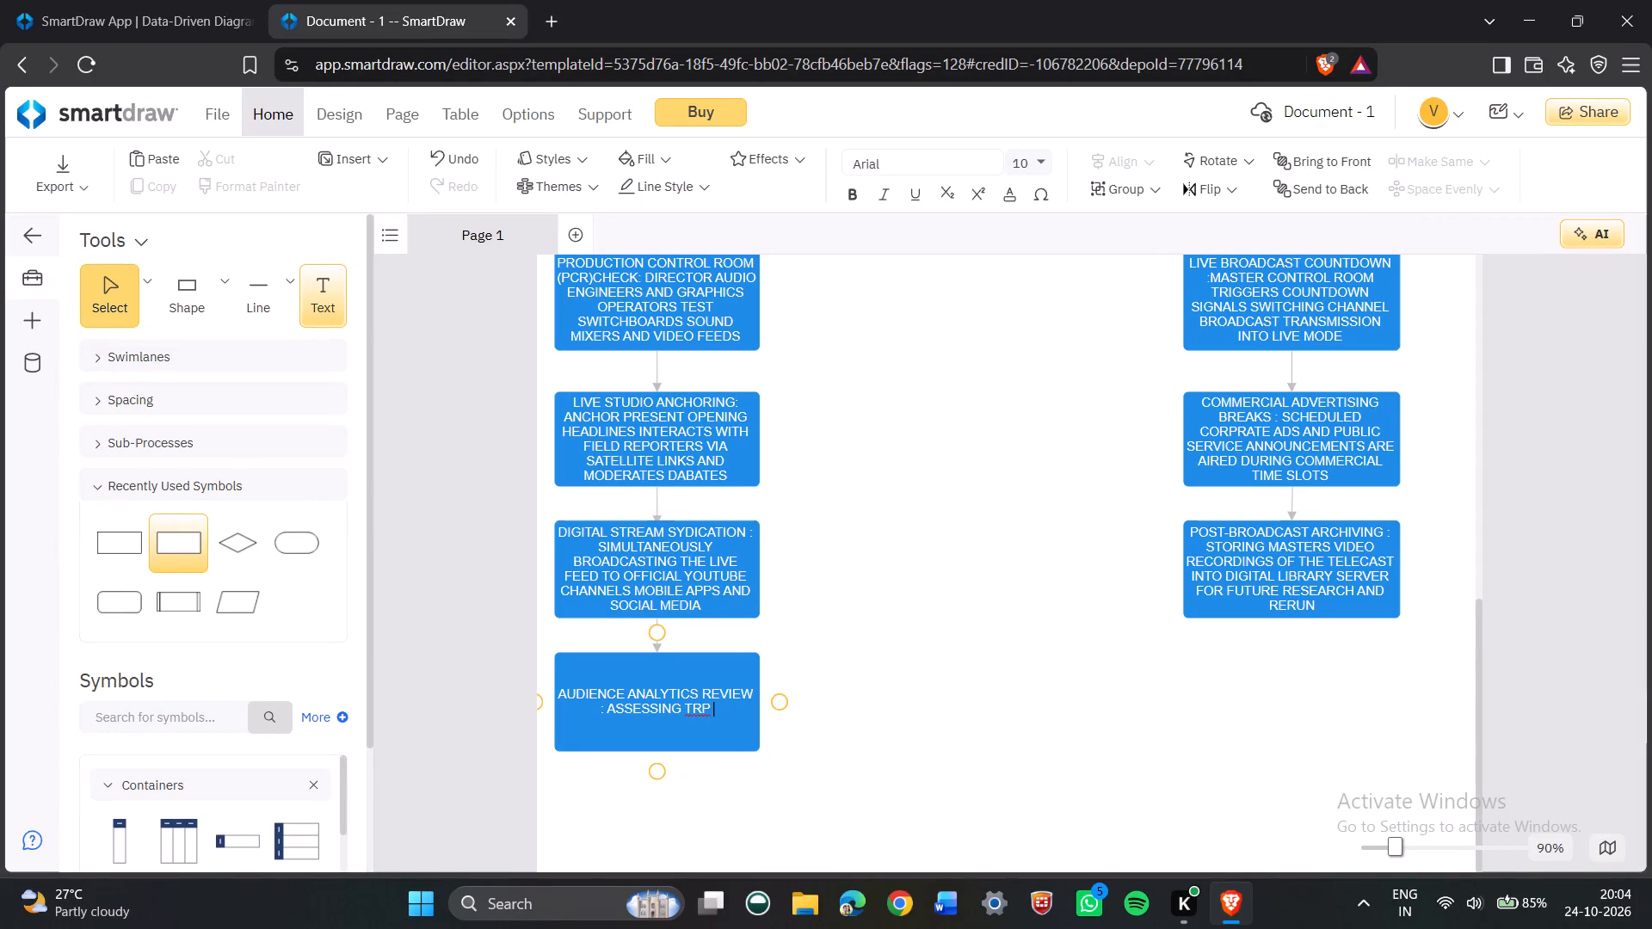
Add the expansion "(TELEVISION RATING POINT)" after TRP in the audience analytics review box.
{"action": "key", "text": "shift+parenleft"}
{"action": "type", "text": "TELEVISO"}
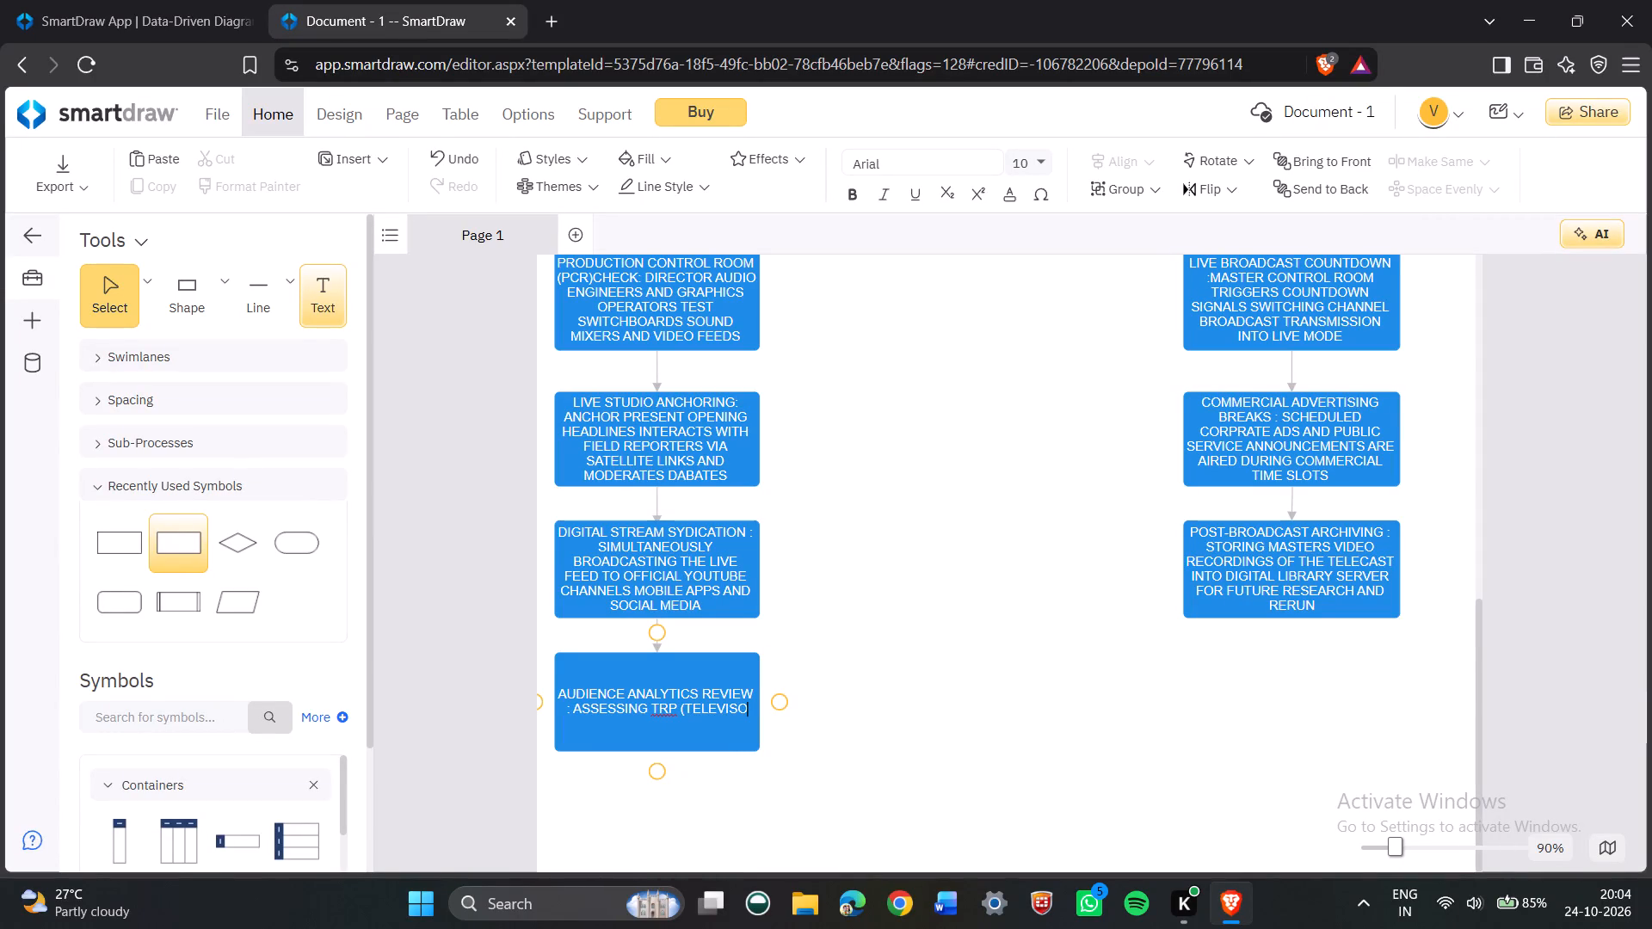
{"action": "key", "text": "BackSpace"}
{"action": "key", "text": "BackSpace"}
{"action": "type", "text": "SION"}
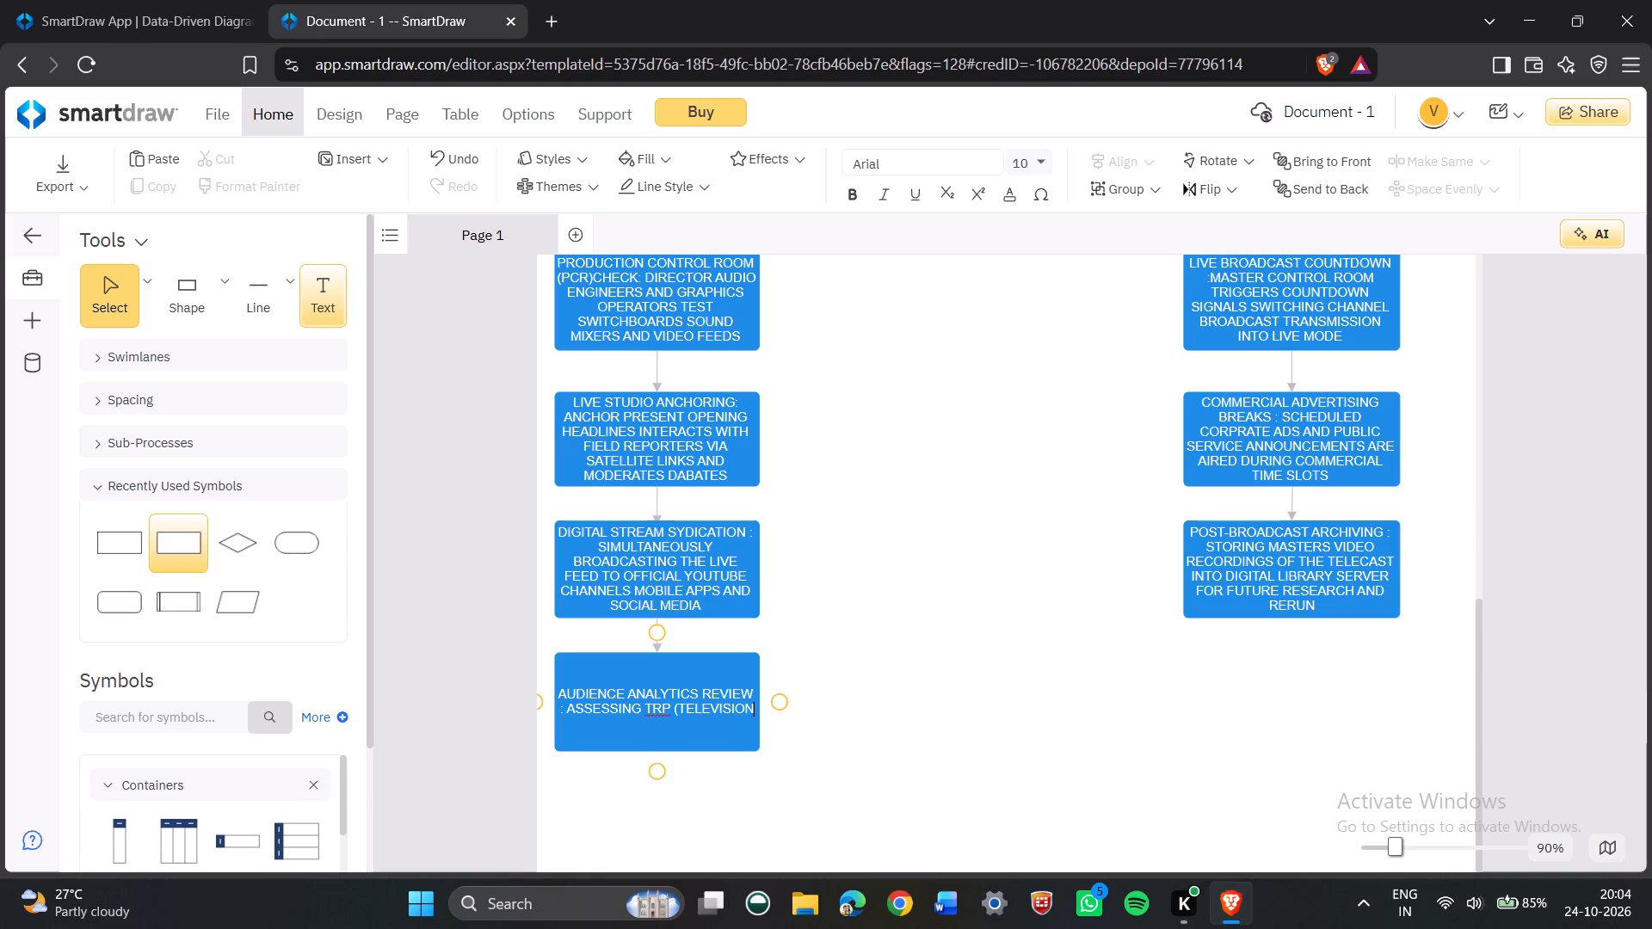
{"action": "key", "text": "t"}
{"action": "key", "text": "BackSpace"}
{"action": "type", "text": "RA"}
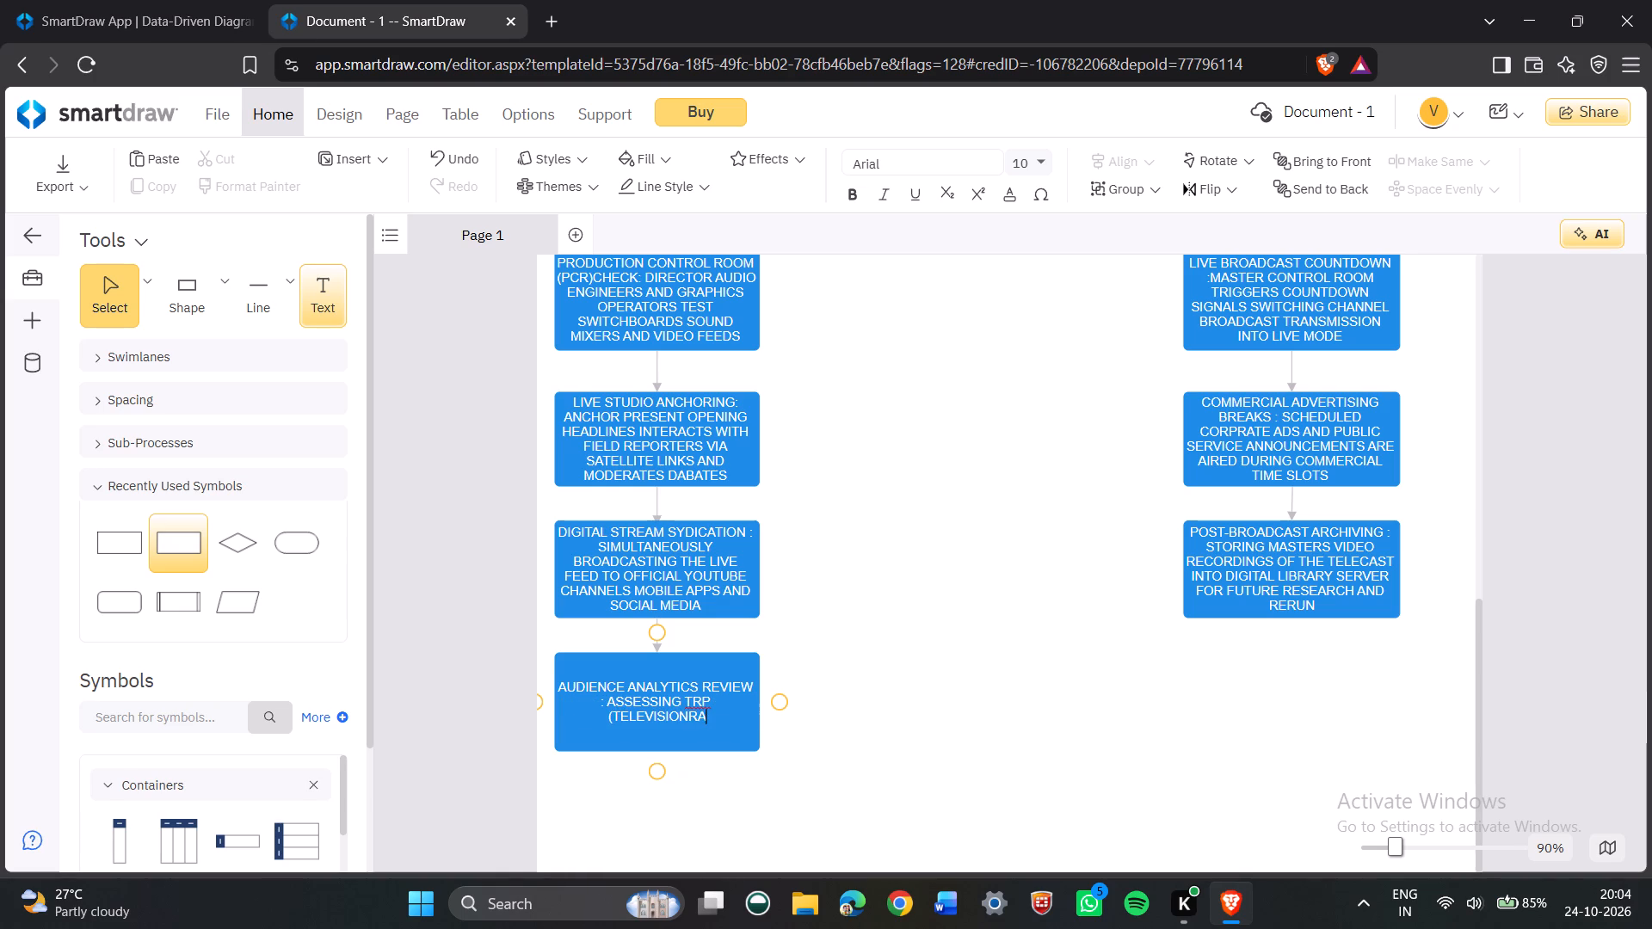
{"action": "key", "text": "BackSpace"}
{"action": "key", "text": "BackSpace"}
{"action": "key", "text": "space"}
{"action": "type", "text": "RATING"}
{"action": "key", "text": "space"}
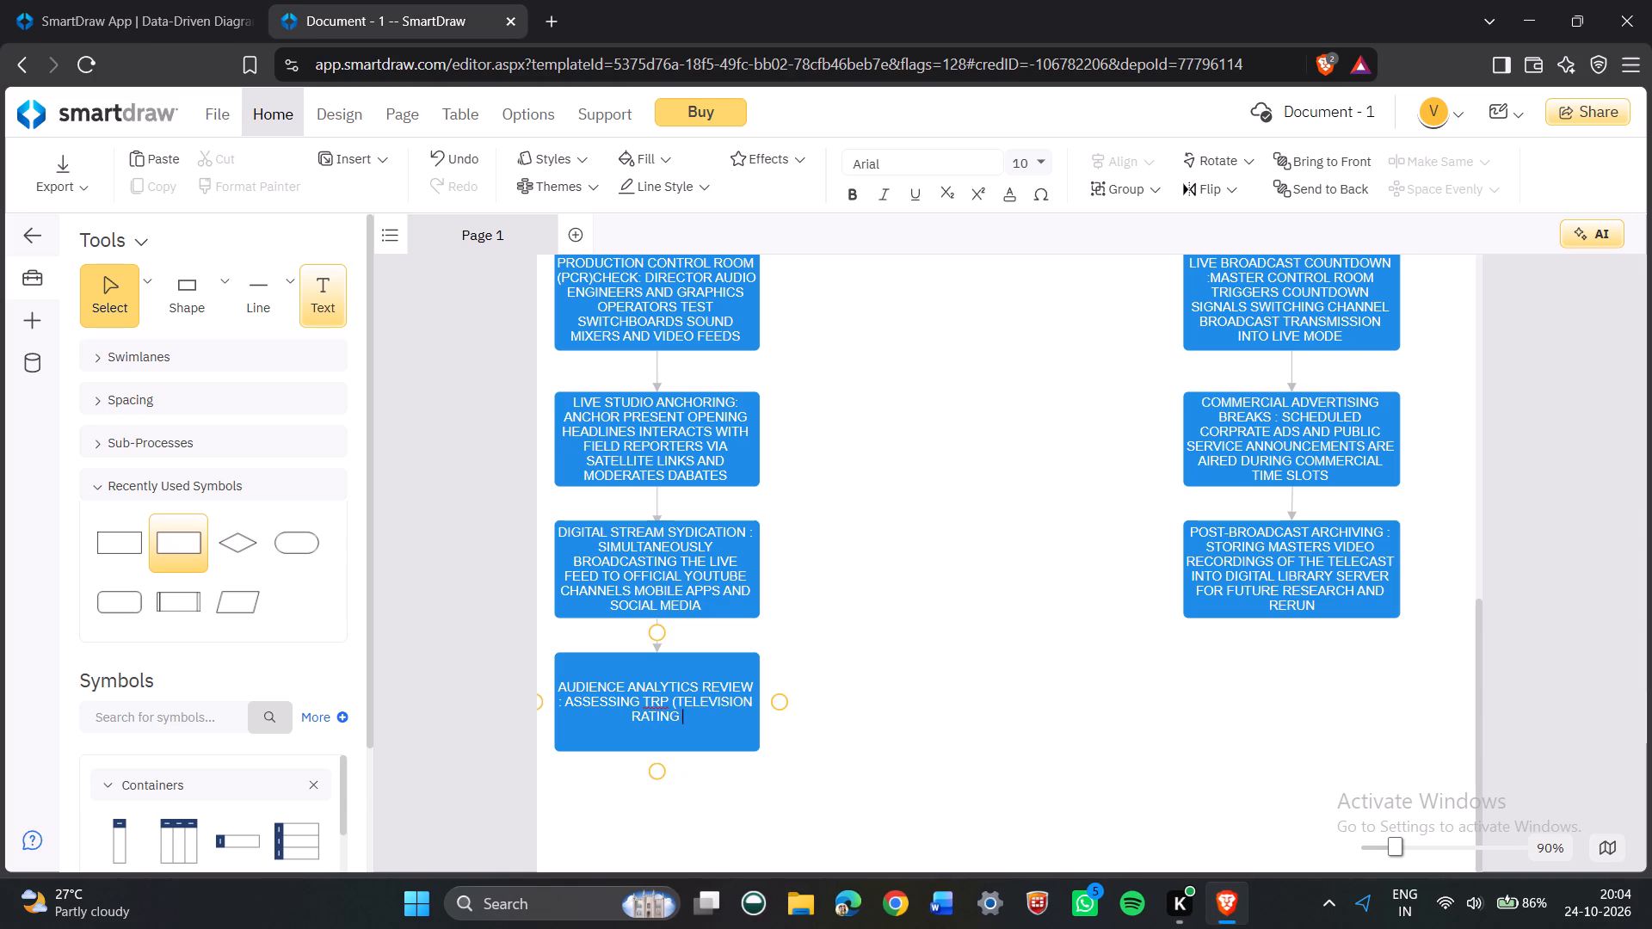
{"action": "type", "text": "POINT"}
{"action": "key", "text": "shift+parenright"}
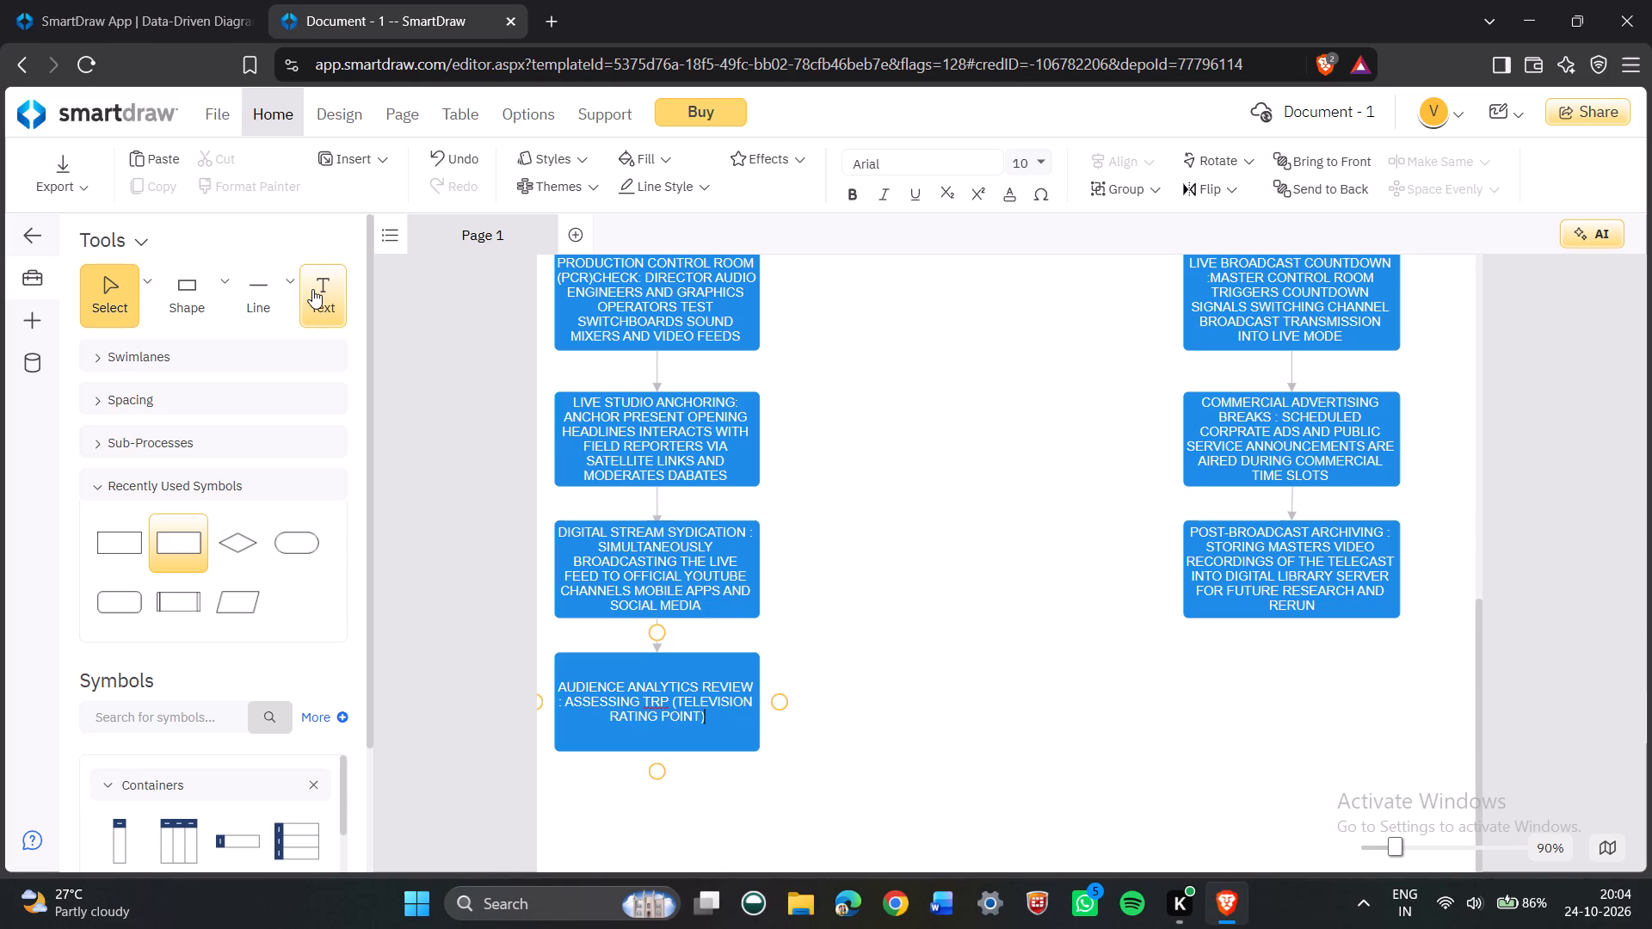
Continue the audience analytics review box's description with "METRICS VIEWER COMMENTS".
{"action": "key", "text": "space"}
{"action": "type", "text": "M"}
{"action": "type", "text": "ETRICS"}
{"action": "key", "text": "space"}
{"action": "type", "text": "VIE"}
{"action": "type", "text": "WER"}
{"action": "key", "text": "space"}
{"action": "type", "text": "COMMENTS"}
{"action": "key", "text": "space"}
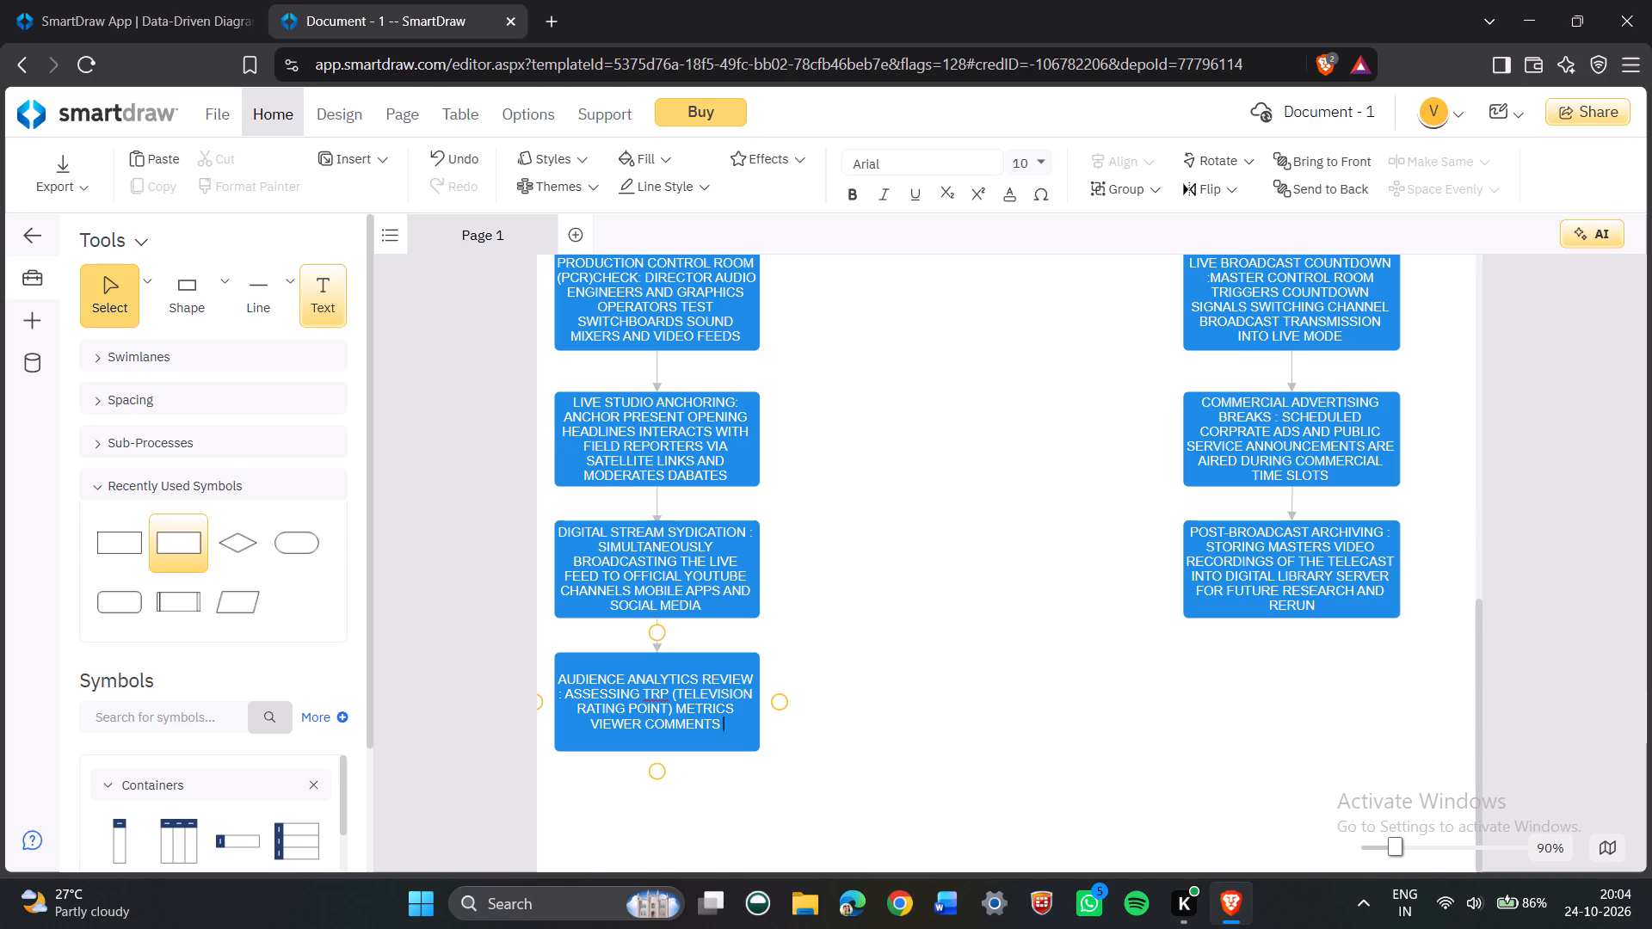
Continue the audience analytics review box's description with "AND ONLINE ENGAGEMENT".
{"action": "type", "text": "AND ONLIE"}
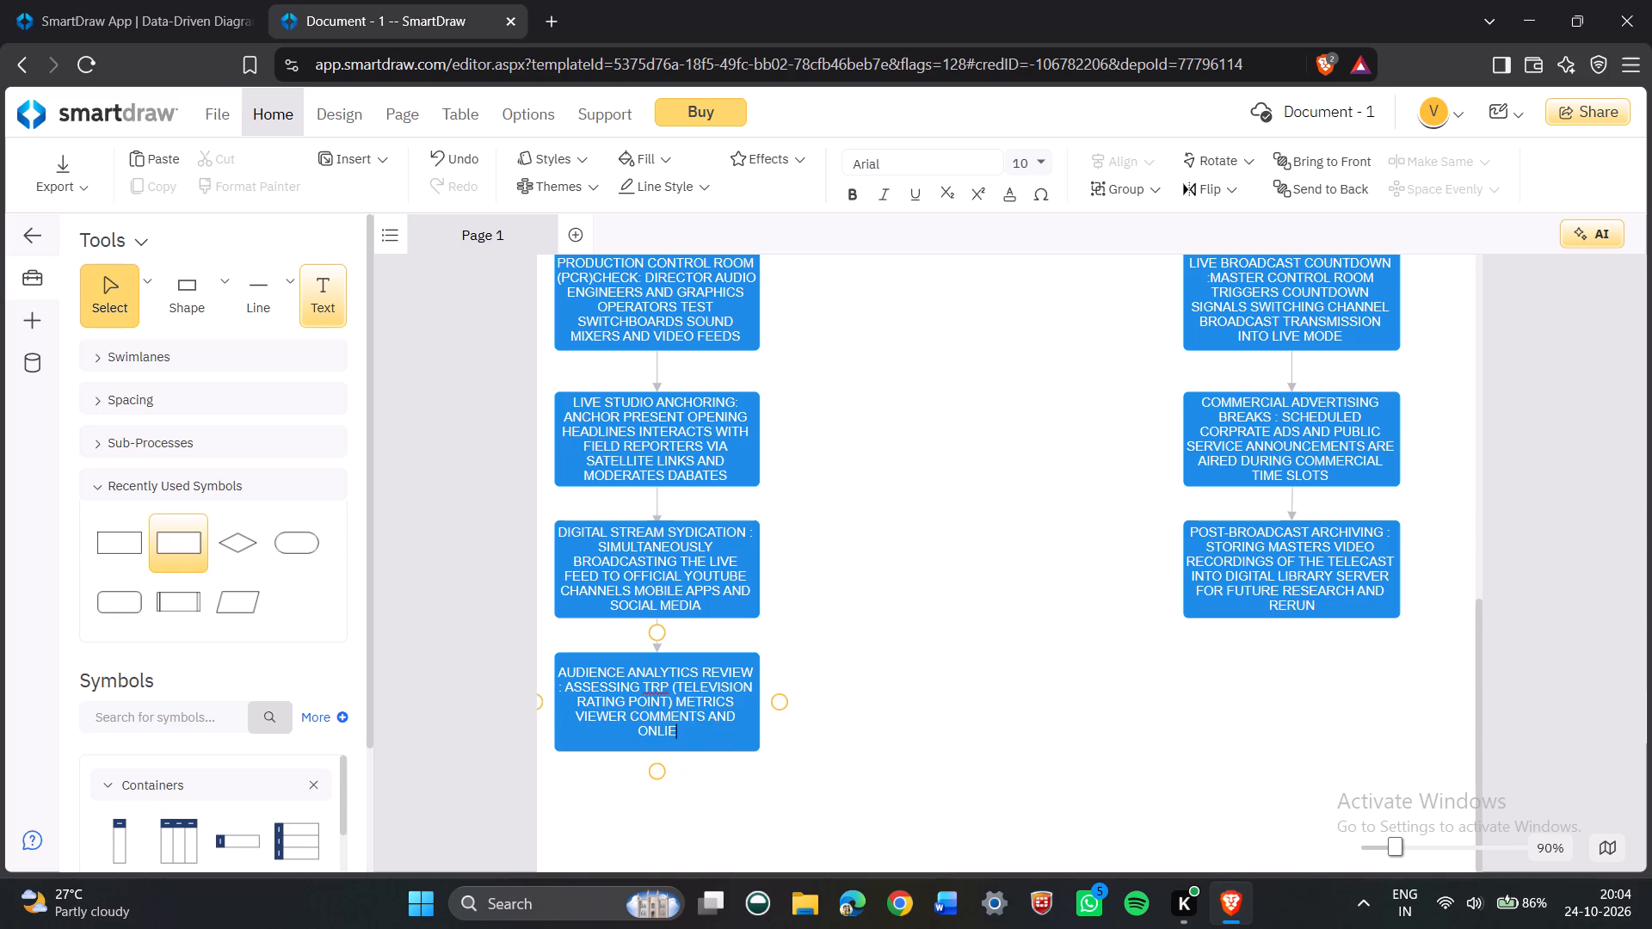
{"action": "key", "text": "BackSpace"}
{"action": "key", "text": "BackSpace"}
{"action": "key", "text": "n"}
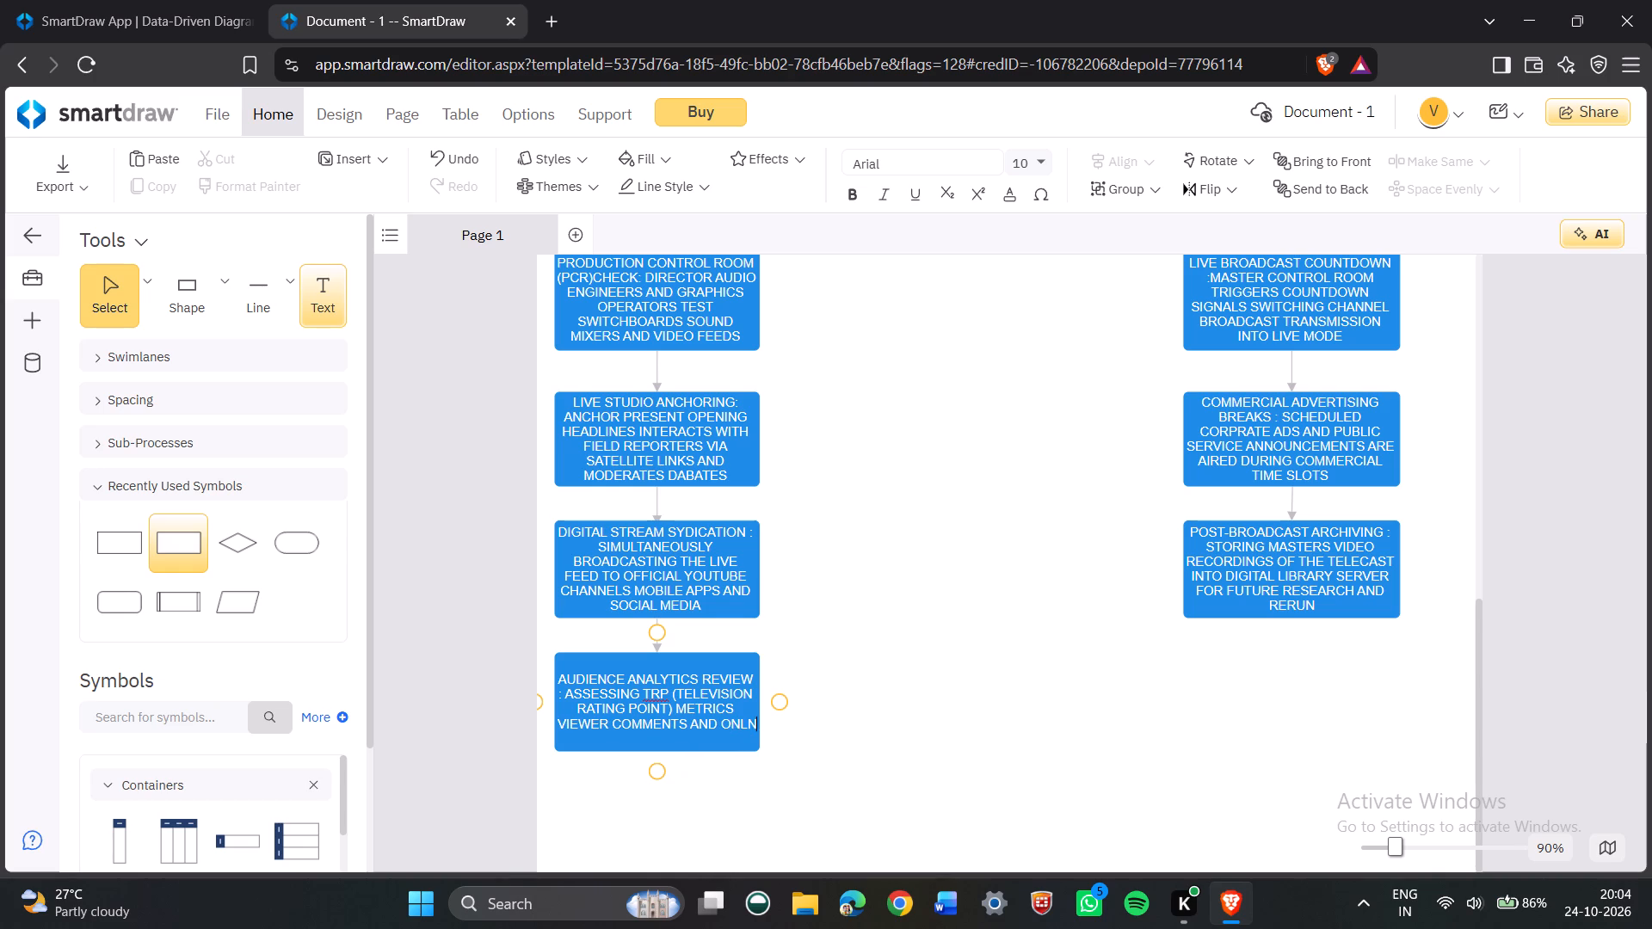
{"action": "key", "text": "BackSpace"}
{"action": "type", "text": "INE"}
{"action": "key", "text": "space"}
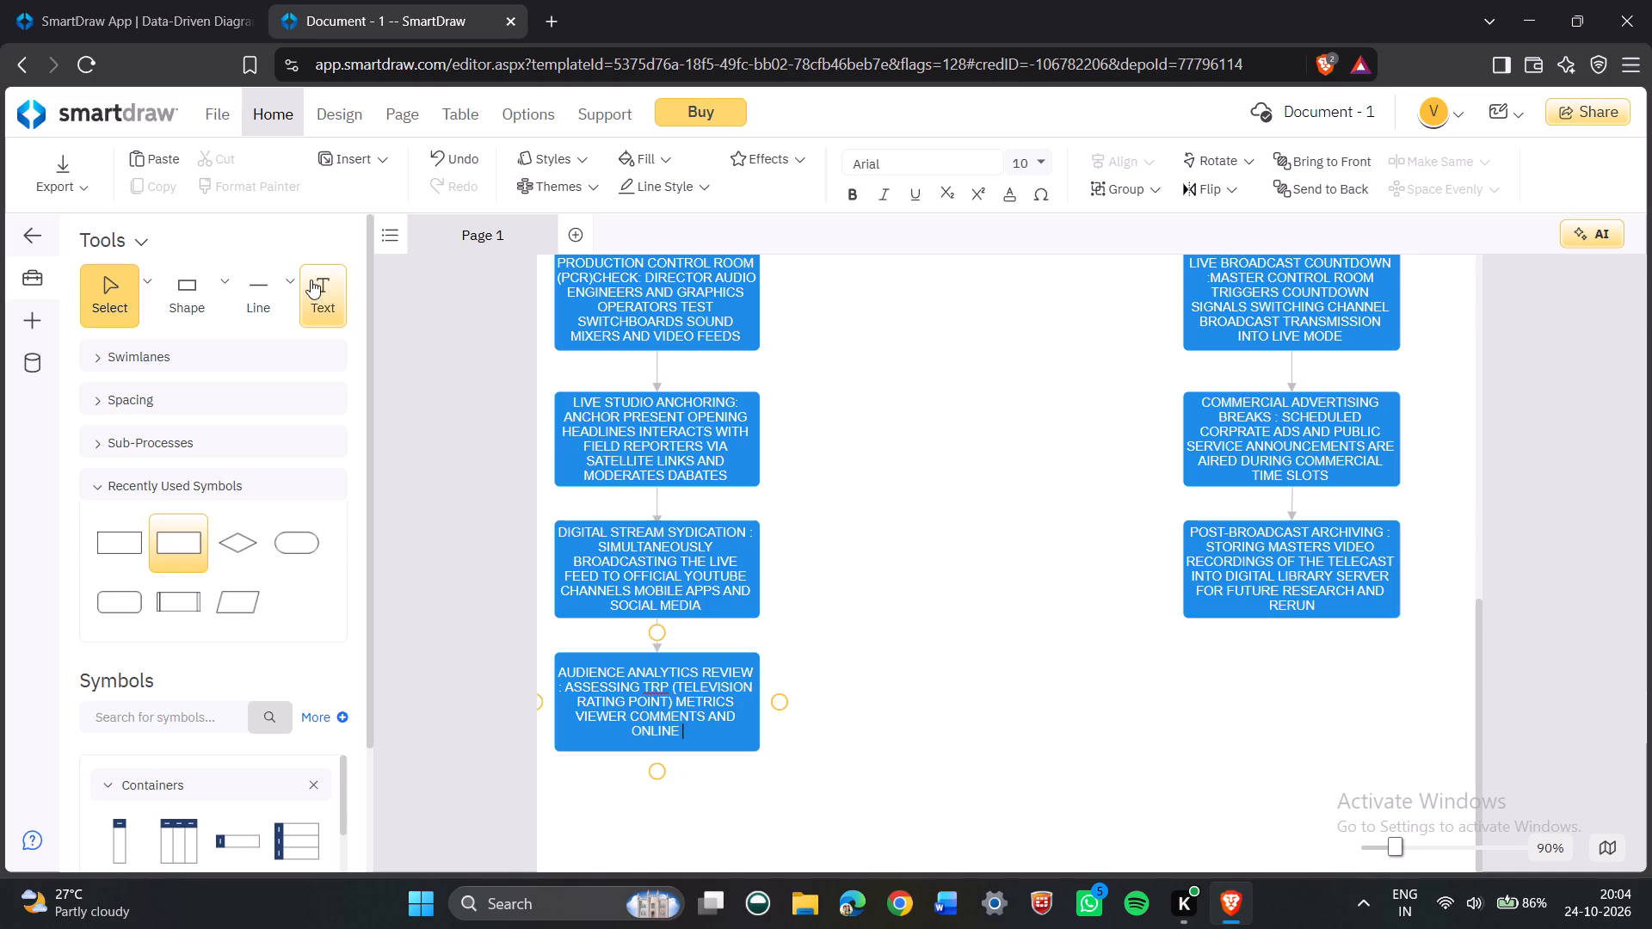
{"action": "type", "text": "ENGAGEMENT"}
{"action": "key", "text": "space"}
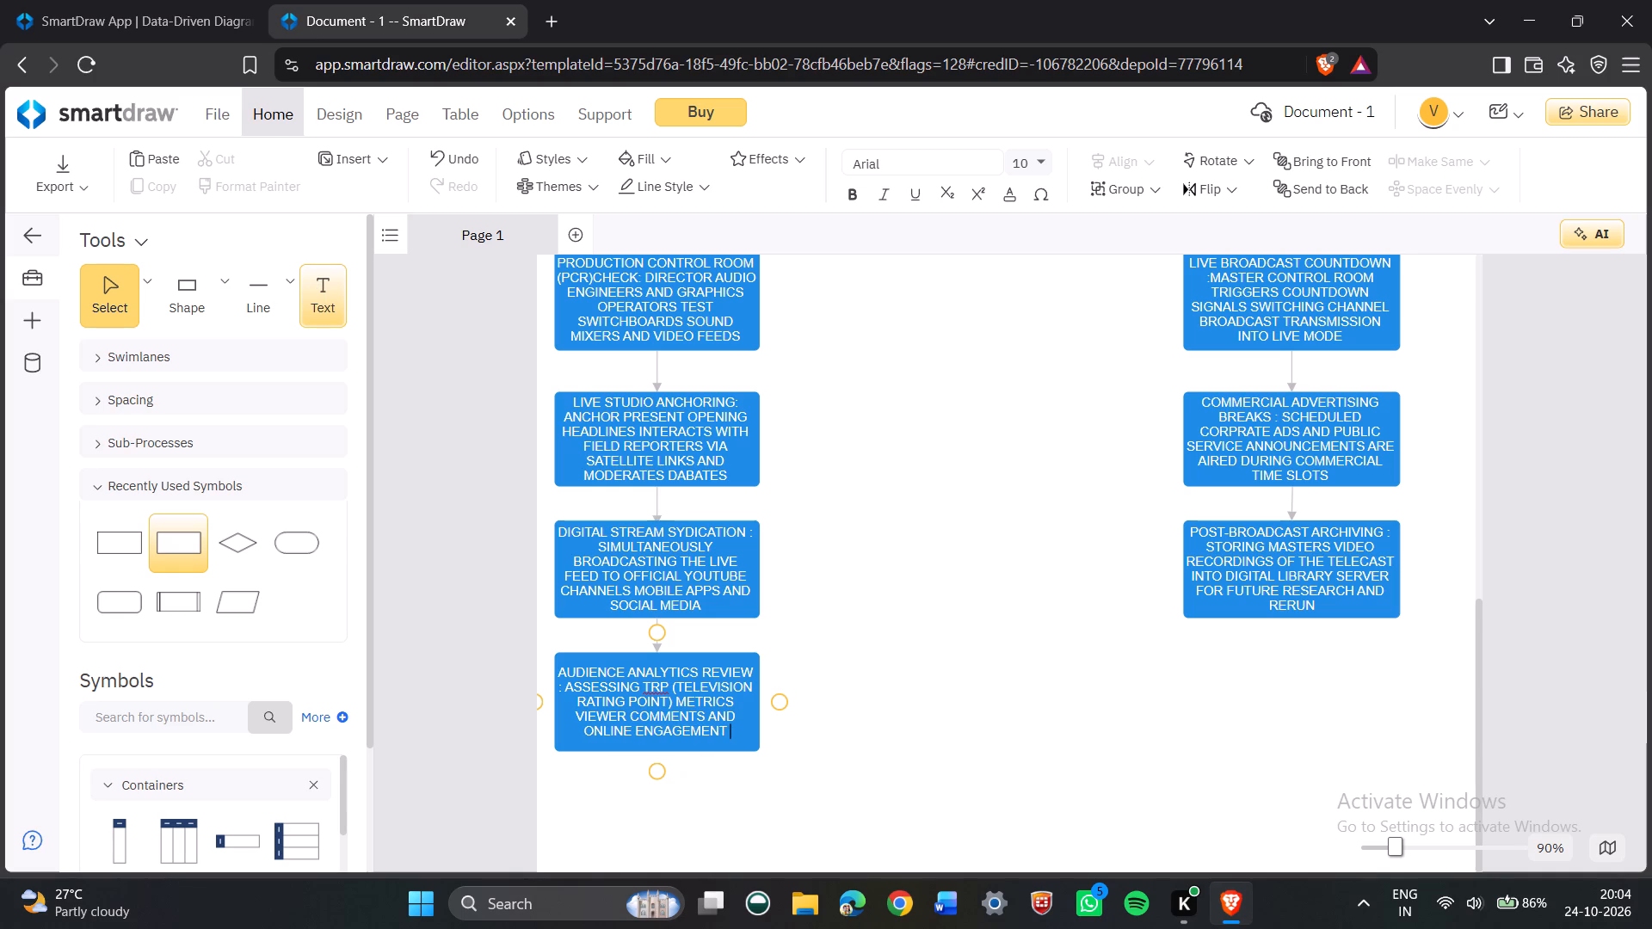
Finish the audience analytics review box's text with "TRENDS POST -SHOW".
{"action": "type", "text": "TRENSA"}
{"action": "key", "text": "BackSpace"}
{"action": "key", "text": "BackSpace"}
{"action": "key", "text": "BackSpace"}
{"action": "type", "text": "NDS"}
{"action": "key", "text": "space"}
{"action": "key", "text": "p"}
{"action": "type", "text": "OST"}
{"action": "key", "text": "space"}
{"action": "key", "text": "minus"}
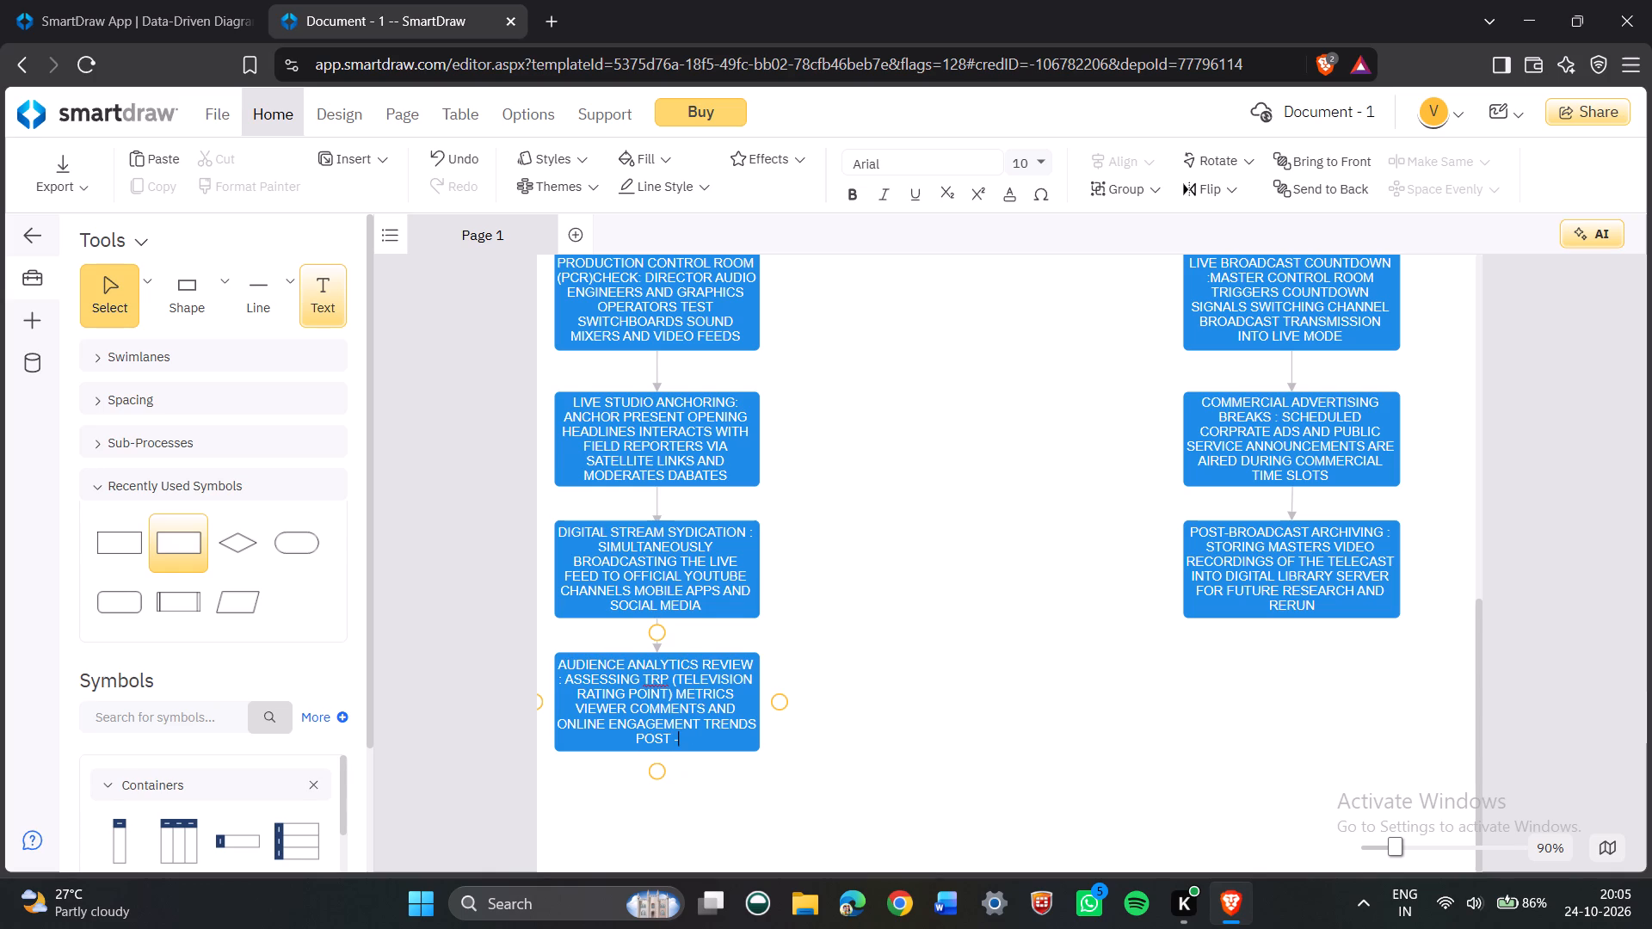
{"action": "type", "text": "SHOW"}
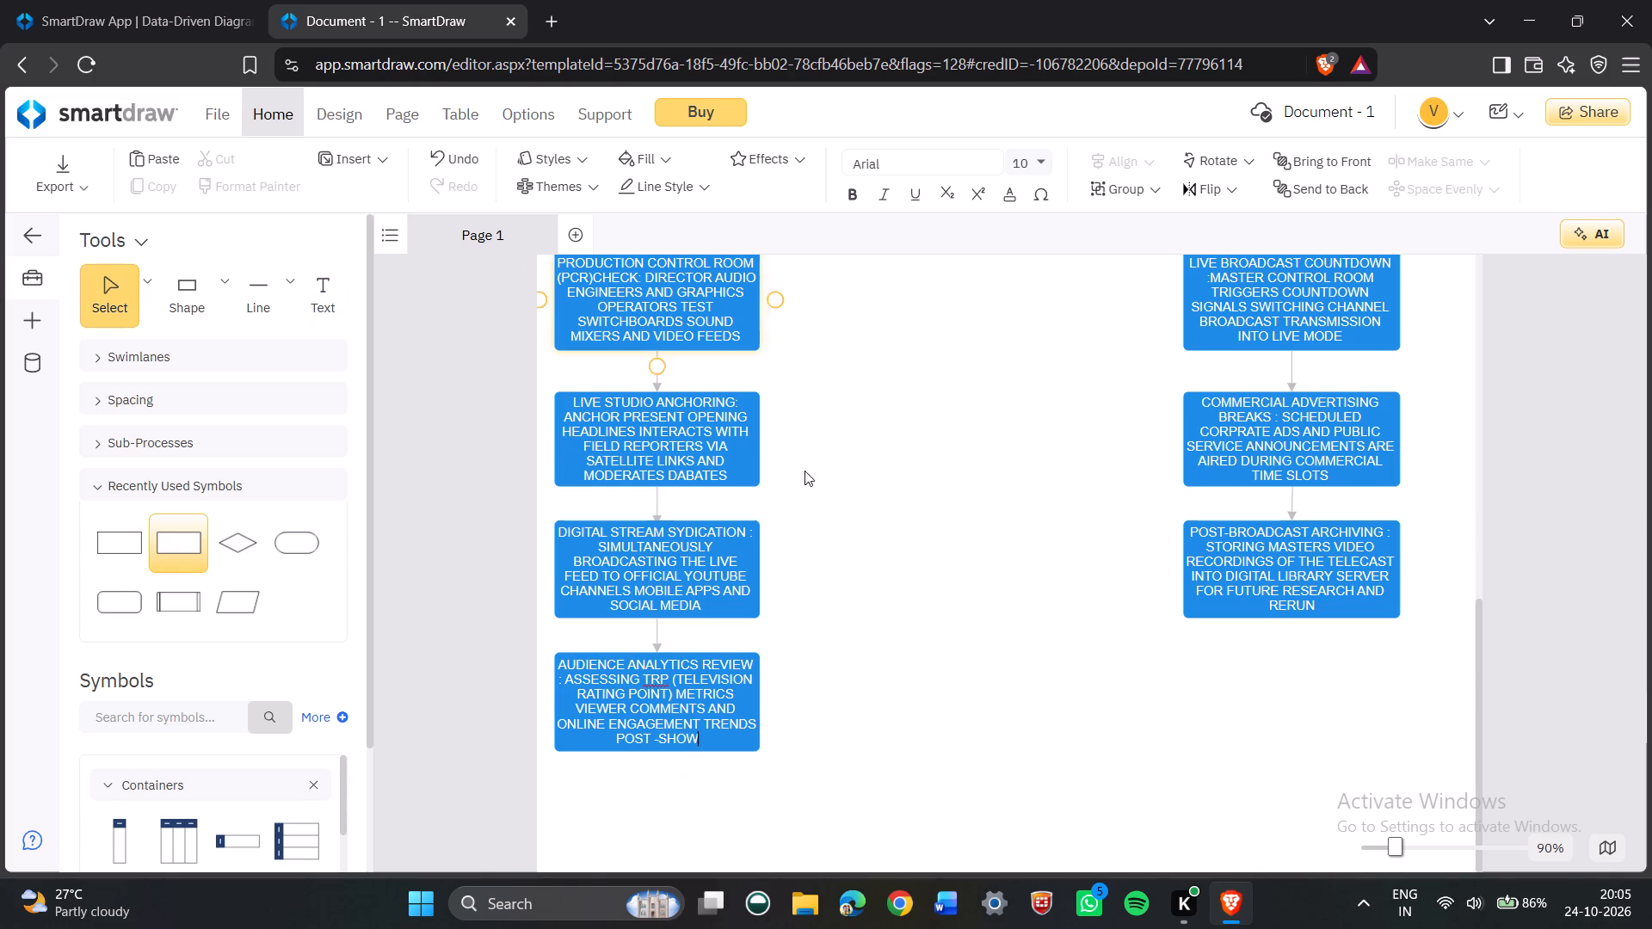
{"action": "left_click", "coordinate": [864, 523]}
Fill the story idea pitching and assignment desk dispatch boxes at the top of the flowchart with dark purple.
{"action": "scroll", "coordinate": [864, 523], "scroll_direction": "up", "scroll_amount": 8}
{"action": "left_click", "coordinate": [888, 349]}
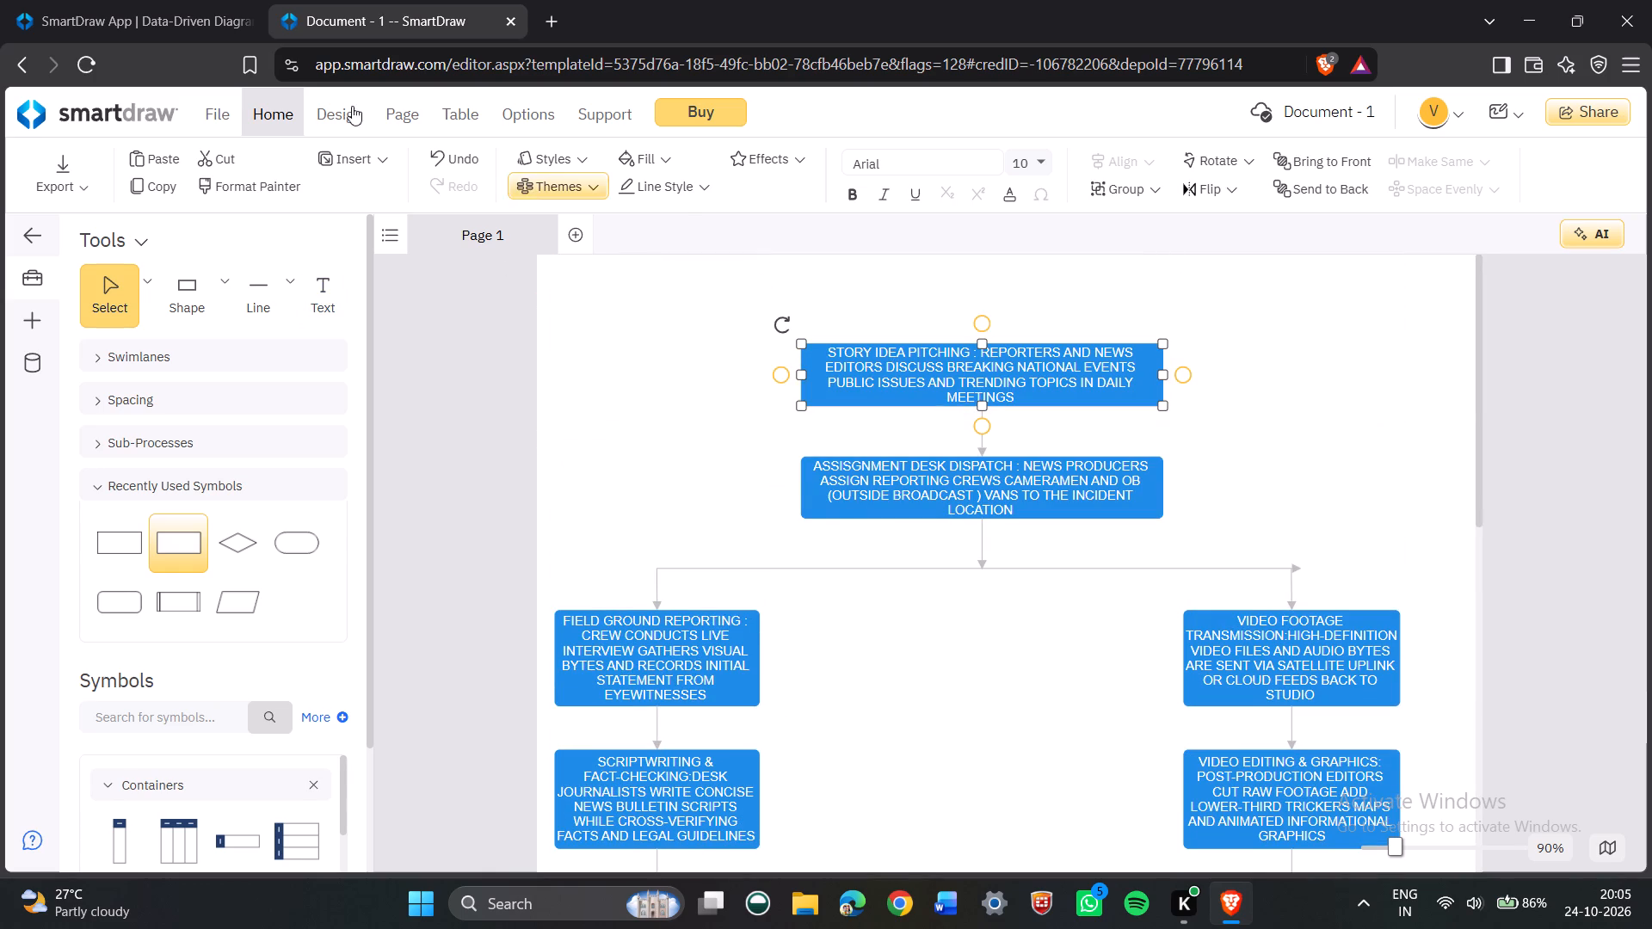
{"action": "left_click", "coordinate": [641, 169]}
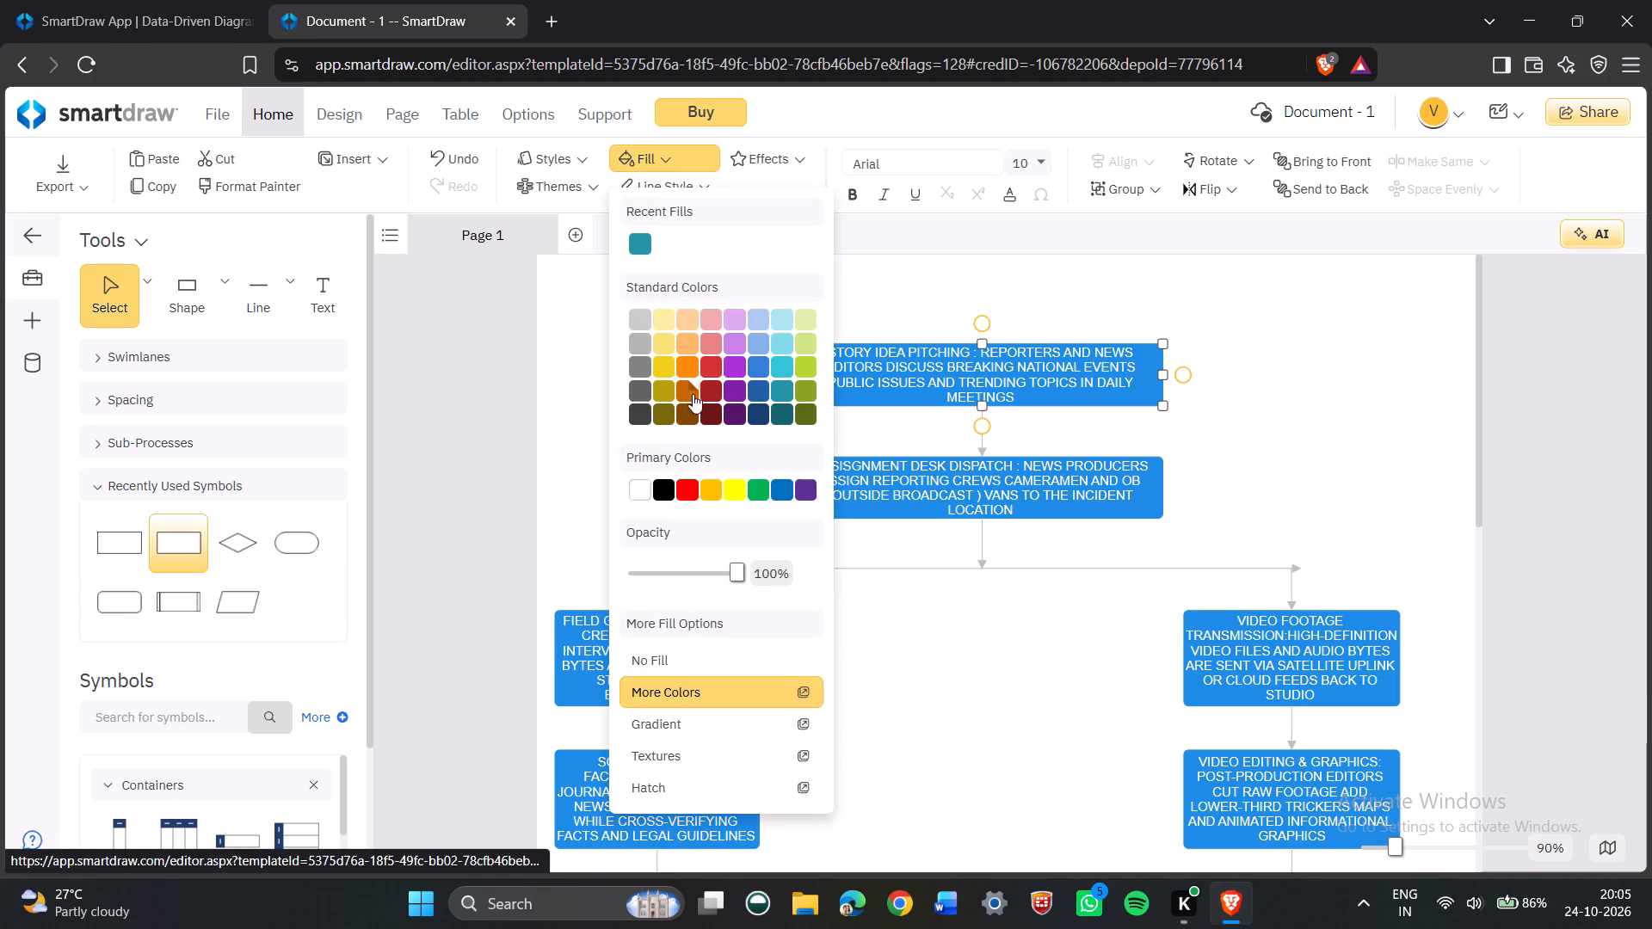
{"action": "left_click", "coordinate": [739, 414]}
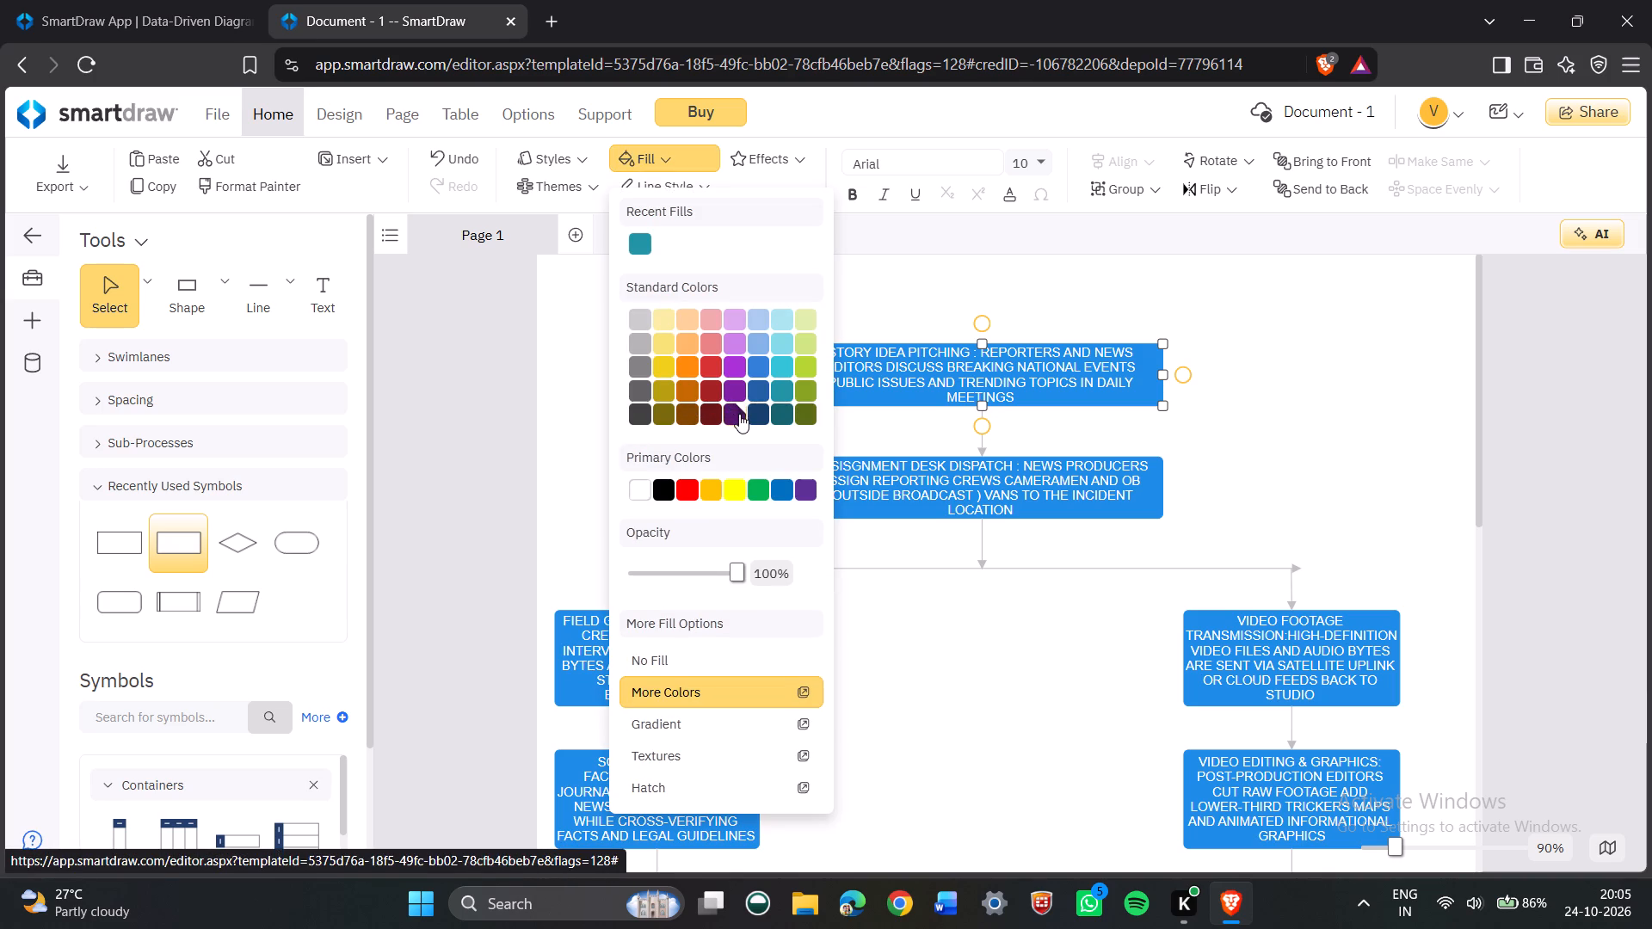
{"action": "left_click_drag", "start_coordinate": [922, 483], "coordinate": [932, 489]}
{"action": "left_click", "coordinate": [650, 151]}
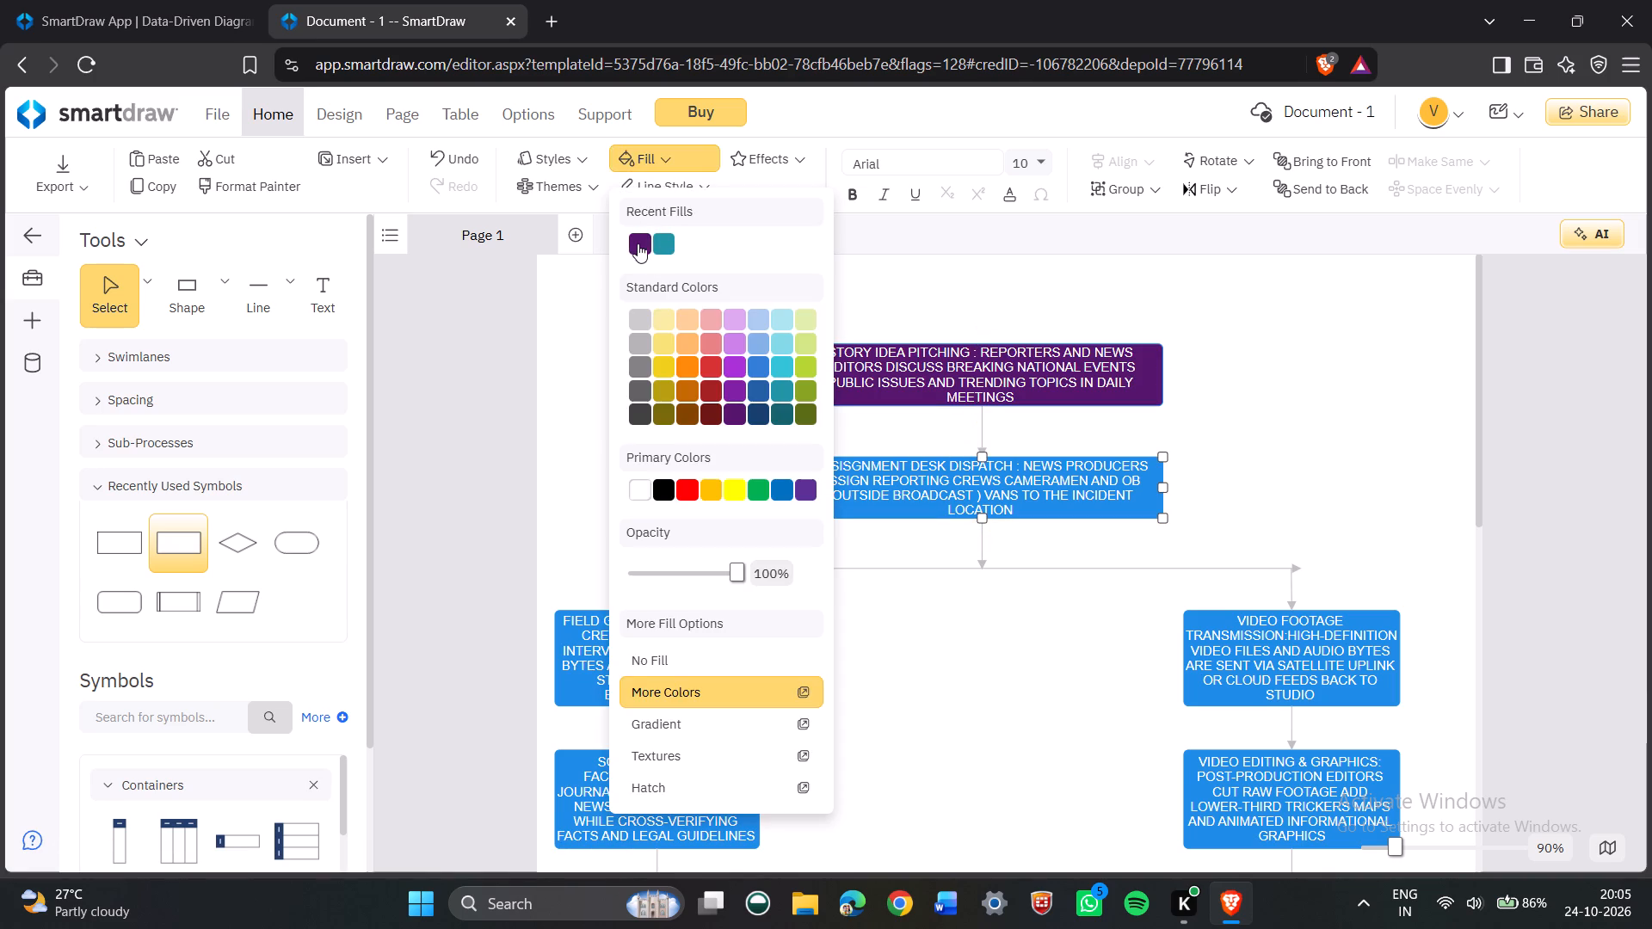
{"action": "left_click", "coordinate": [638, 243]}
Fill the field ground reporting box with the same dark purple.
{"action": "scroll", "coordinate": [636, 341], "scroll_direction": "down", "scroll_amount": 2}
{"action": "left_click", "coordinate": [619, 415]}
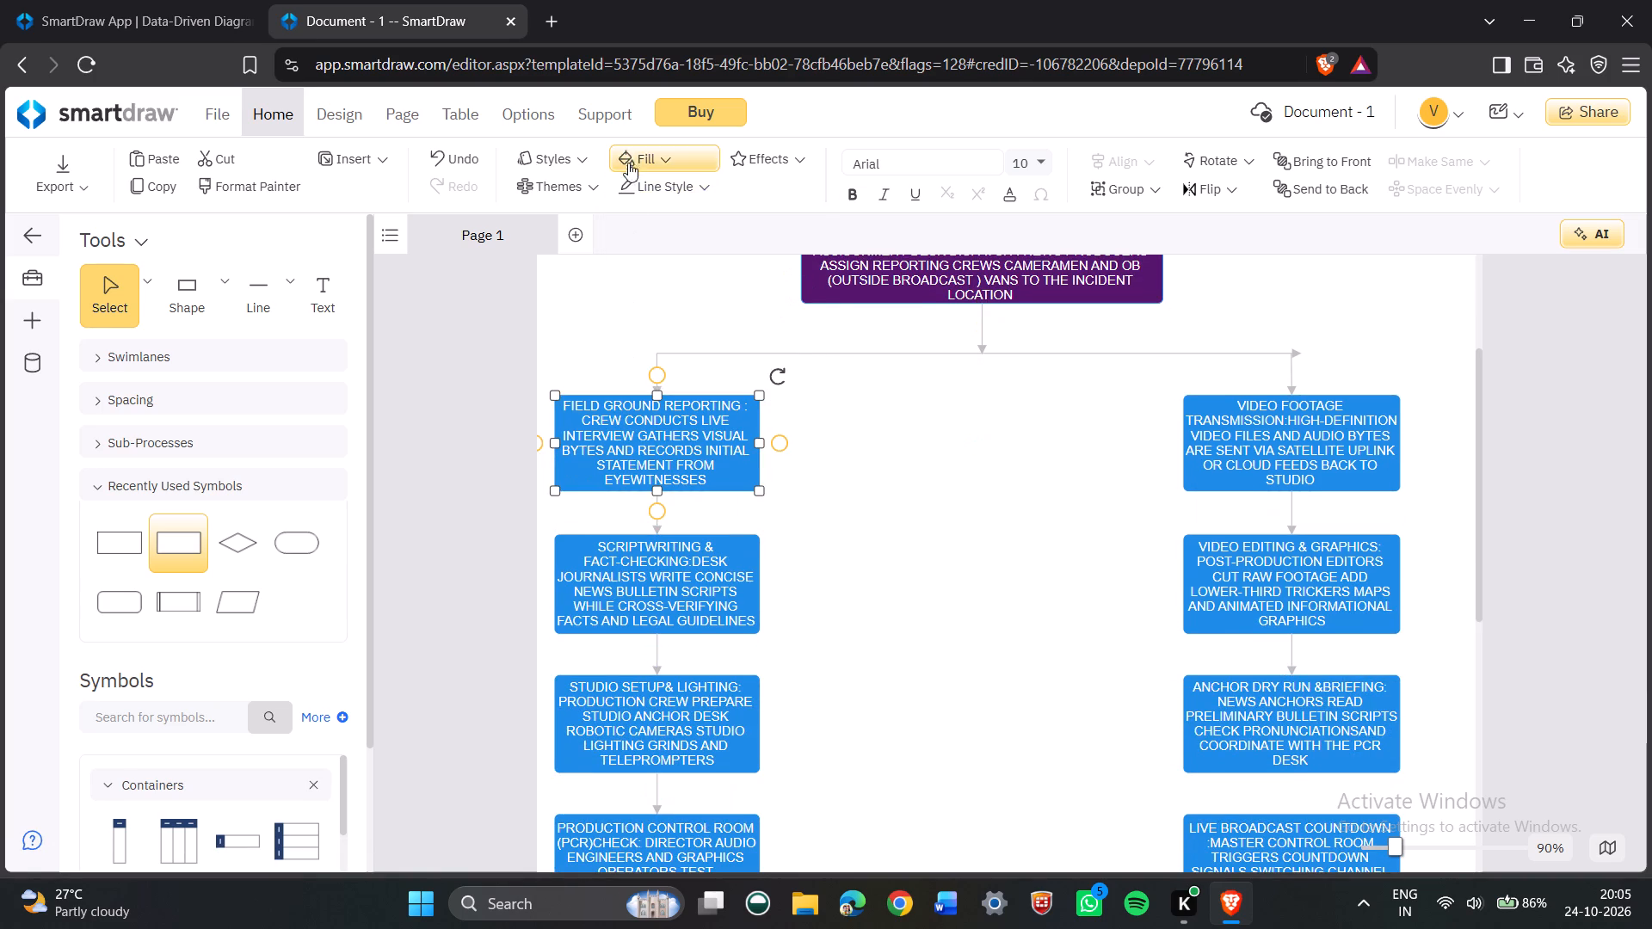
{"action": "left_click", "coordinate": [628, 157]}
{"action": "left_click", "coordinate": [635, 232]}
{"action": "scroll", "coordinate": [634, 277], "scroll_direction": "down", "scroll_amount": 2}
{"action": "scroll", "coordinate": [639, 237], "scroll_direction": "up", "scroll_amount": 2}
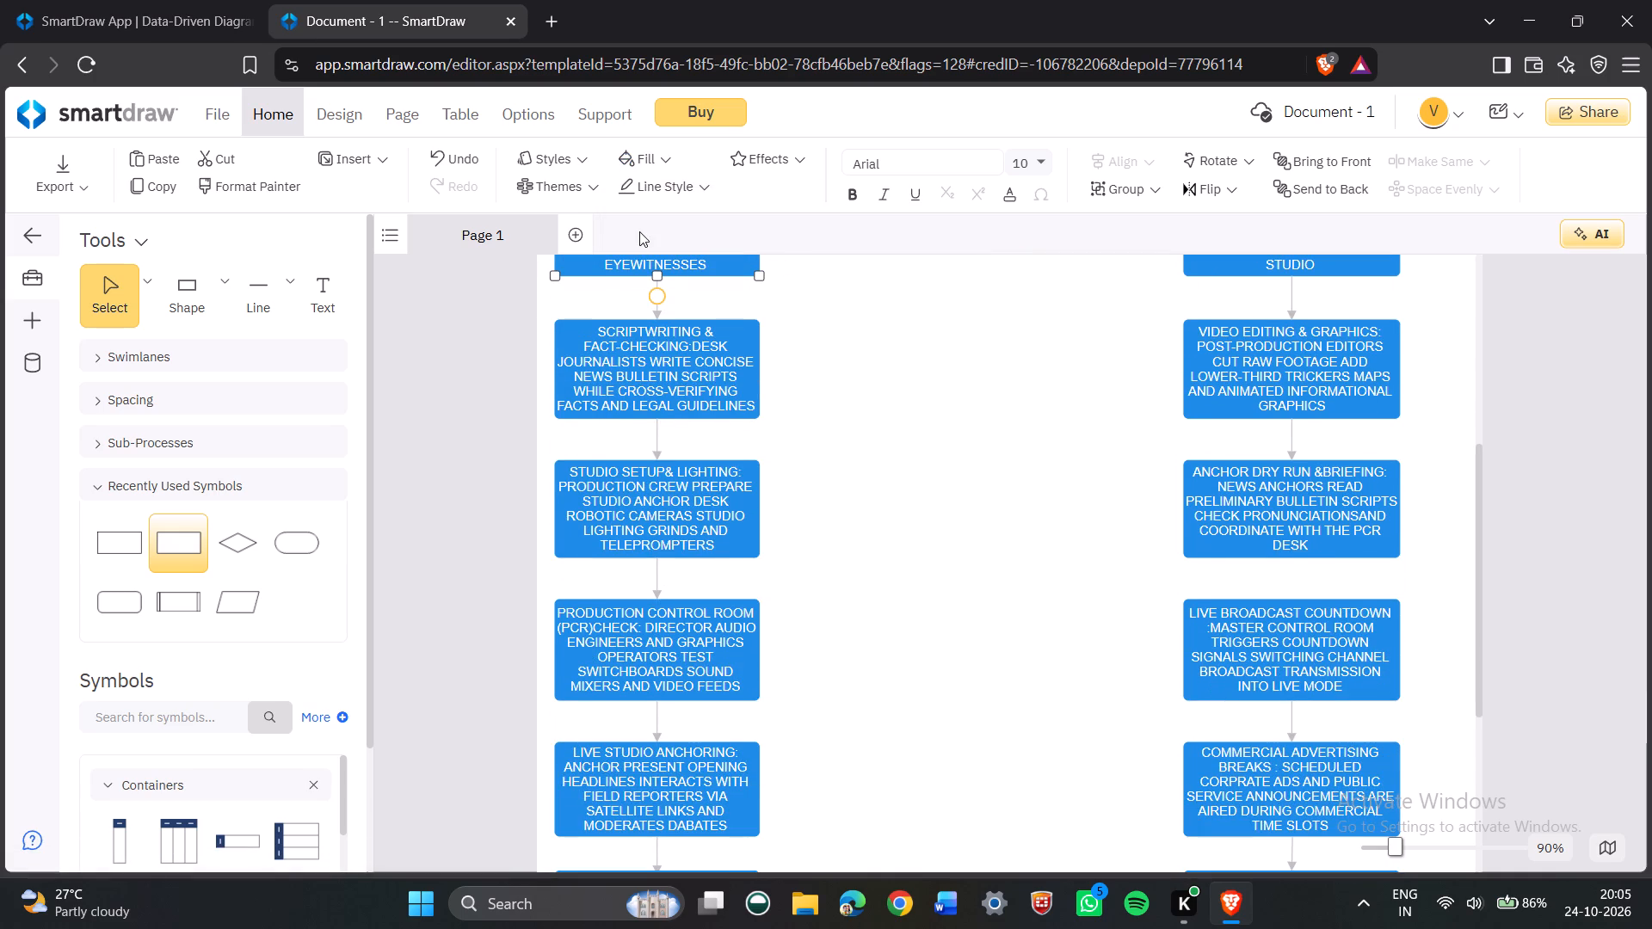
{"action": "scroll", "coordinate": [639, 231], "scroll_direction": "up", "scroll_amount": 2}
{"action": "scroll", "coordinate": [637, 342], "scroll_direction": "up", "scroll_amount": 4}
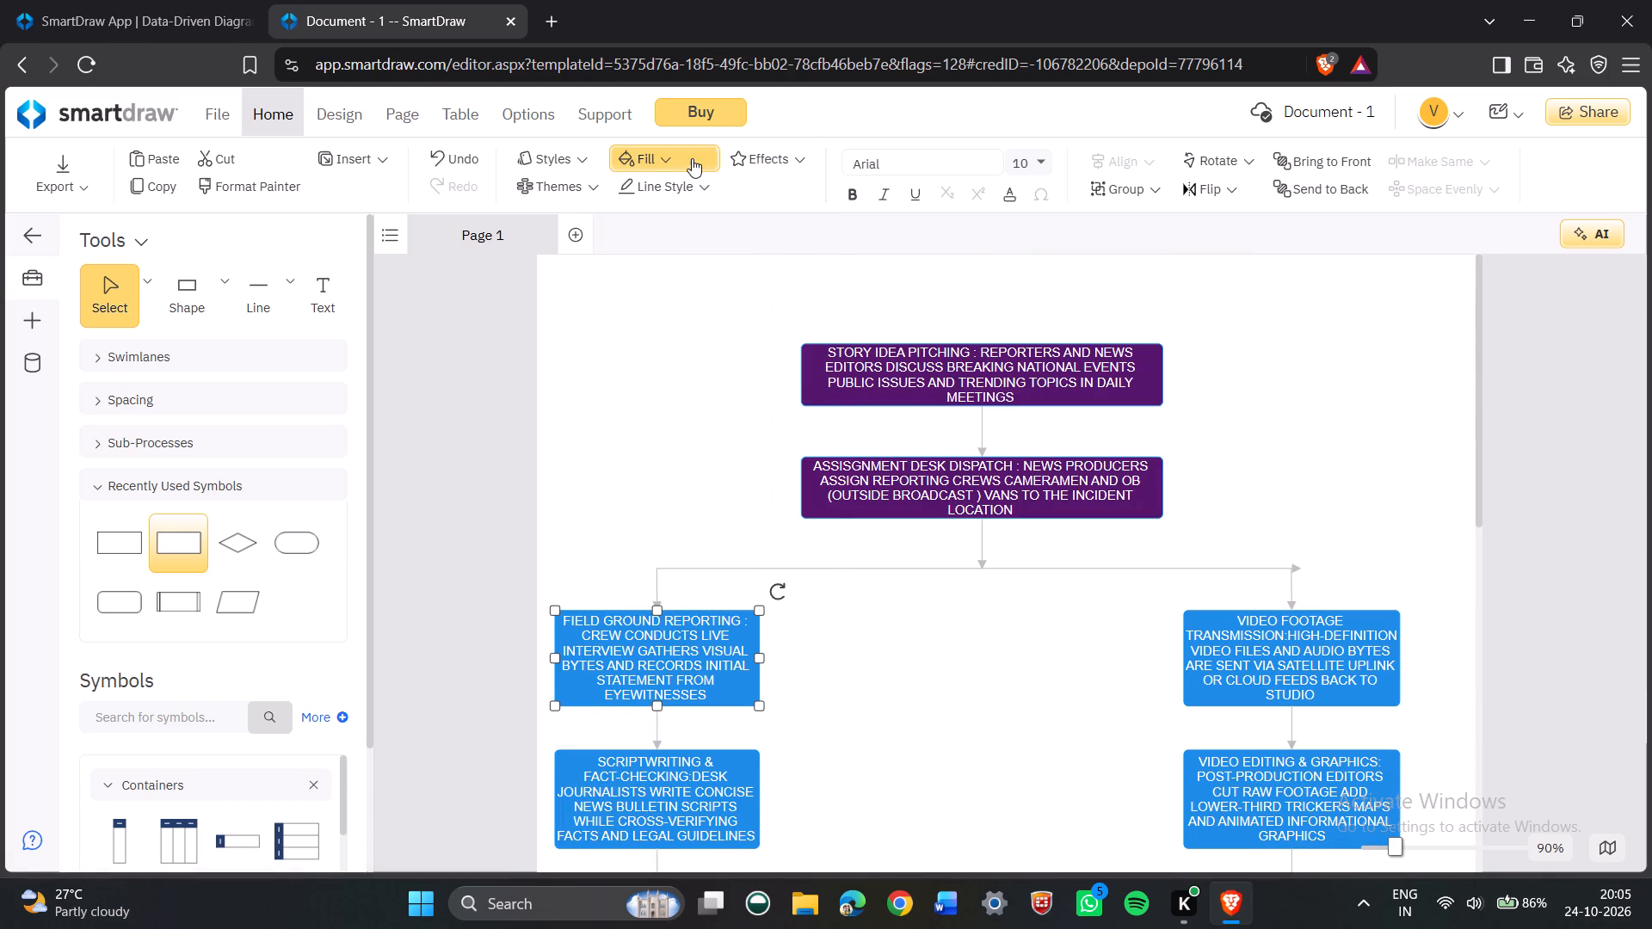
{"action": "left_click", "coordinate": [692, 158]}
{"action": "left_click", "coordinate": [641, 234]}
Fill the scriptwriting and fact-checking box and the studio setup and lighting box with the same dark purple.
{"action": "scroll", "coordinate": [641, 290], "scroll_direction": "down", "scroll_amount": 3}
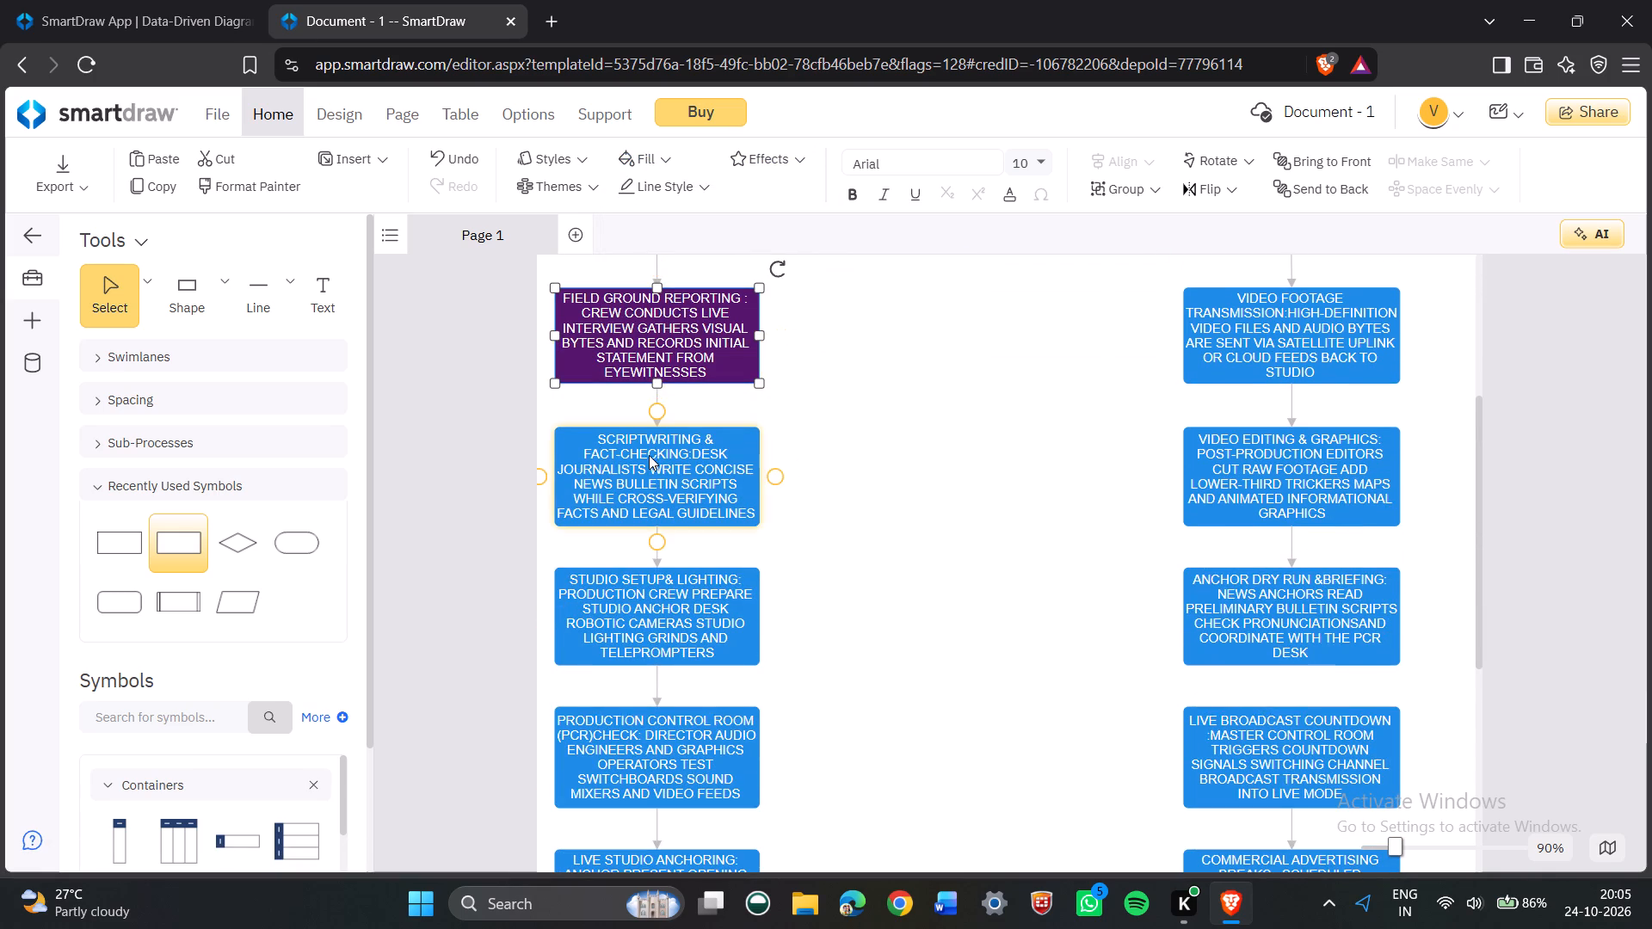
{"action": "left_click", "coordinate": [646, 459]}
{"action": "left_click", "coordinate": [651, 167]}
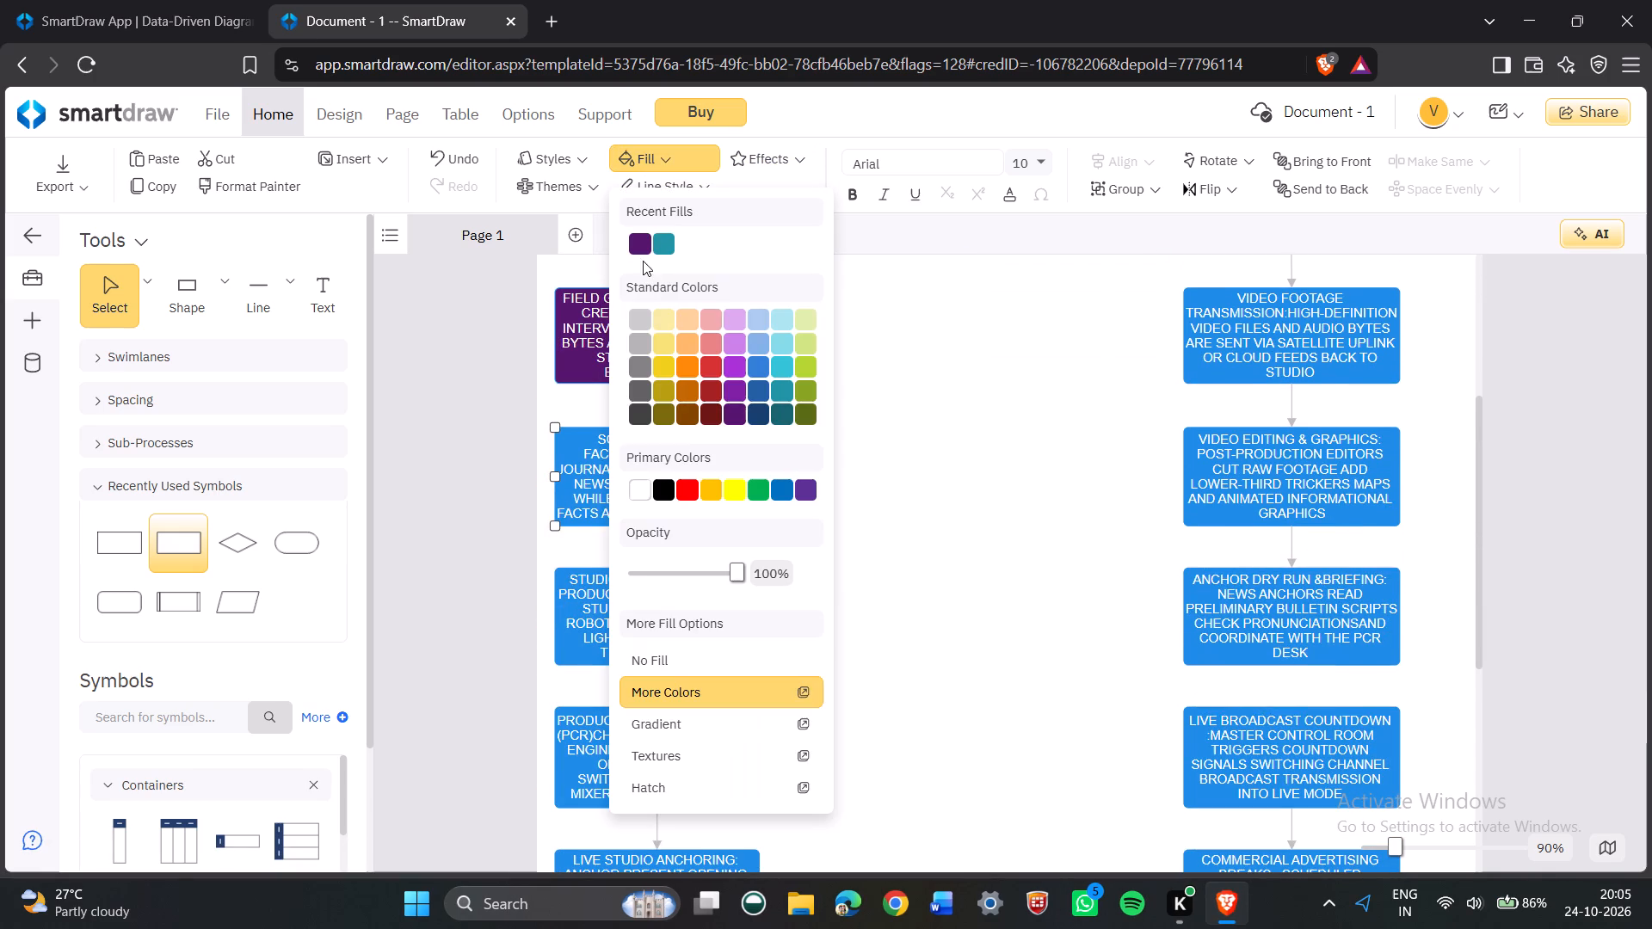
{"action": "left_click", "coordinate": [642, 247]}
{"action": "scroll", "coordinate": [578, 379], "scroll_direction": "down", "scroll_amount": 3}
{"action": "scroll", "coordinate": [595, 347], "scroll_direction": "up", "scroll_amount": 2}
{"action": "left_click", "coordinate": [593, 484]}
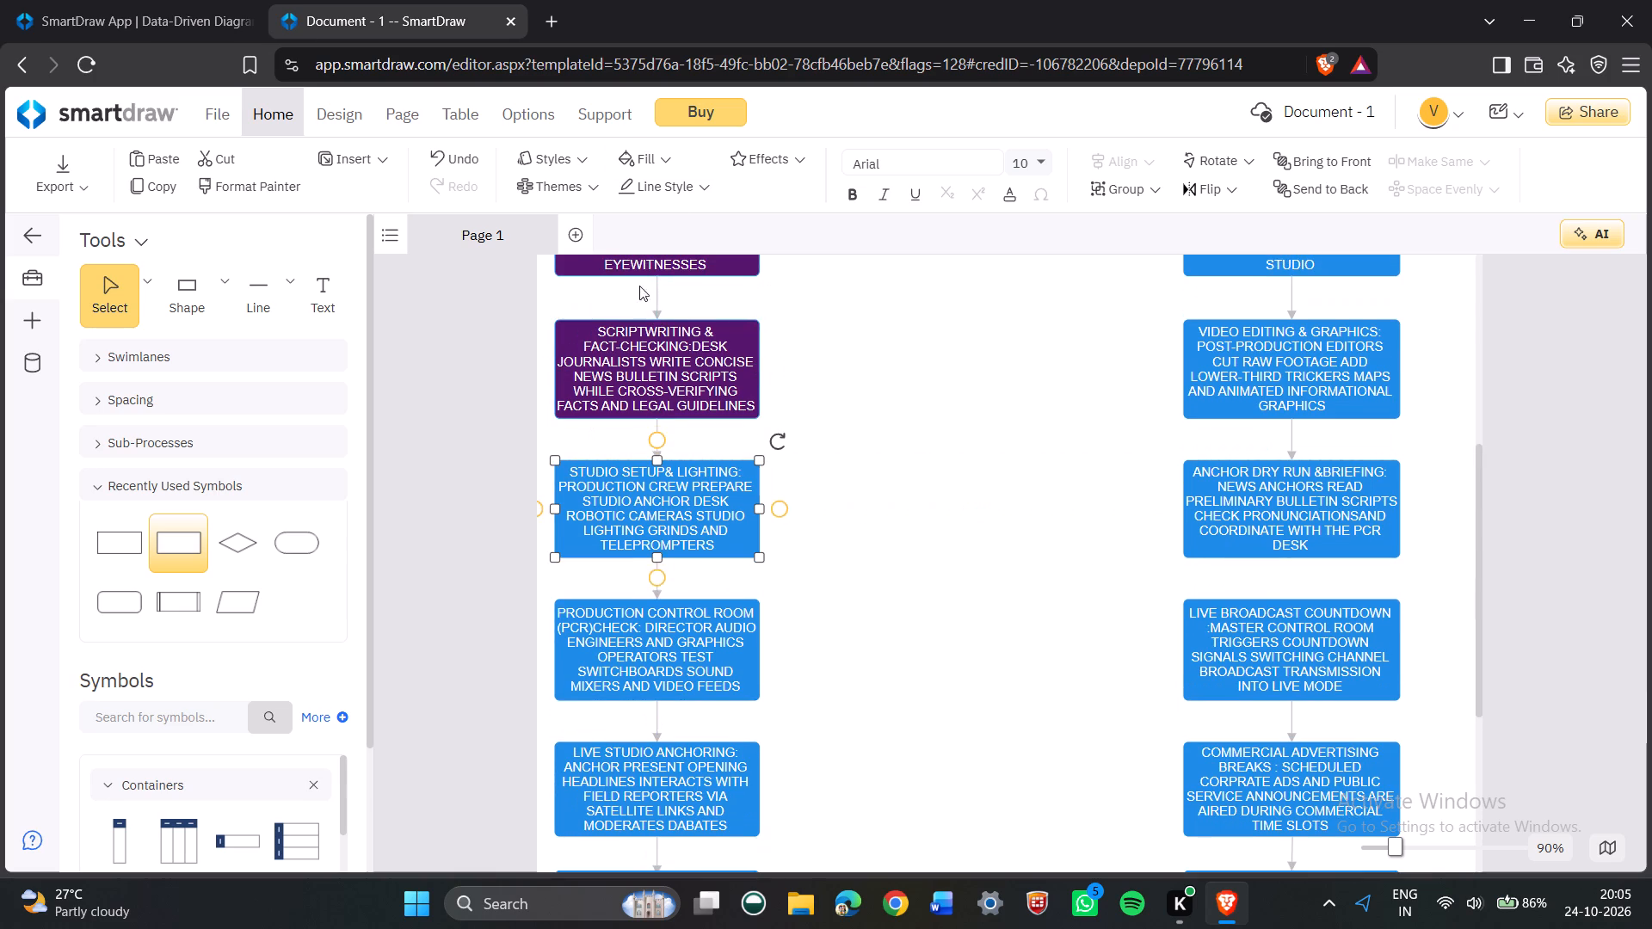
{"action": "left_click", "coordinate": [656, 156]}
{"action": "left_click", "coordinate": [635, 255]}
{"action": "left_click", "coordinate": [655, 152]}
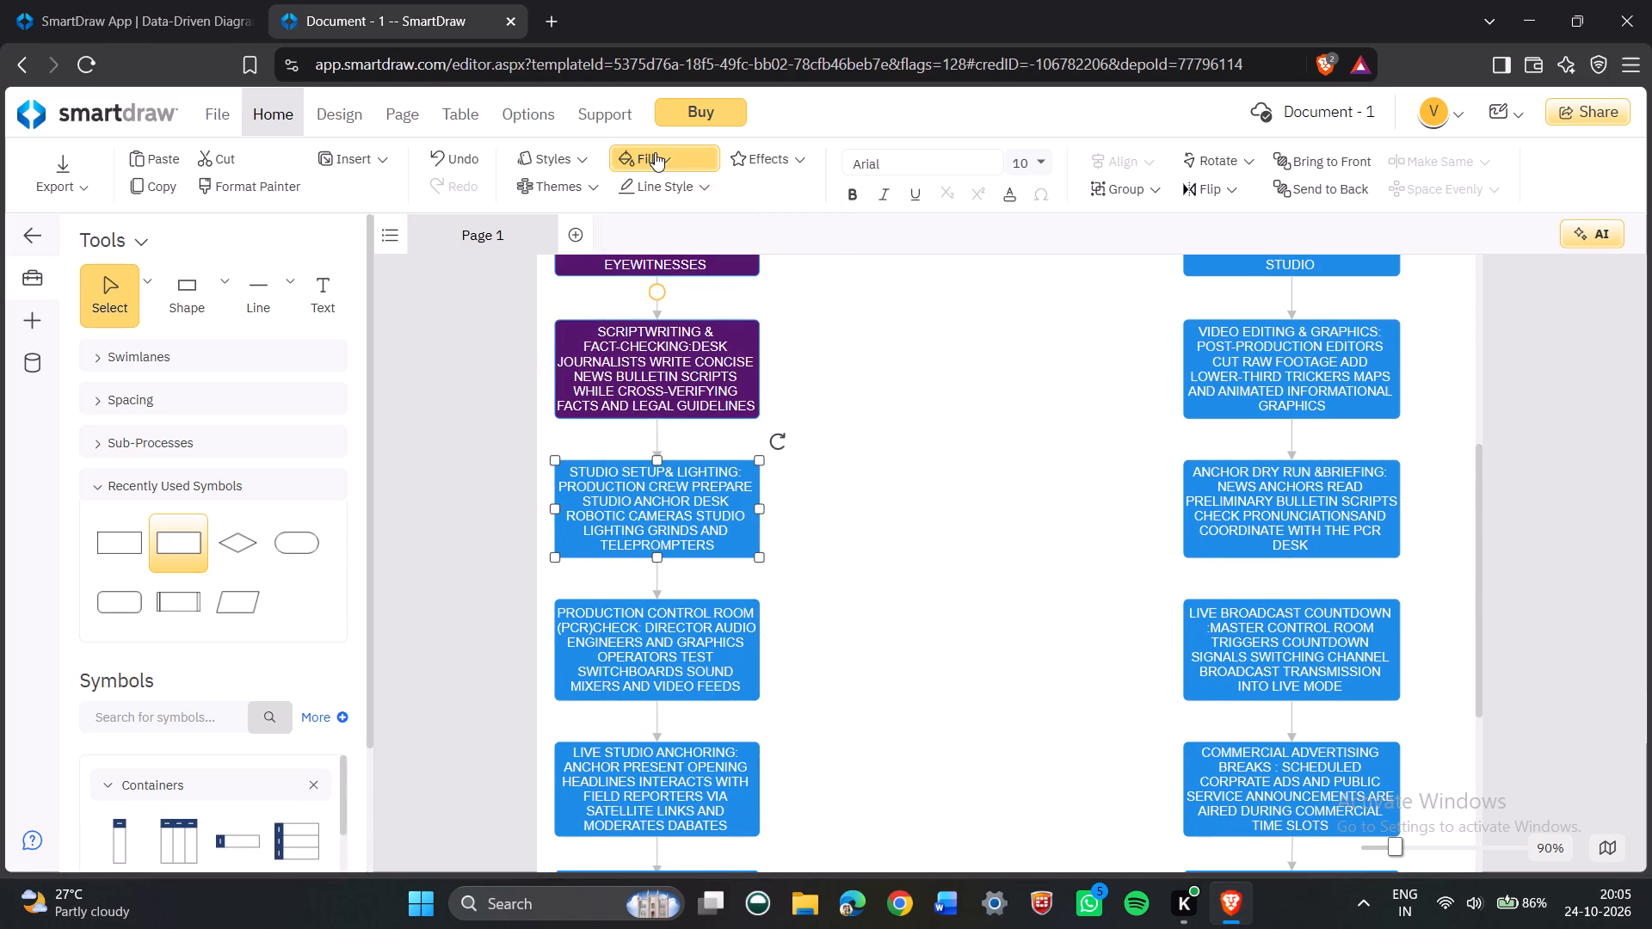
{"action": "left_click", "coordinate": [640, 239]}
Fill the production control room check box and the live studio anchoring box with the same dark purple.
{"action": "scroll", "coordinate": [647, 271], "scroll_direction": "down", "scroll_amount": 2}
{"action": "left_click", "coordinate": [634, 428]}
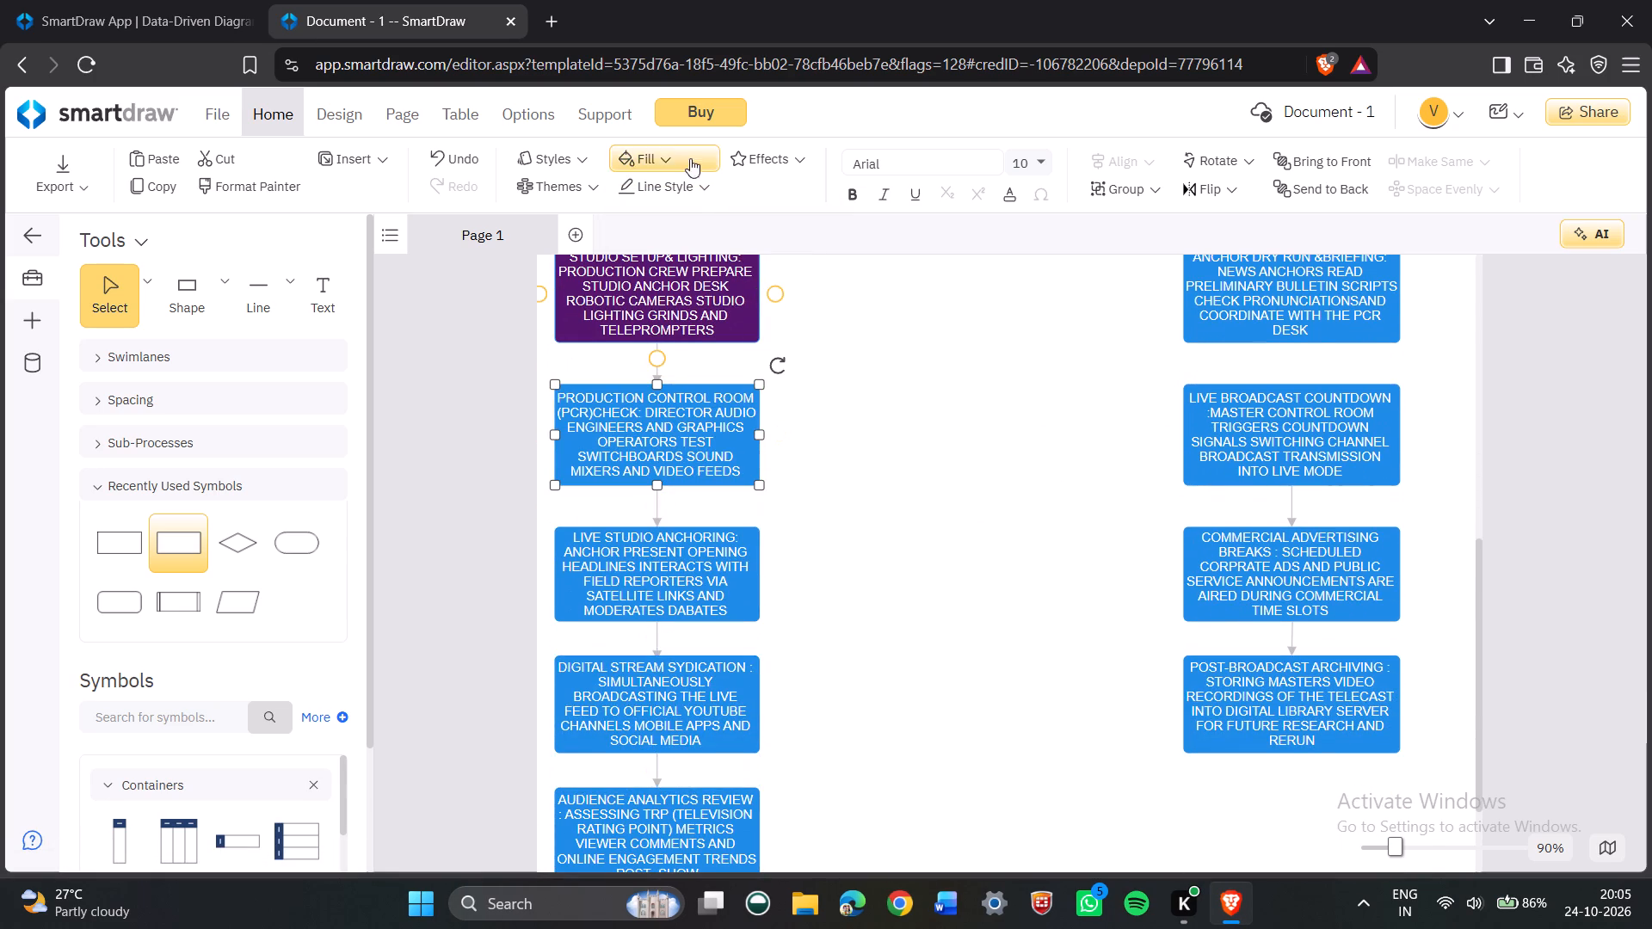
{"action": "left_click", "coordinate": [660, 143]}
{"action": "left_click", "coordinate": [657, 153]}
{"action": "left_click", "coordinate": [638, 251]}
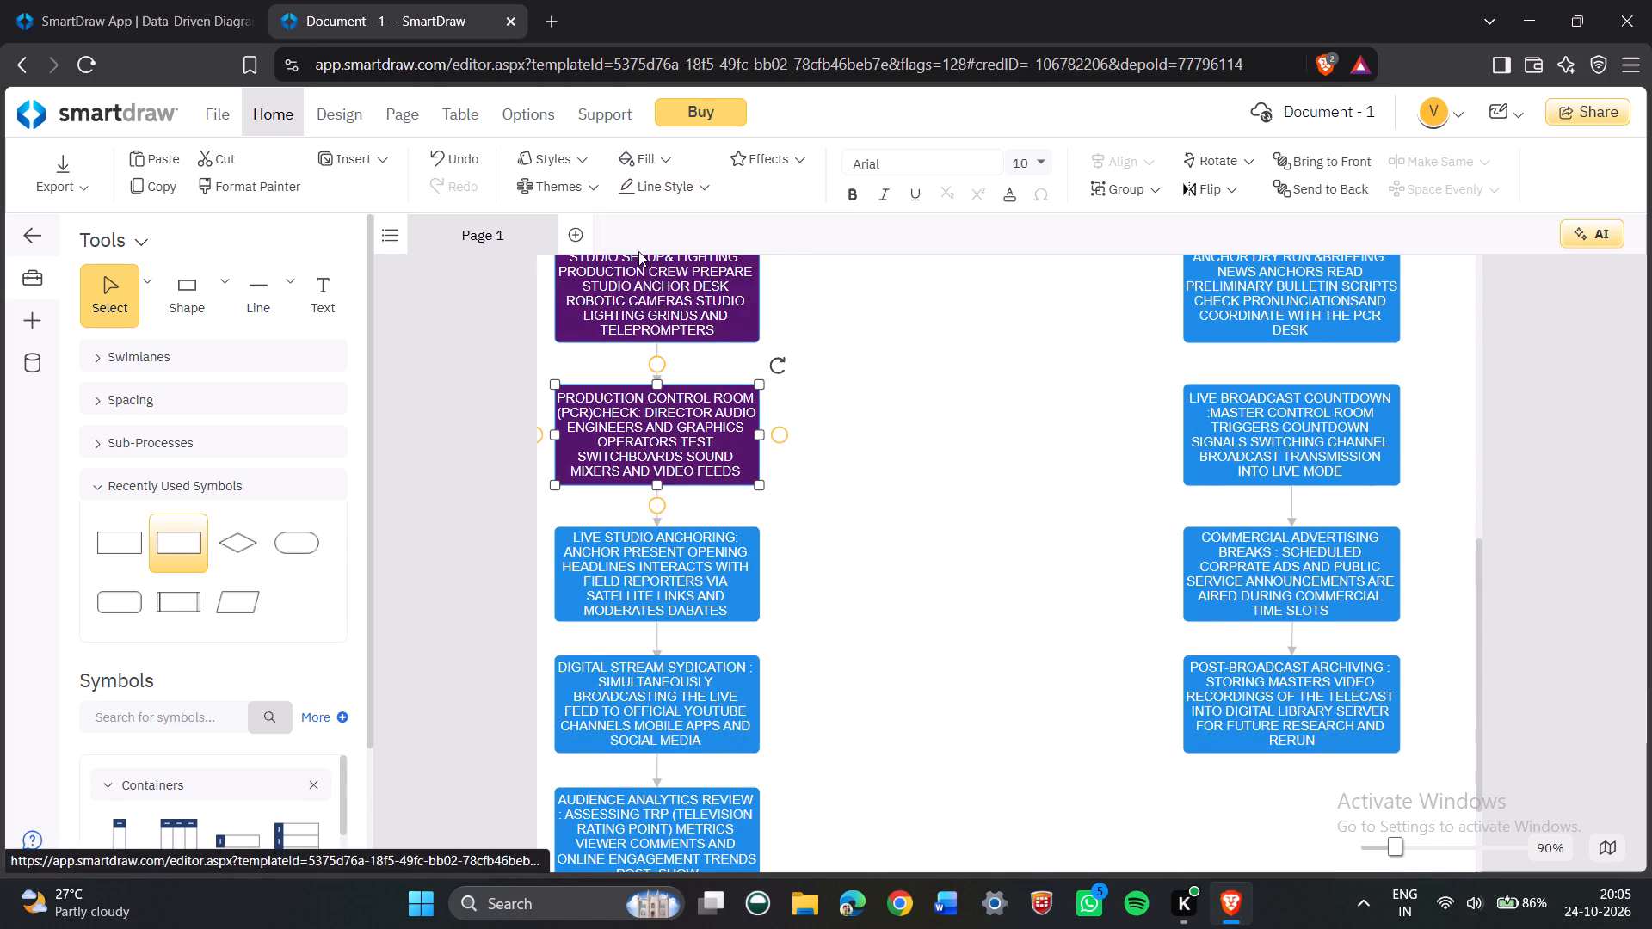
{"action": "scroll", "coordinate": [641, 261], "scroll_direction": "down", "scroll_amount": 2}
{"action": "left_click", "coordinate": [628, 426]}
{"action": "left_click", "coordinate": [633, 163]}
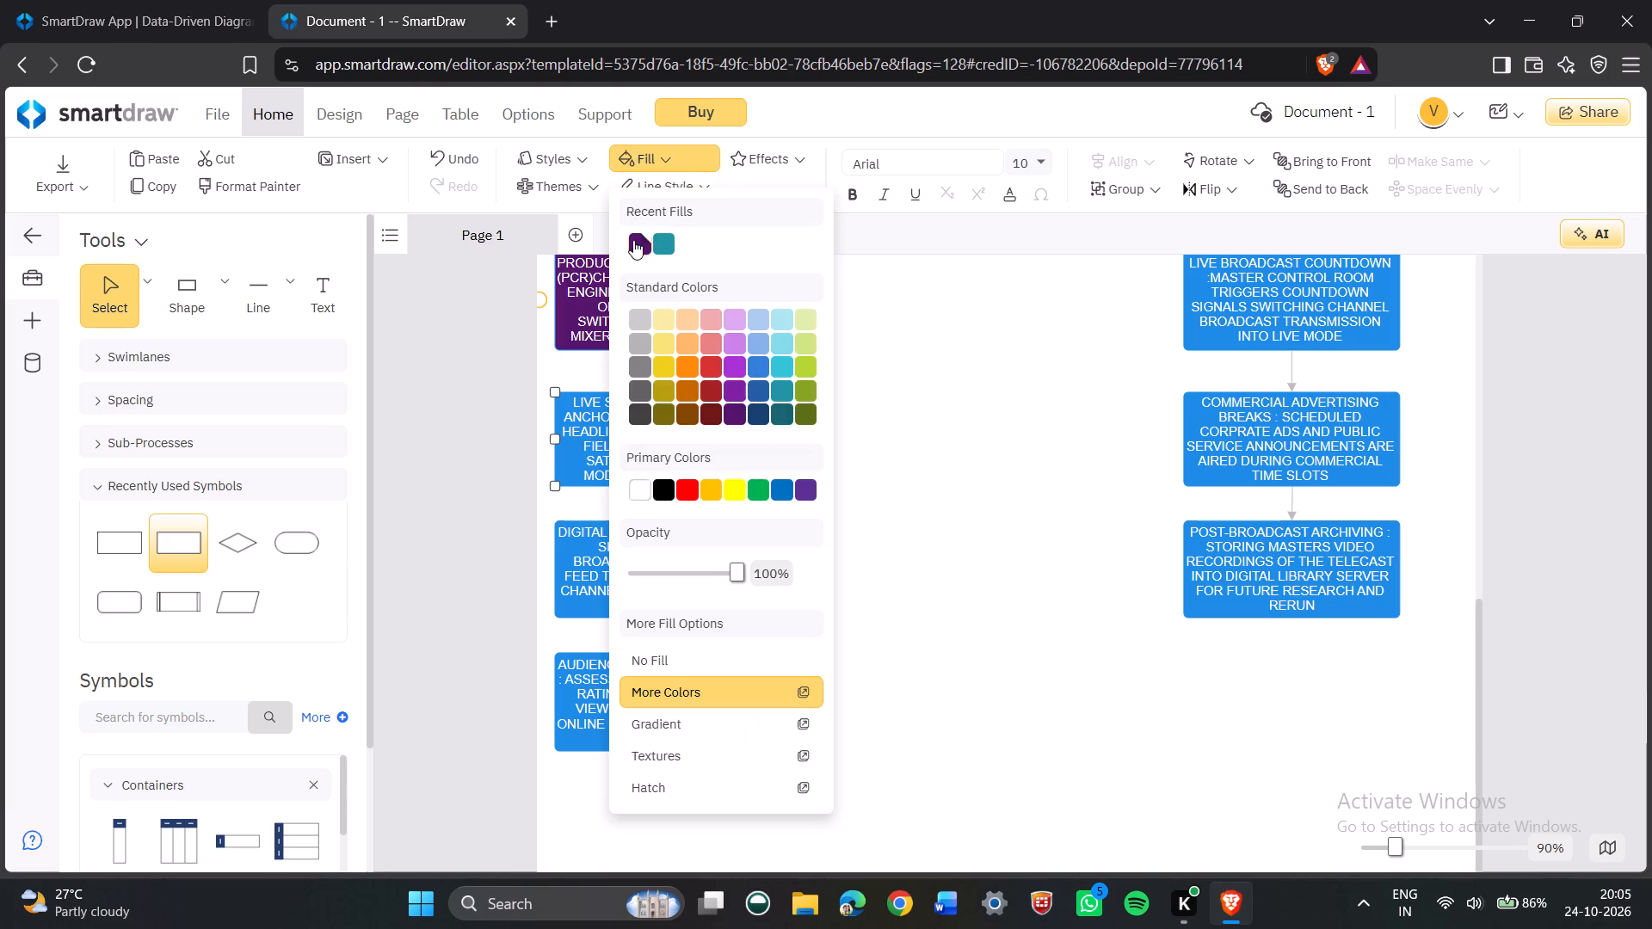
{"action": "left_click", "coordinate": [633, 241]}
Fill the digital stream syndication box and the audience analytics review box with the same dark purple.
{"action": "scroll", "coordinate": [629, 240], "scroll_direction": "down", "scroll_amount": 3}
{"action": "left_click", "coordinate": [627, 575]}
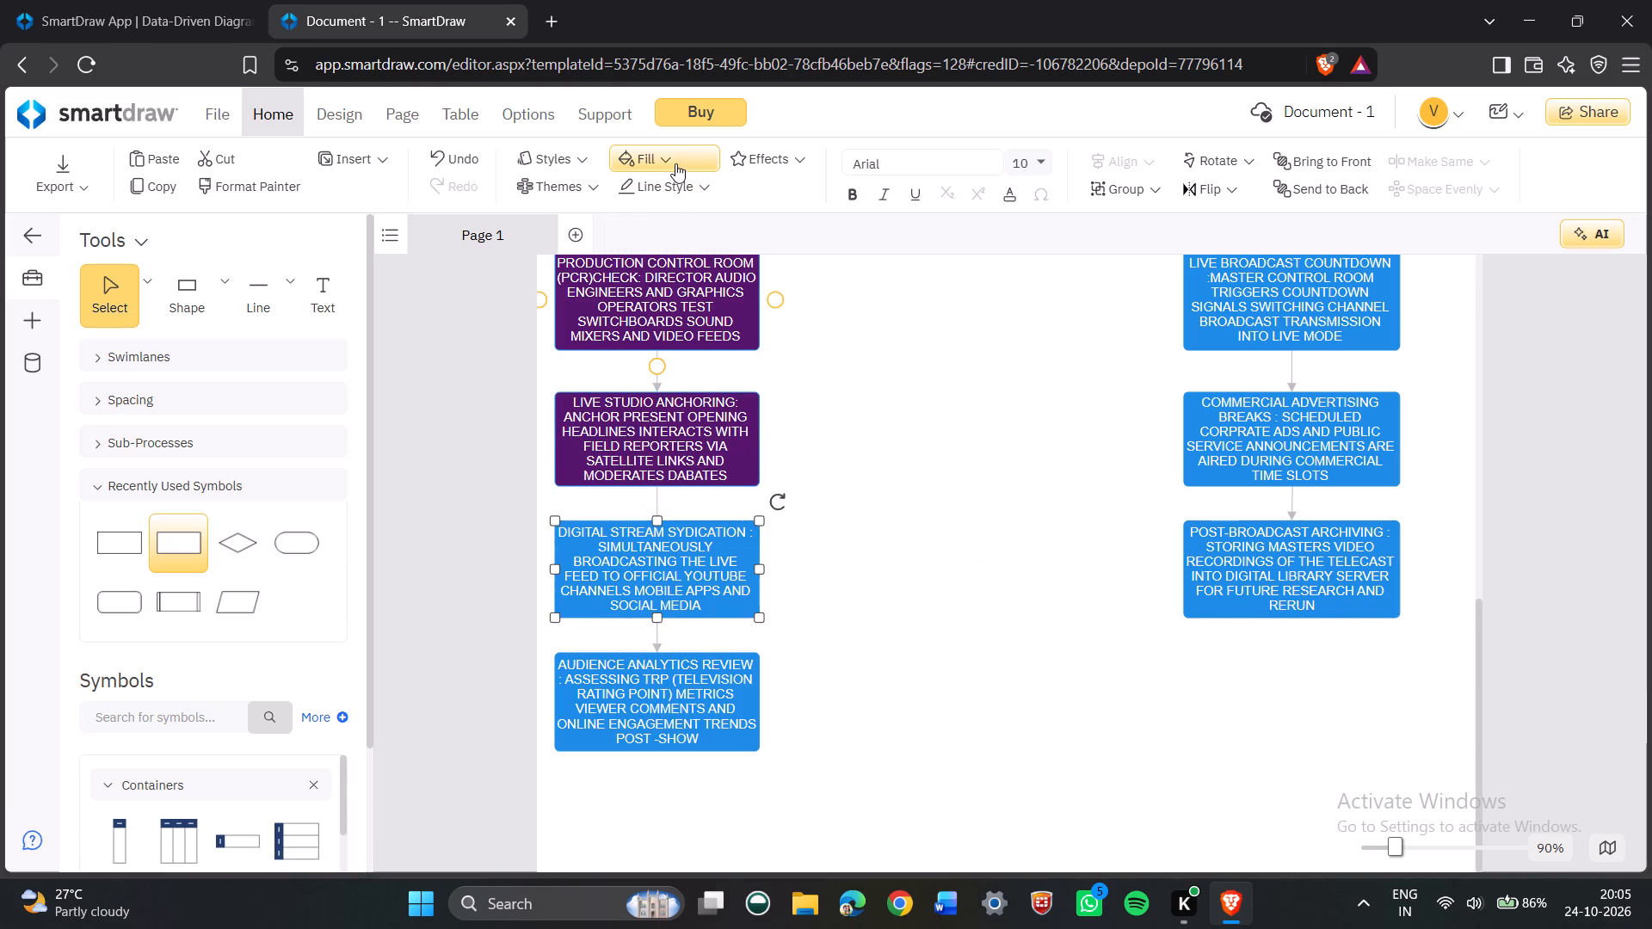
{"action": "left_click", "coordinate": [675, 163]}
{"action": "left_click", "coordinate": [643, 243]}
{"action": "scroll", "coordinate": [644, 392], "scroll_direction": "down", "scroll_amount": 2}
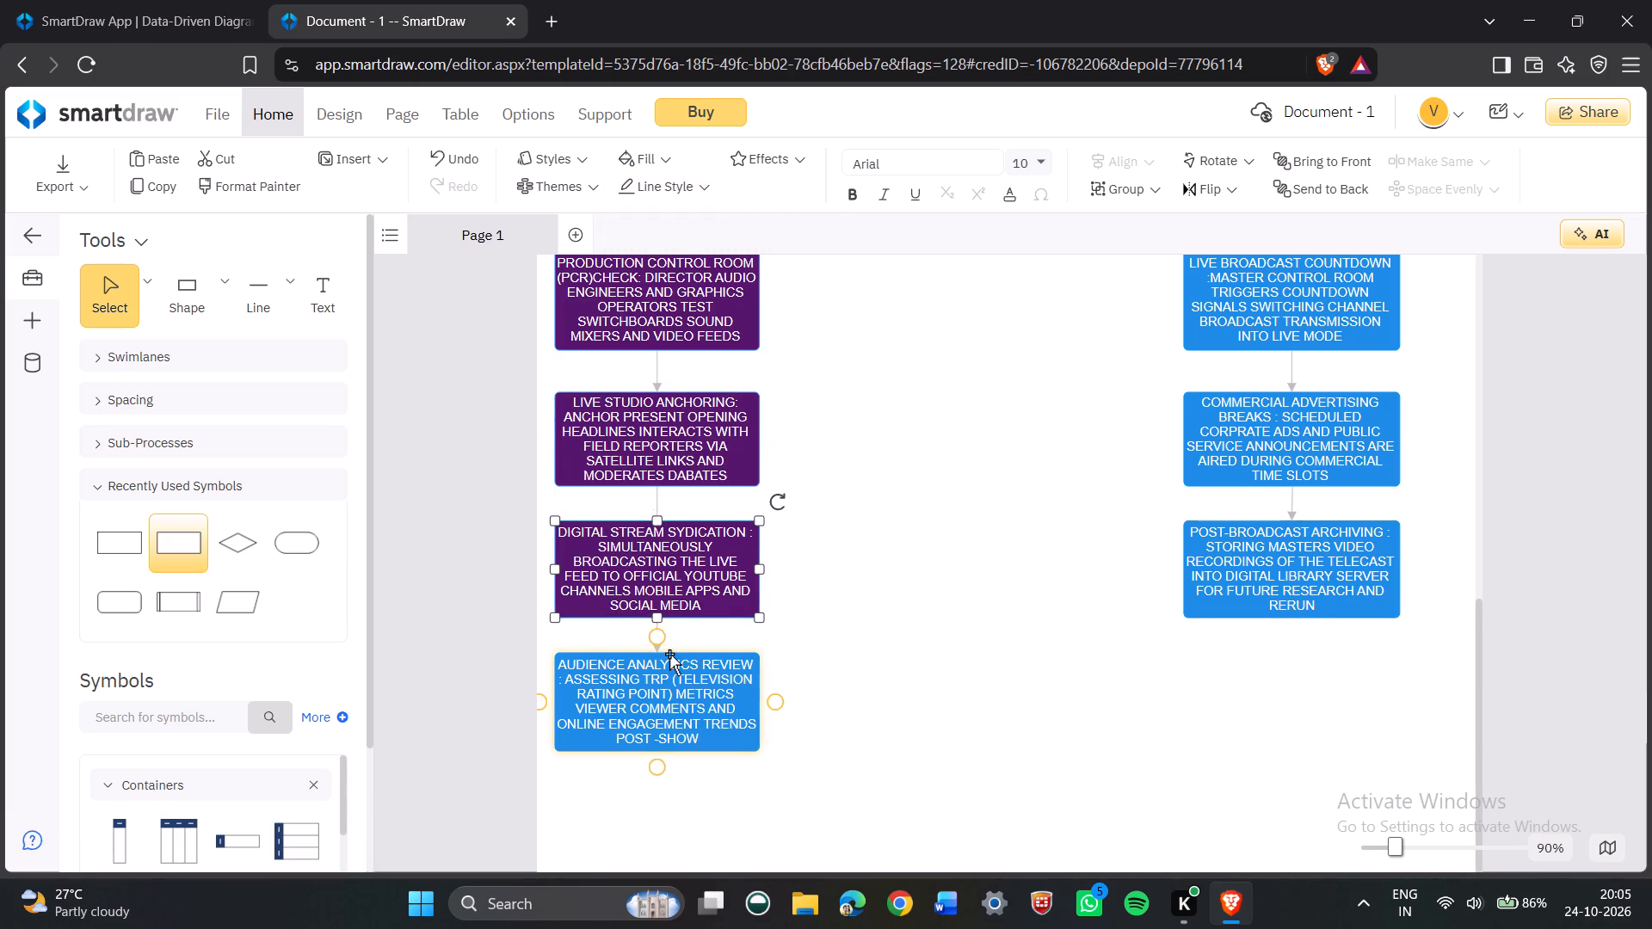
{"action": "left_click", "coordinate": [669, 654]}
{"action": "left_click", "coordinate": [645, 157]}
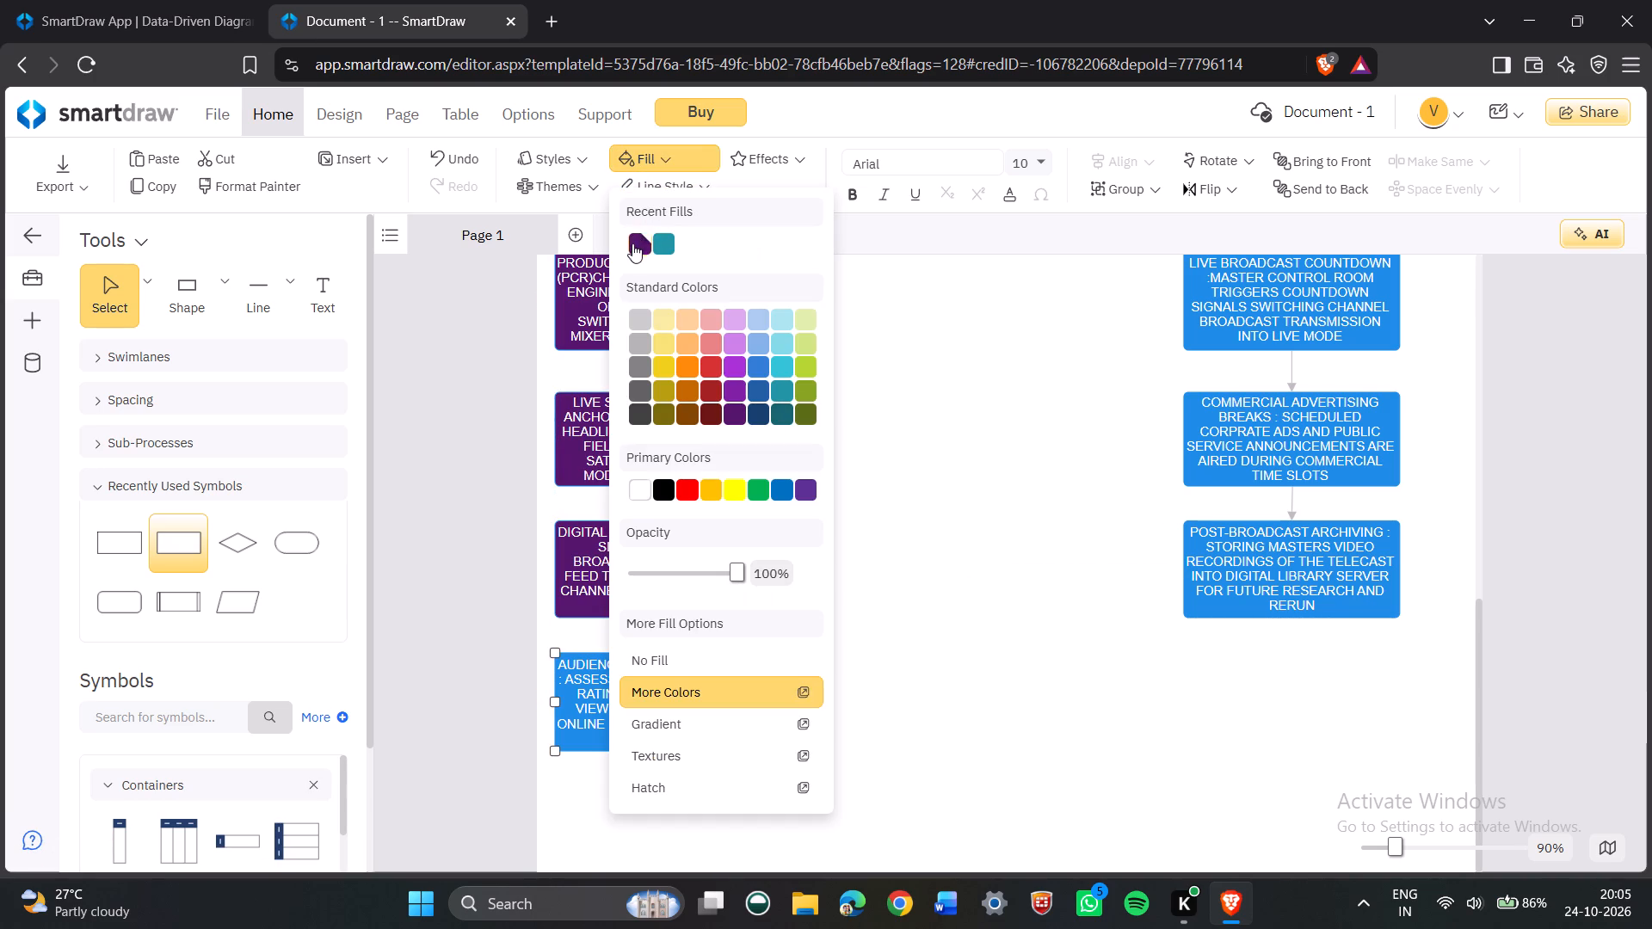
{"action": "left_click", "coordinate": [632, 243]}
Fill the video footage transmission box and the video editing and graphics box with the same dark purple.
{"action": "scroll", "coordinate": [1051, 360], "scroll_direction": "up", "scroll_amount": 7}
{"action": "scroll", "coordinate": [1063, 366], "scroll_direction": "down", "scroll_amount": 1}
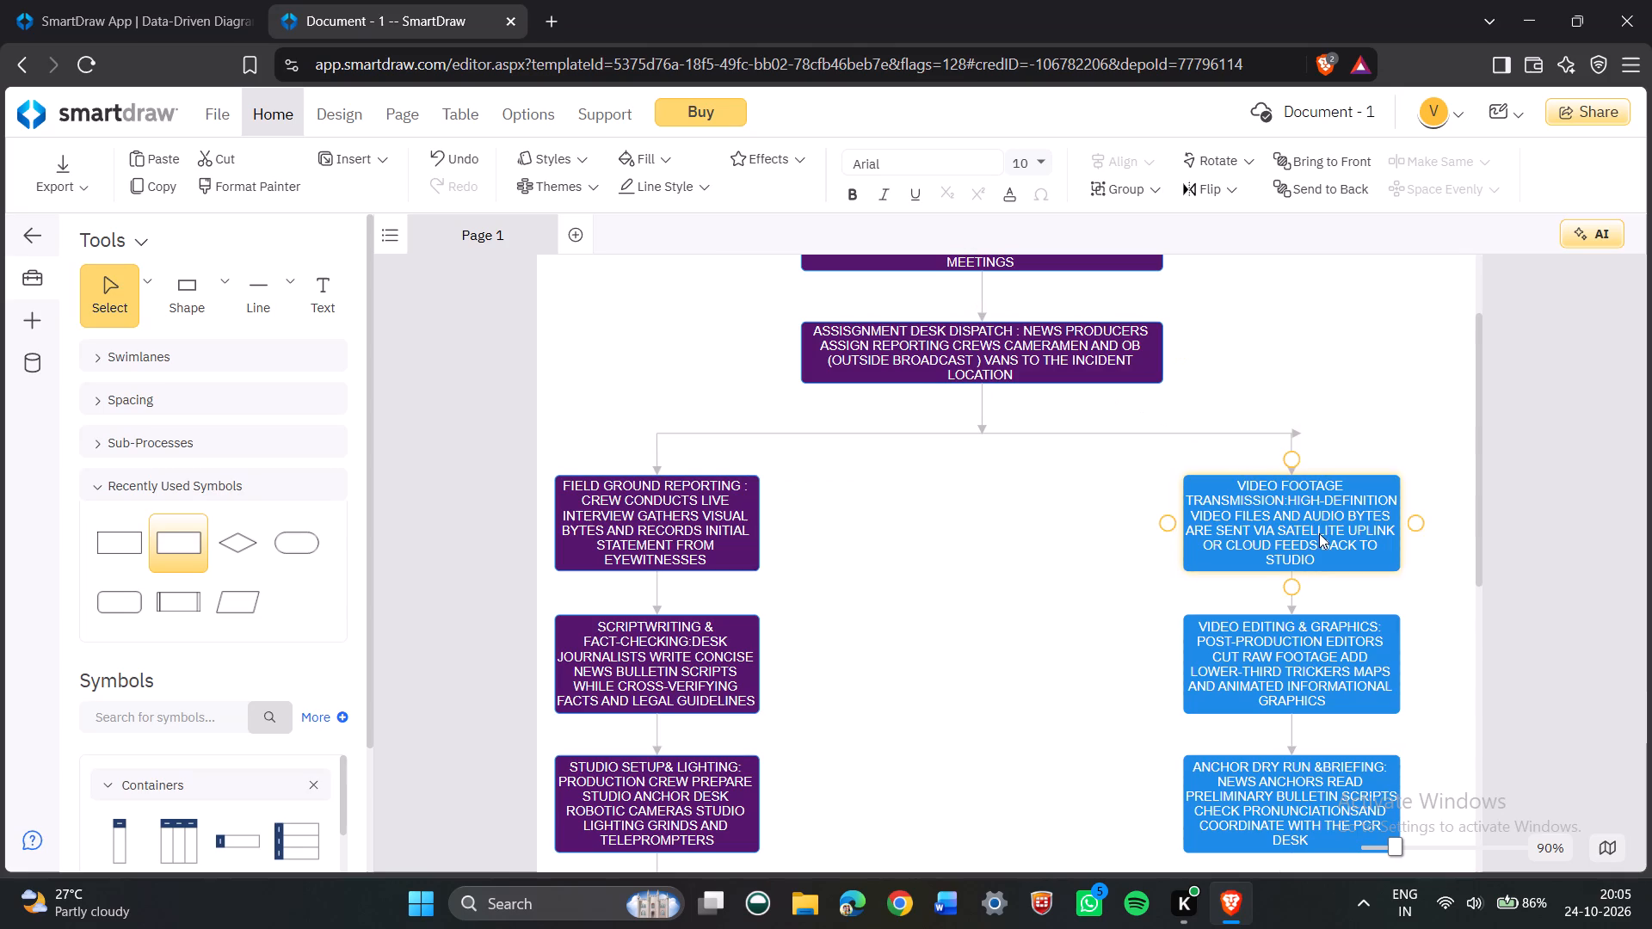
{"action": "left_click", "coordinate": [1319, 533]}
{"action": "left_click", "coordinate": [628, 153]}
{"action": "left_click", "coordinate": [637, 248]}
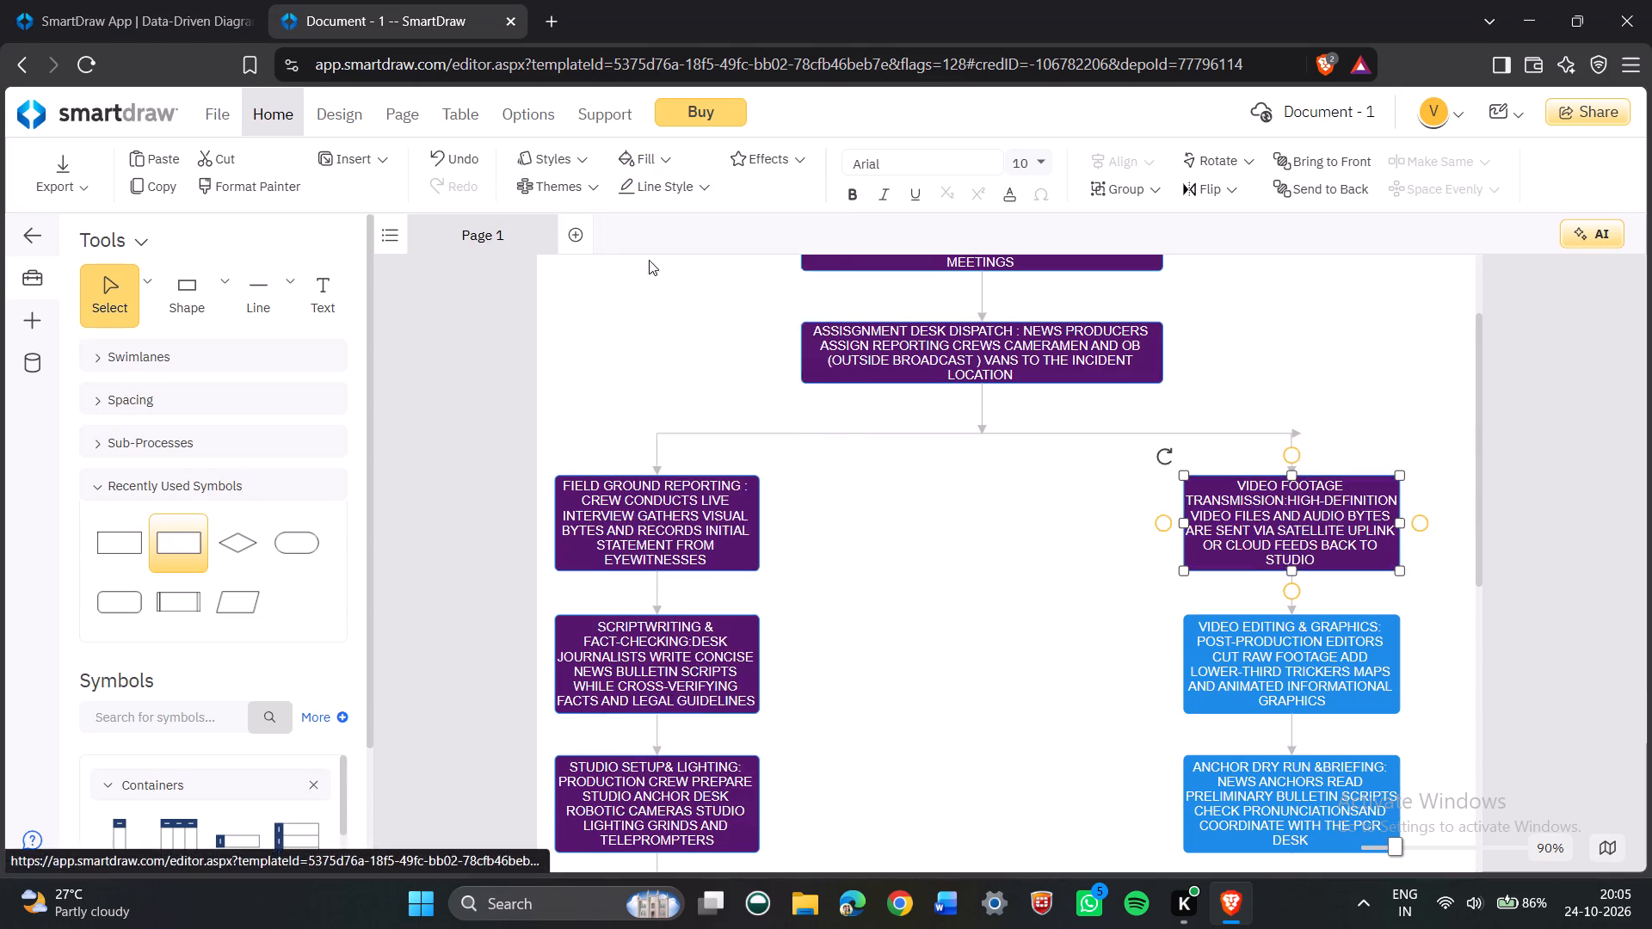
{"action": "scroll", "coordinate": [897, 464], "scroll_direction": "down", "scroll_amount": 3}
{"action": "left_click", "coordinate": [1270, 379]}
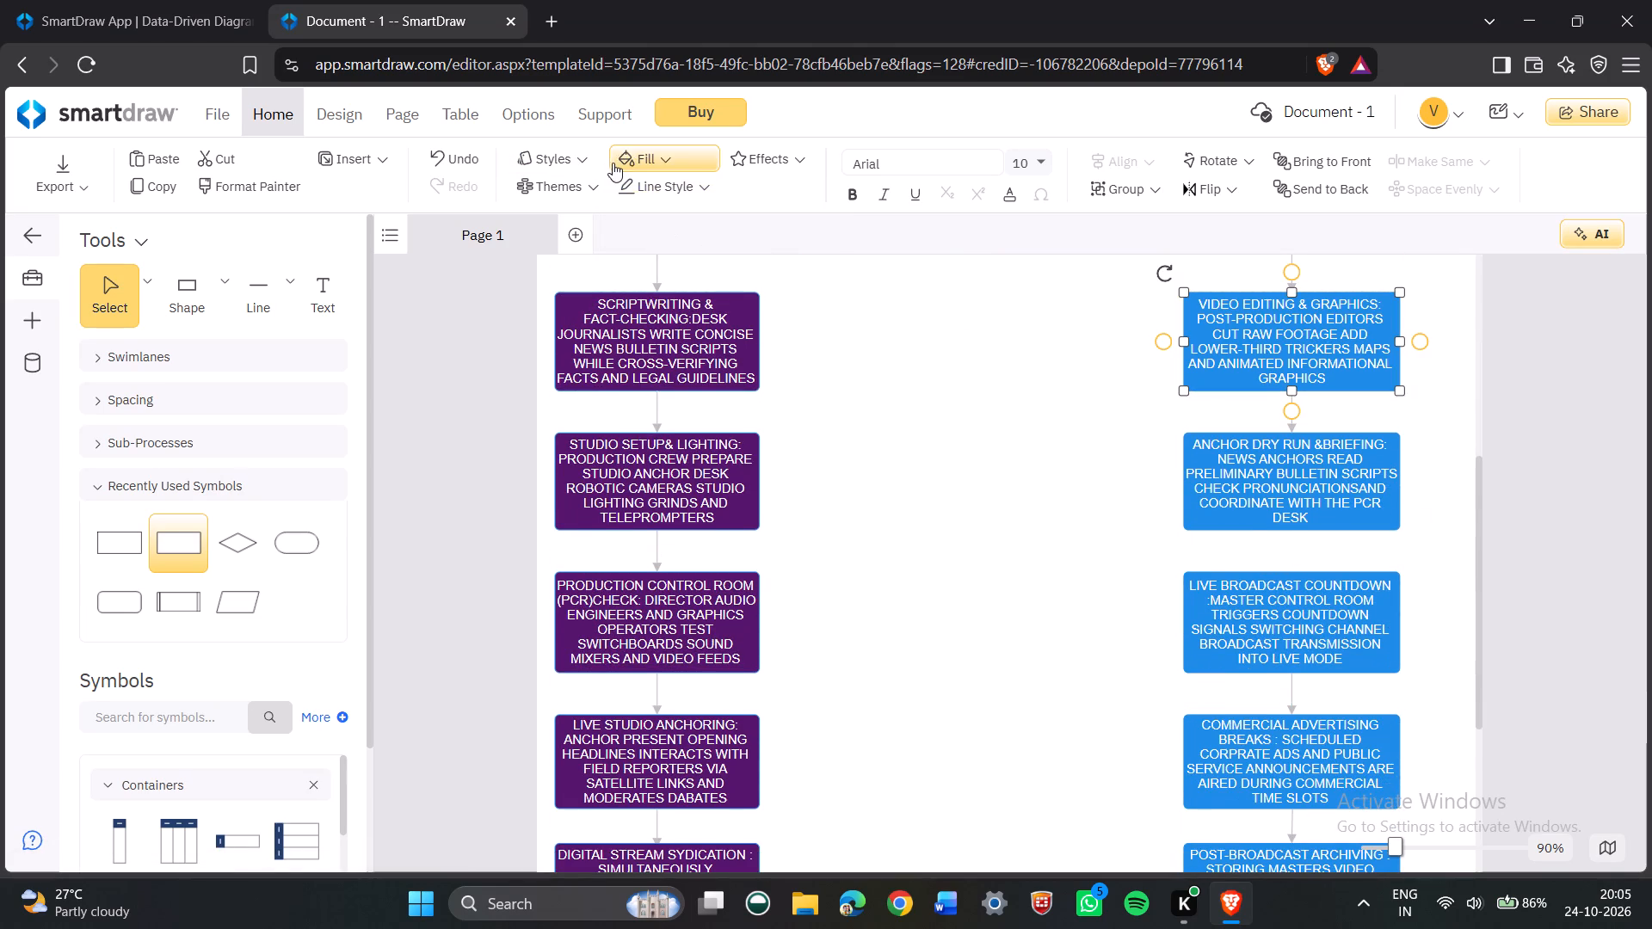
{"action": "left_click", "coordinate": [616, 163]}
{"action": "left_click", "coordinate": [637, 242]}
Fill the anchor dry run and briefing box and the live broadcast countdown box with the same dark purple.
{"action": "left_click", "coordinate": [1218, 495]}
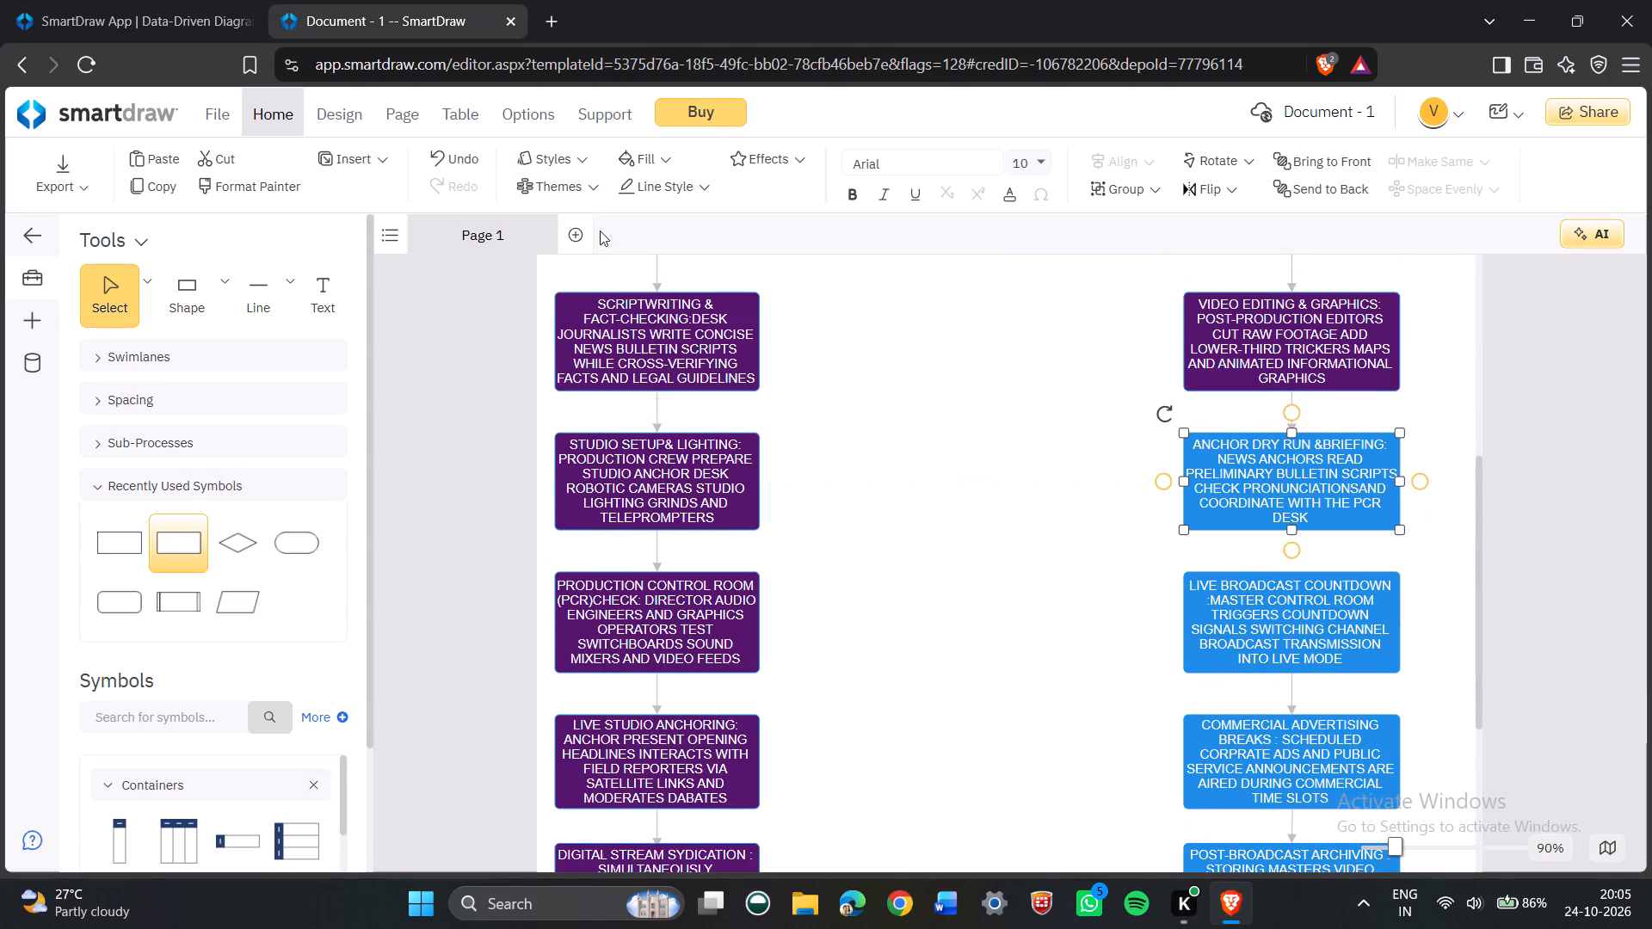
{"action": "left_click", "coordinate": [627, 158]}
{"action": "left_click", "coordinate": [643, 244]}
{"action": "scroll", "coordinate": [1256, 452], "scroll_direction": "down", "scroll_amount": 3}
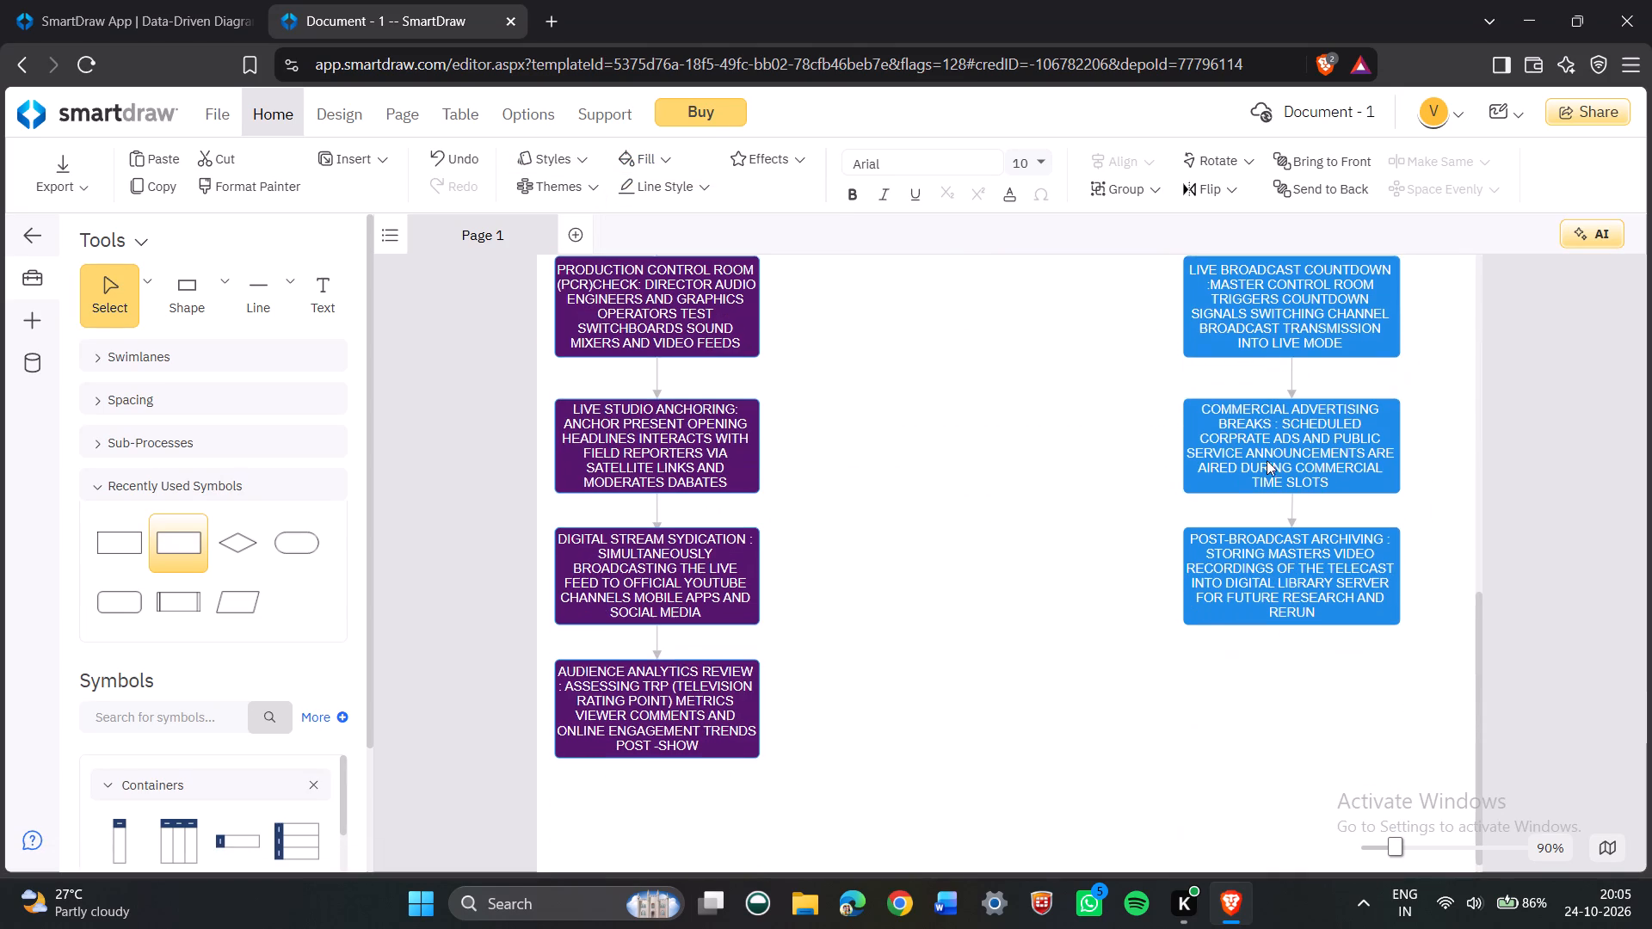
{"action": "left_click", "coordinate": [1224, 335]}
{"action": "left_click", "coordinate": [632, 152]}
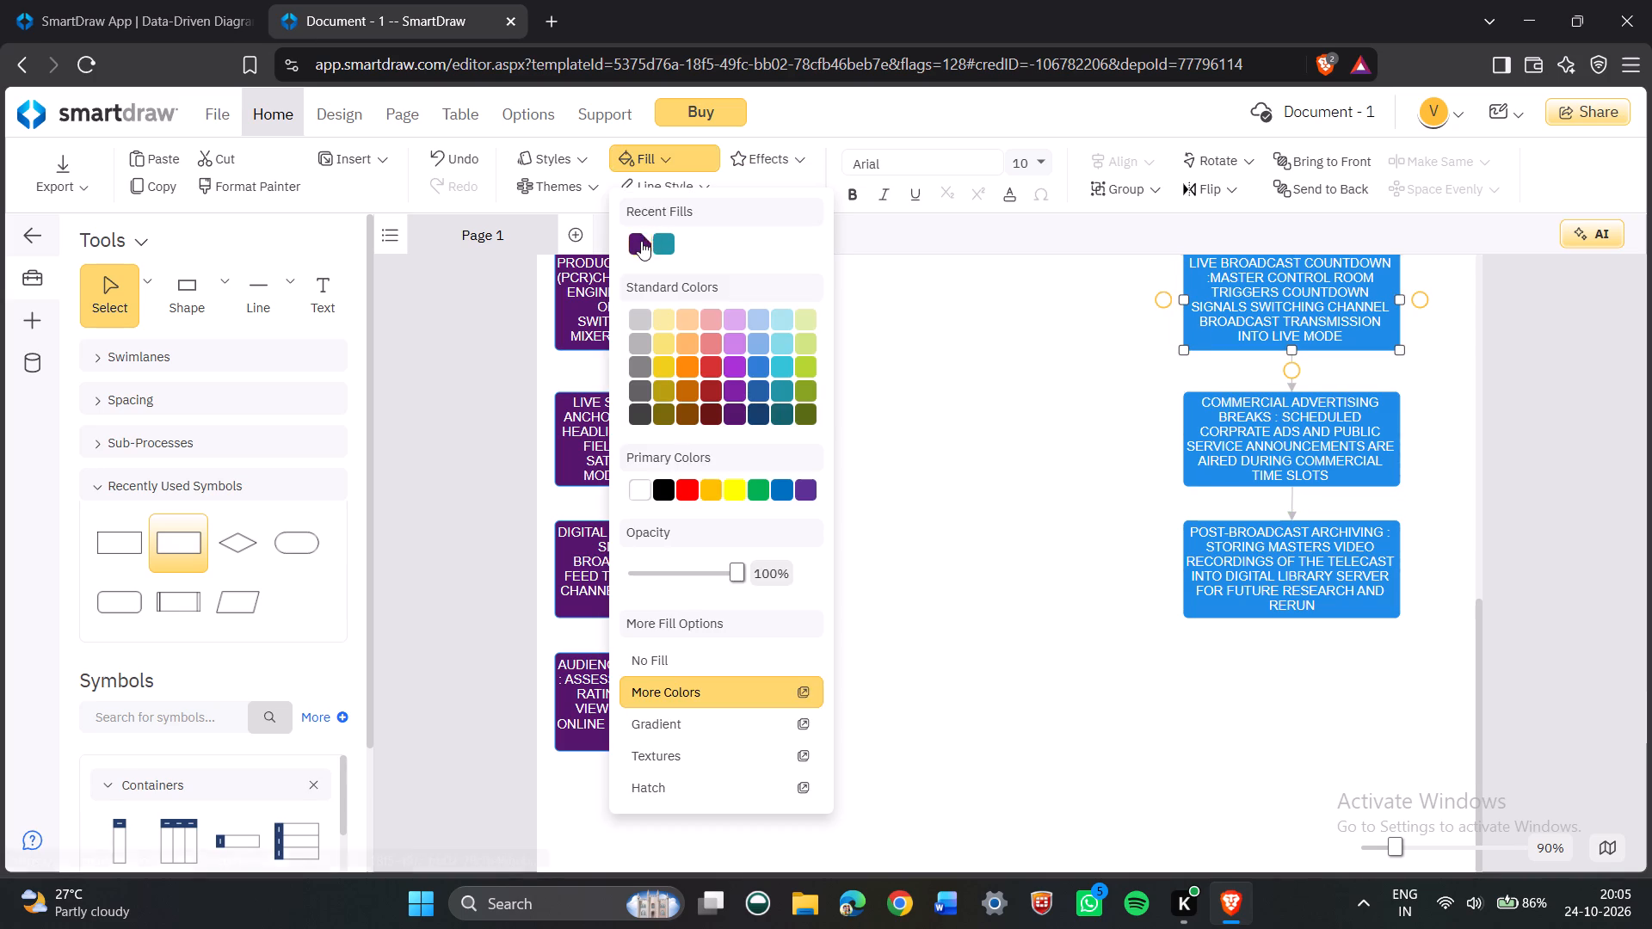
{"action": "left_click", "coordinate": [641, 241]}
{"action": "left_click", "coordinate": [1305, 455]}
{"action": "left_click", "coordinate": [1296, 342]}
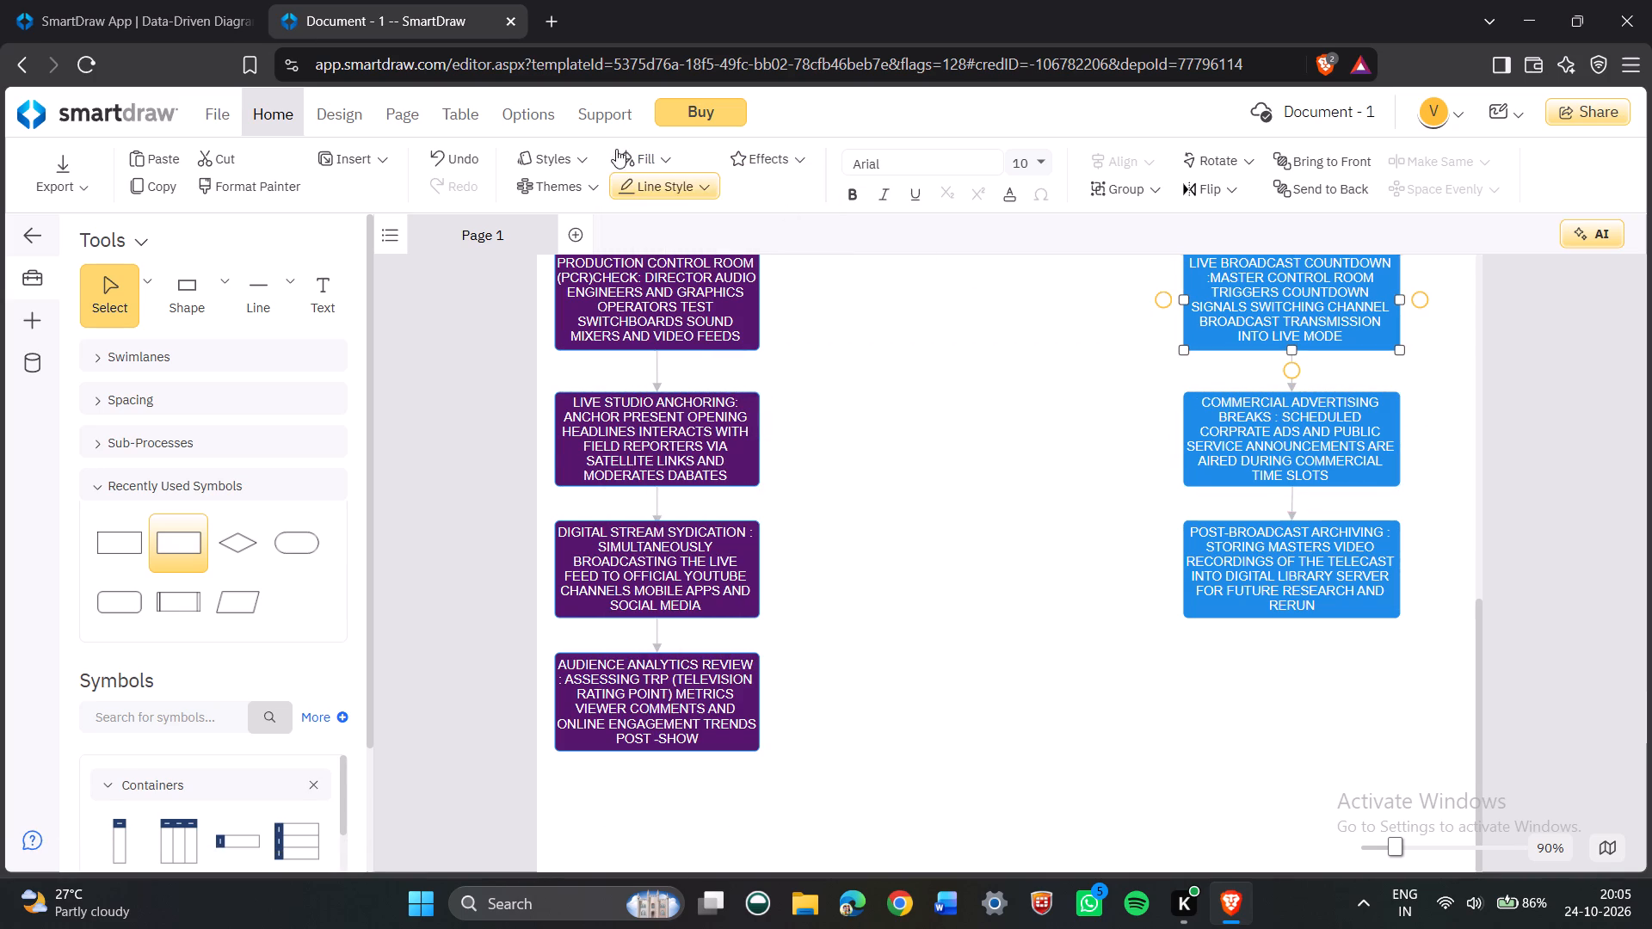
{"action": "left_click", "coordinate": [616, 149]}
{"action": "left_click", "coordinate": [644, 243]}
Fill the commercial advertising breaks box and the post-broadcast archiving box with the same dark purple.
{"action": "left_click", "coordinate": [1236, 443]}
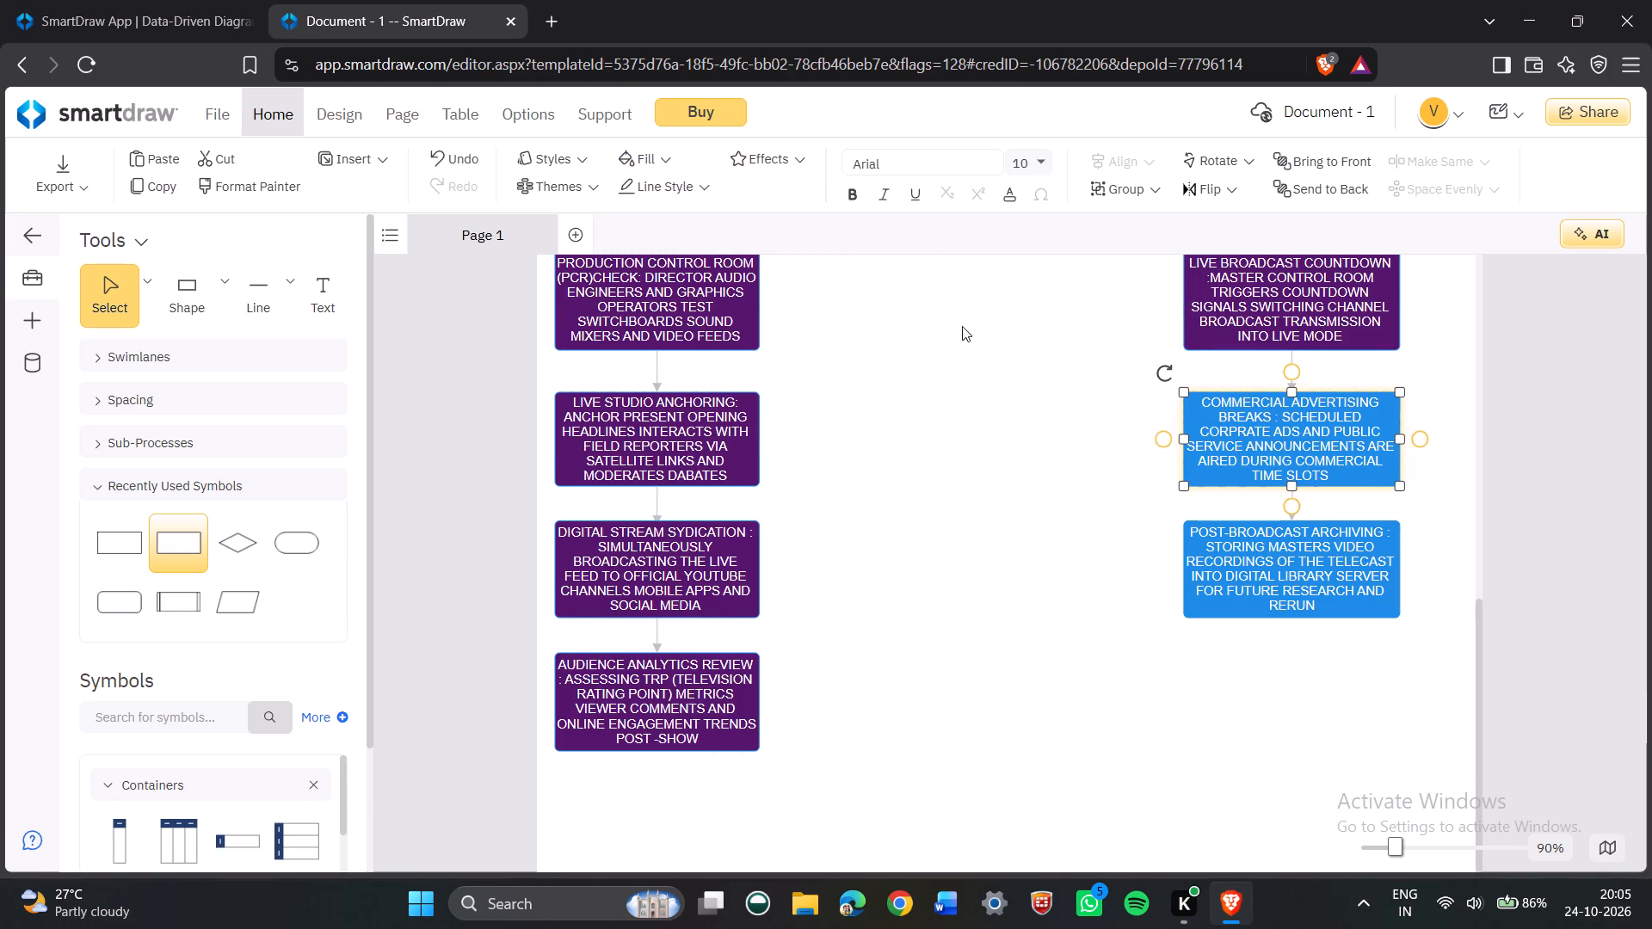
{"action": "left_click", "coordinate": [661, 168]}
{"action": "left_click", "coordinate": [639, 249]}
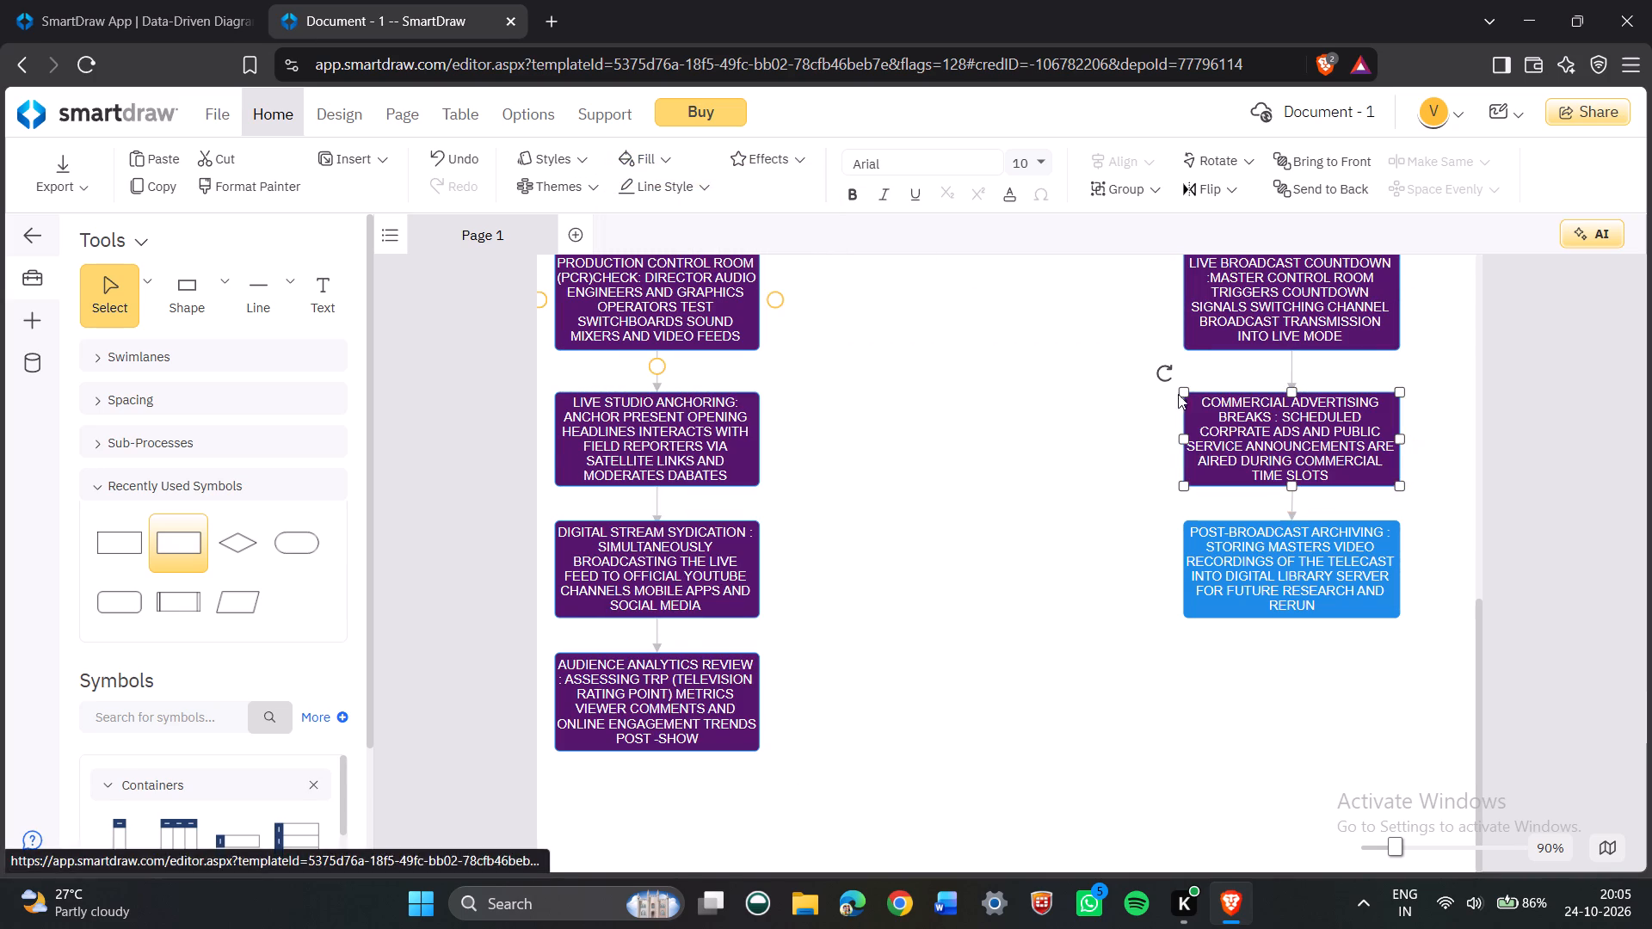
{"action": "left_click", "coordinate": [1215, 527]}
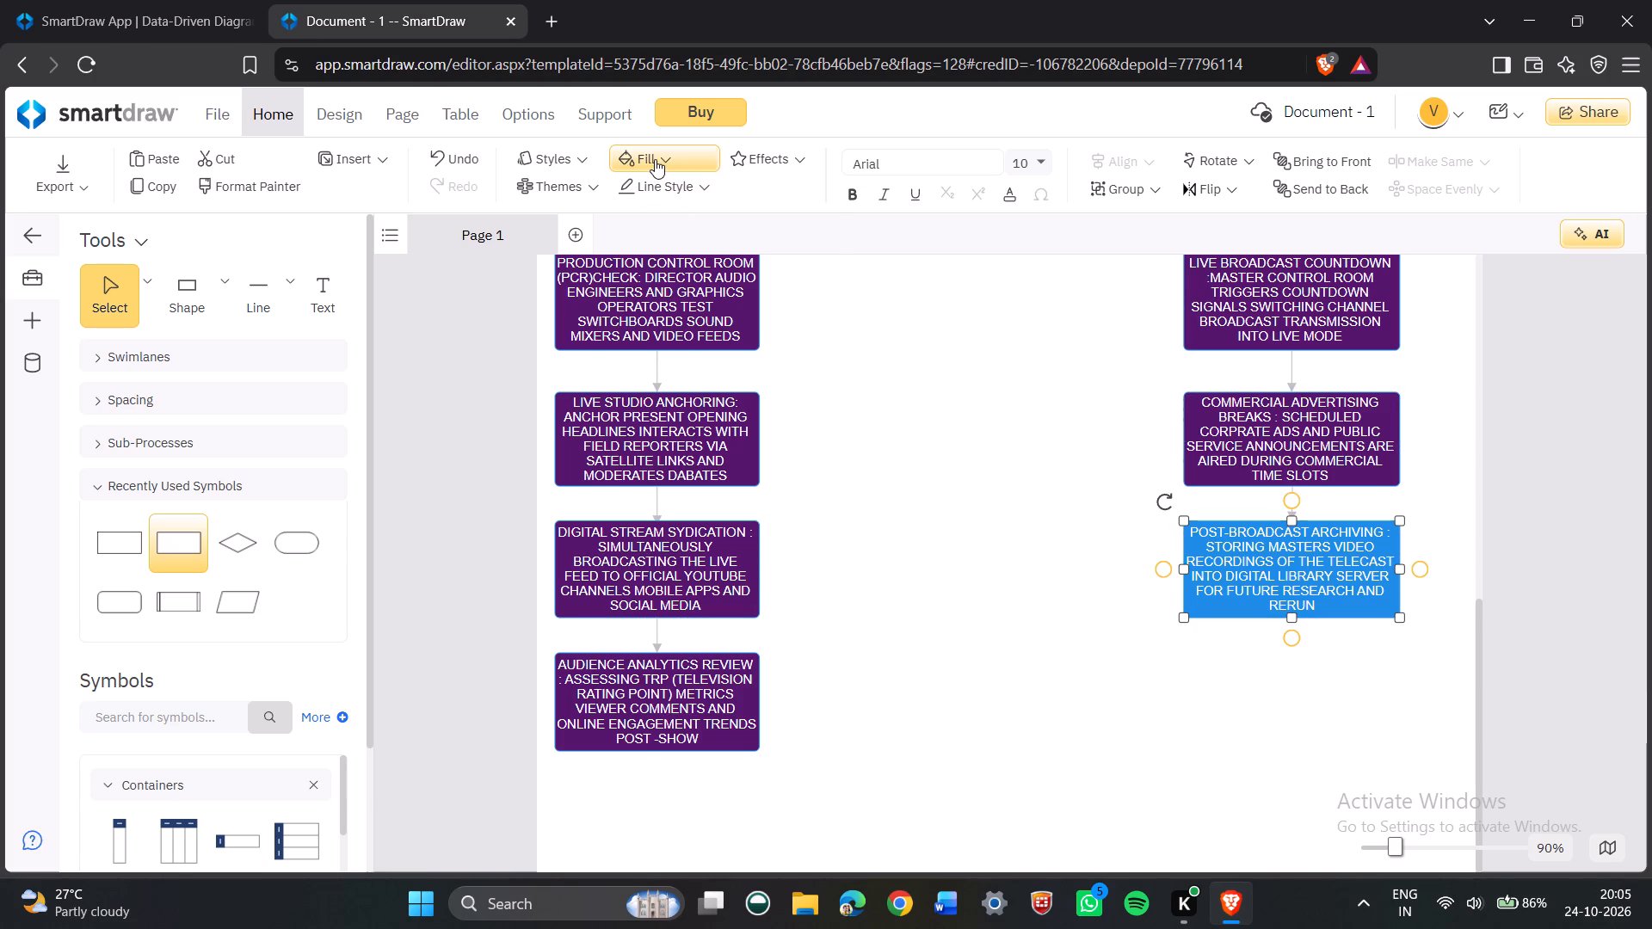
{"action": "left_click", "coordinate": [655, 159]}
{"action": "left_click_drag", "start_coordinate": [638, 236], "coordinate": [635, 251]}
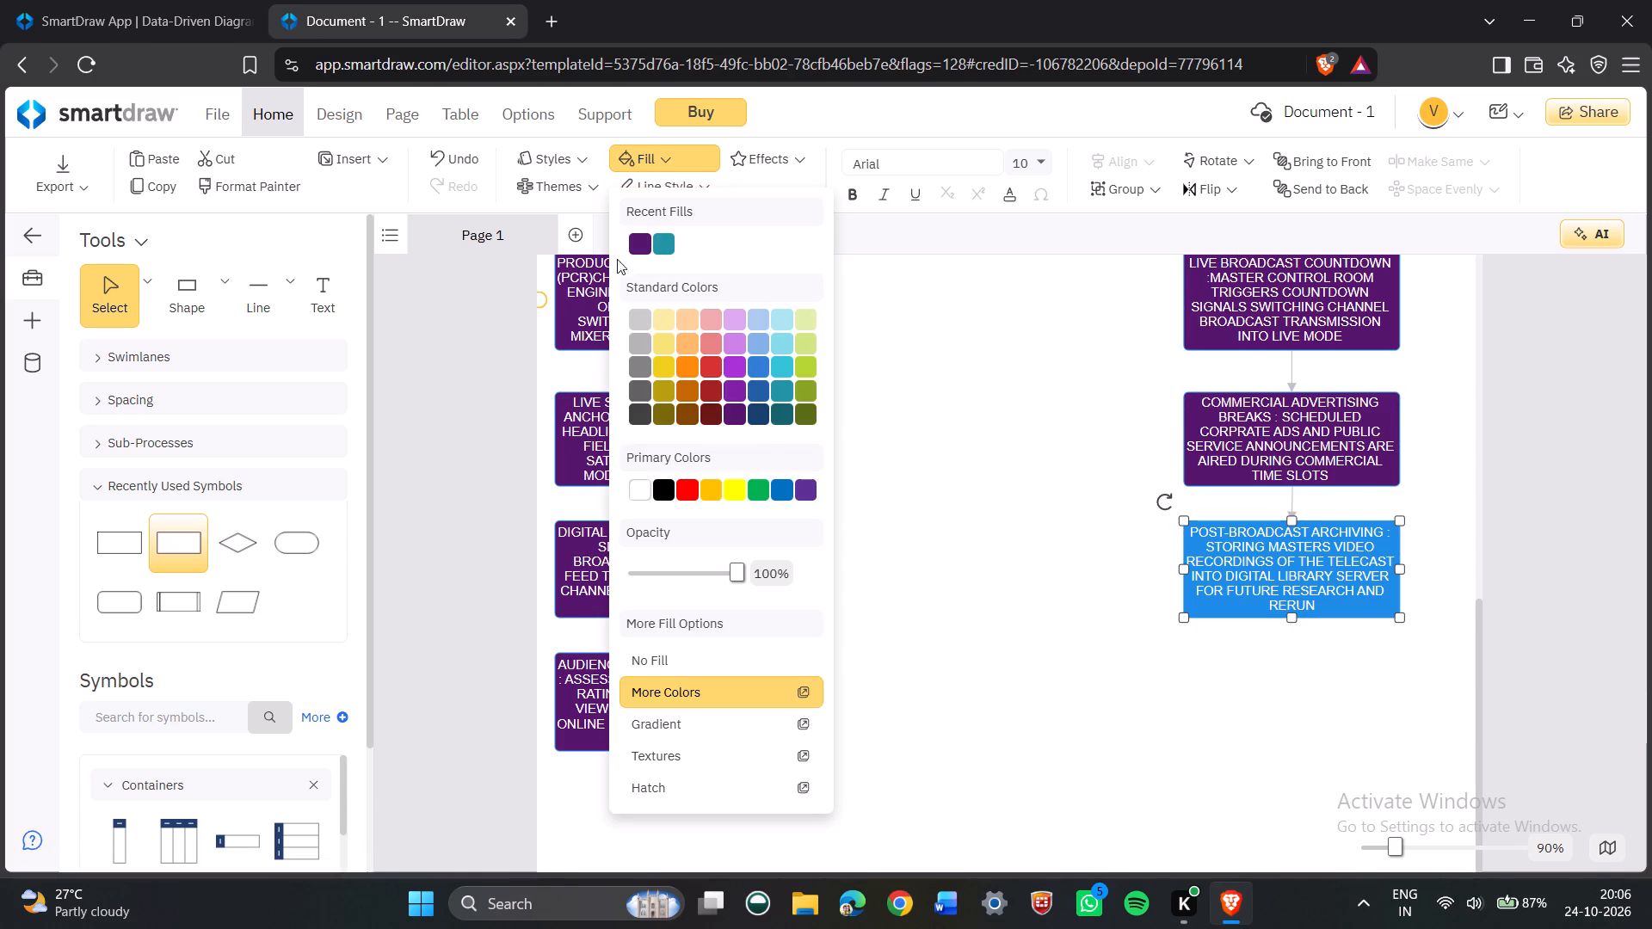
{"action": "left_click", "coordinate": [636, 240]}
Give the story idea pitching box a drop shadow, replace it with a light blue glow, and add an inner shadow along its top and left edges.
{"action": "scroll", "coordinate": [977, 495], "scroll_direction": "up", "scroll_amount": 8}
{"action": "left_click_drag", "start_coordinate": [936, 379], "coordinate": [944, 384]}
{"action": "left_click", "coordinate": [767, 150]}
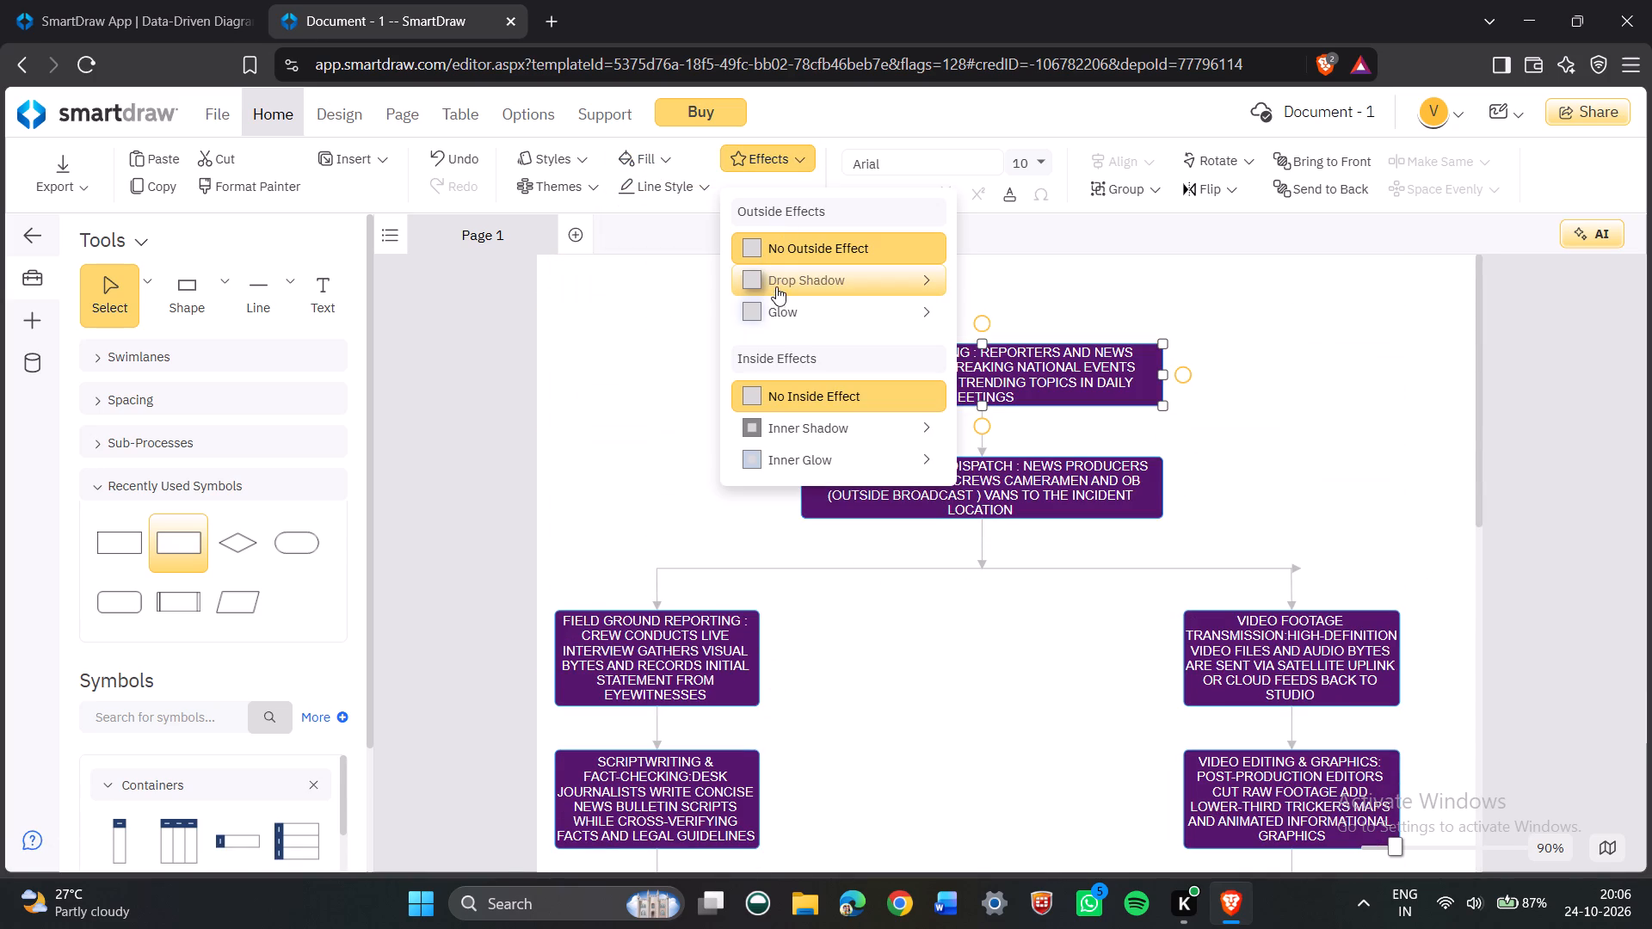
{"action": "left_click", "coordinate": [776, 286]}
{"action": "left_click", "coordinate": [1105, 456]}
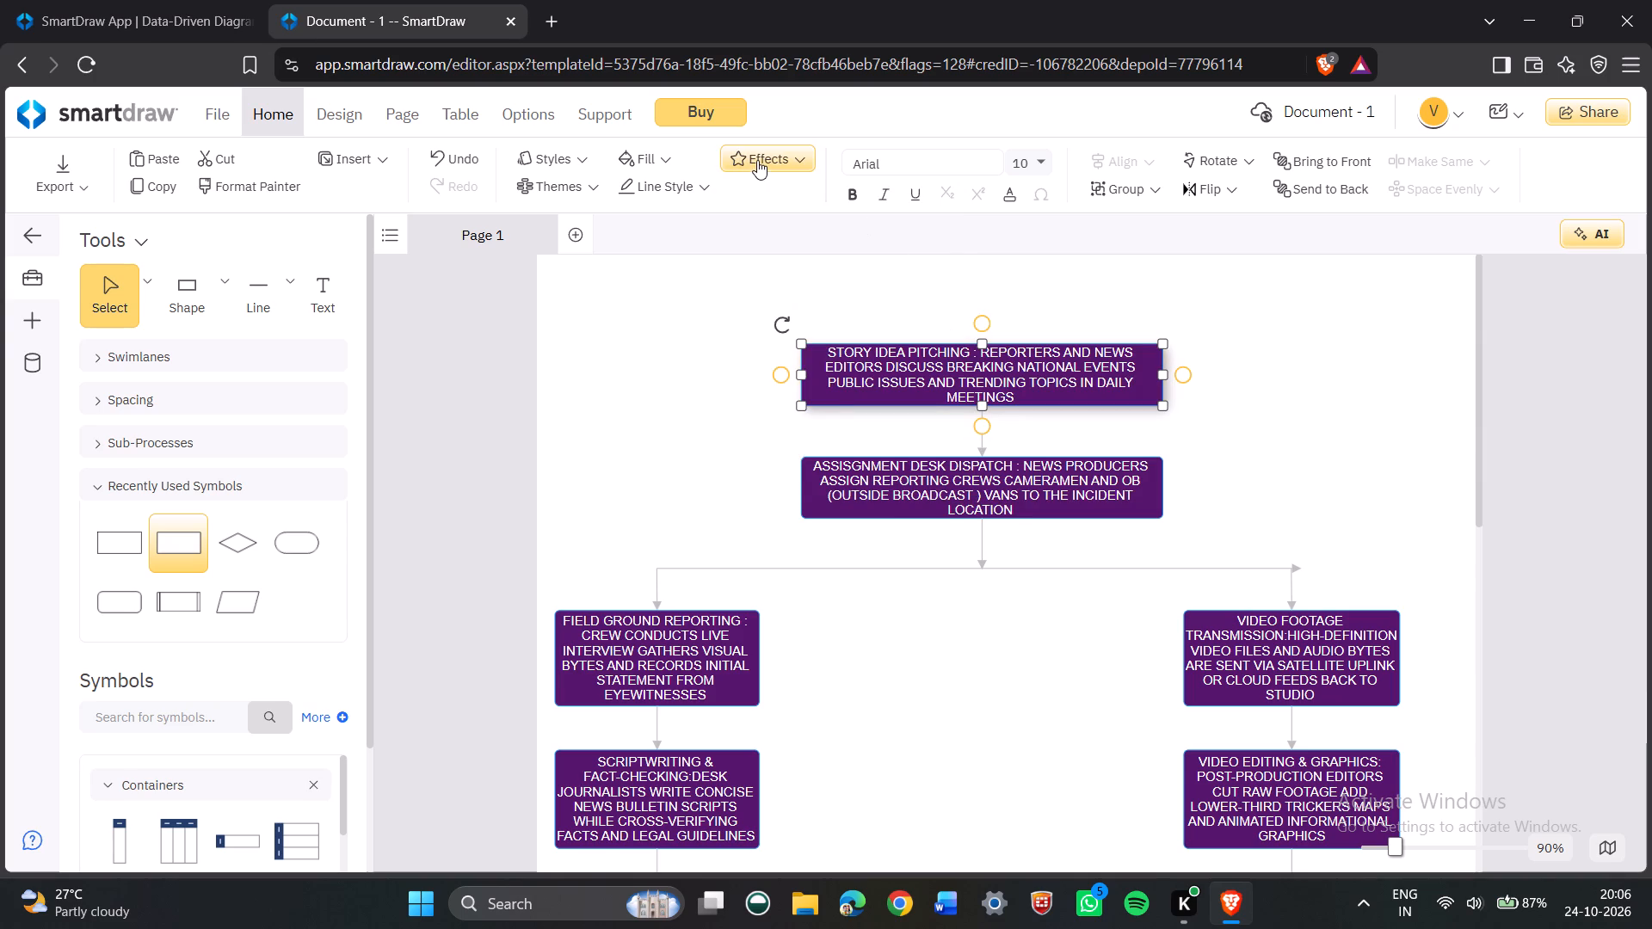
{"action": "left_click_drag", "start_coordinate": [757, 160], "coordinate": [761, 169]}
{"action": "left_click", "coordinate": [798, 332]}
{"action": "left_click_drag", "start_coordinate": [779, 155], "coordinate": [784, 165]}
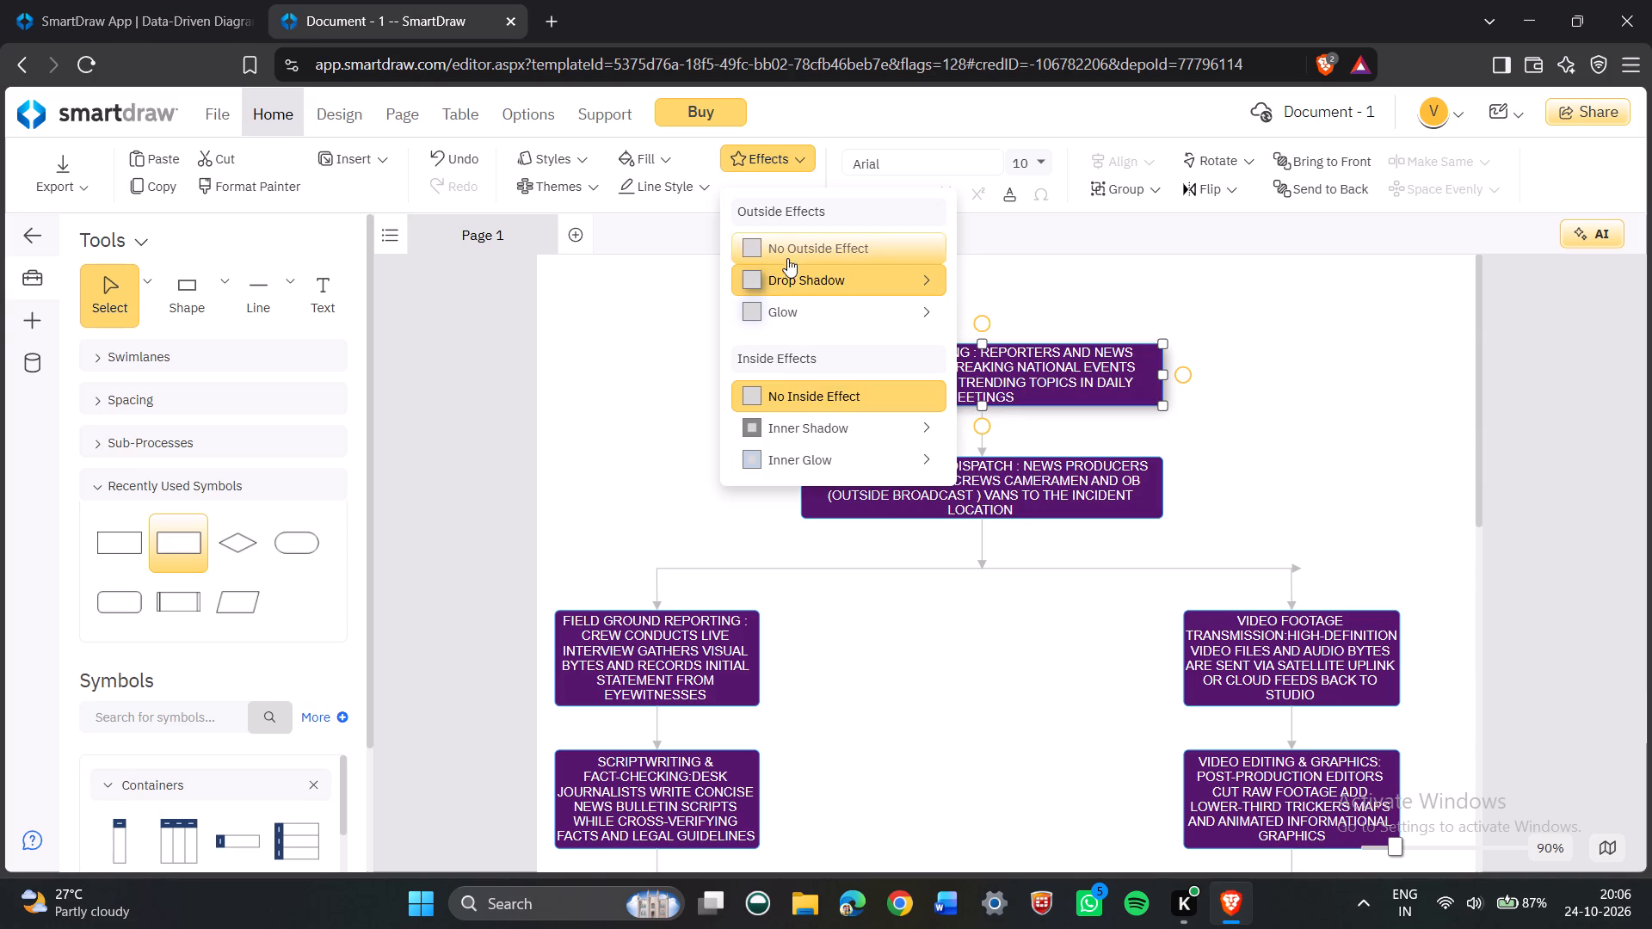
{"action": "left_click", "coordinate": [784, 311]}
{"action": "left_click", "coordinate": [1002, 403]}
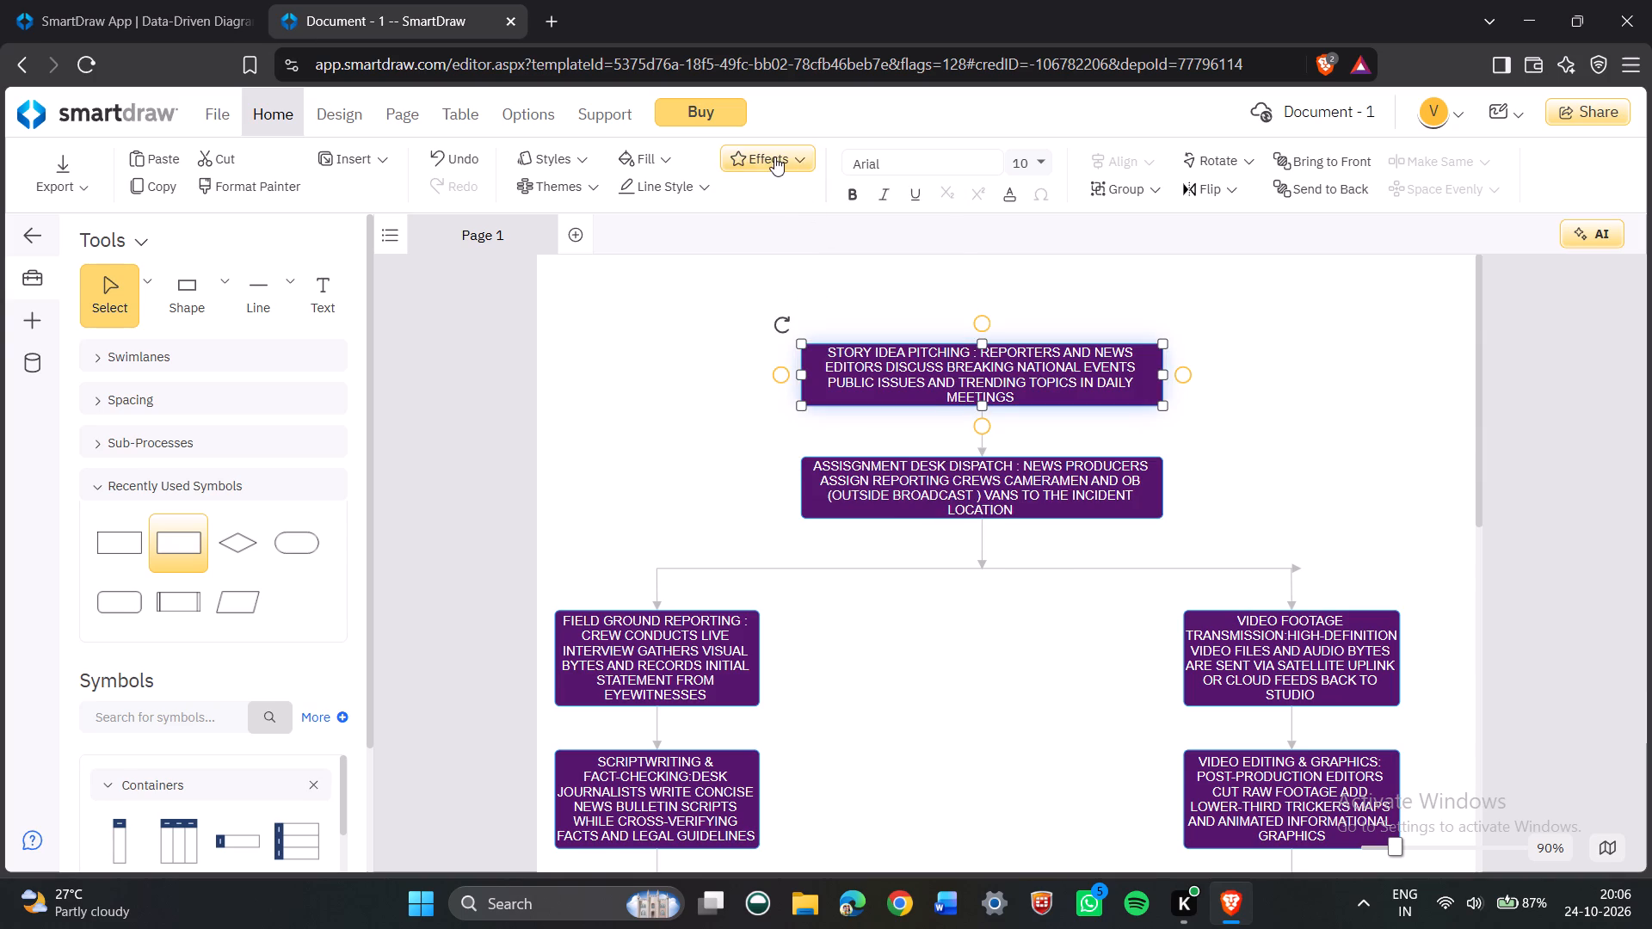
{"action": "left_click", "coordinate": [774, 157]}
{"action": "left_click", "coordinate": [796, 423]}
{"action": "left_click", "coordinate": [1133, 513]}
Give the assignment desk dispatch box a drop shadow, replace it with the same light blue glow, and add the same inner shadow.
{"action": "left_click", "coordinate": [1013, 503]}
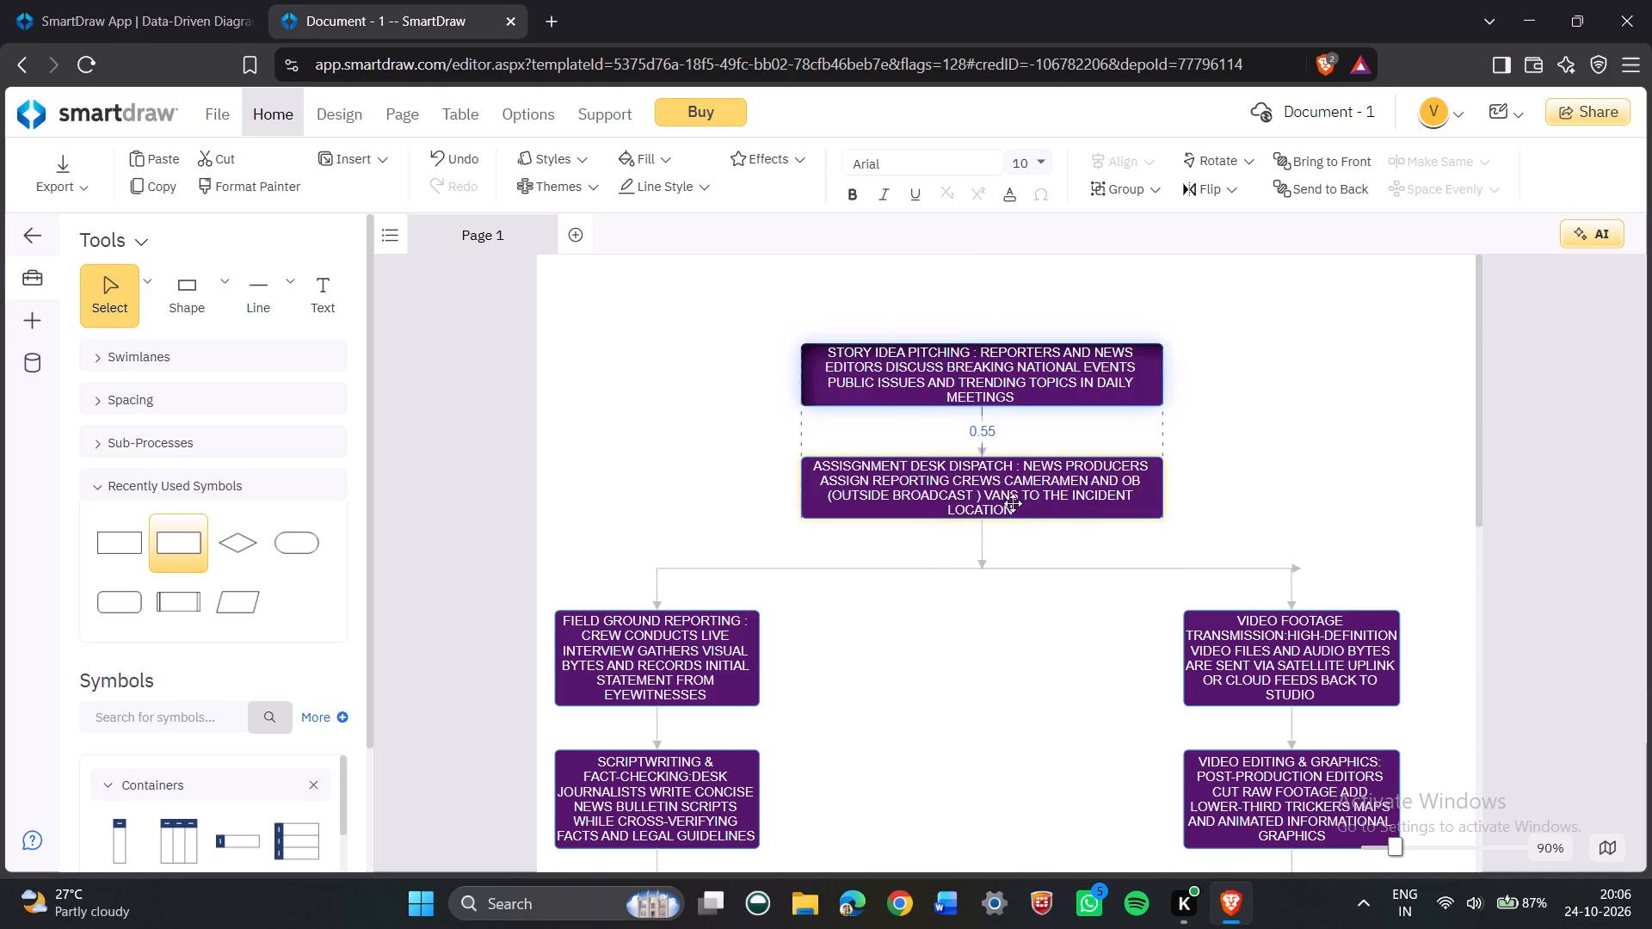
{"action": "left_click", "coordinate": [762, 169]}
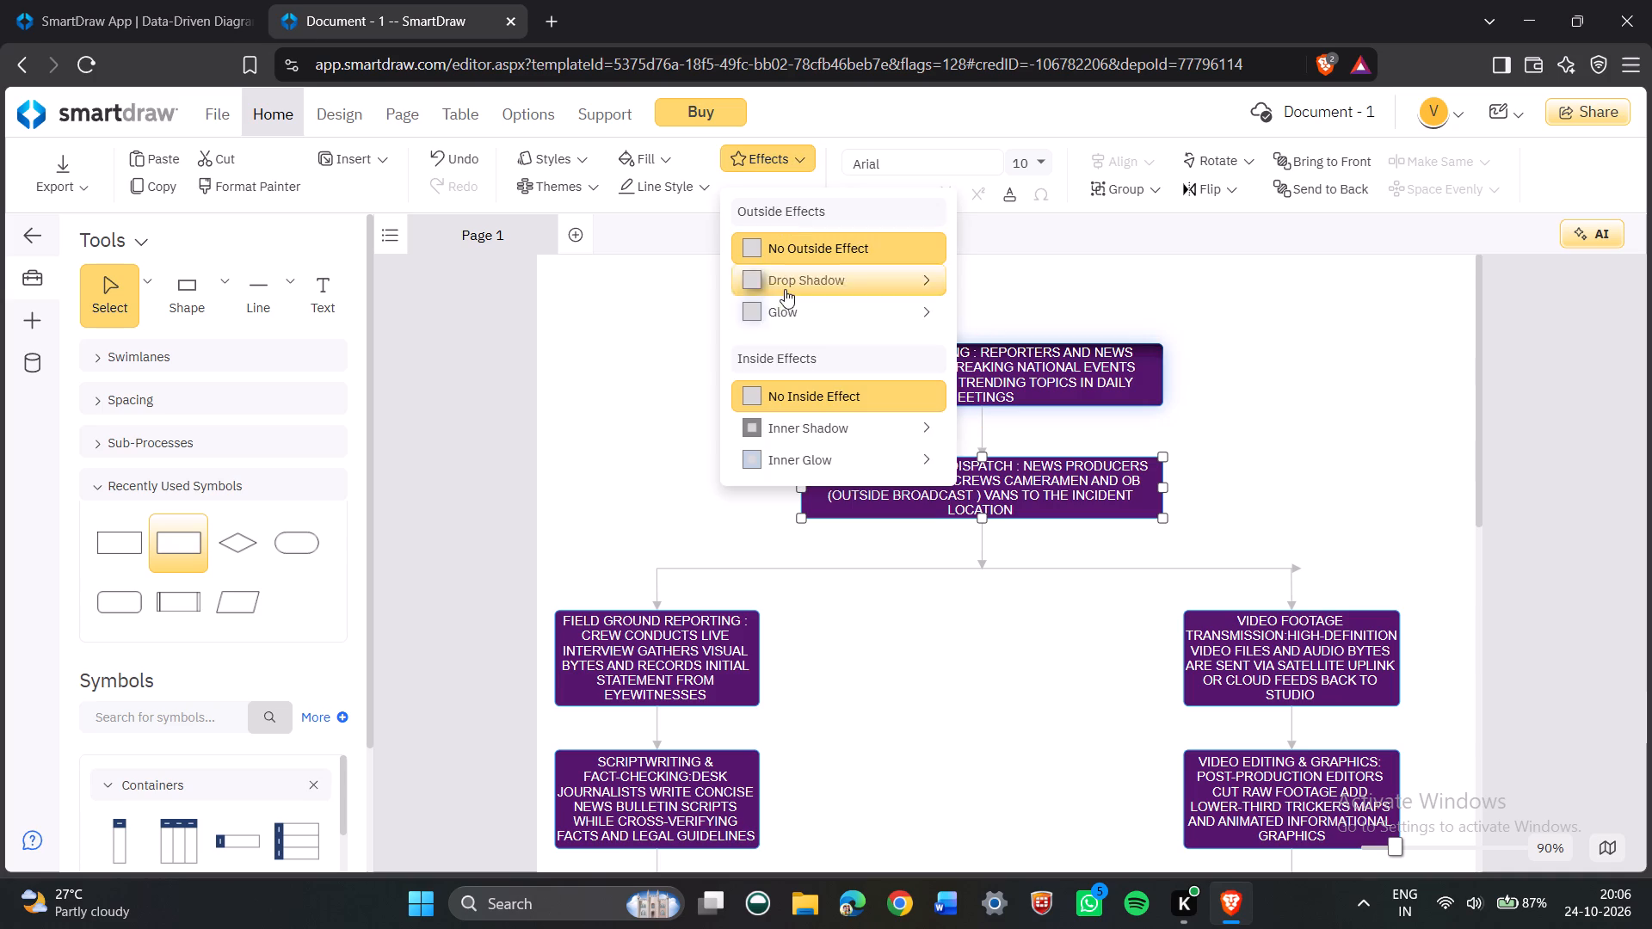
{"action": "left_click", "coordinate": [775, 289]}
{"action": "left_click", "coordinate": [1110, 442]}
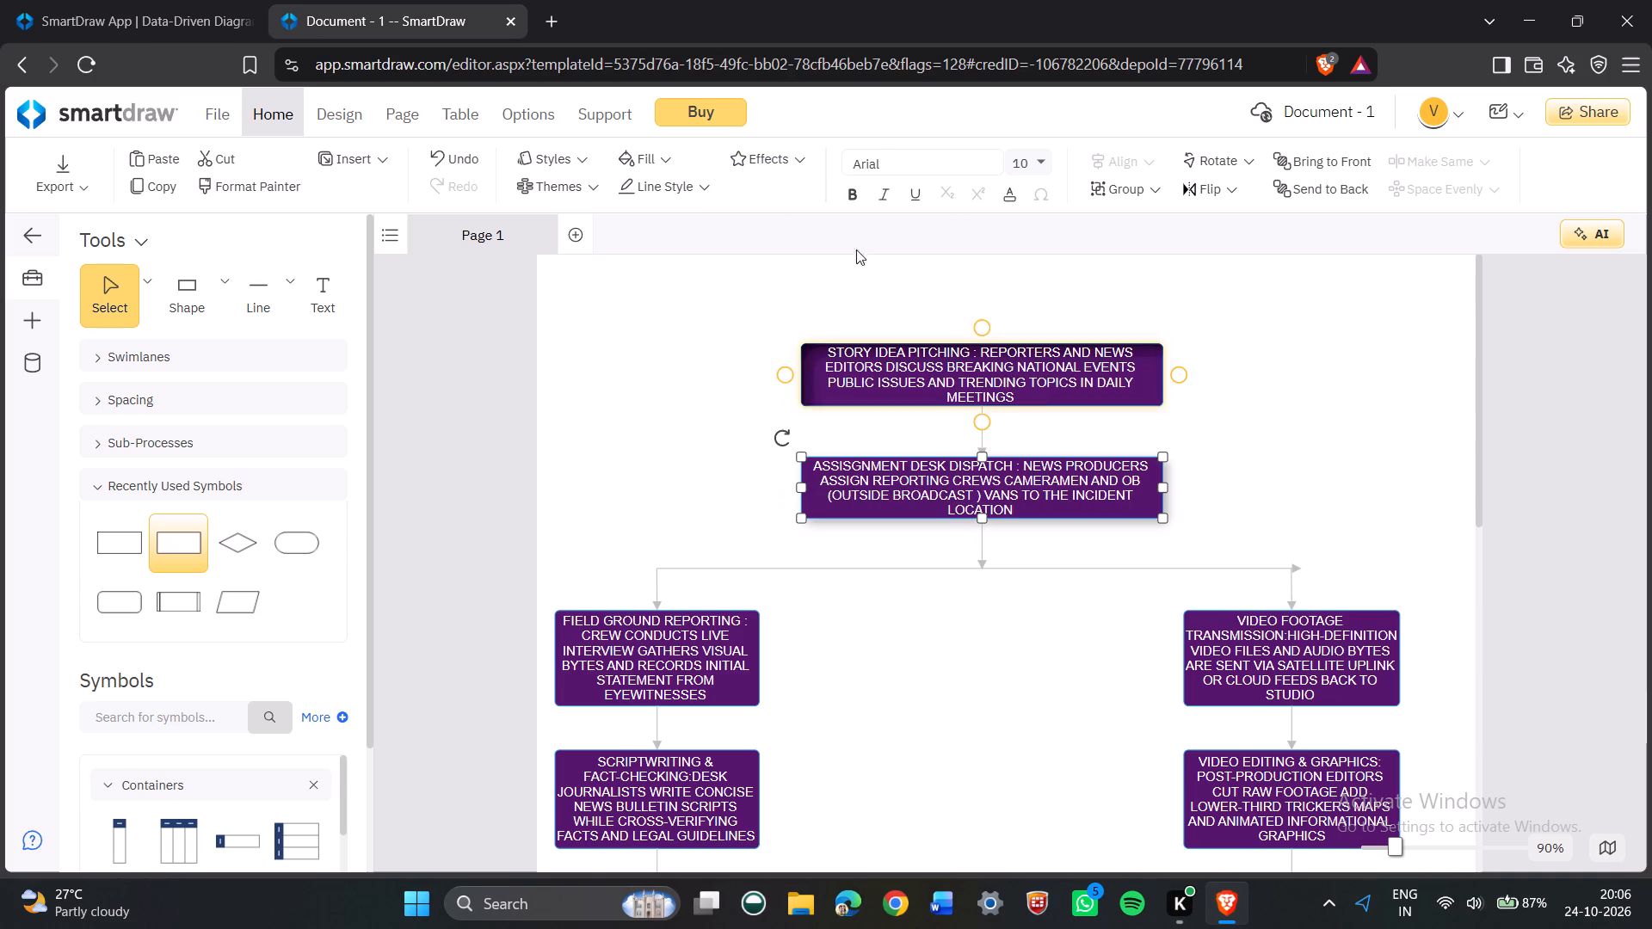
{"action": "left_click", "coordinate": [750, 164]}
{"action": "left_click", "coordinate": [786, 333]}
{"action": "left_click", "coordinate": [762, 181]}
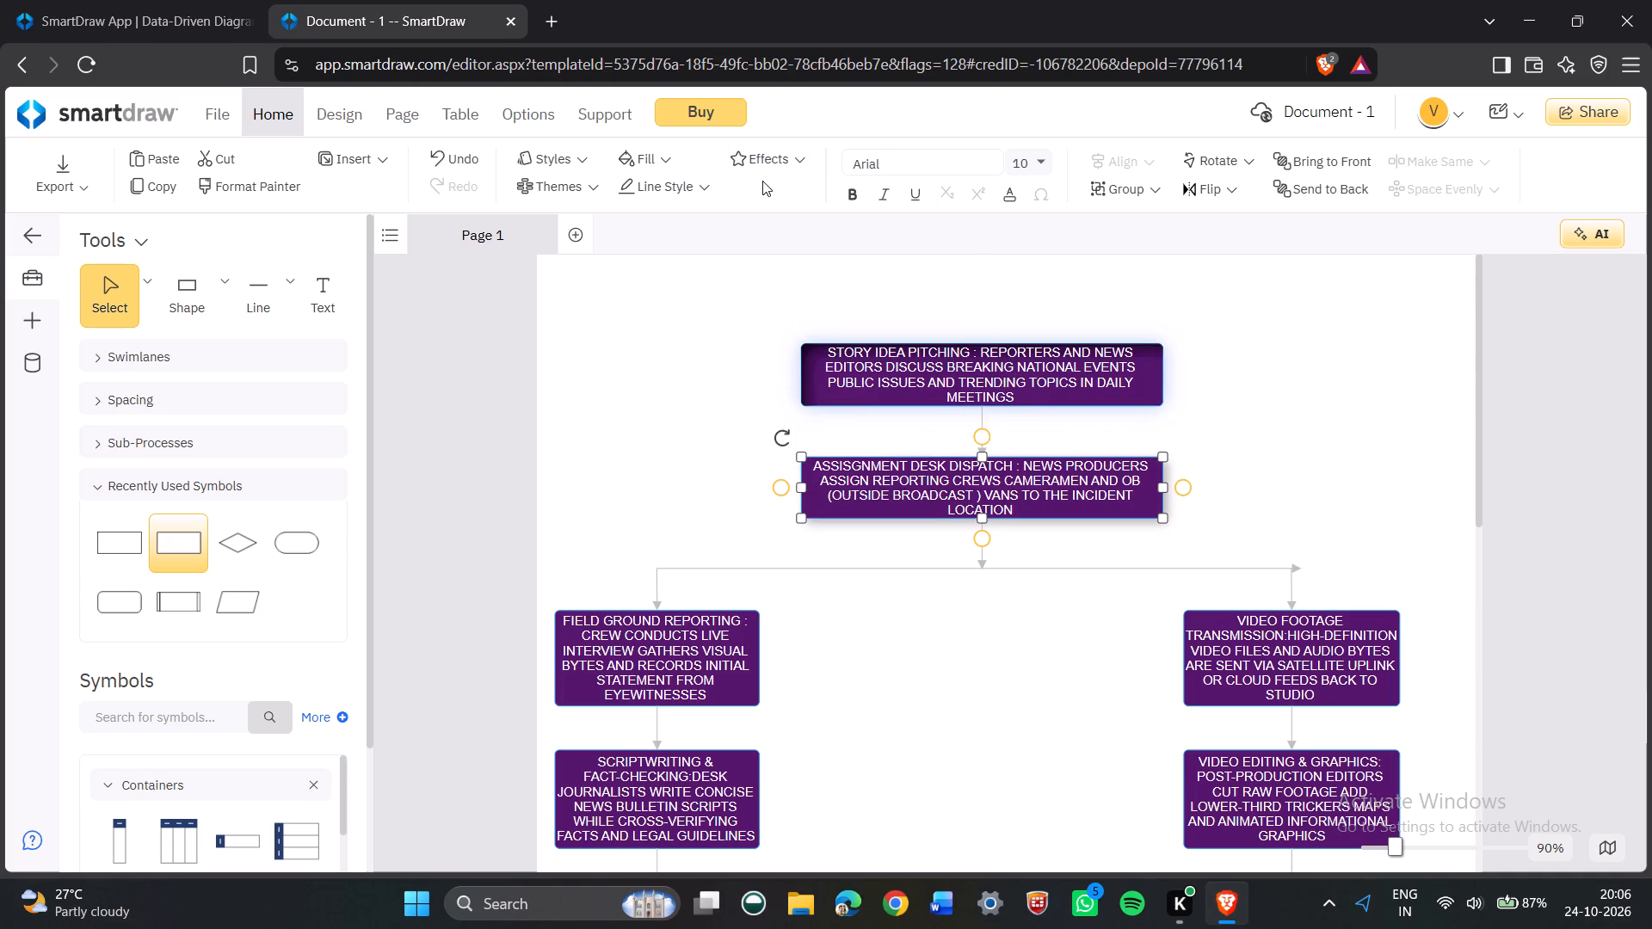
{"action": "left_click", "coordinate": [762, 170]}
{"action": "left_click", "coordinate": [770, 312]}
{"action": "left_click_drag", "start_coordinate": [989, 404], "coordinate": [975, 392]}
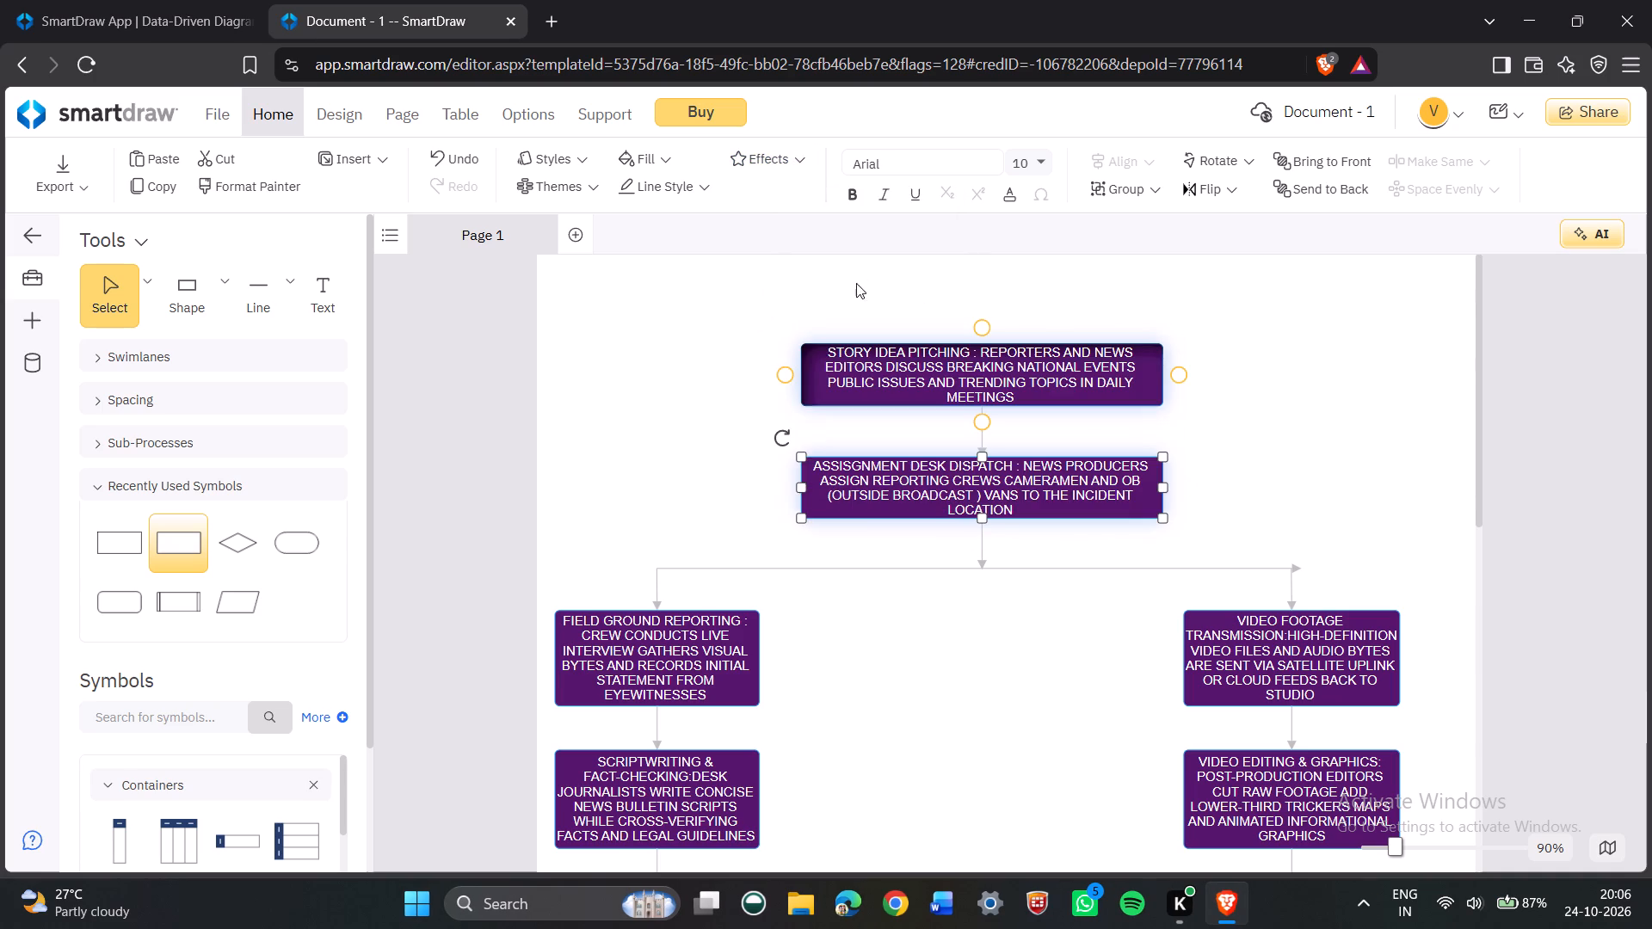
{"action": "left_click", "coordinate": [767, 169]}
{"action": "left_click", "coordinate": [791, 434]}
{"action": "left_click", "coordinate": [1126, 526]}
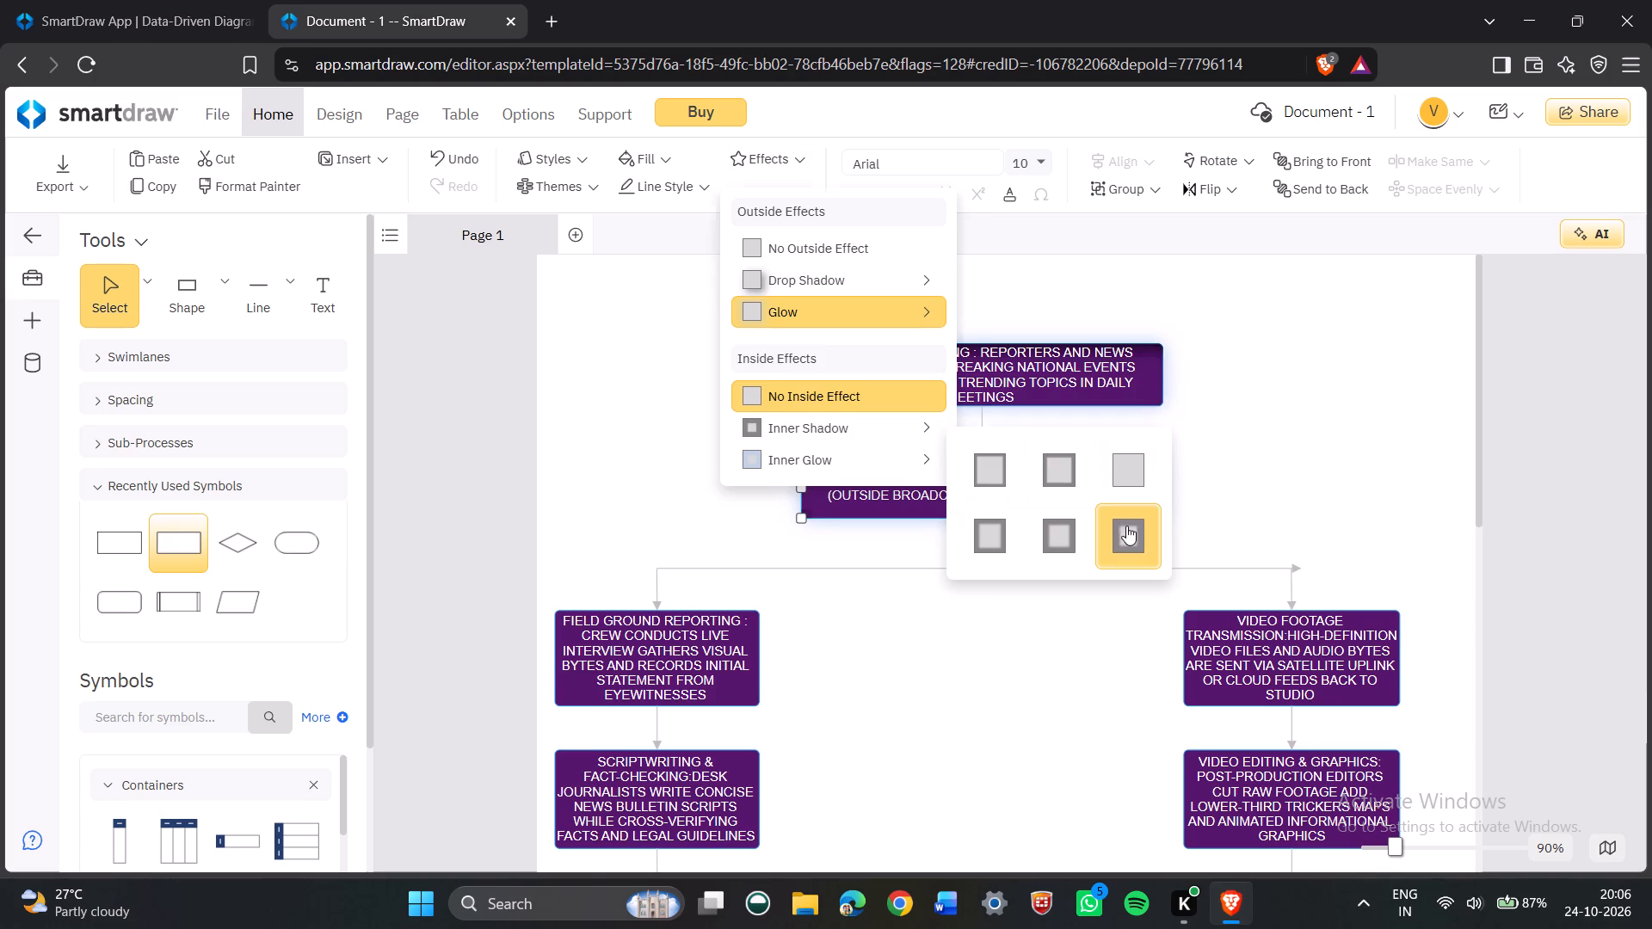
Give the field ground reporting box a drop shadow, replace it with the same light blue glow, and add the same inner shadow.
{"action": "scroll", "coordinate": [1022, 450], "scroll_direction": "down", "scroll_amount": 4}
{"action": "scroll", "coordinate": [666, 385], "scroll_direction": "up", "scroll_amount": 3}
{"action": "left_click", "coordinate": [605, 520]}
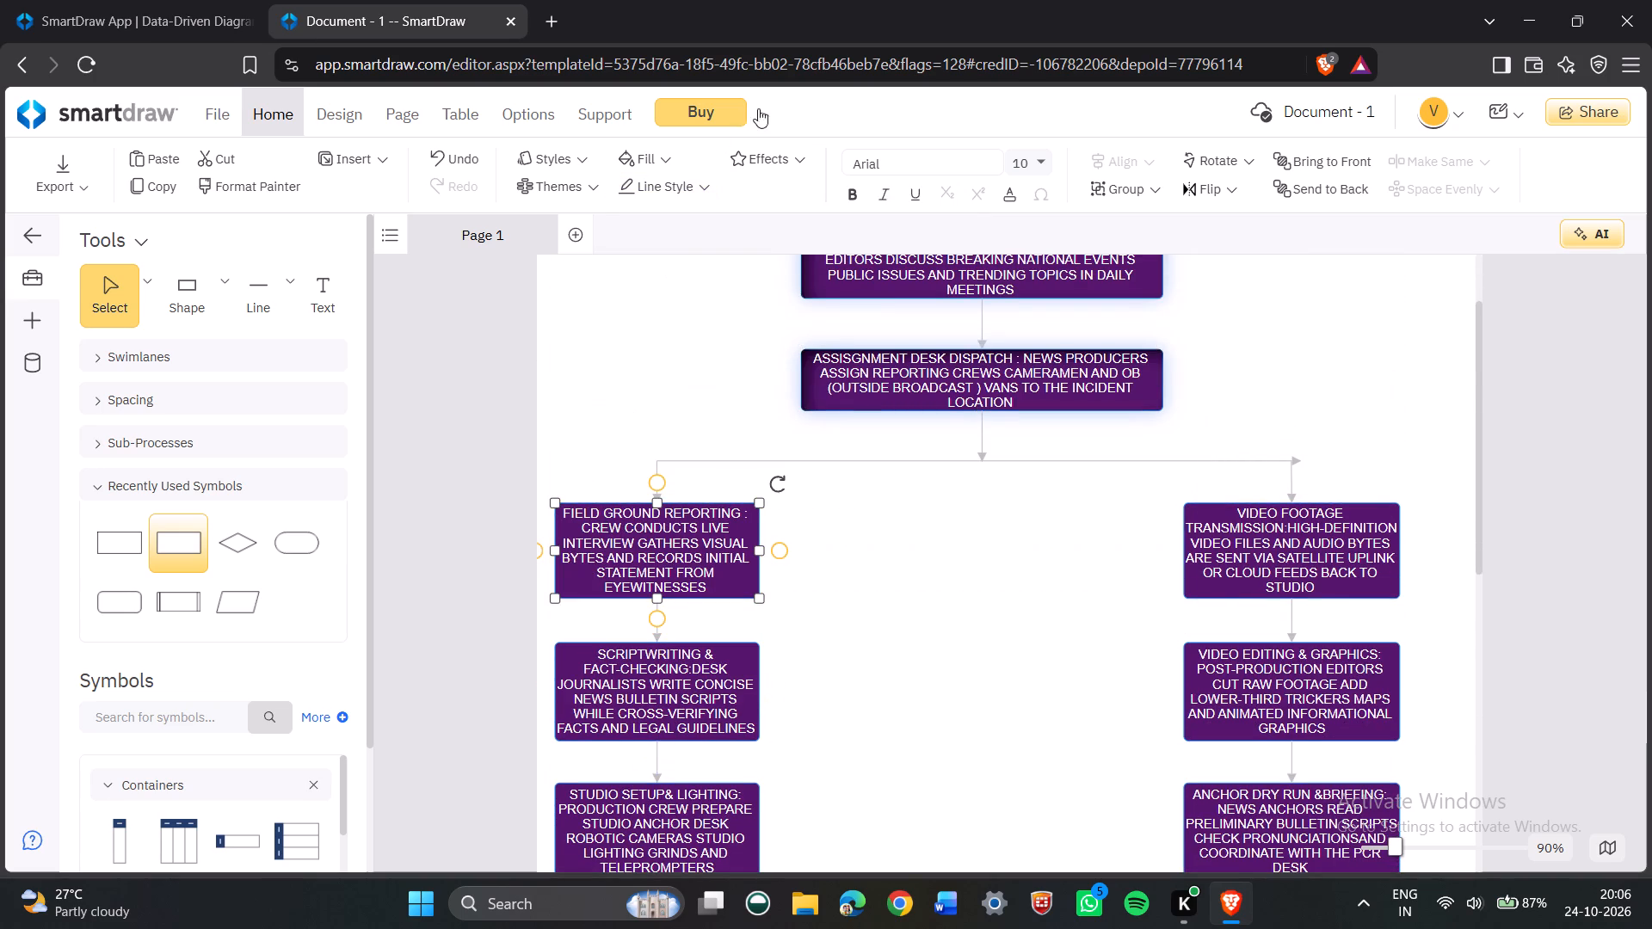
{"action": "left_click", "coordinate": [769, 138]}
{"action": "left_click", "coordinate": [772, 161]}
{"action": "left_click", "coordinate": [782, 285]}
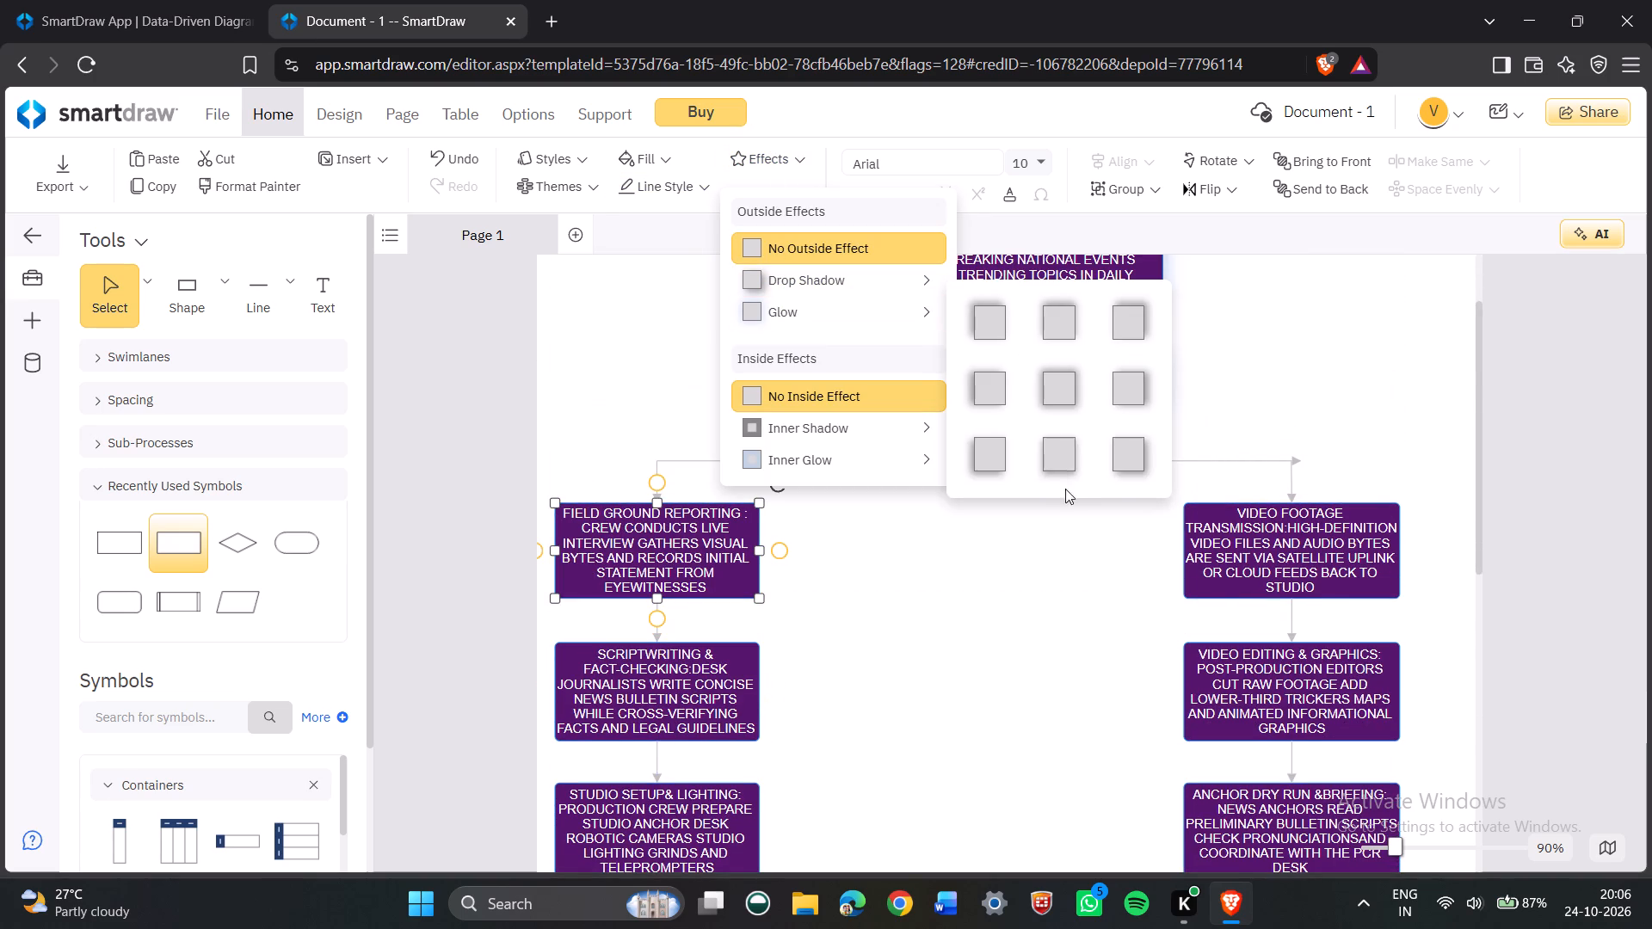
{"action": "left_click", "coordinate": [1099, 466]}
{"action": "left_click", "coordinate": [792, 163]}
{"action": "left_click", "coordinate": [837, 321]}
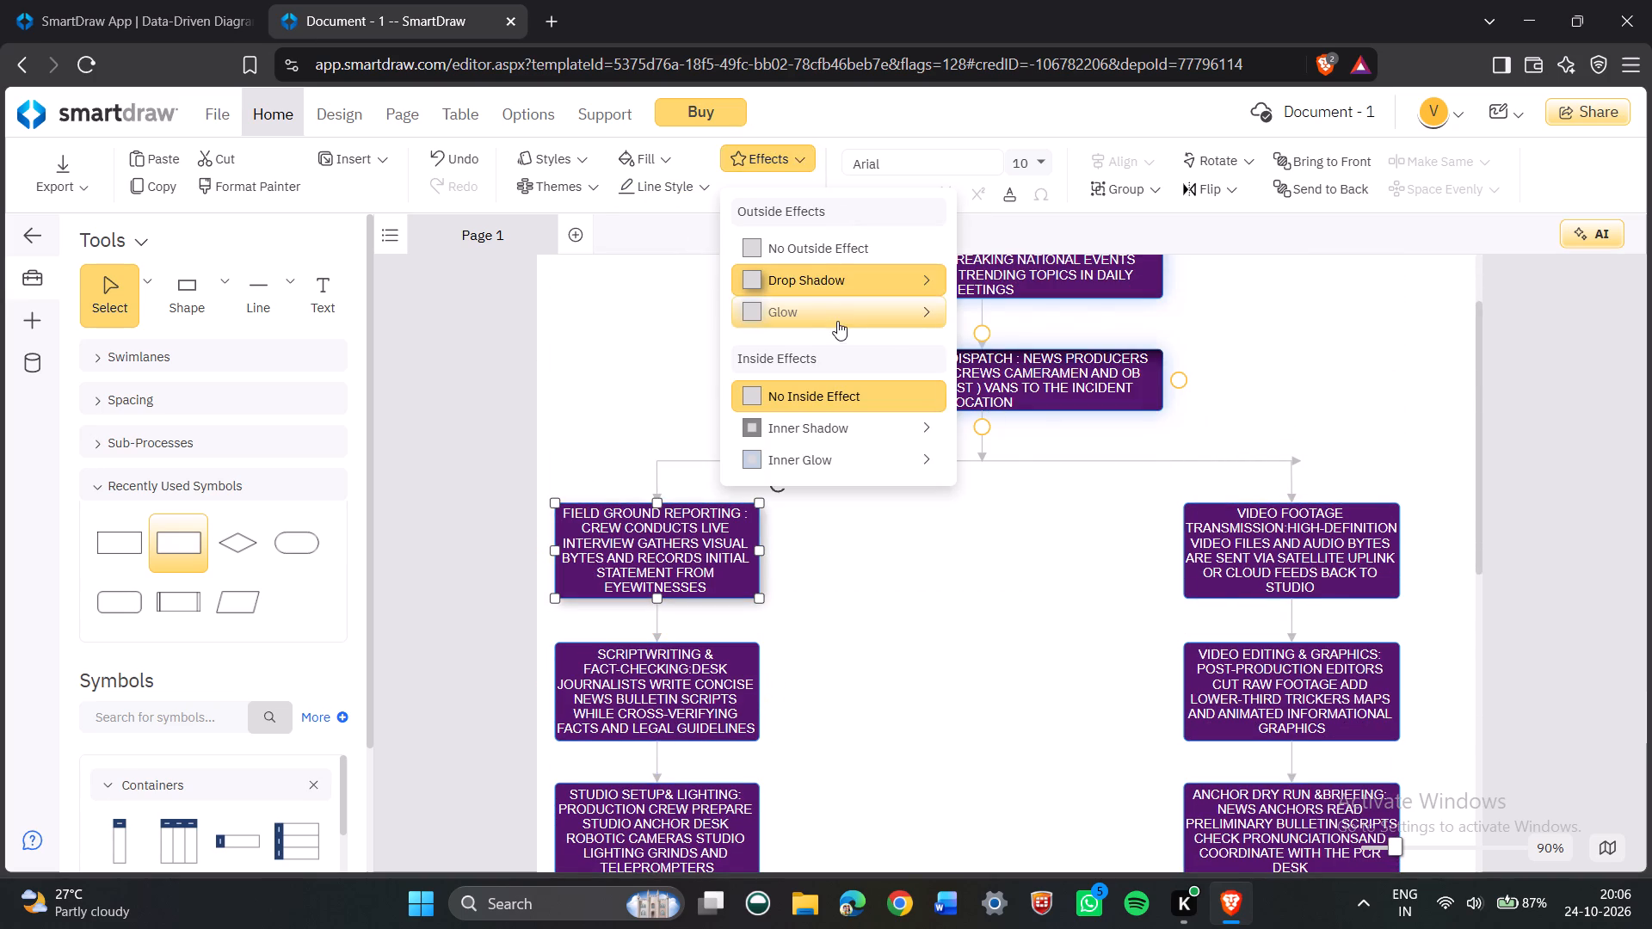
{"action": "left_click", "coordinate": [990, 408]}
{"action": "left_click", "coordinate": [798, 158]}
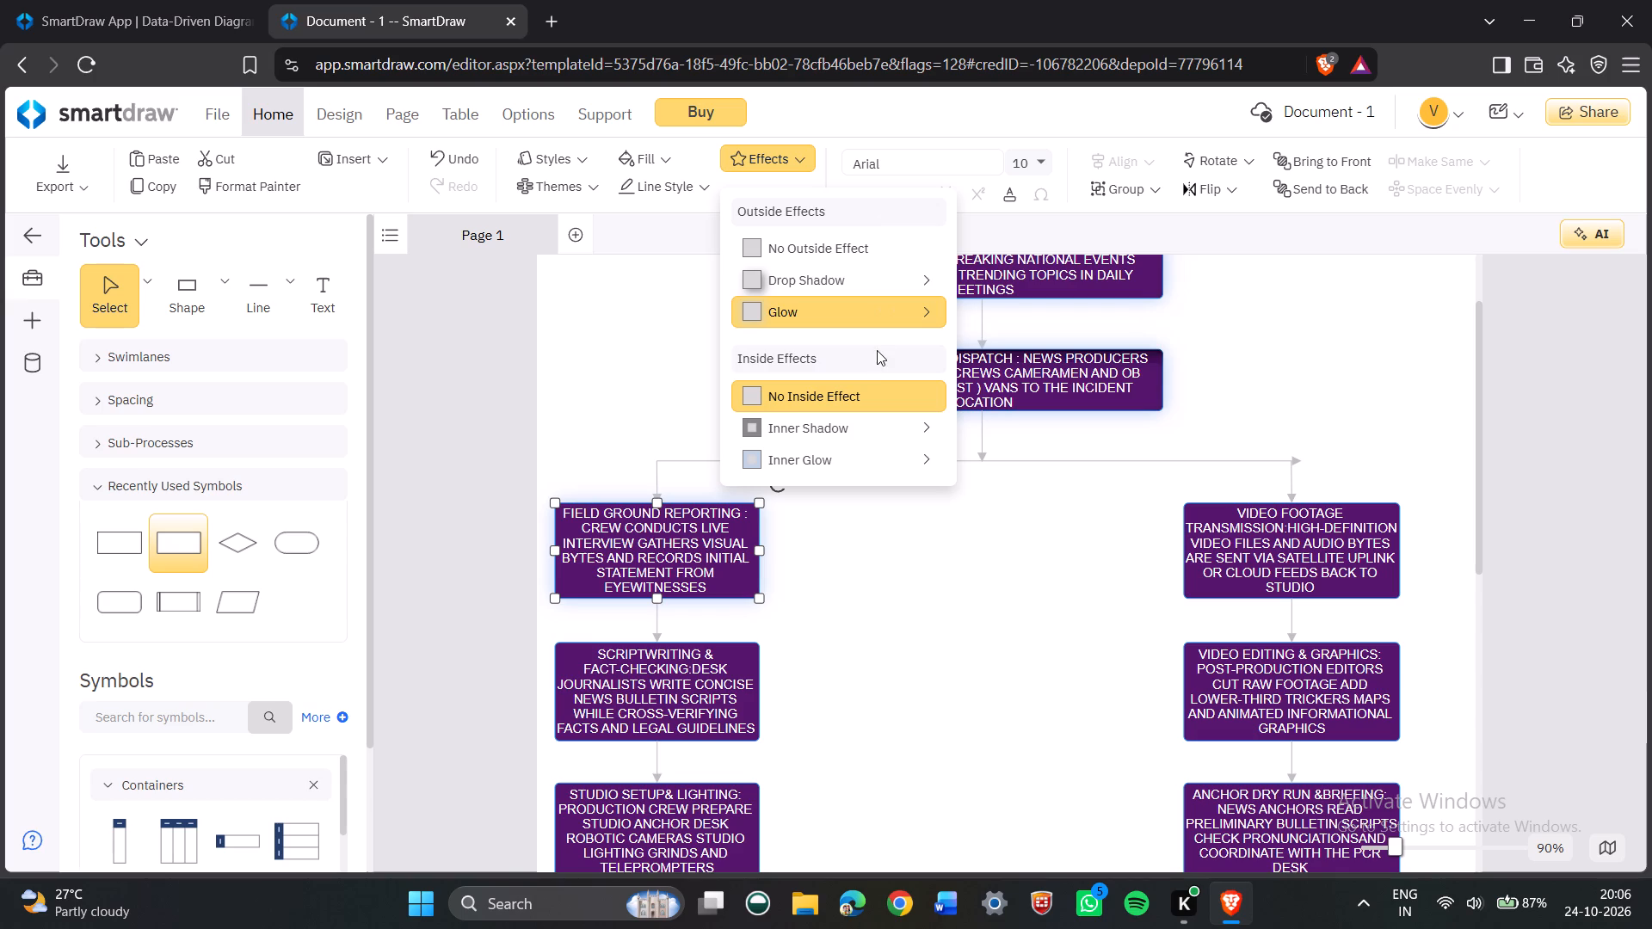
{"action": "left_click", "coordinate": [872, 426]}
{"action": "left_click", "coordinate": [1151, 530]}
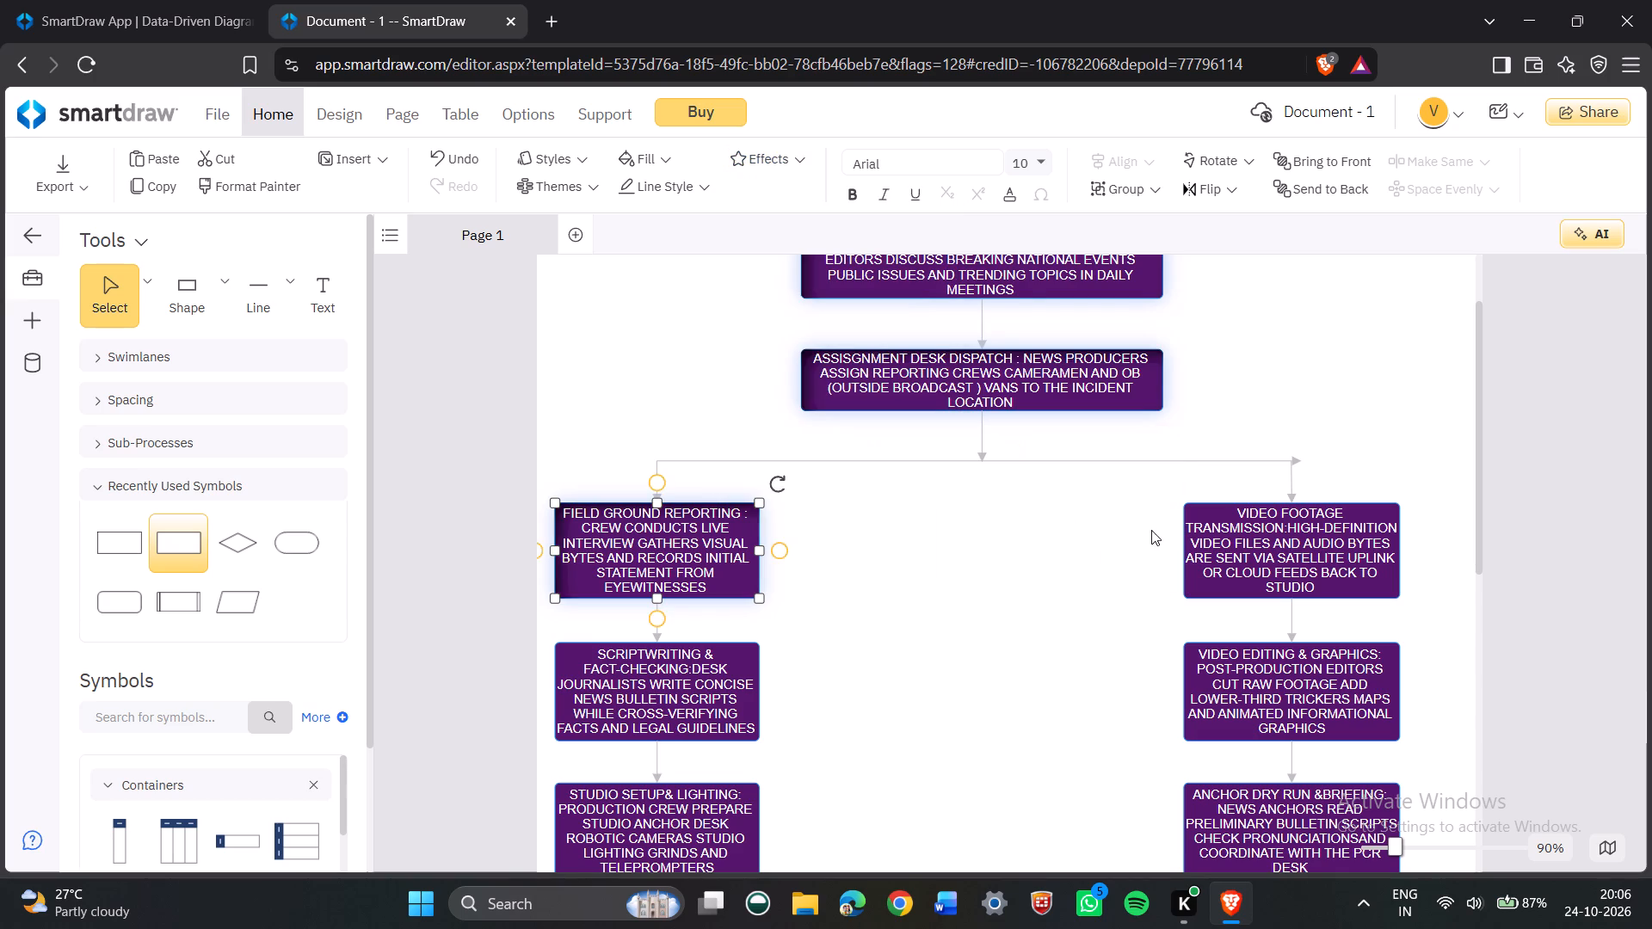
Give the video footage transmission box a drop shadow, replace it with the same light blue glow, and add the same inner shadow.
{"action": "left_click", "coordinate": [1254, 538]}
{"action": "left_click", "coordinate": [773, 176]}
{"action": "left_click", "coordinate": [771, 171]}
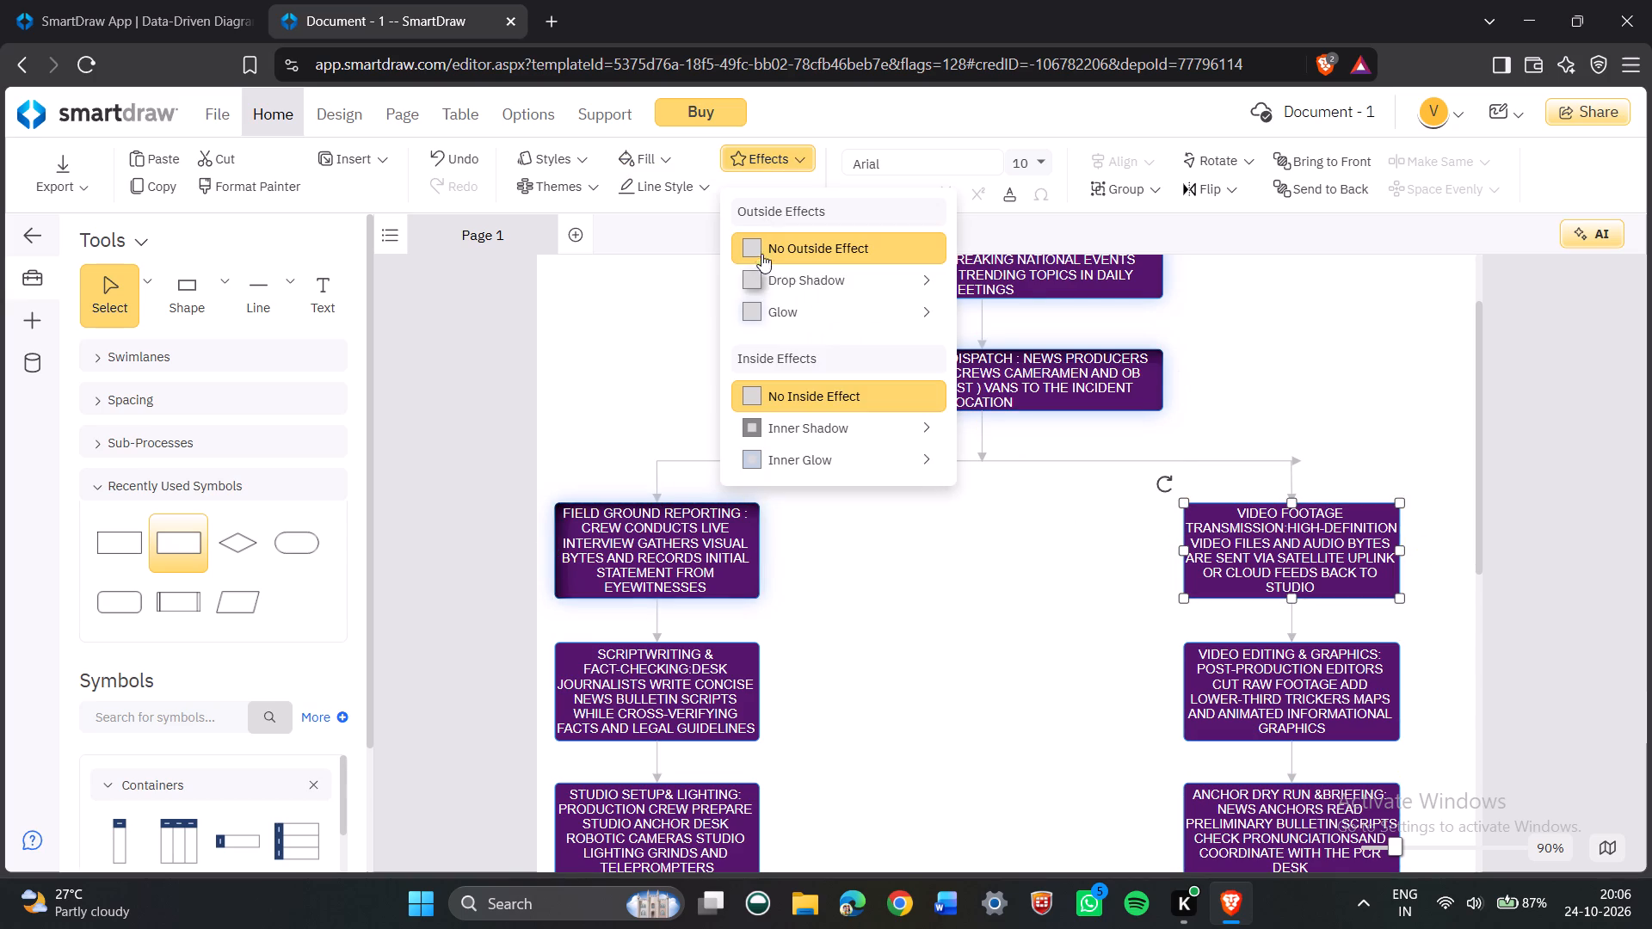
{"action": "left_click", "coordinate": [764, 274]}
{"action": "left_click", "coordinate": [1130, 445]}
{"action": "left_click", "coordinate": [762, 168]}
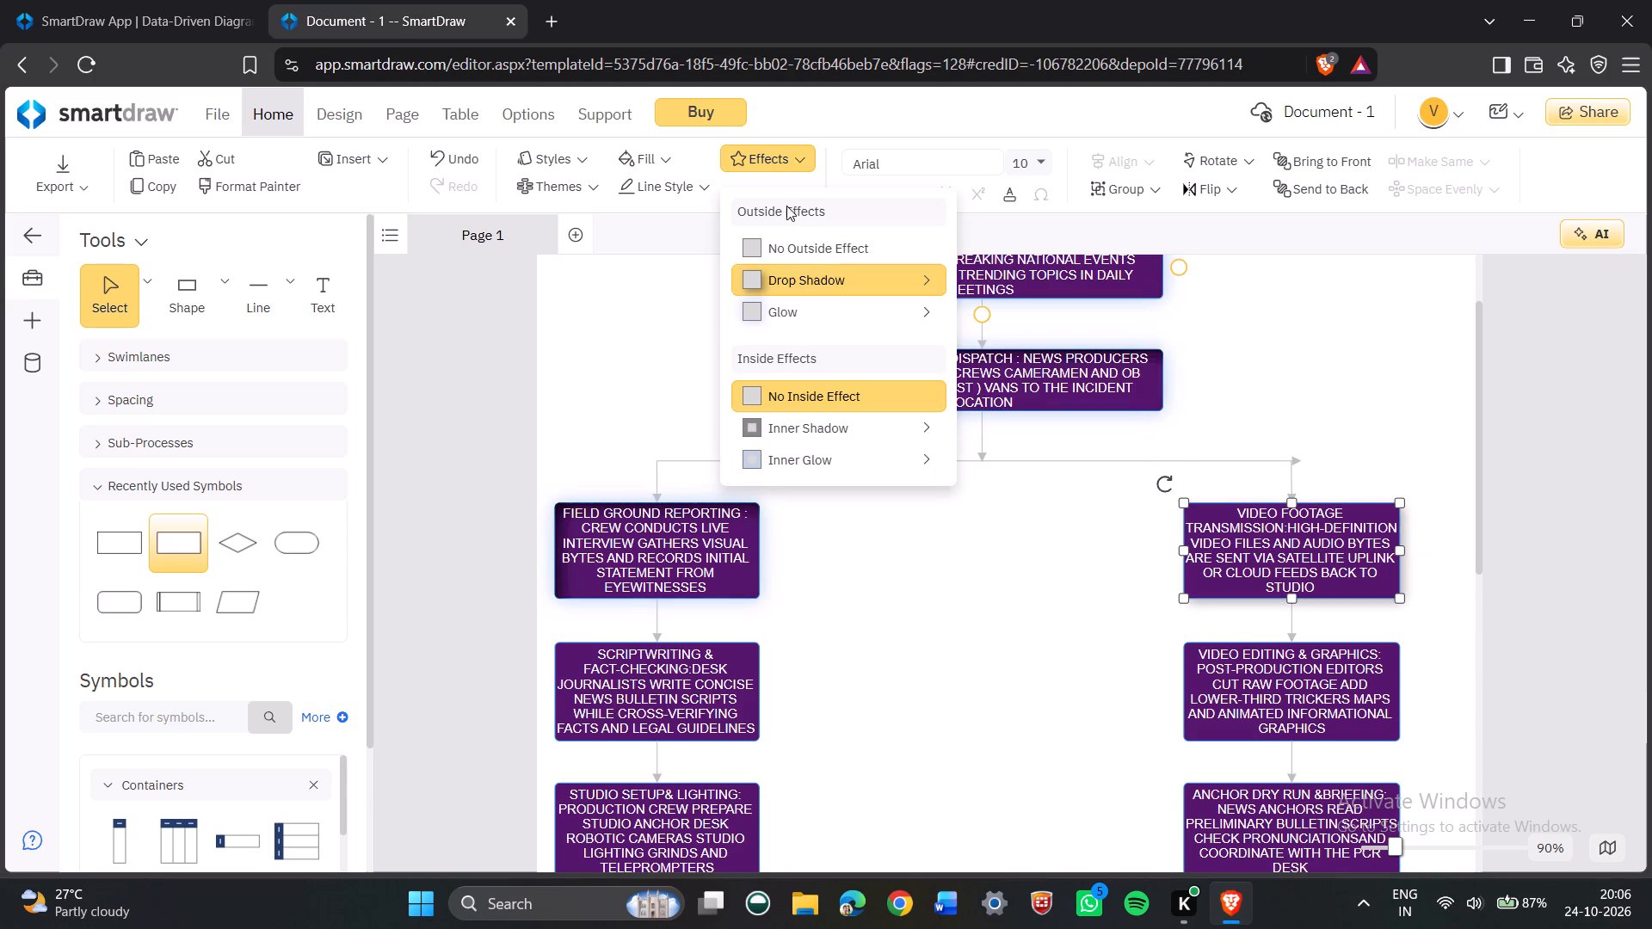
{"action": "left_click", "coordinate": [838, 323]}
{"action": "left_click", "coordinate": [980, 407]}
{"action": "left_click", "coordinate": [743, 154]}
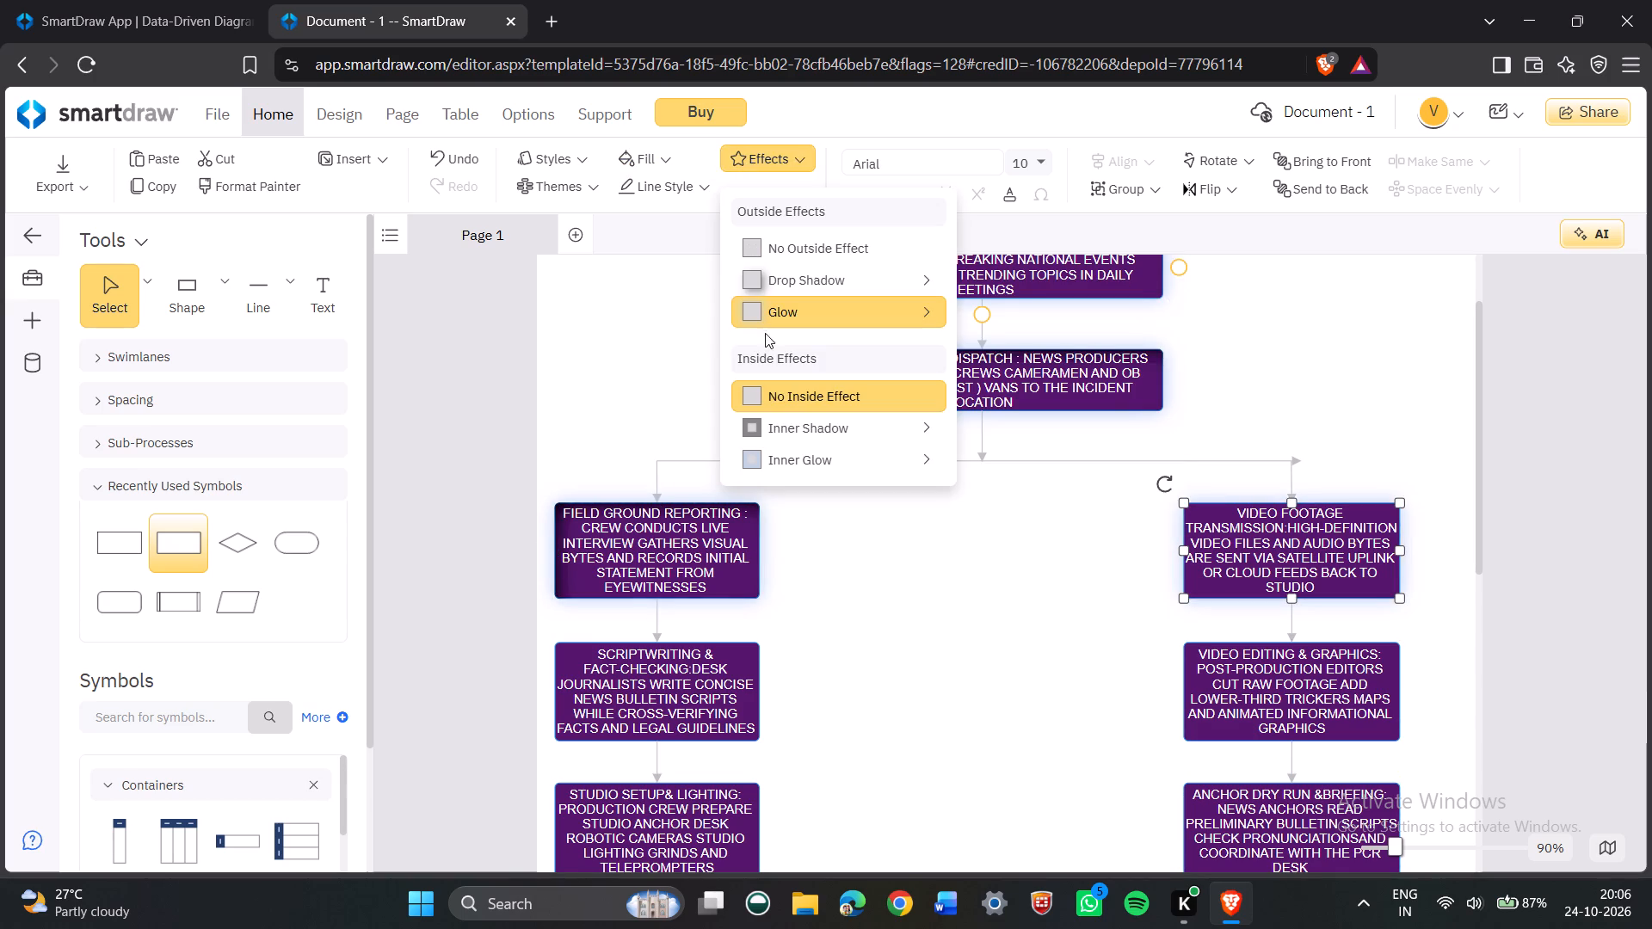
{"action": "left_click", "coordinate": [769, 426]}
{"action": "left_click", "coordinate": [1131, 530]}
Give the scriptwriting and fact-checking box a drop shadow, replace it with the same light blue glow, and add the same inner shadow.
{"action": "scroll", "coordinate": [1107, 520], "scroll_direction": "down", "scroll_amount": 3}
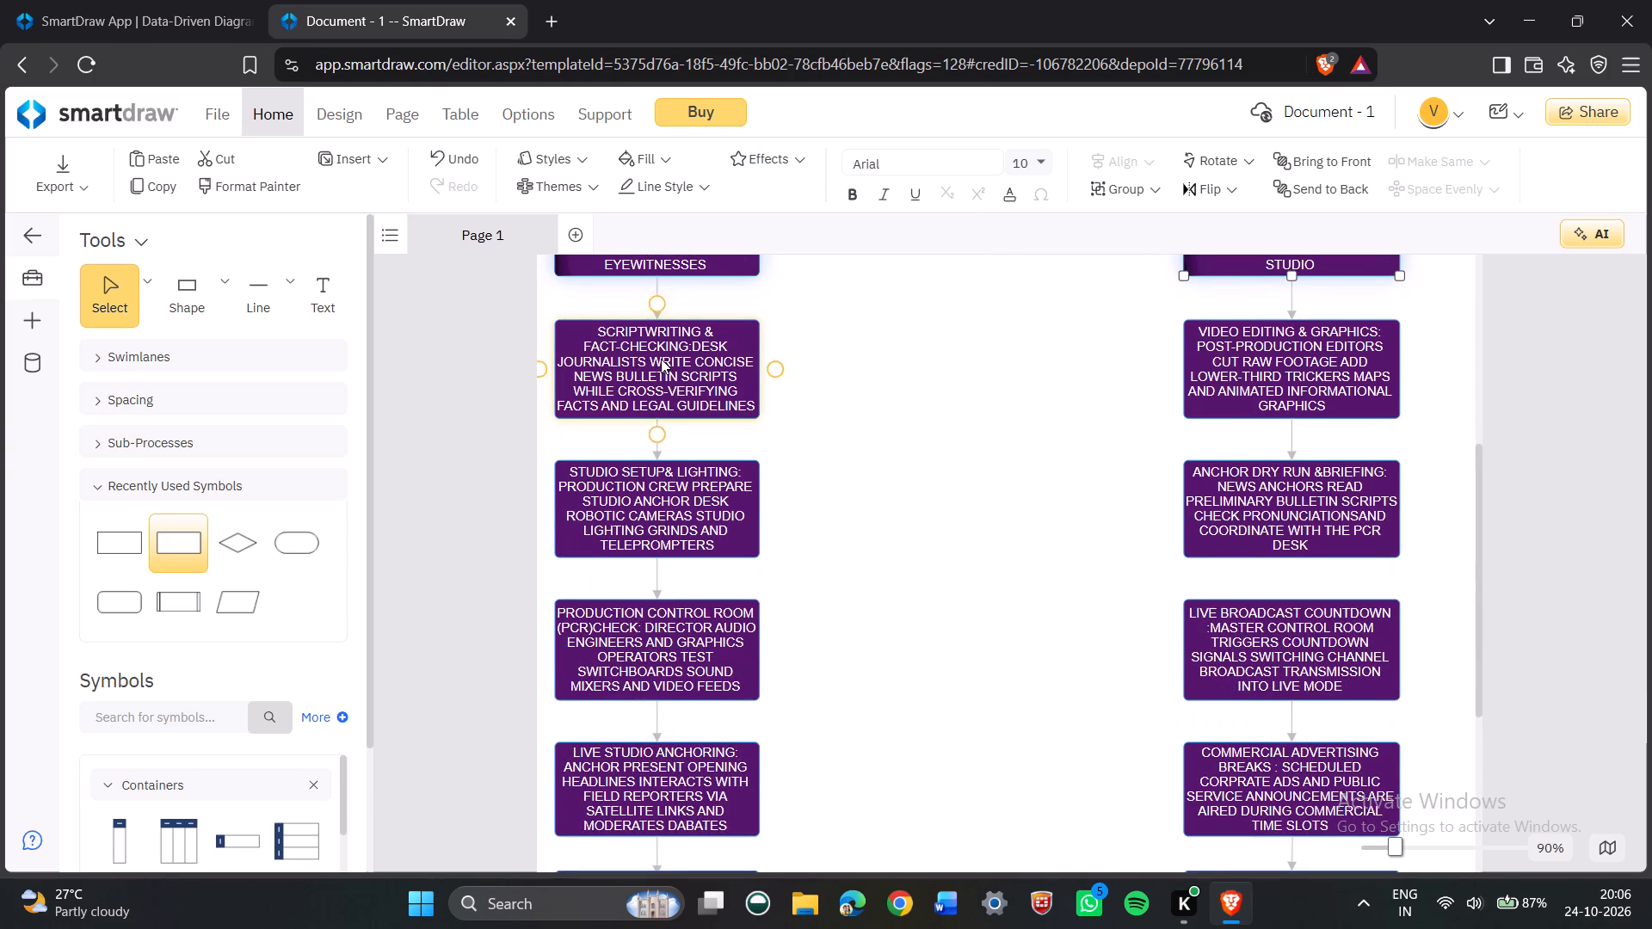
{"action": "left_click", "coordinate": [661, 359]}
{"action": "left_click", "coordinate": [758, 159]}
{"action": "left_click", "coordinate": [770, 269]}
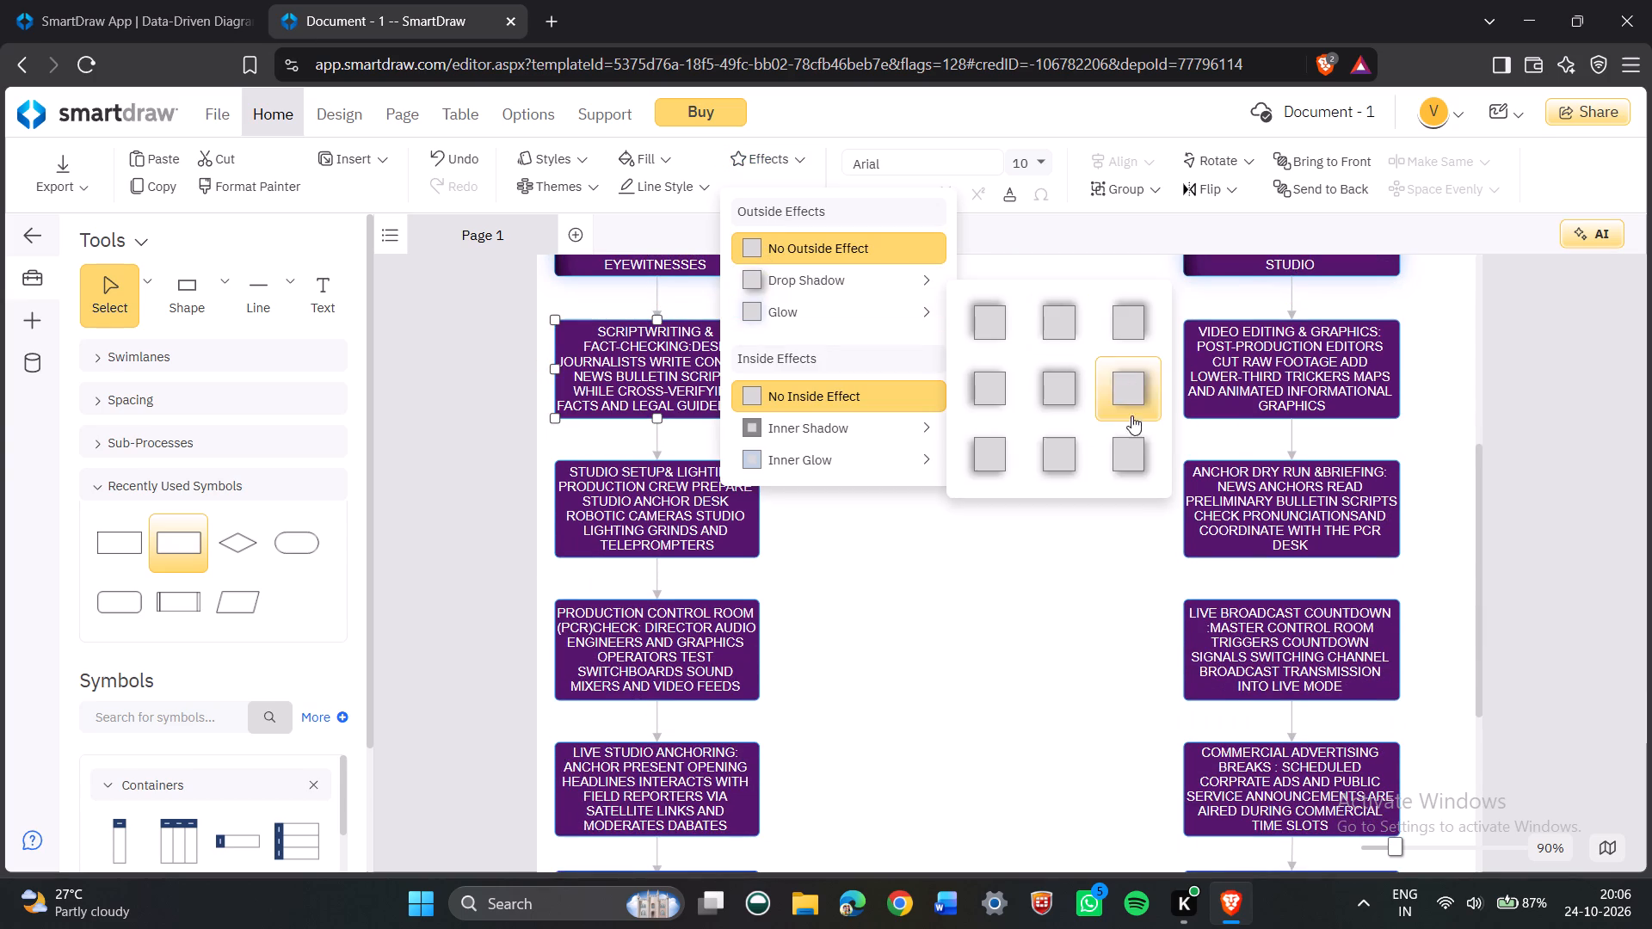
{"action": "left_click", "coordinate": [1131, 435]}
{"action": "left_click_drag", "start_coordinate": [792, 148], "coordinate": [789, 158]}
{"action": "left_click", "coordinate": [798, 304]}
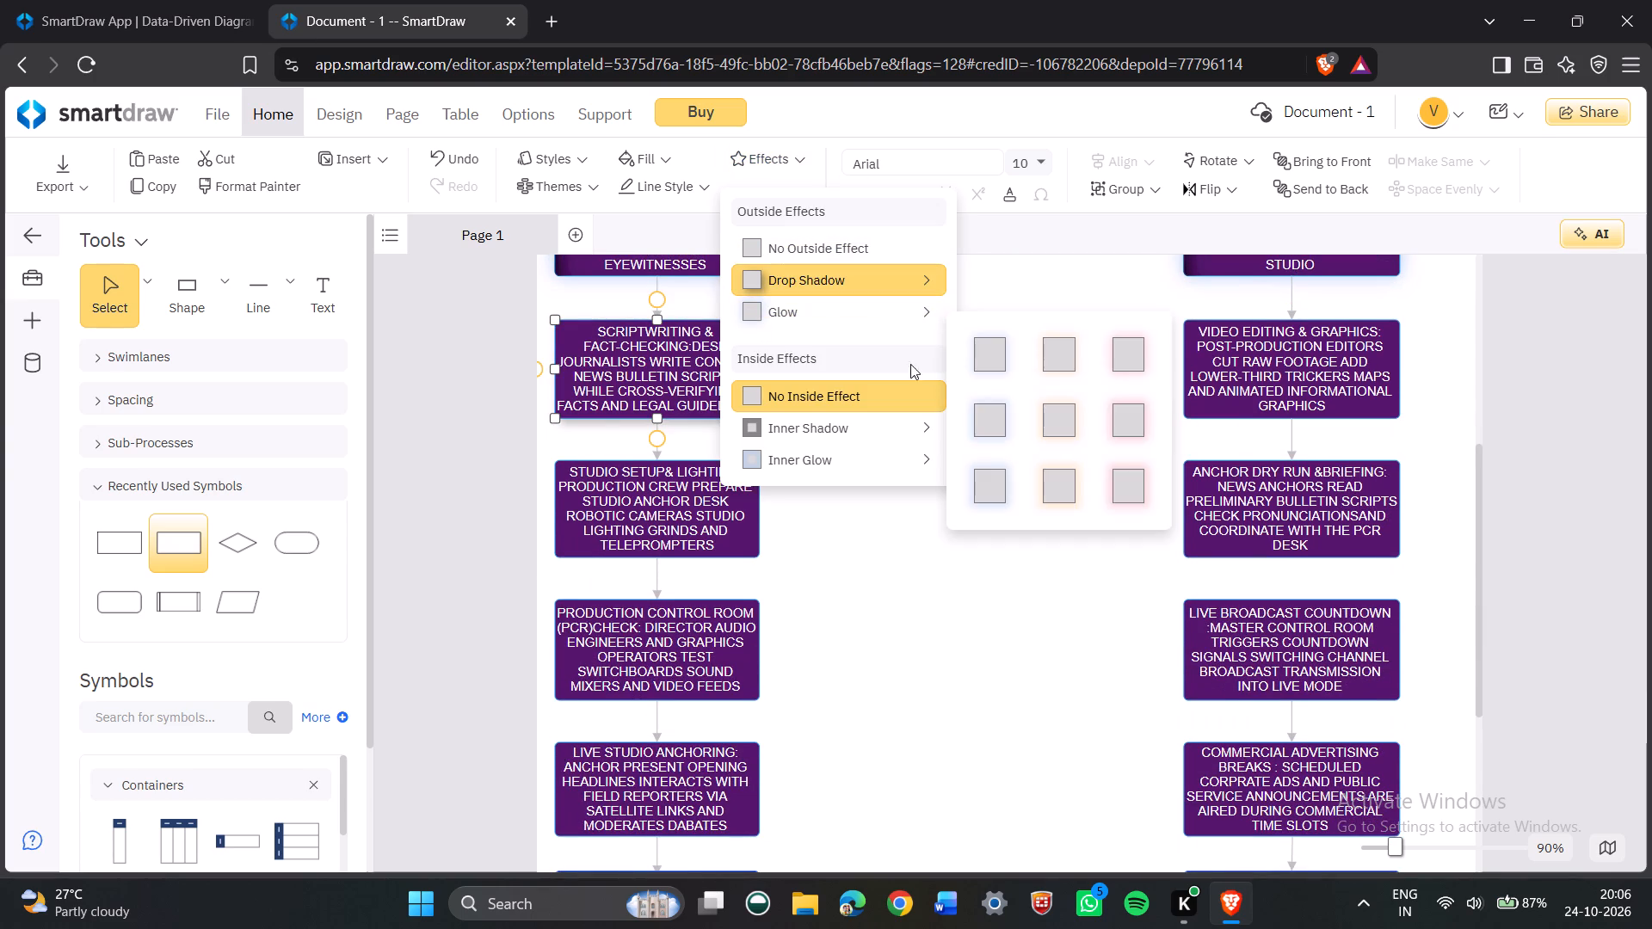
{"action": "left_click", "coordinate": [972, 421]}
{"action": "left_click", "coordinate": [749, 148]}
{"action": "left_click", "coordinate": [804, 420]}
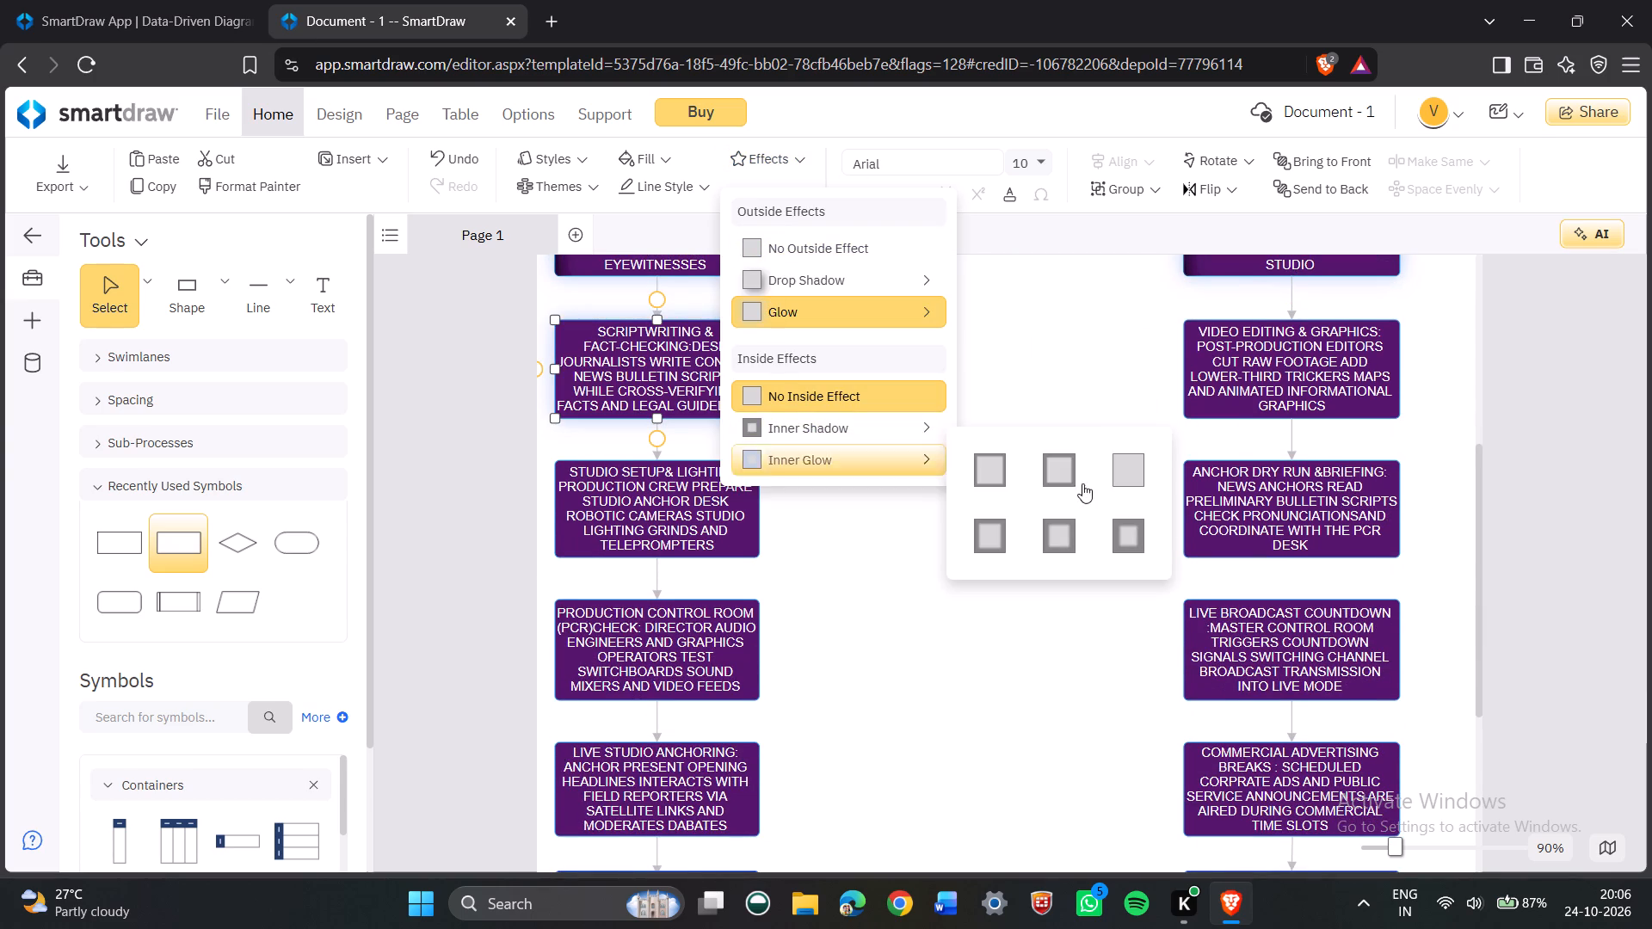
{"action": "left_click", "coordinate": [1155, 543]}
Give the video editing and graphics box a drop shadow, replace it with the same light blue glow, and add the same inner shadow.
{"action": "left_click", "coordinate": [1230, 360]}
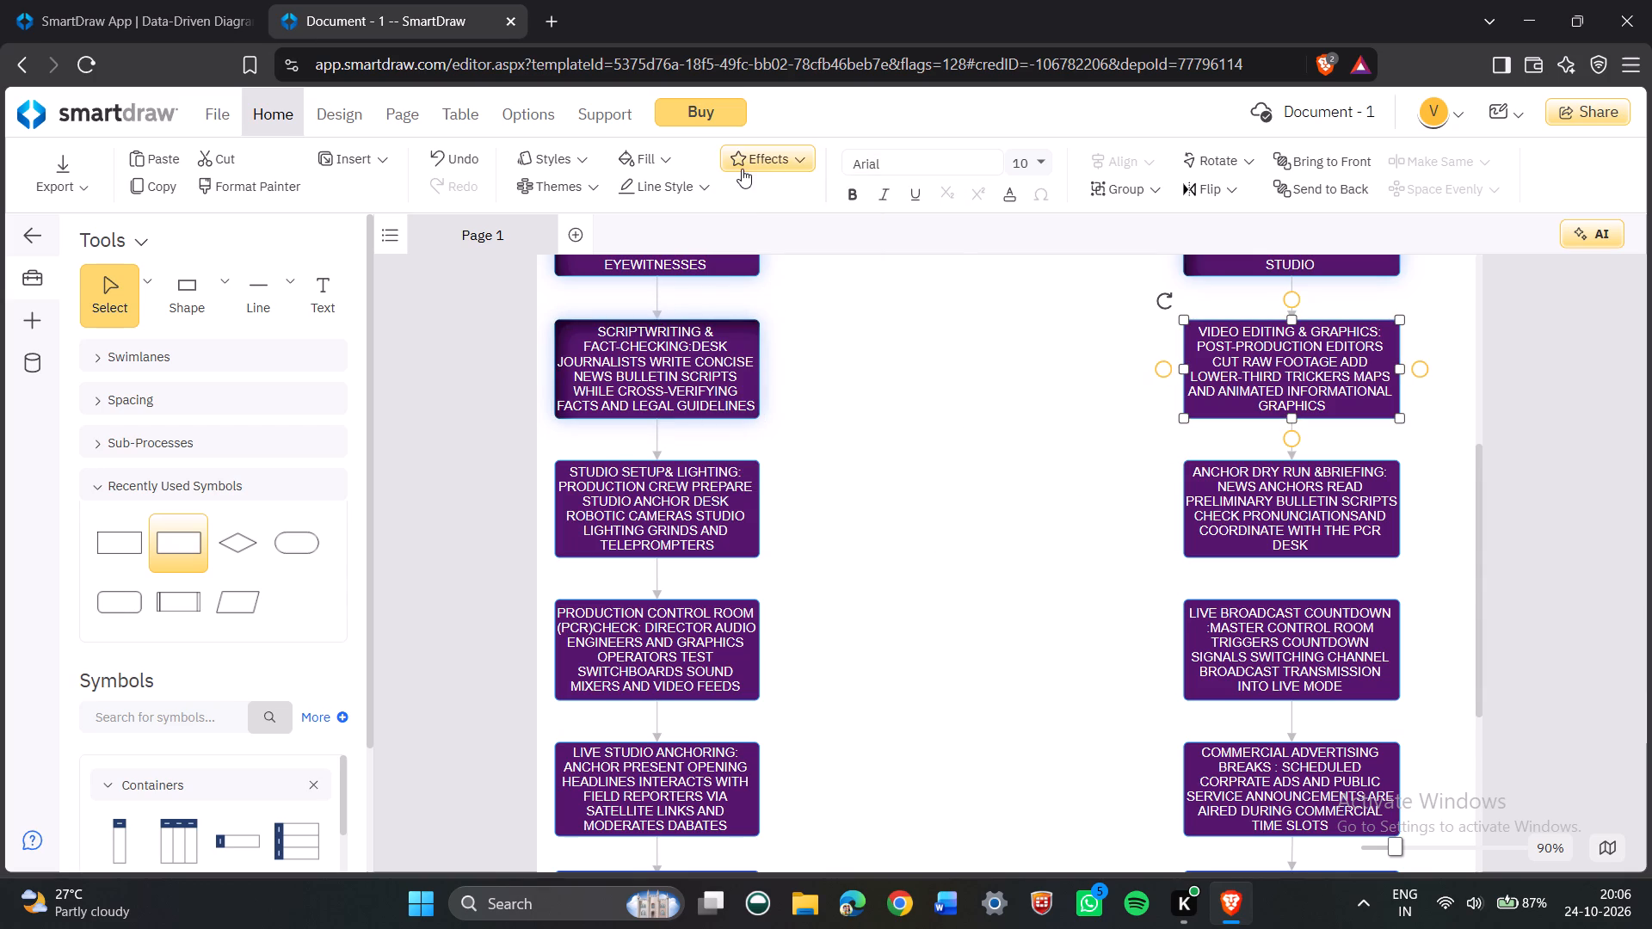
{"action": "left_click", "coordinate": [742, 169]}
{"action": "left_click", "coordinate": [767, 276]}
{"action": "left_click", "coordinate": [1137, 422]}
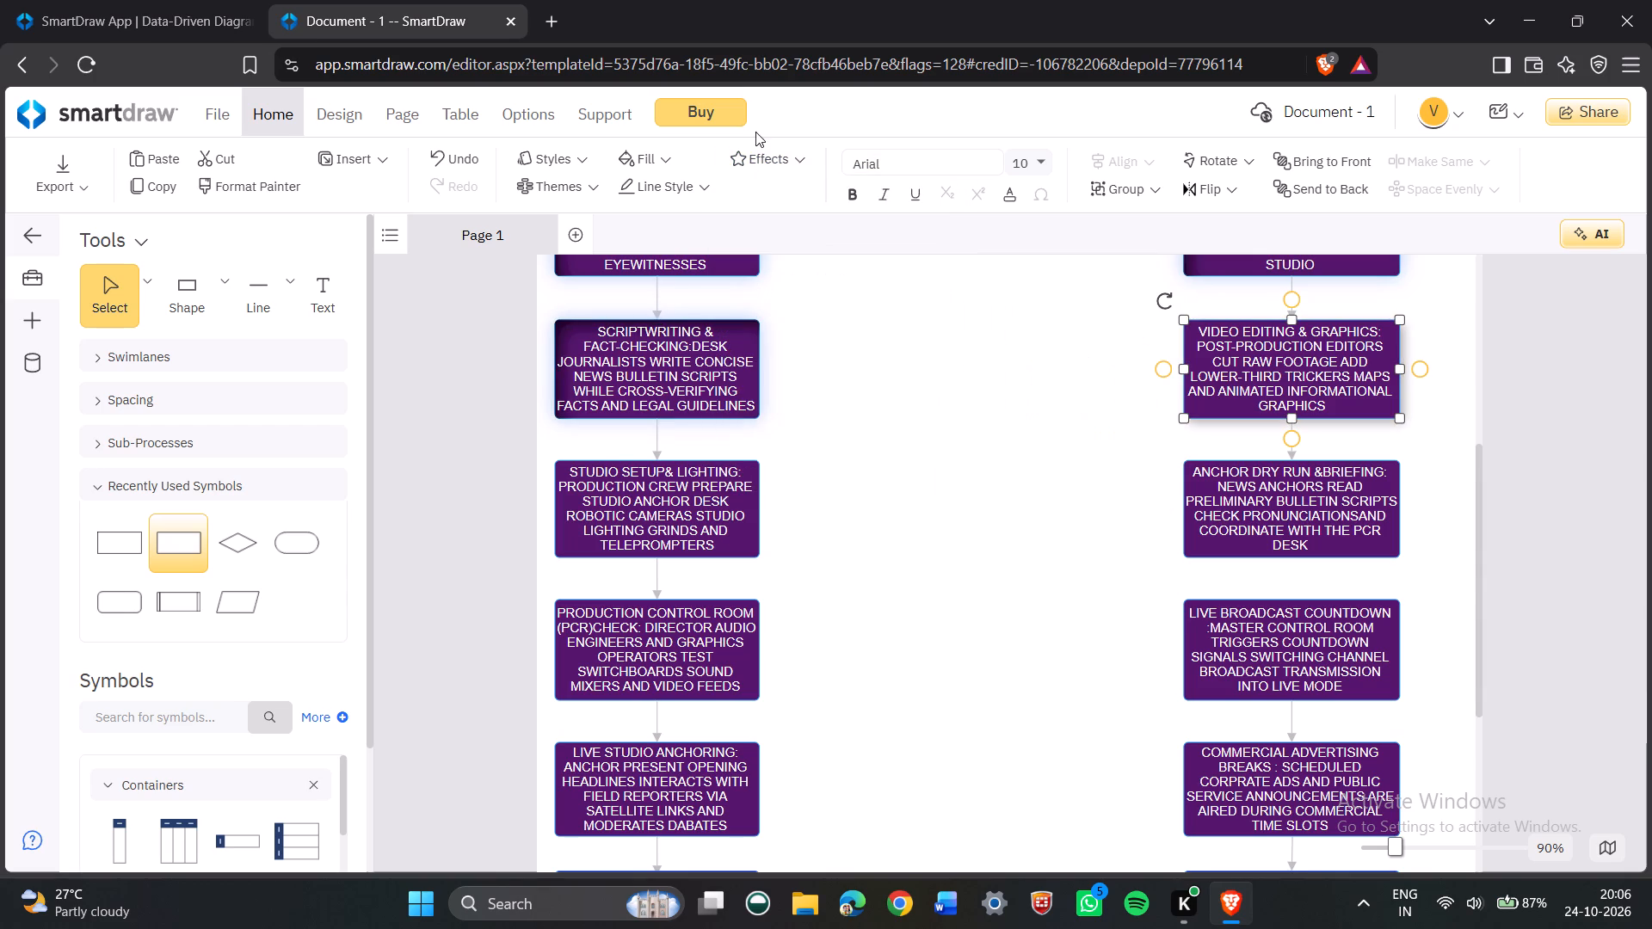
{"action": "left_click_drag", "start_coordinate": [755, 130], "coordinate": [756, 140]}
{"action": "left_click", "coordinate": [757, 151]}
{"action": "left_click", "coordinate": [772, 301]}
{"action": "left_click", "coordinate": [1001, 438]}
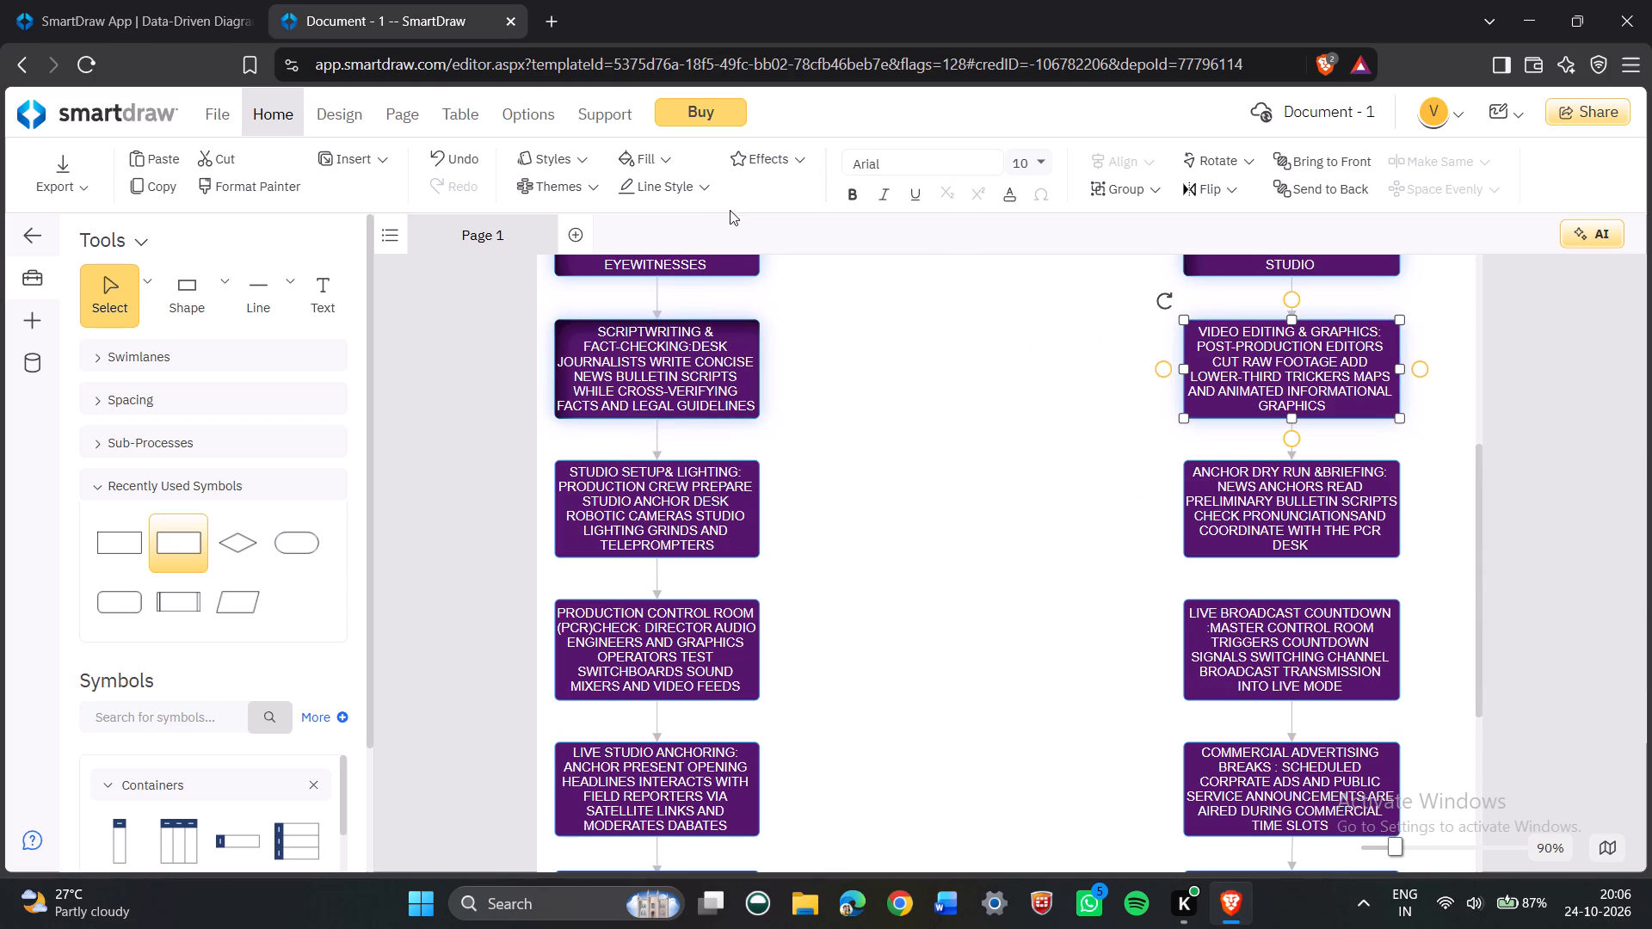
{"action": "left_click", "coordinate": [741, 159]}
{"action": "left_click", "coordinate": [867, 428]}
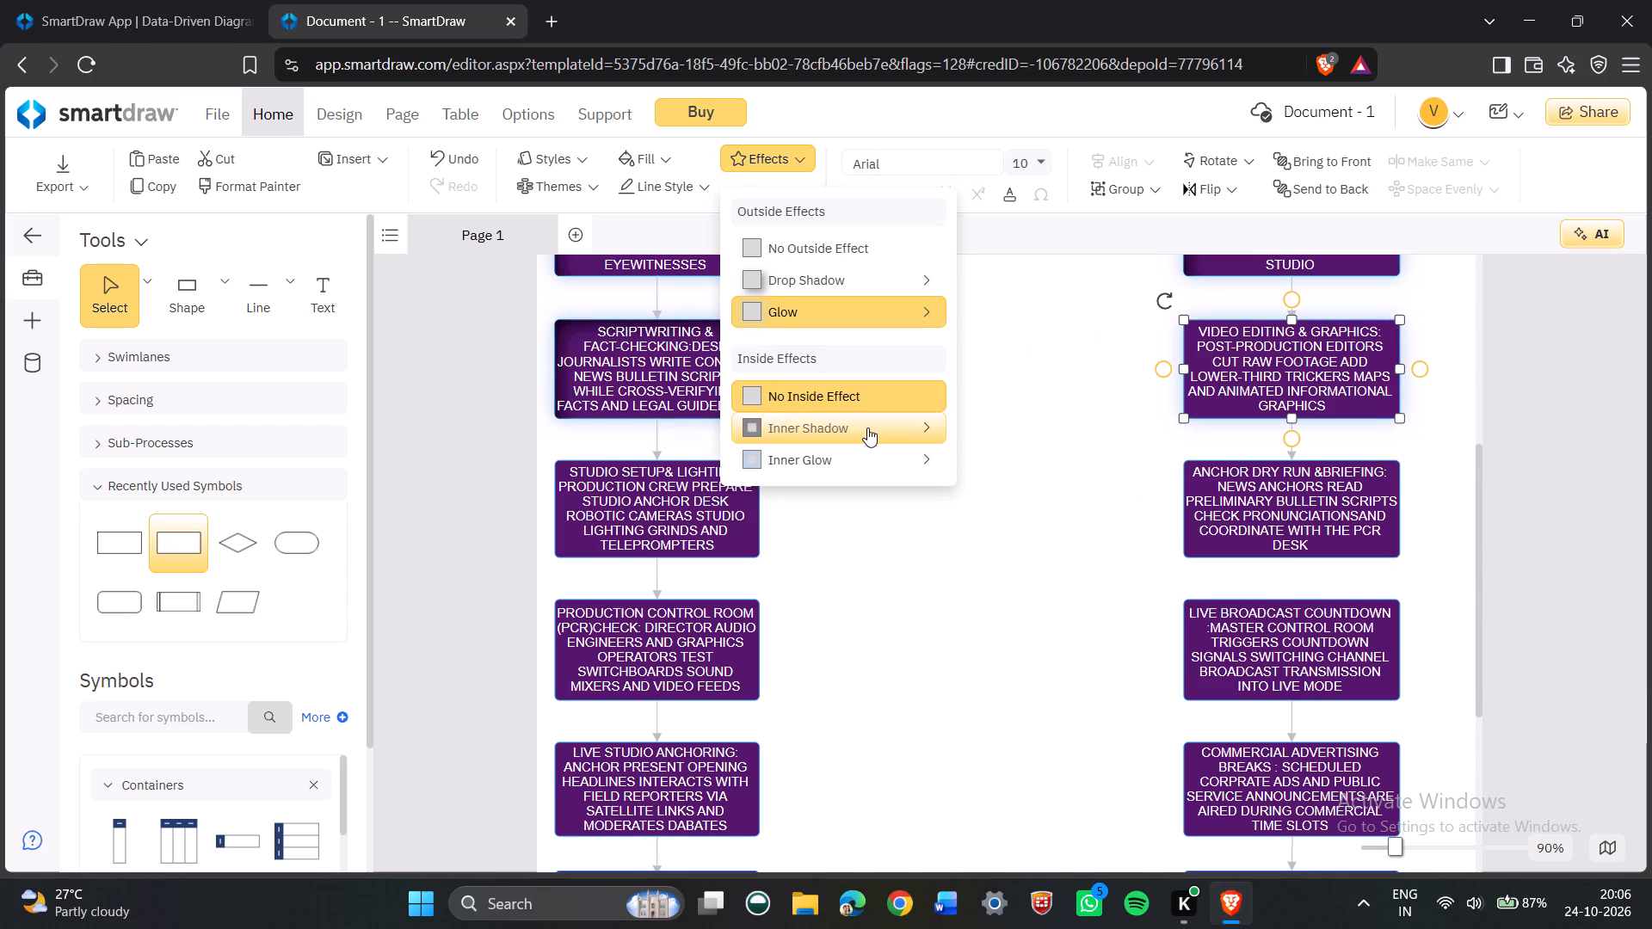
{"action": "left_click", "coordinate": [1116, 532]}
Give the studio setup and lighting box a drop shadow, replace it with the same light blue glow, and add the same inner shadow.
{"action": "scroll", "coordinate": [971, 493], "scroll_direction": "down", "scroll_amount": 1}
{"action": "left_click", "coordinate": [727, 420]}
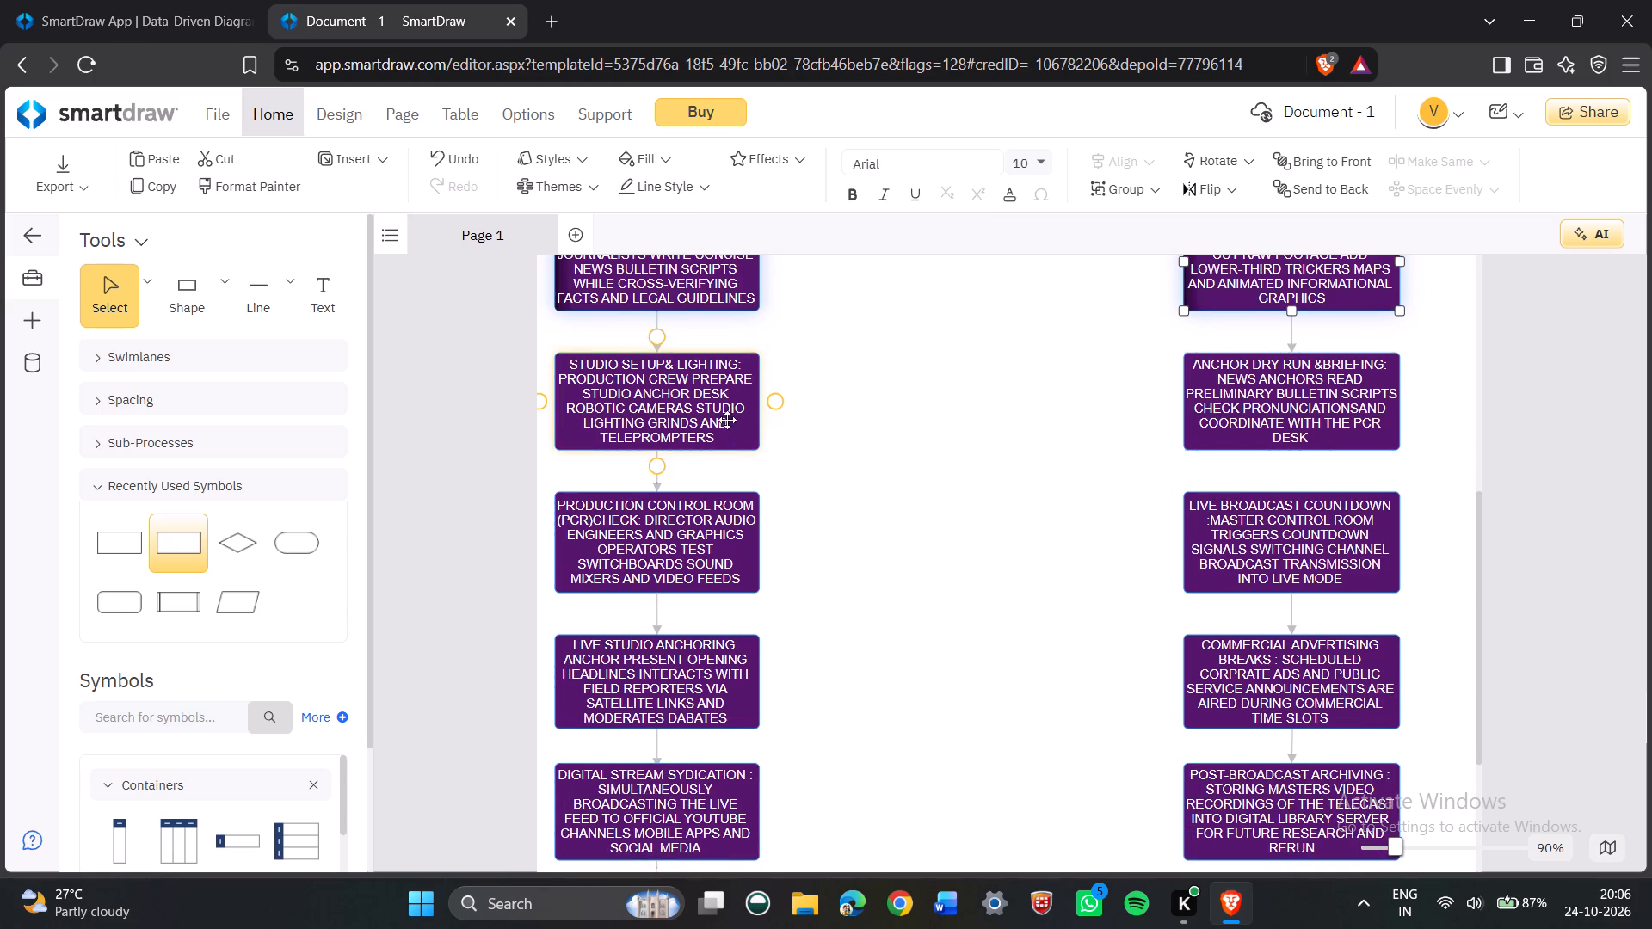
{"action": "left_click", "coordinate": [735, 155]}
{"action": "left_click", "coordinate": [776, 280]}
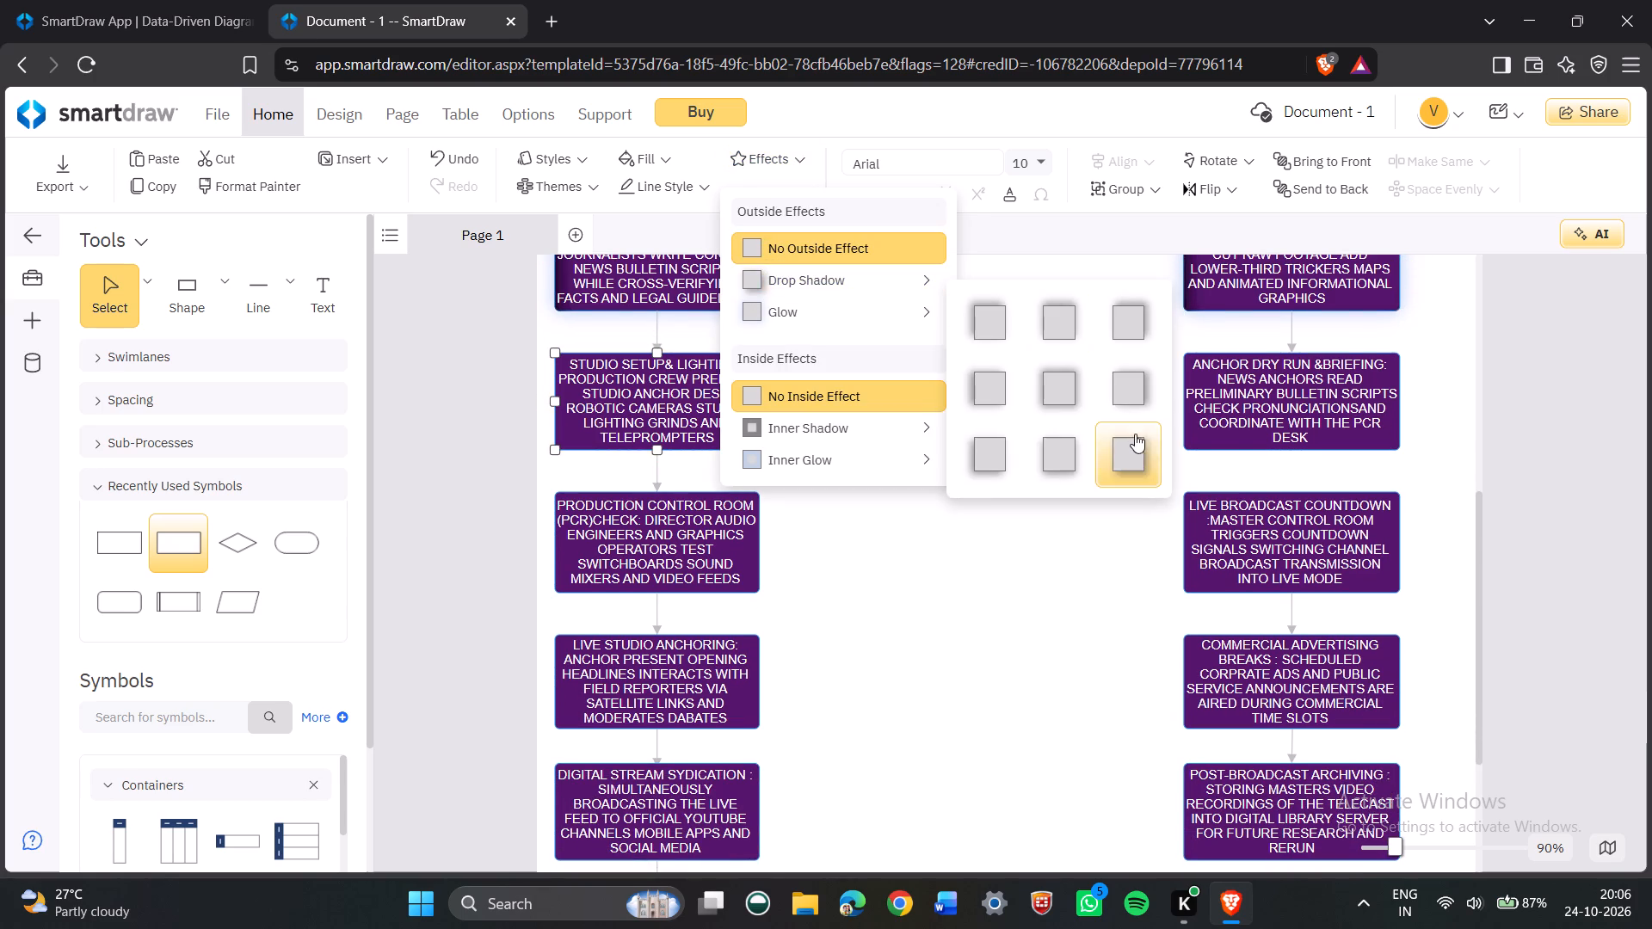
{"action": "left_click", "coordinate": [1137, 436]}
{"action": "left_click", "coordinate": [767, 169]}
{"action": "left_click", "coordinate": [781, 326]}
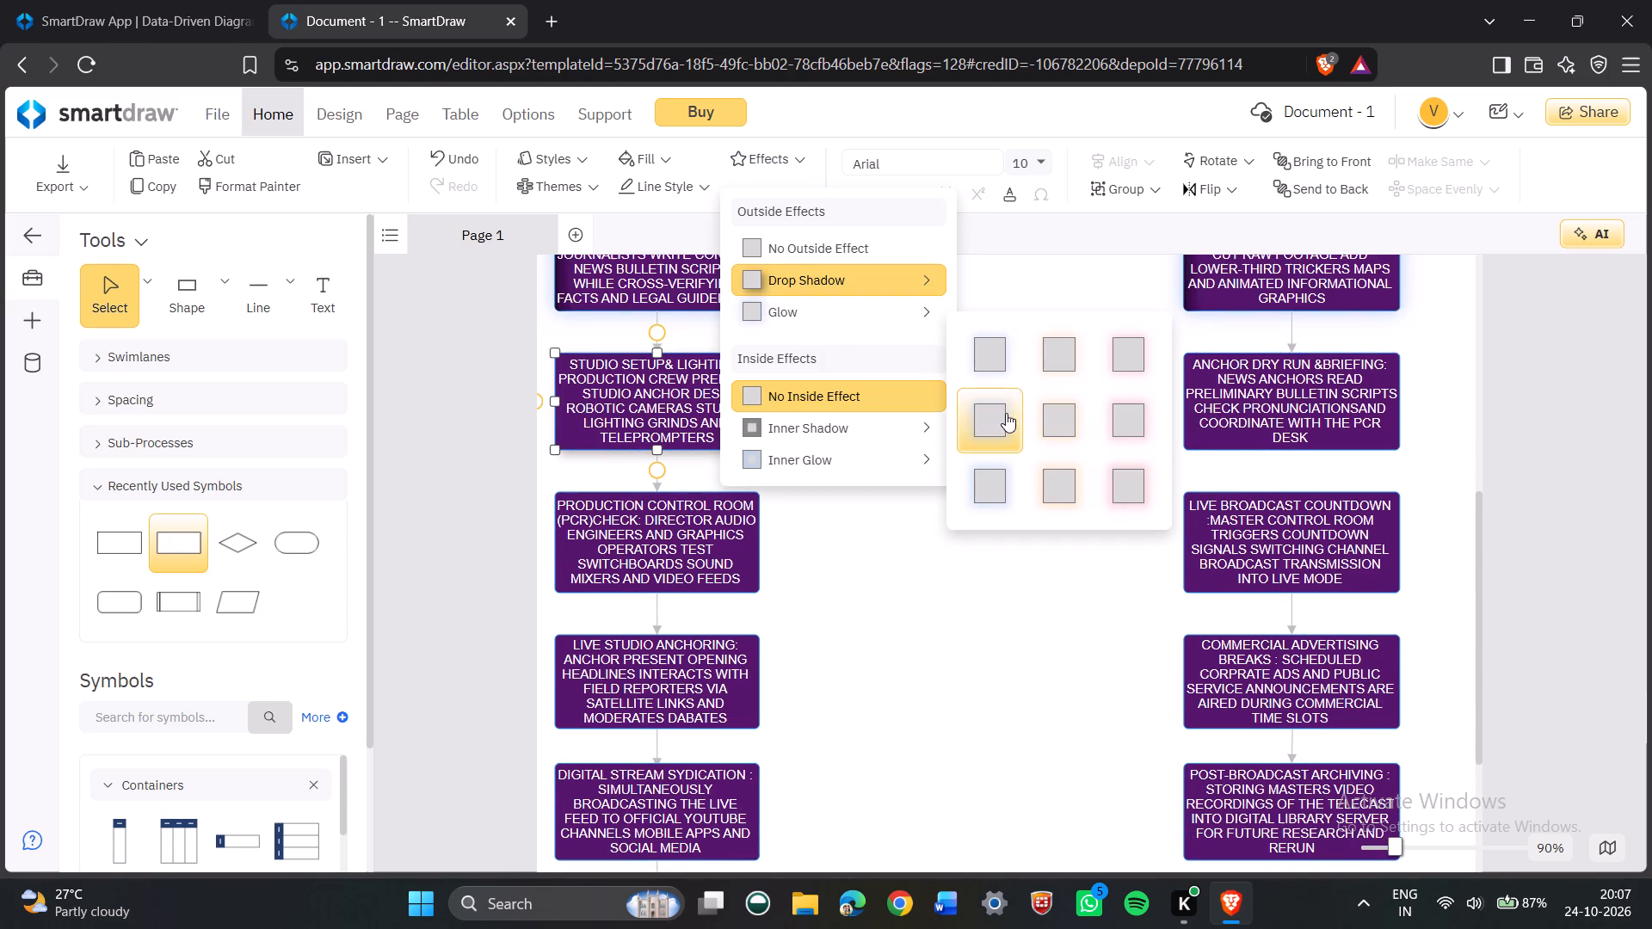
{"action": "left_click", "coordinate": [1006, 426]}
{"action": "left_click", "coordinate": [792, 156]}
{"action": "left_click", "coordinate": [833, 416]}
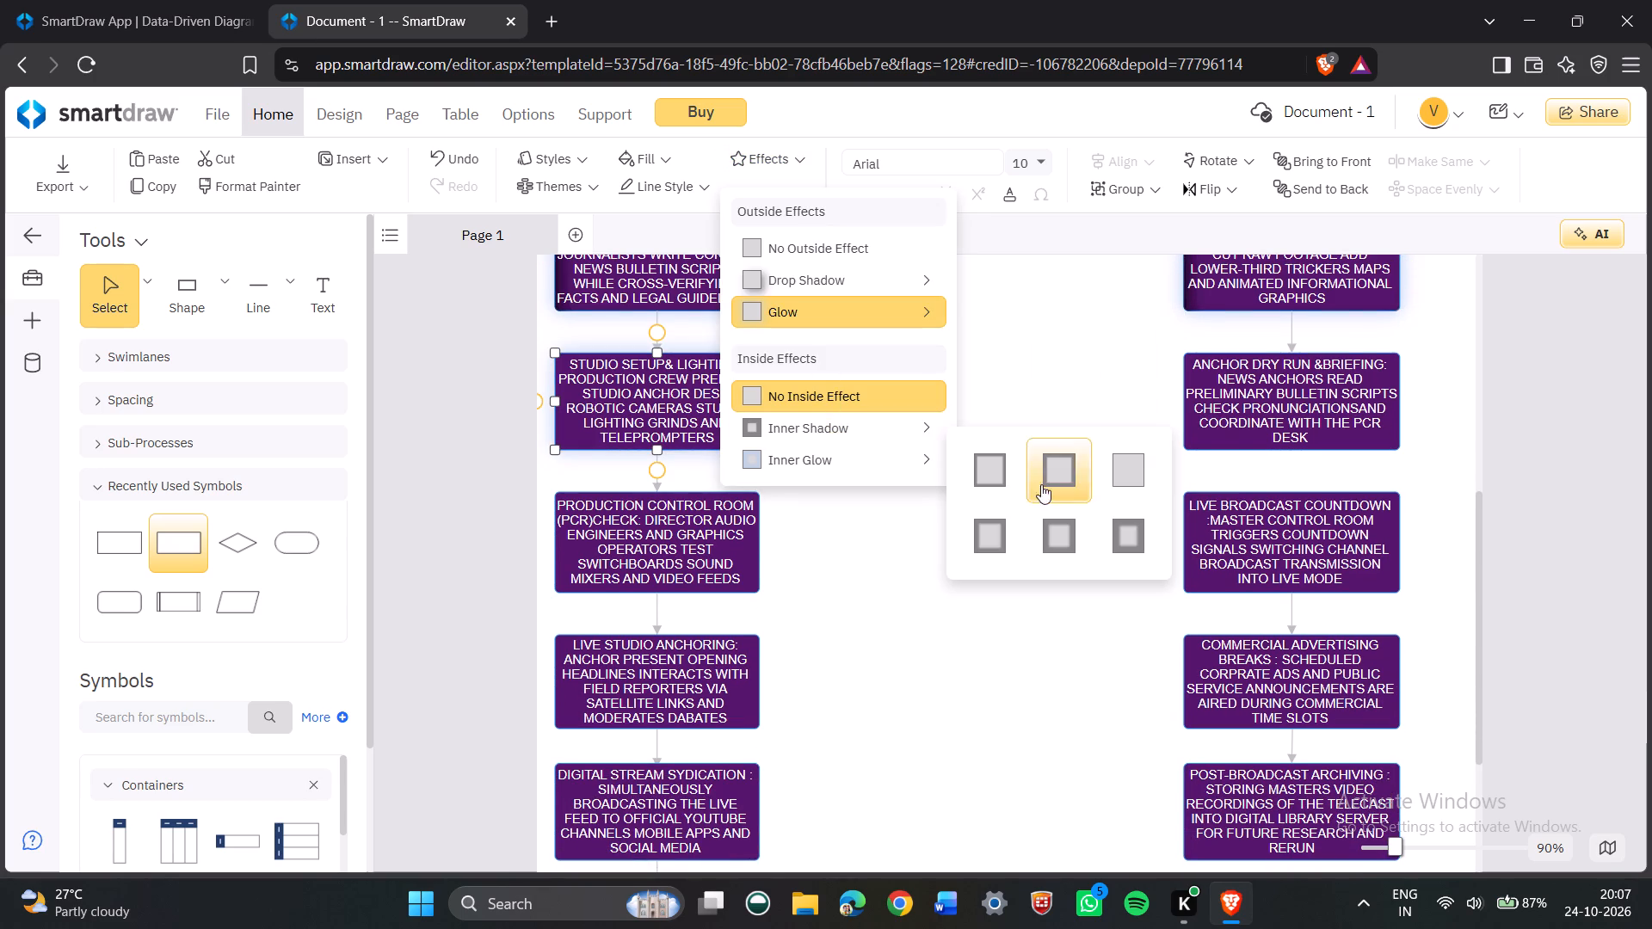
{"action": "left_click", "coordinate": [1110, 520]}
Give the anchor dry run and briefing box a drop shadow, replace it with the same light blue glow, and add the same inner shadow.
{"action": "left_click", "coordinate": [1201, 445]}
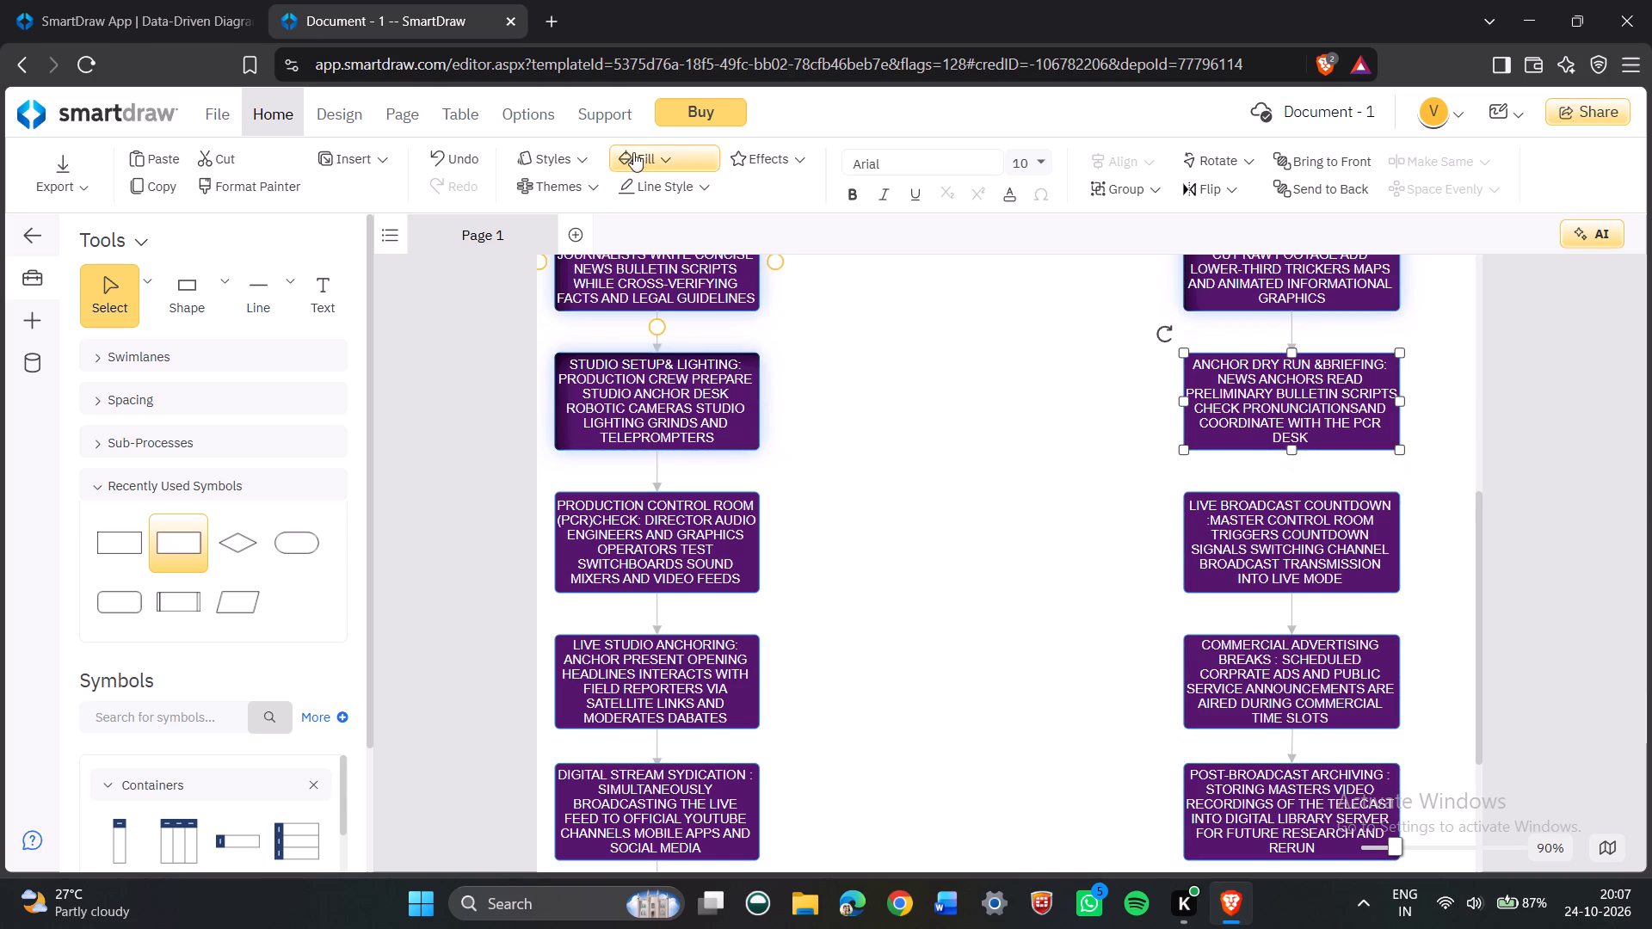
{"action": "left_click", "coordinate": [804, 164]}
{"action": "left_click", "coordinate": [797, 268]}
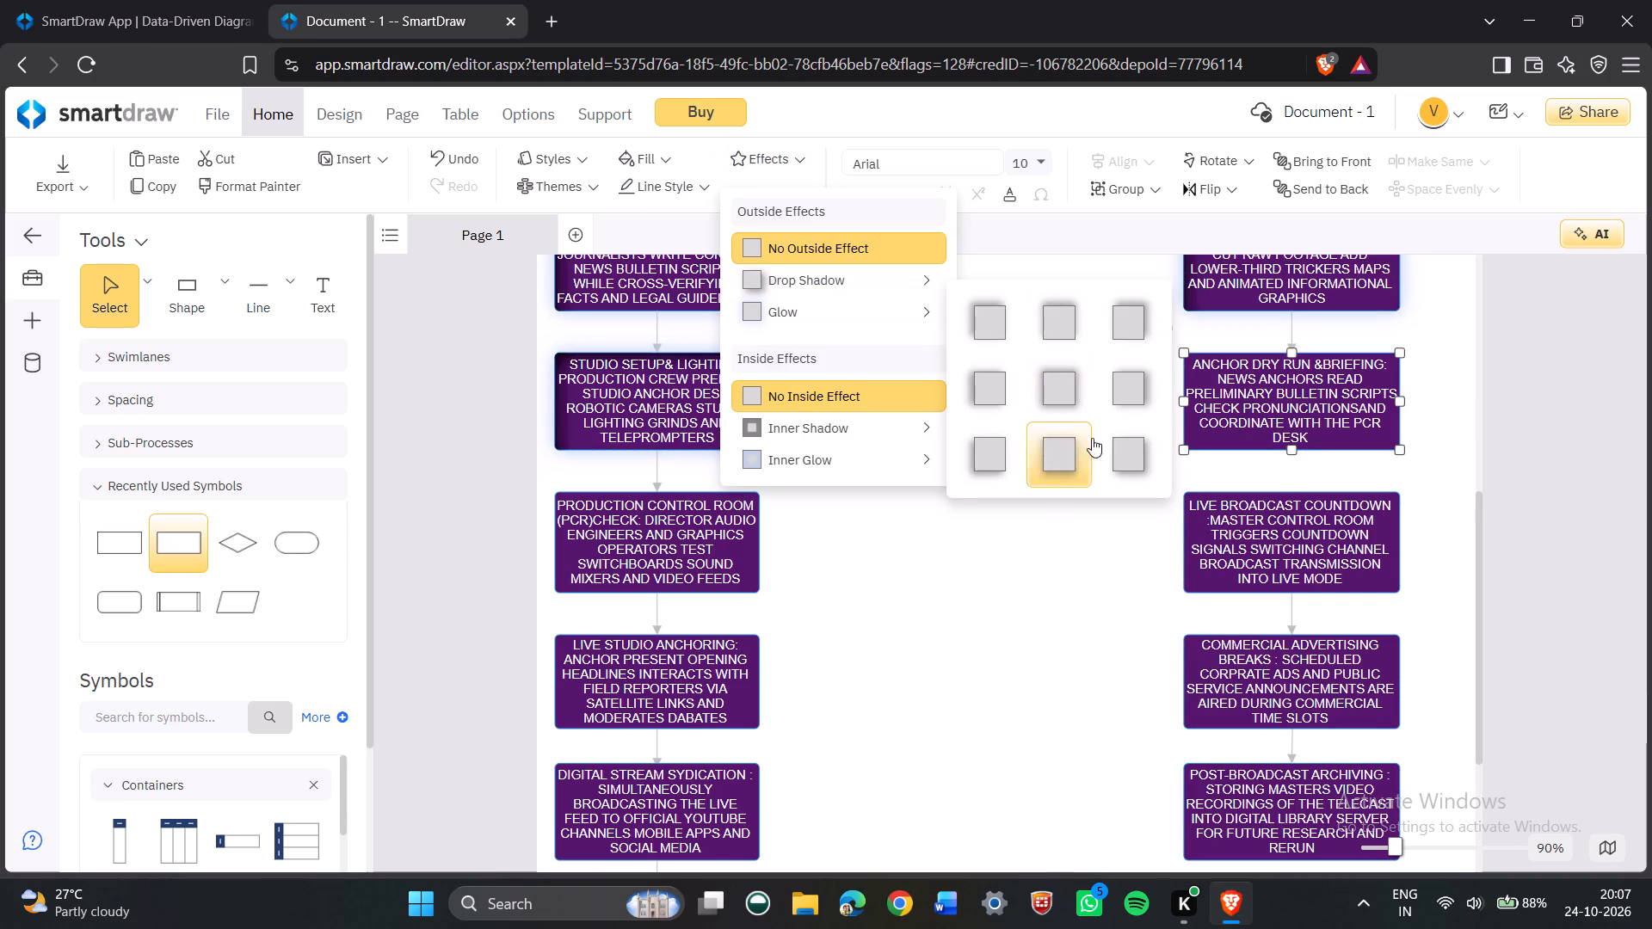
{"action": "left_click_drag", "start_coordinate": [1110, 446], "coordinate": [1100, 436]}
{"action": "left_click", "coordinate": [745, 164]}
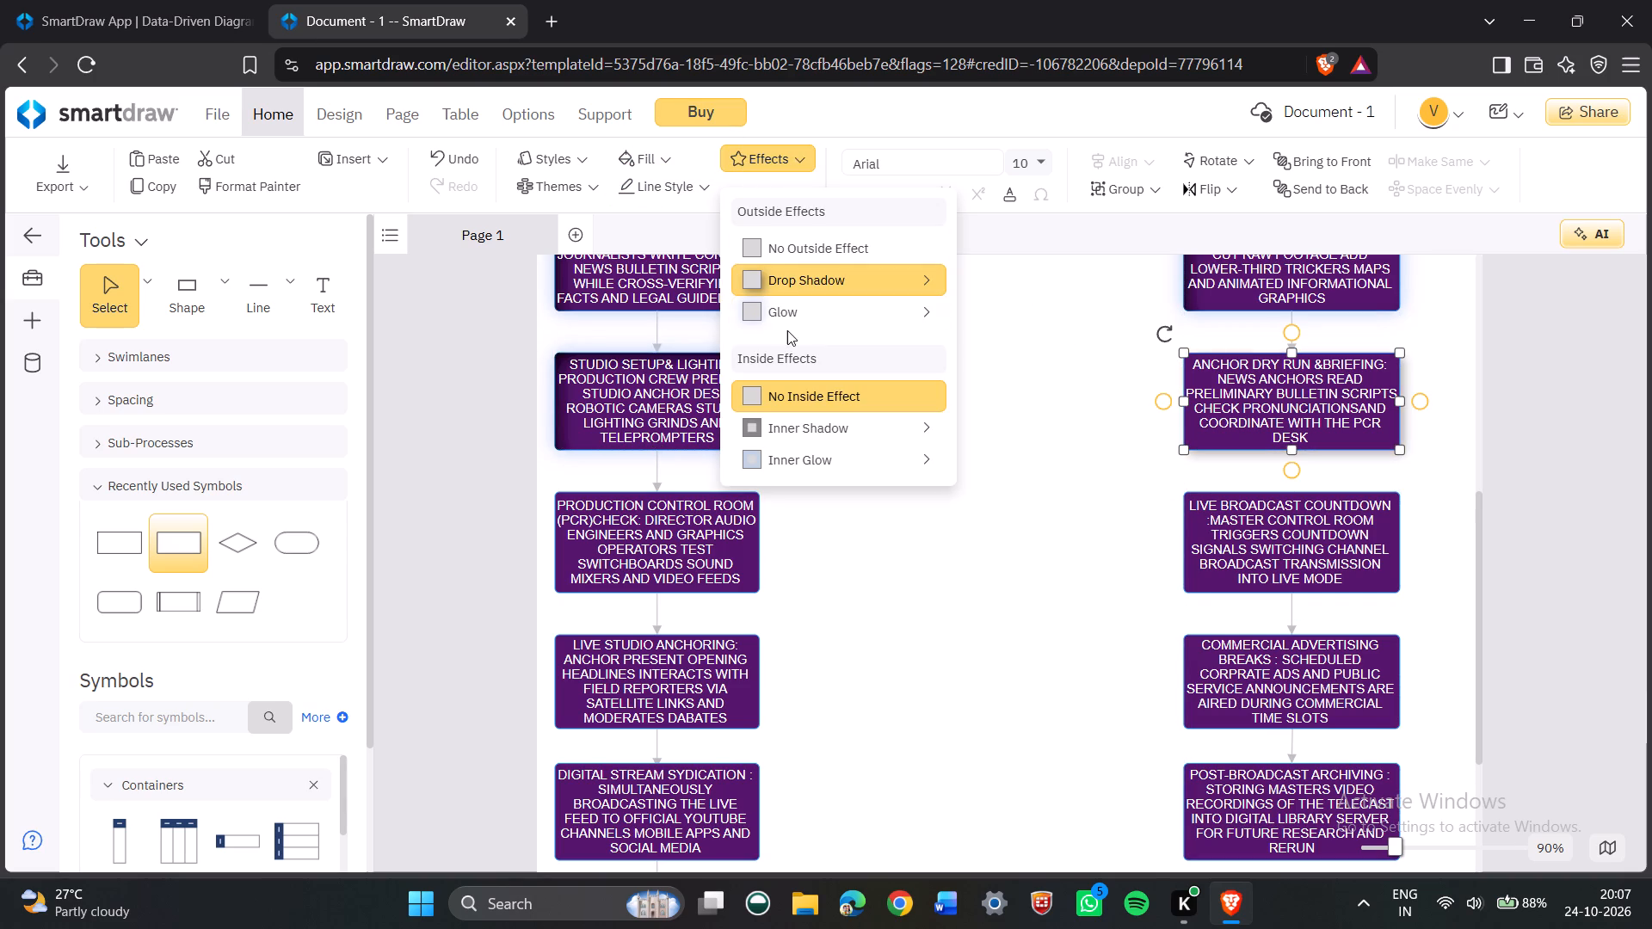
{"action": "left_click", "coordinate": [781, 321]}
{"action": "left_click_drag", "start_coordinate": [973, 425], "coordinate": [959, 415]}
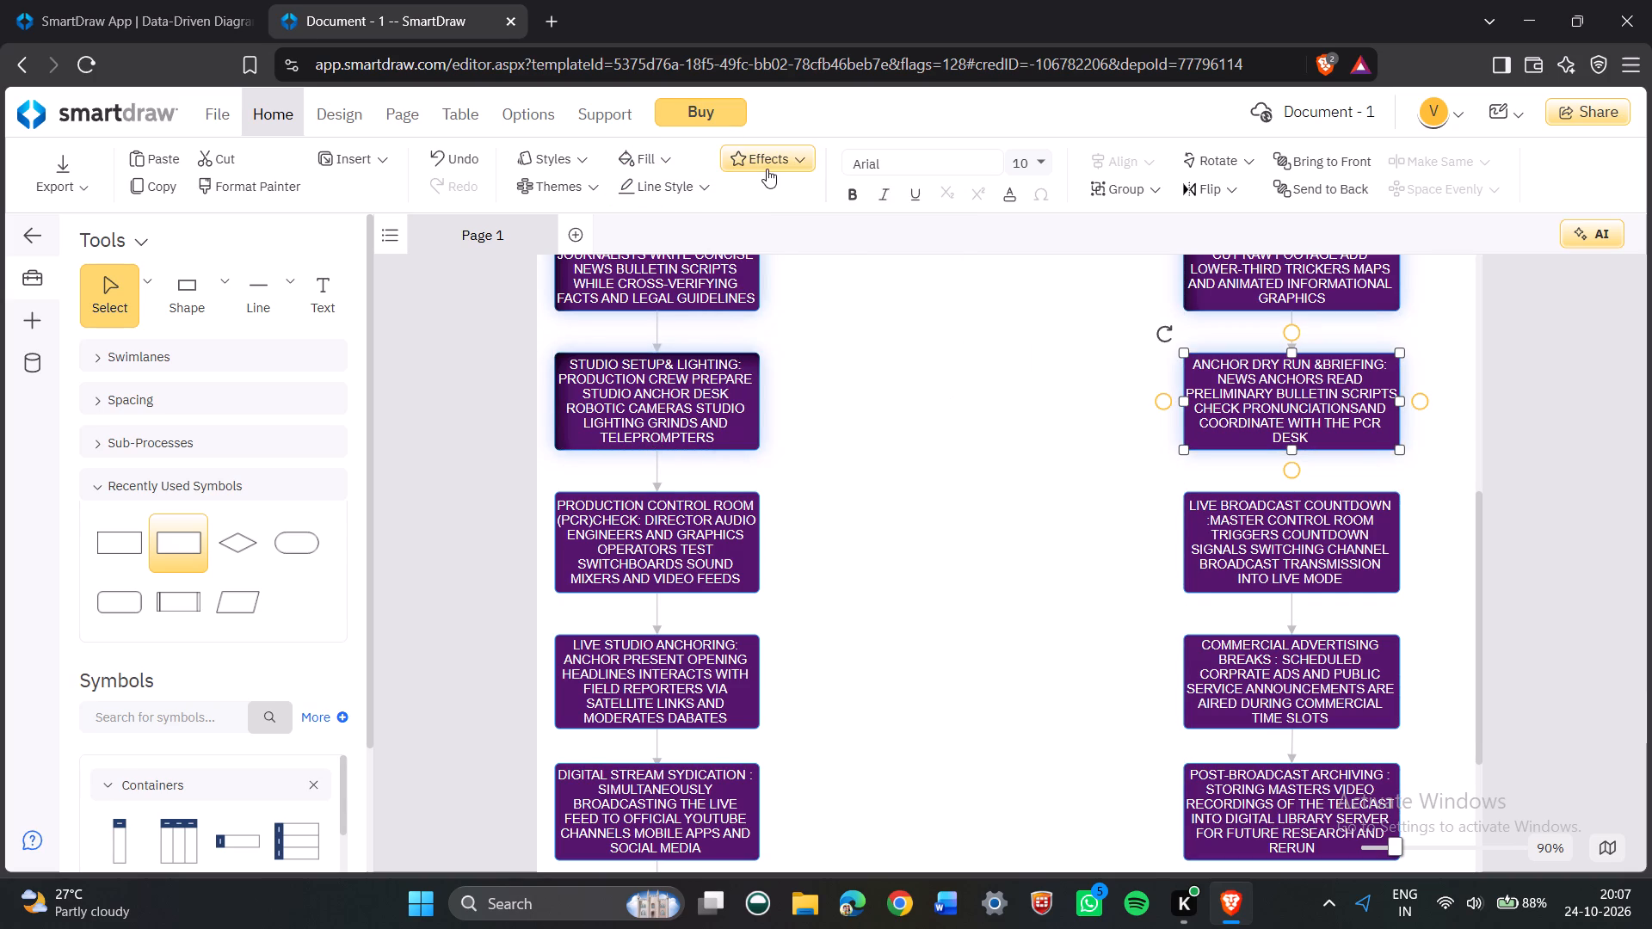
{"action": "left_click", "coordinate": [767, 169]}
{"action": "left_click_drag", "start_coordinate": [788, 431], "coordinate": [810, 431]}
{"action": "left_click", "coordinate": [1137, 524]}
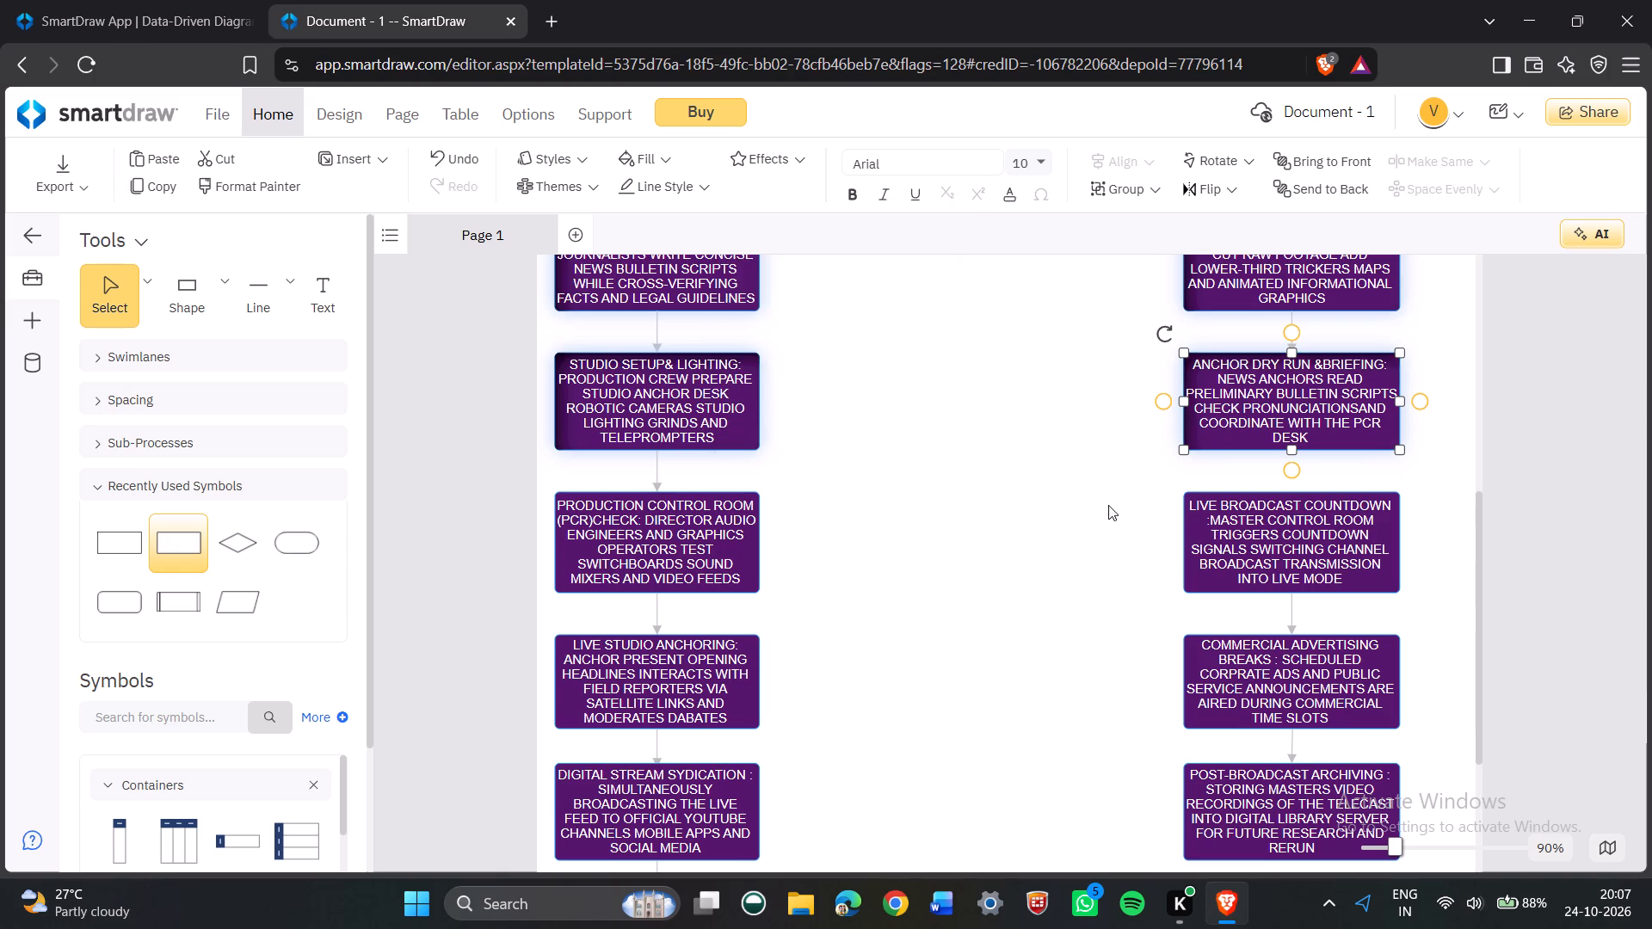
Give the production control room check box a drop shadow, replace it with the same light blue glow, and add the same inner shadow.
{"action": "scroll", "coordinate": [1054, 494], "scroll_direction": "down", "scroll_amount": 1}
{"action": "left_click", "coordinate": [719, 440]}
{"action": "left_click", "coordinate": [751, 168]}
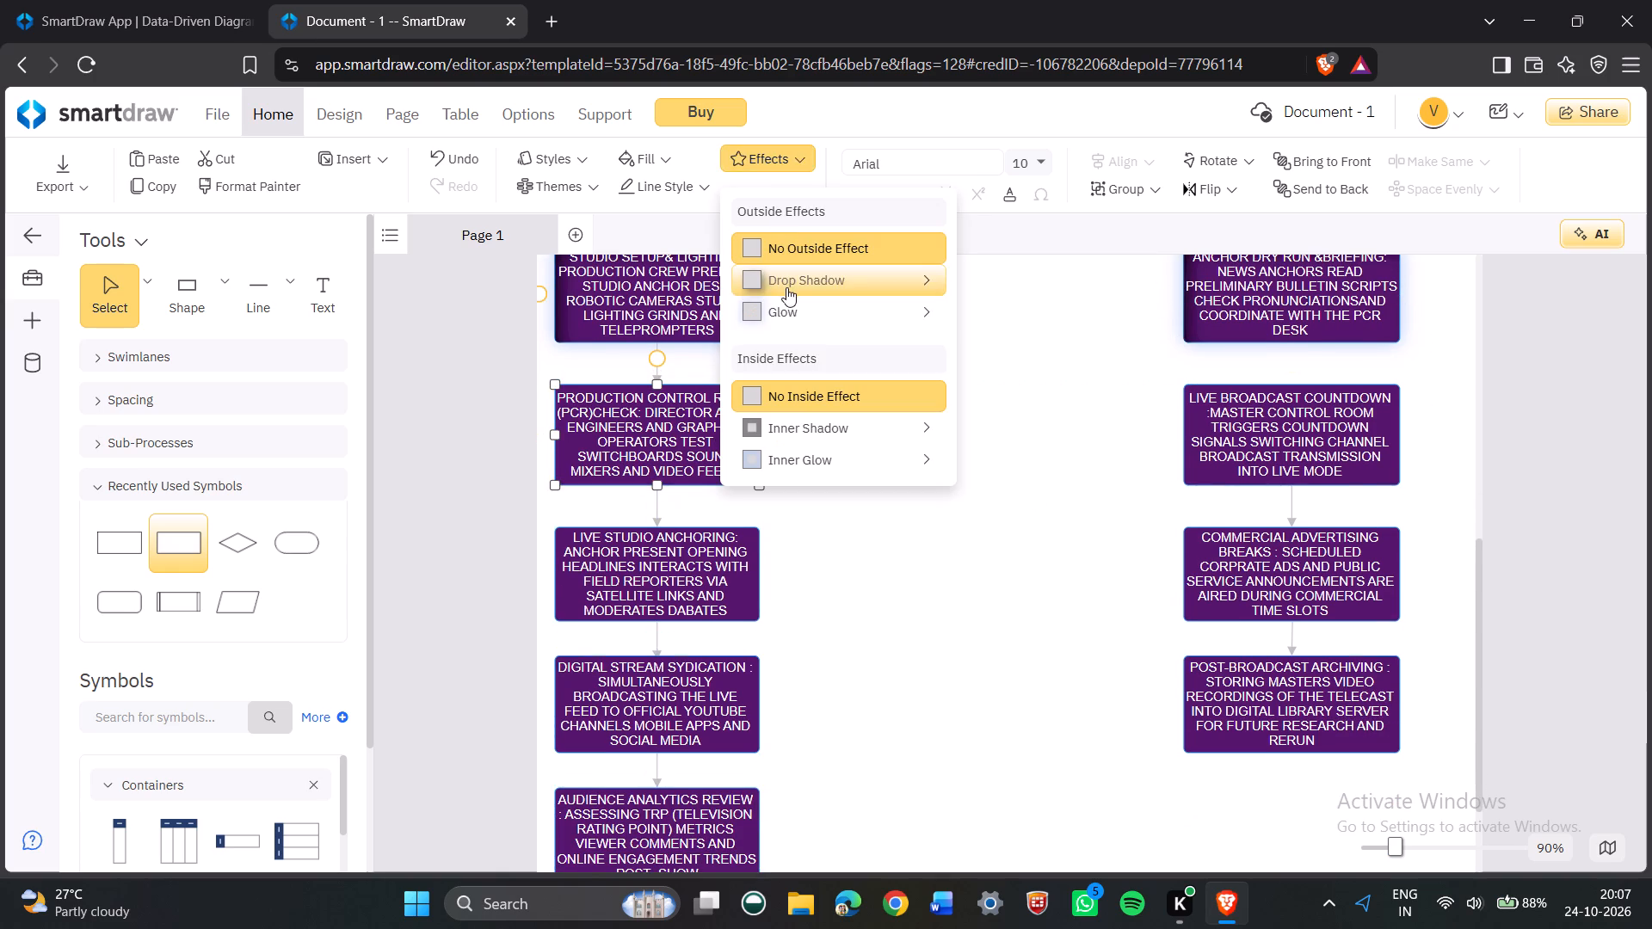
{"action": "left_click", "coordinate": [786, 287]}
{"action": "left_click_drag", "start_coordinate": [1131, 443], "coordinate": [1123, 433]}
{"action": "left_click", "coordinate": [748, 181]}
{"action": "left_click_drag", "start_coordinate": [754, 170], "coordinate": [762, 175]}
{"action": "left_click_drag", "start_coordinate": [755, 161], "coordinate": [756, 173]}
{"action": "left_click", "coordinate": [755, 166]}
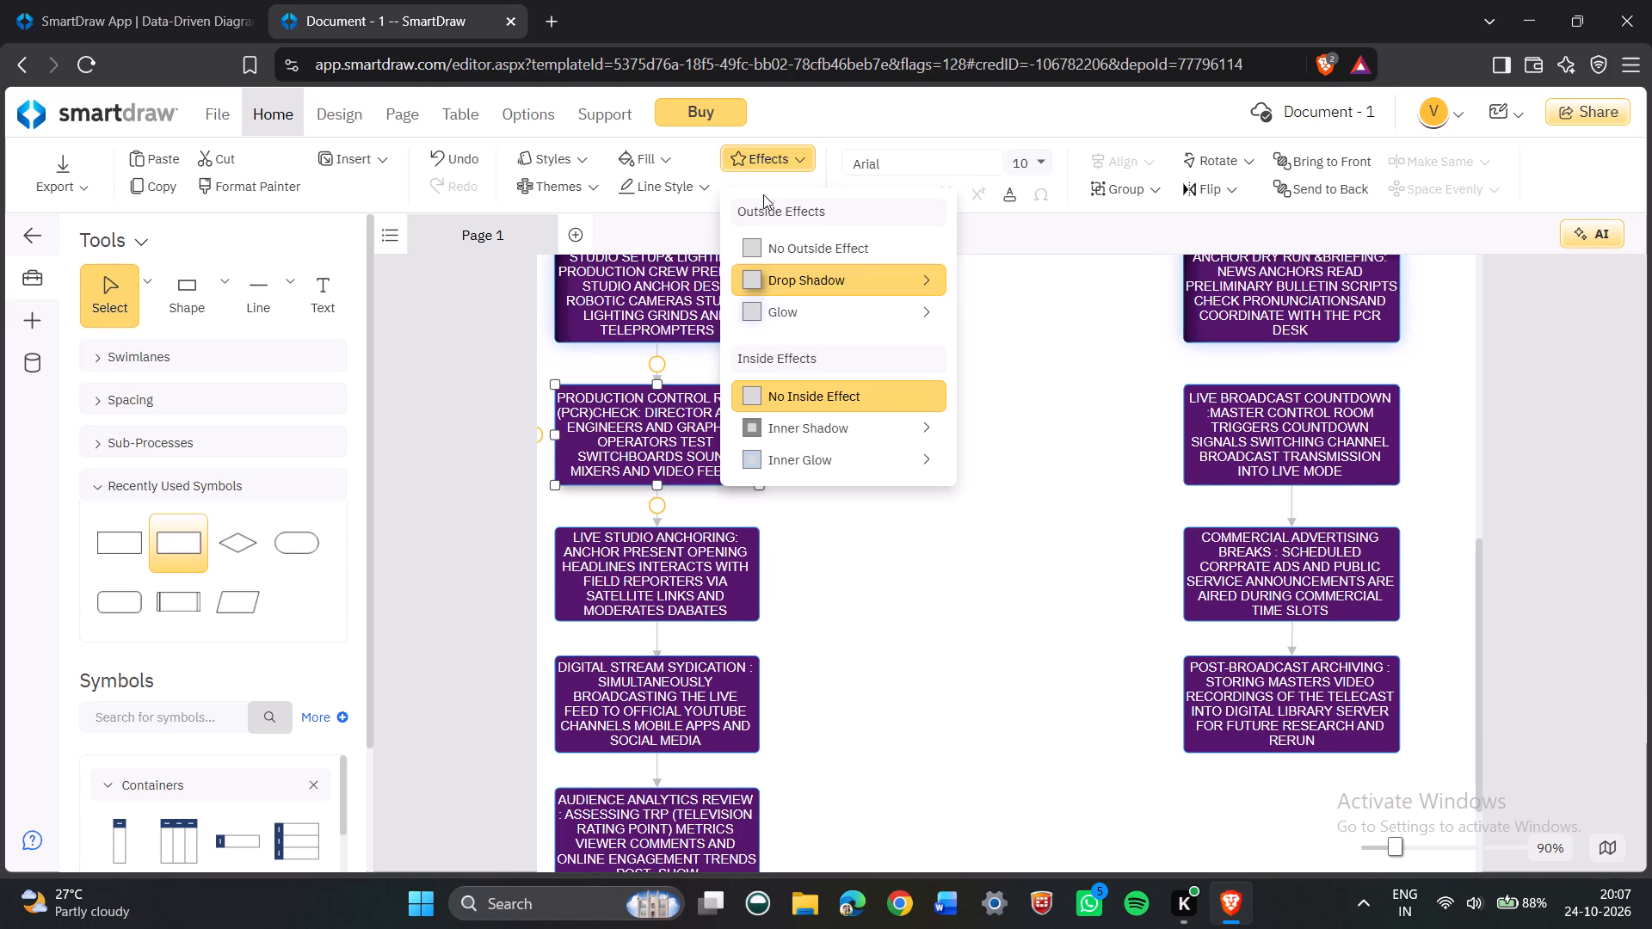
{"action": "left_click", "coordinate": [781, 307]}
{"action": "left_click", "coordinate": [1001, 423]}
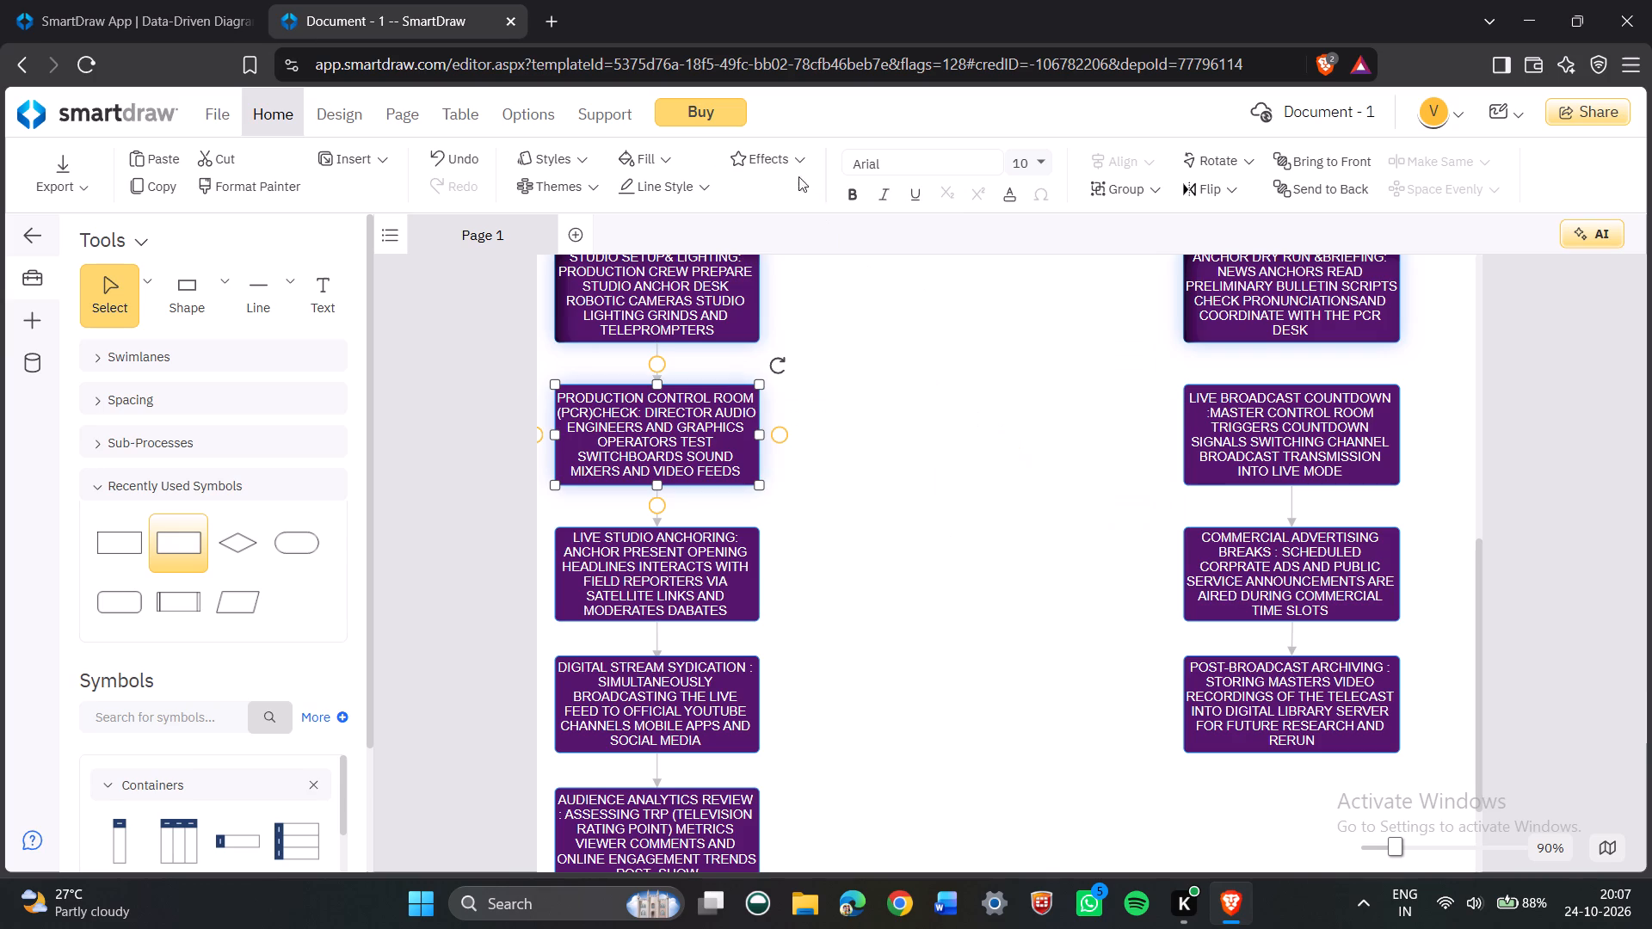
{"action": "left_click", "coordinate": [765, 153]}
{"action": "left_click", "coordinate": [883, 424]}
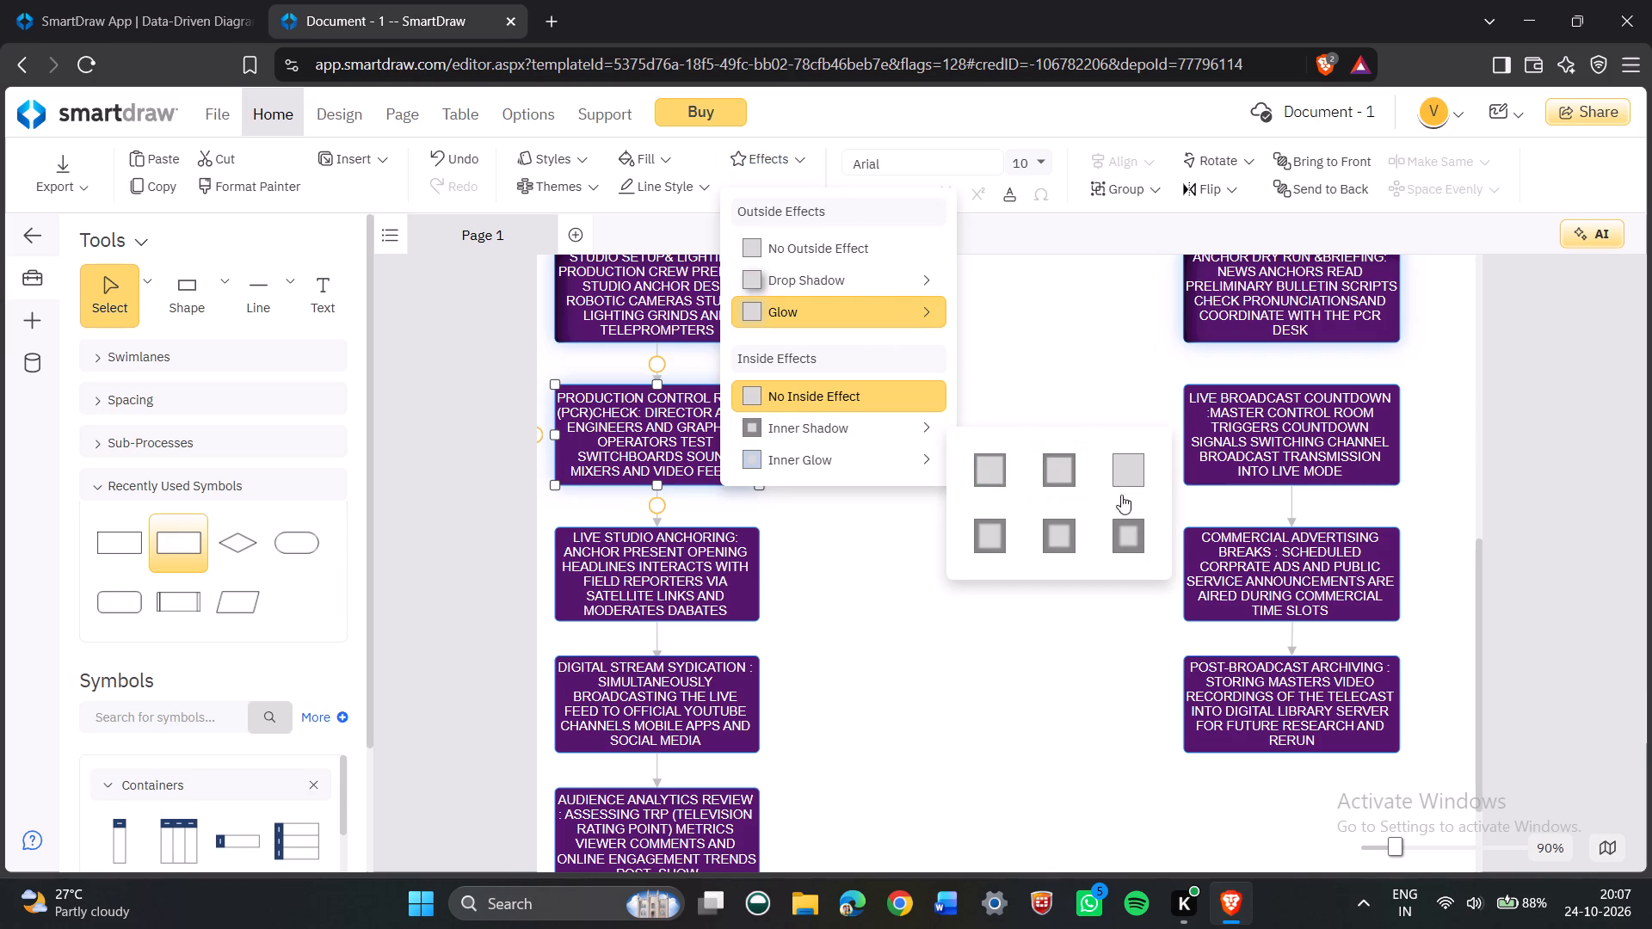
{"action": "left_click", "coordinate": [1124, 519]}
Give the live broadcast countdown box a drop shadow, replace it with the same light blue glow, and add the same inner shadow.
{"action": "left_click", "coordinate": [1254, 434]}
{"action": "left_click", "coordinate": [756, 156]}
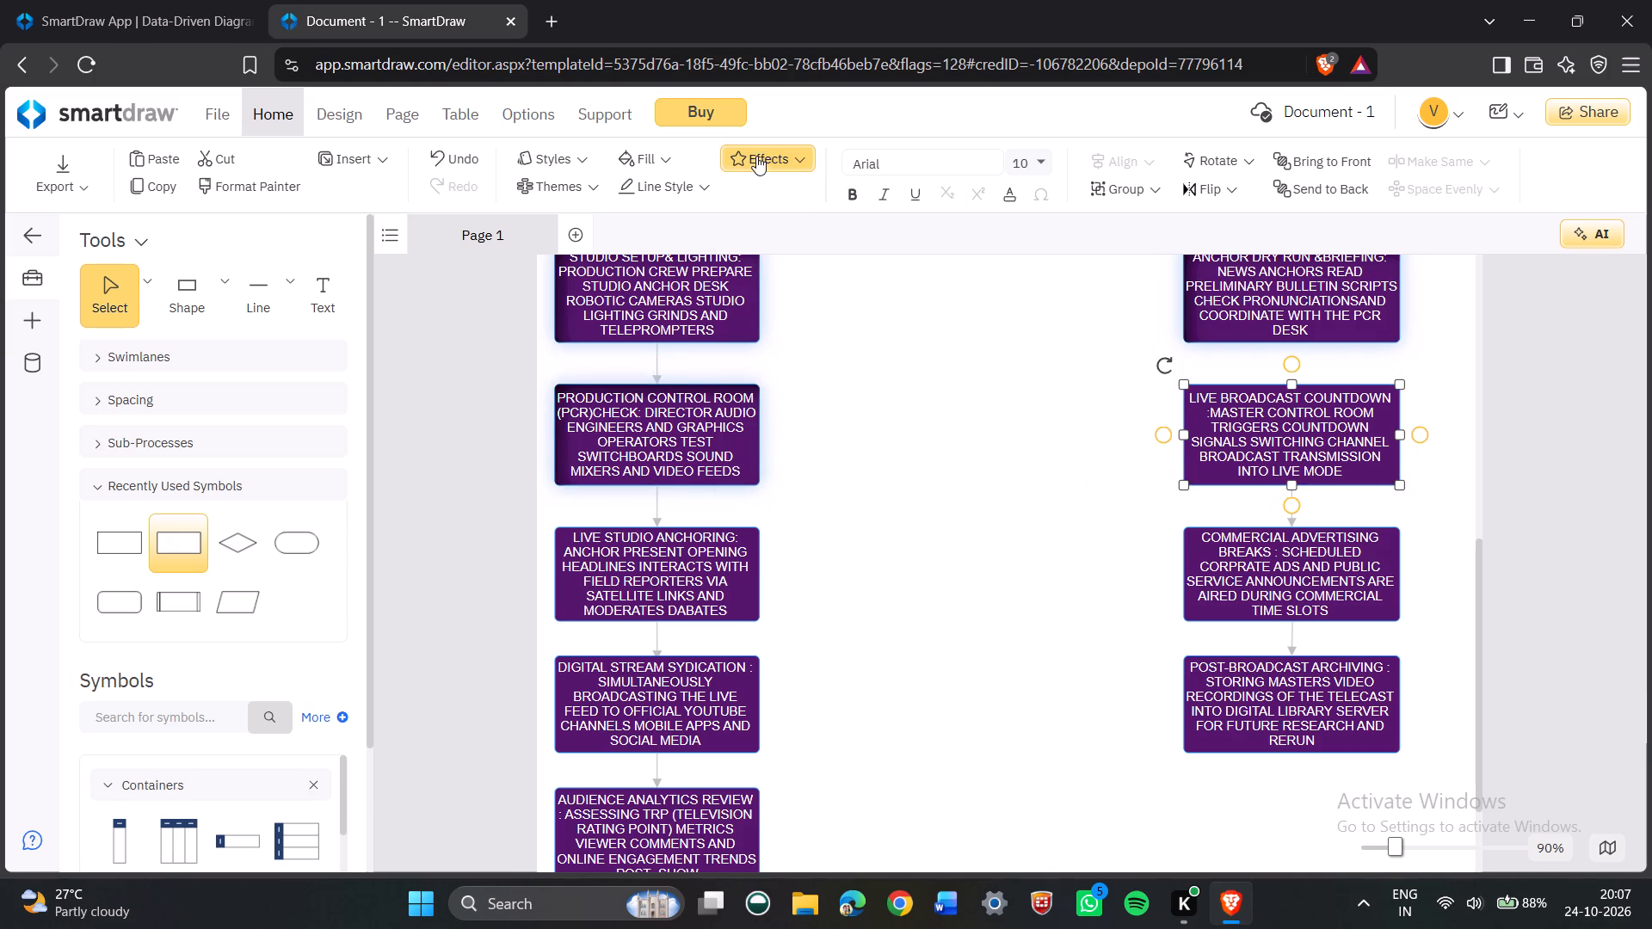
{"action": "left_click", "coordinate": [806, 278]}
{"action": "left_click", "coordinate": [1119, 447]}
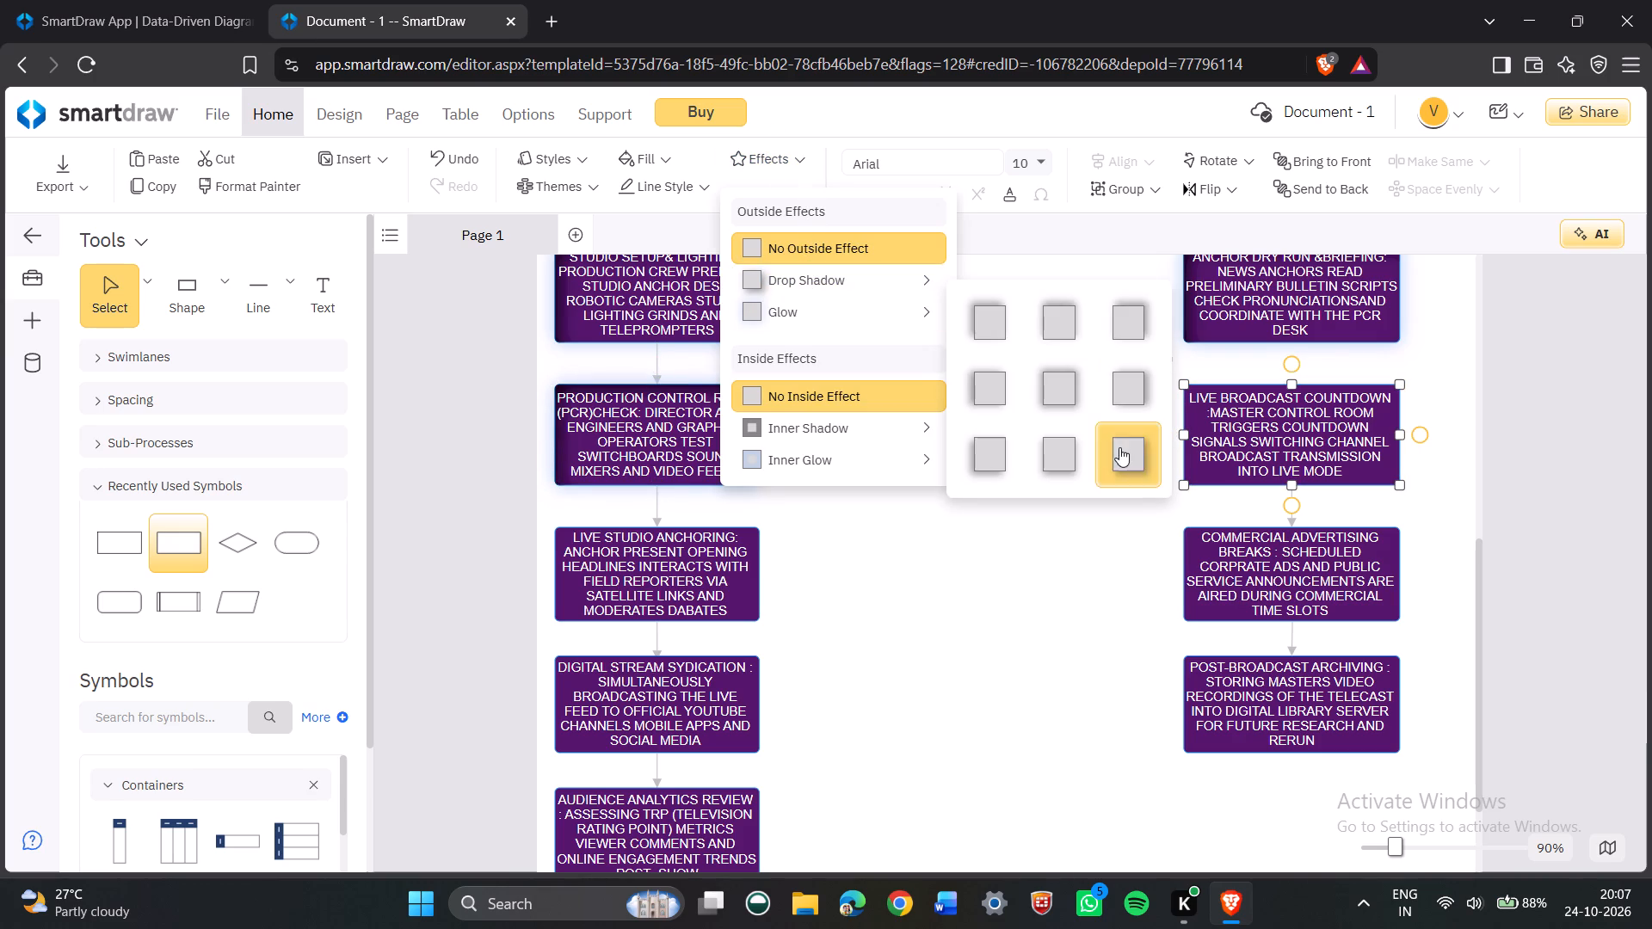
{"action": "left_click", "coordinate": [775, 161]}
{"action": "left_click", "coordinate": [788, 315]}
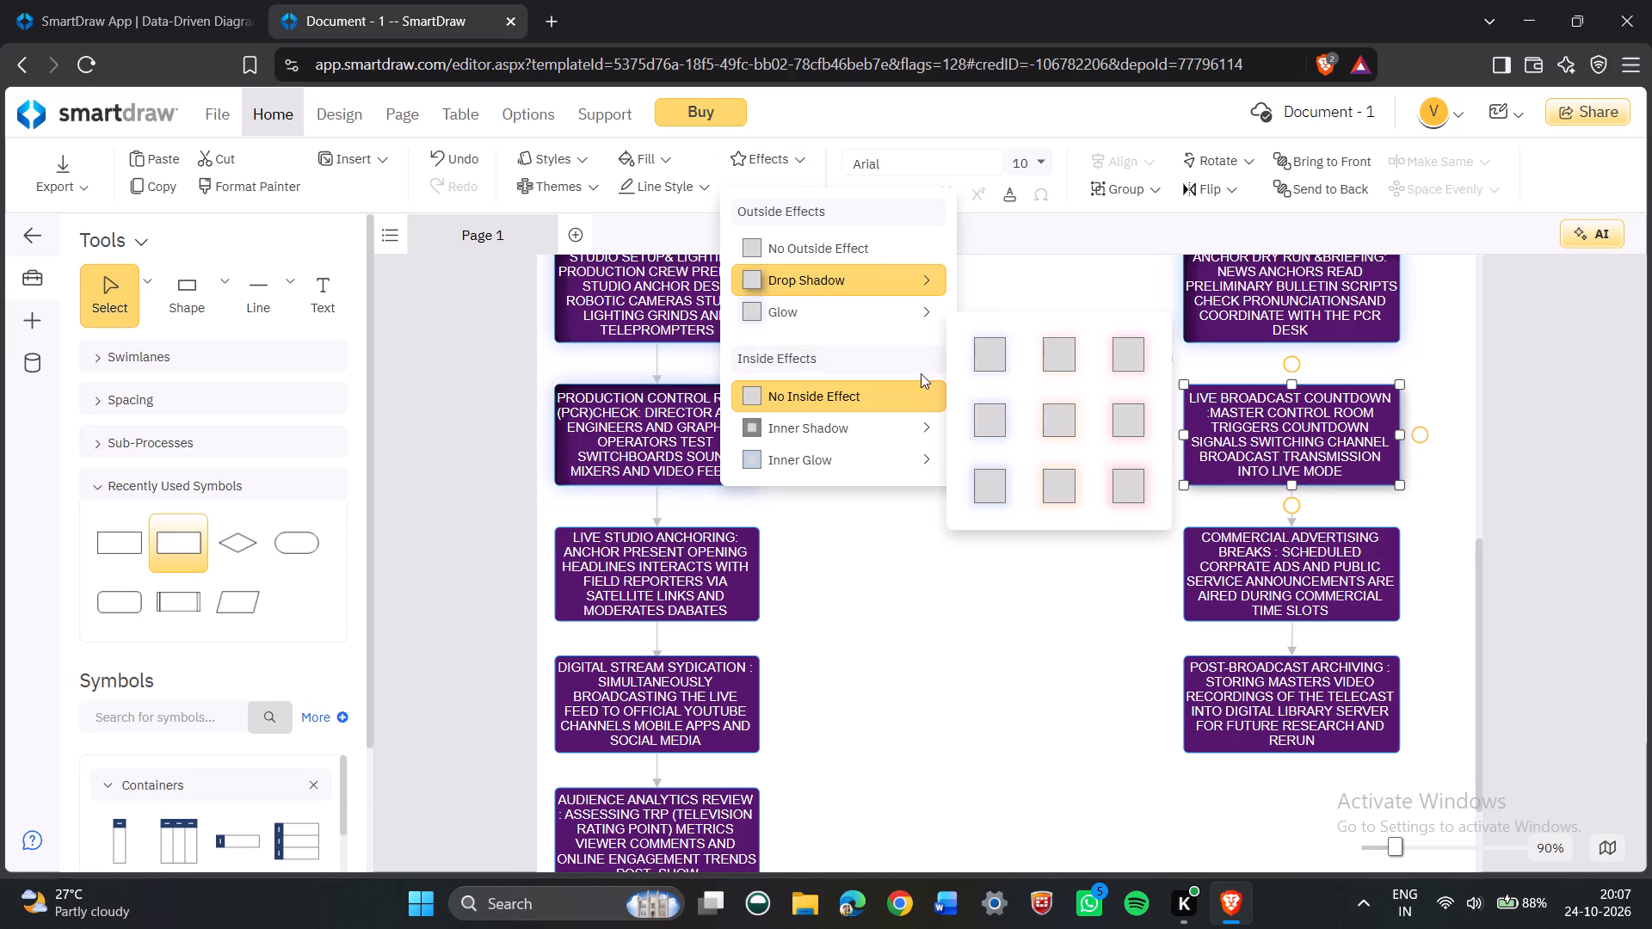
{"action": "left_click", "coordinate": [978, 428]}
{"action": "left_click", "coordinate": [767, 167]}
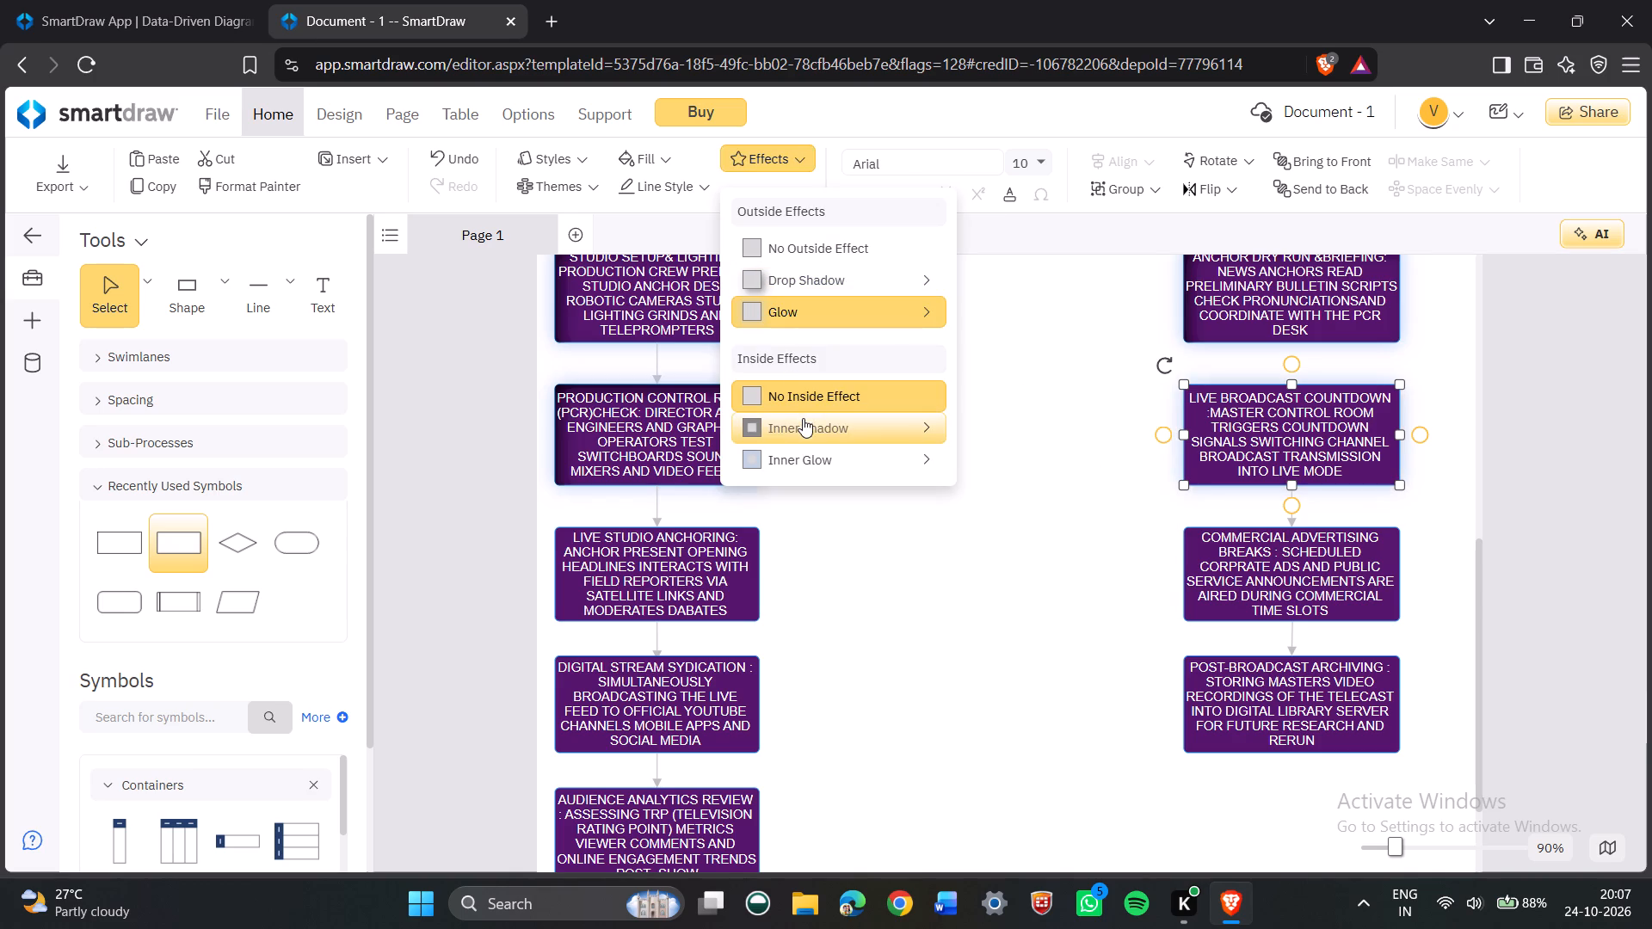
{"action": "left_click", "coordinate": [803, 418]}
{"action": "left_click", "coordinate": [1118, 544]}
Give the live studio anchoring box a drop shadow, replace it with the same light blue glow, and add the same inner shadow.
{"action": "scroll", "coordinate": [1088, 512], "scroll_direction": "down", "scroll_amount": 1}
{"action": "left_click", "coordinate": [713, 464]}
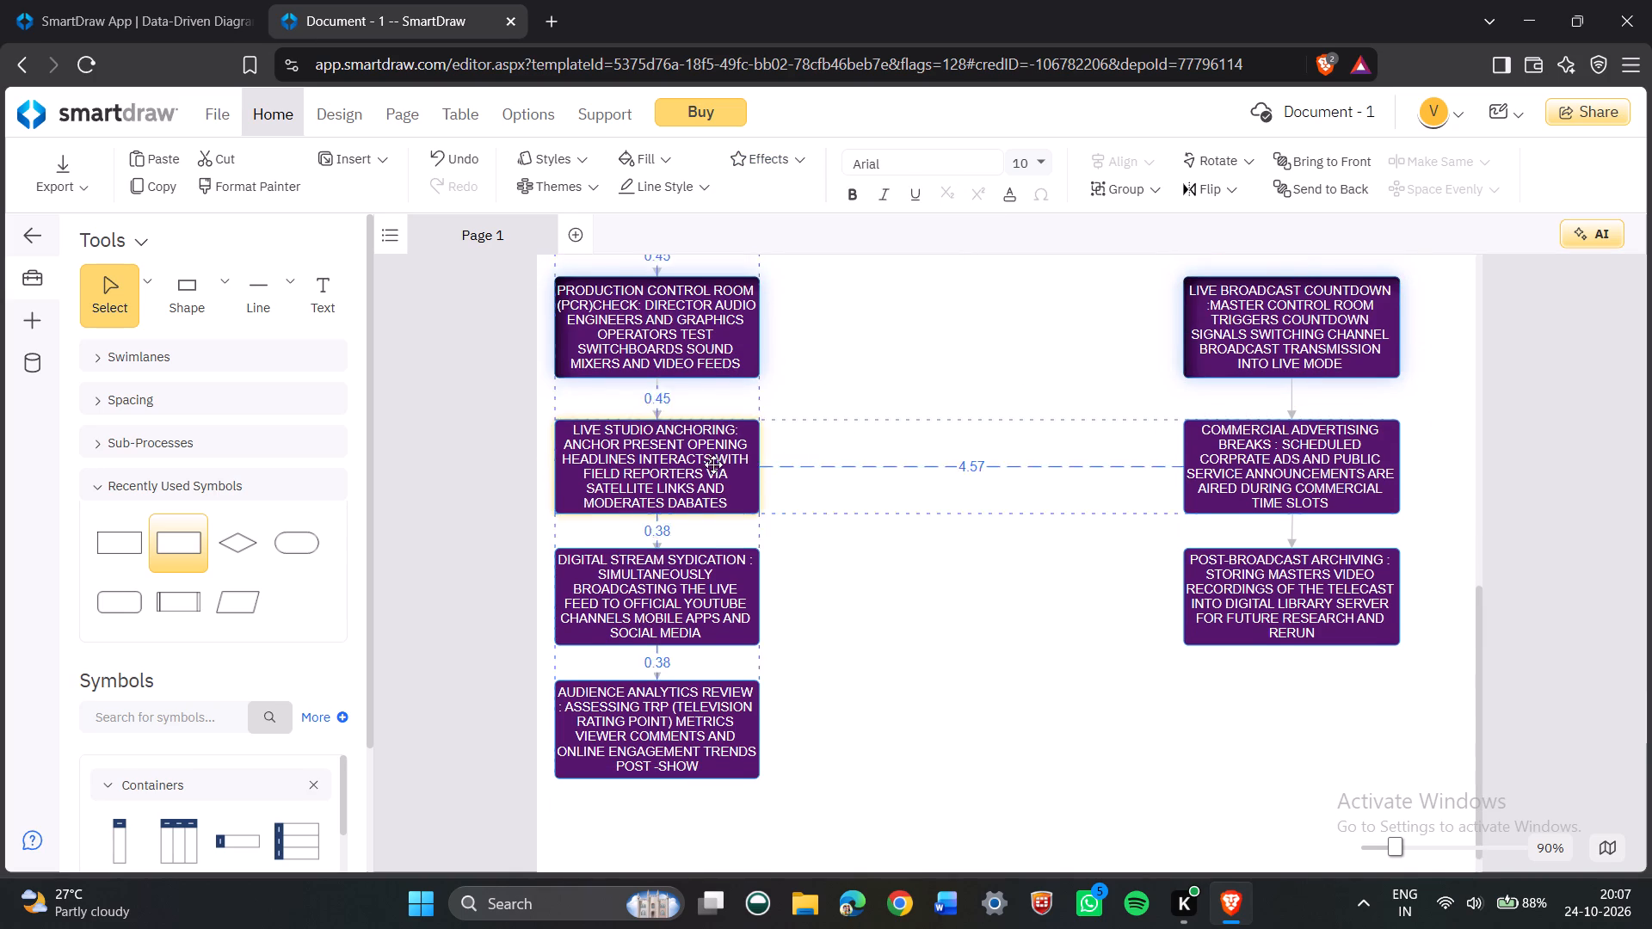
{"action": "left_click", "coordinate": [745, 162]}
{"action": "left_click", "coordinate": [777, 283]}
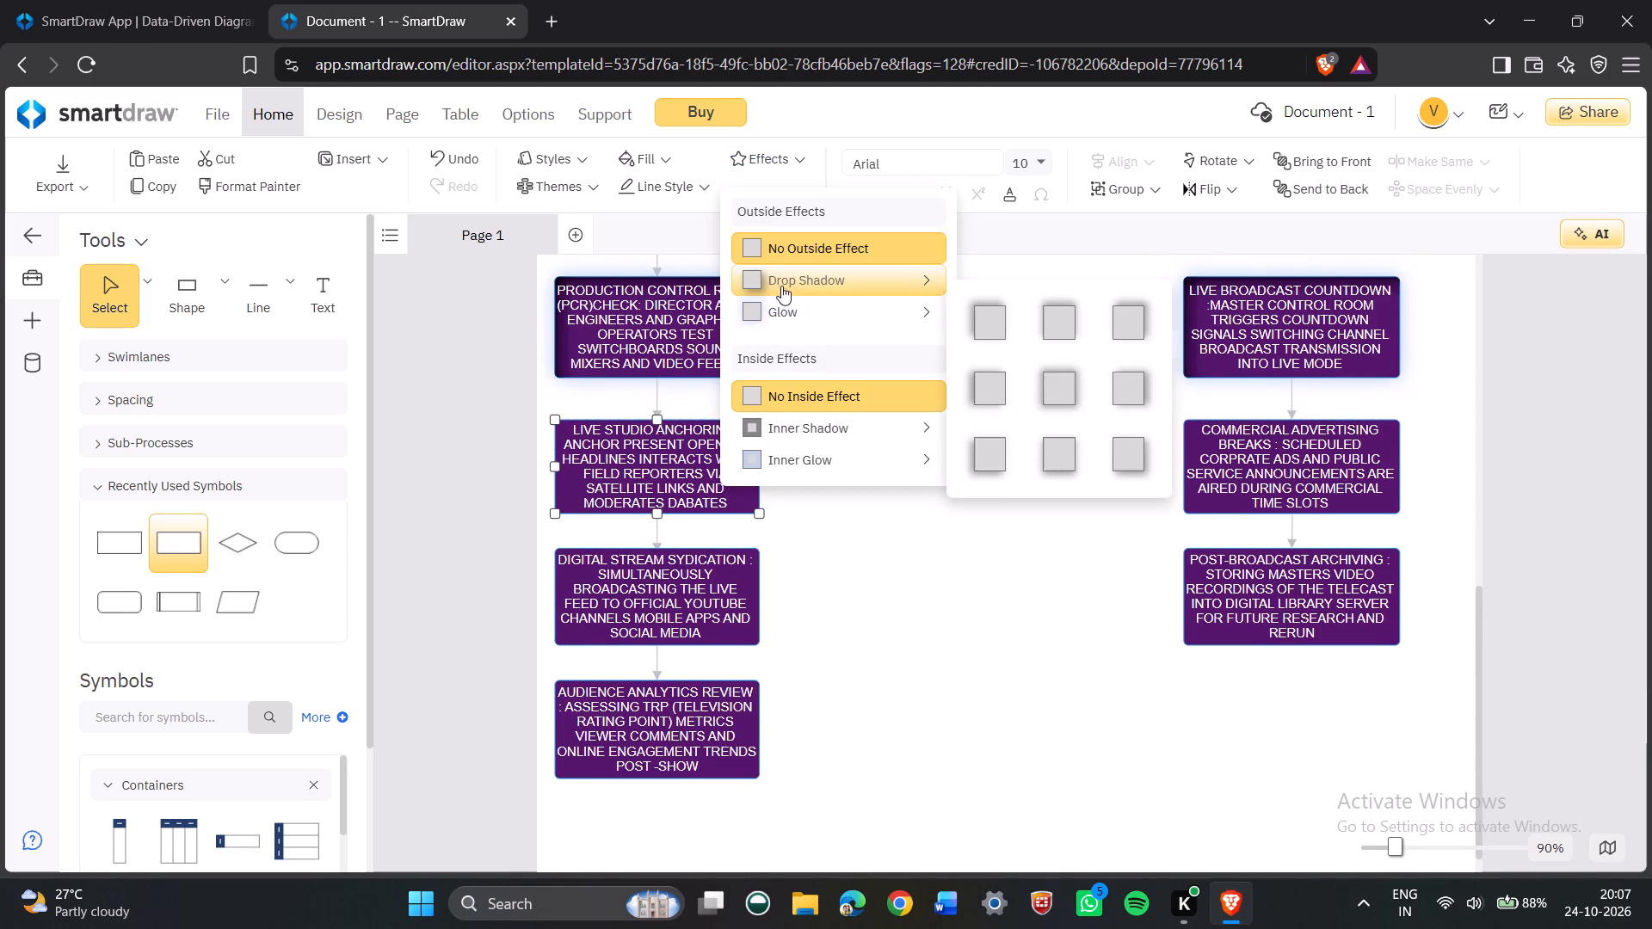
{"action": "left_click", "coordinate": [1140, 463]}
{"action": "left_click", "coordinate": [773, 167]}
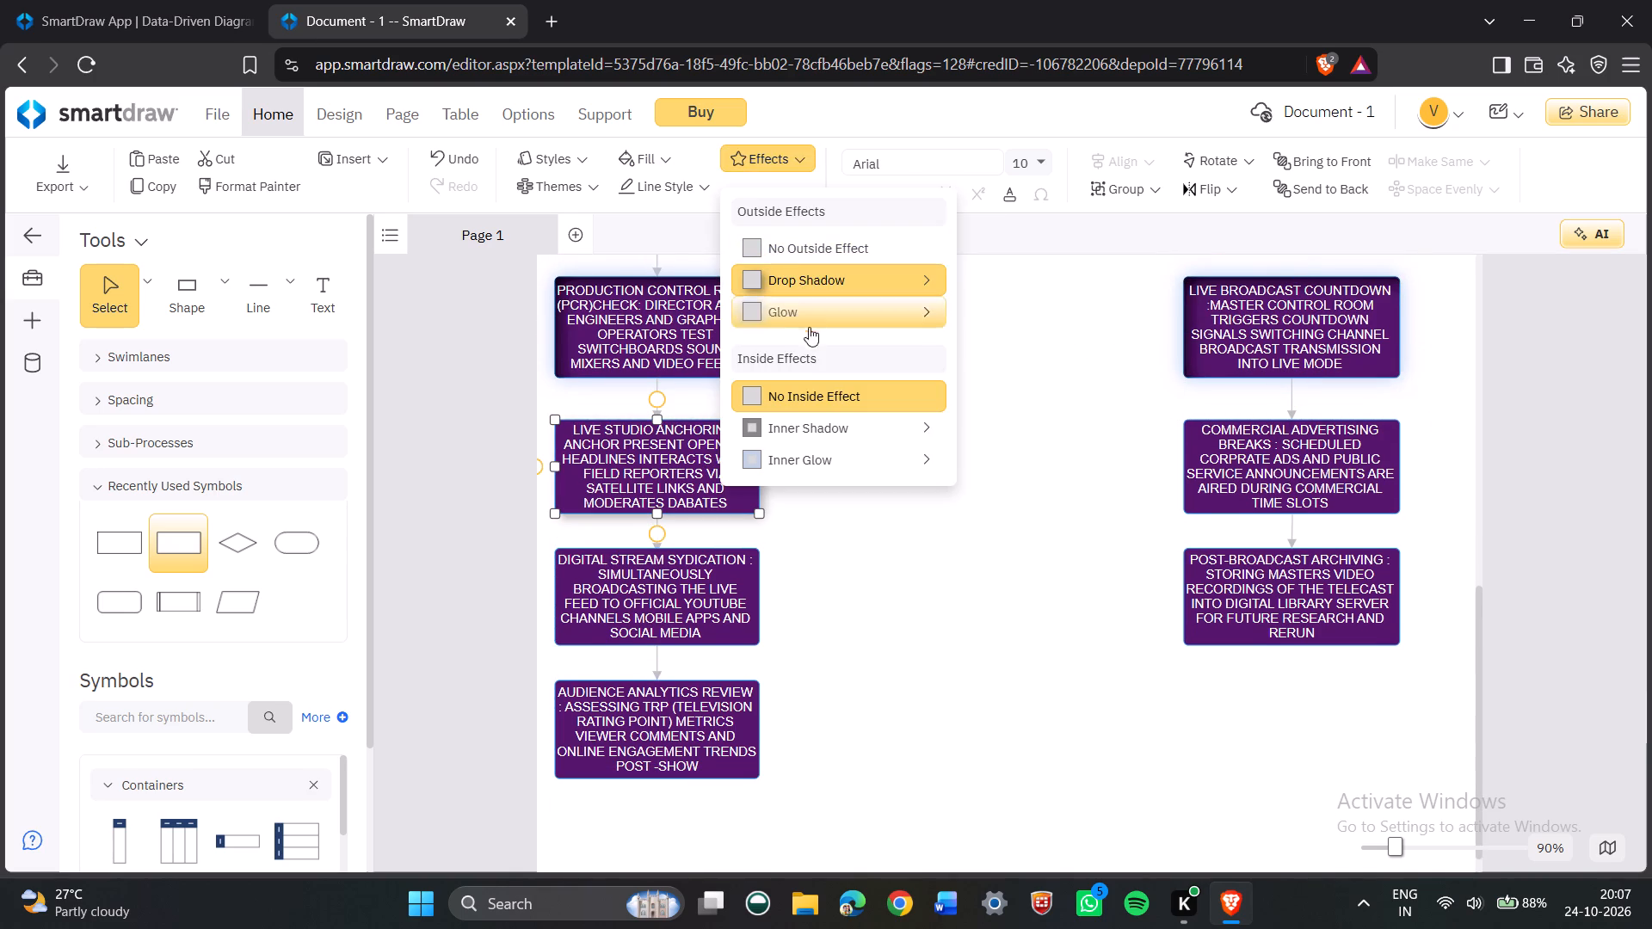
{"action": "left_click", "coordinate": [803, 322]}
{"action": "left_click", "coordinate": [990, 427]}
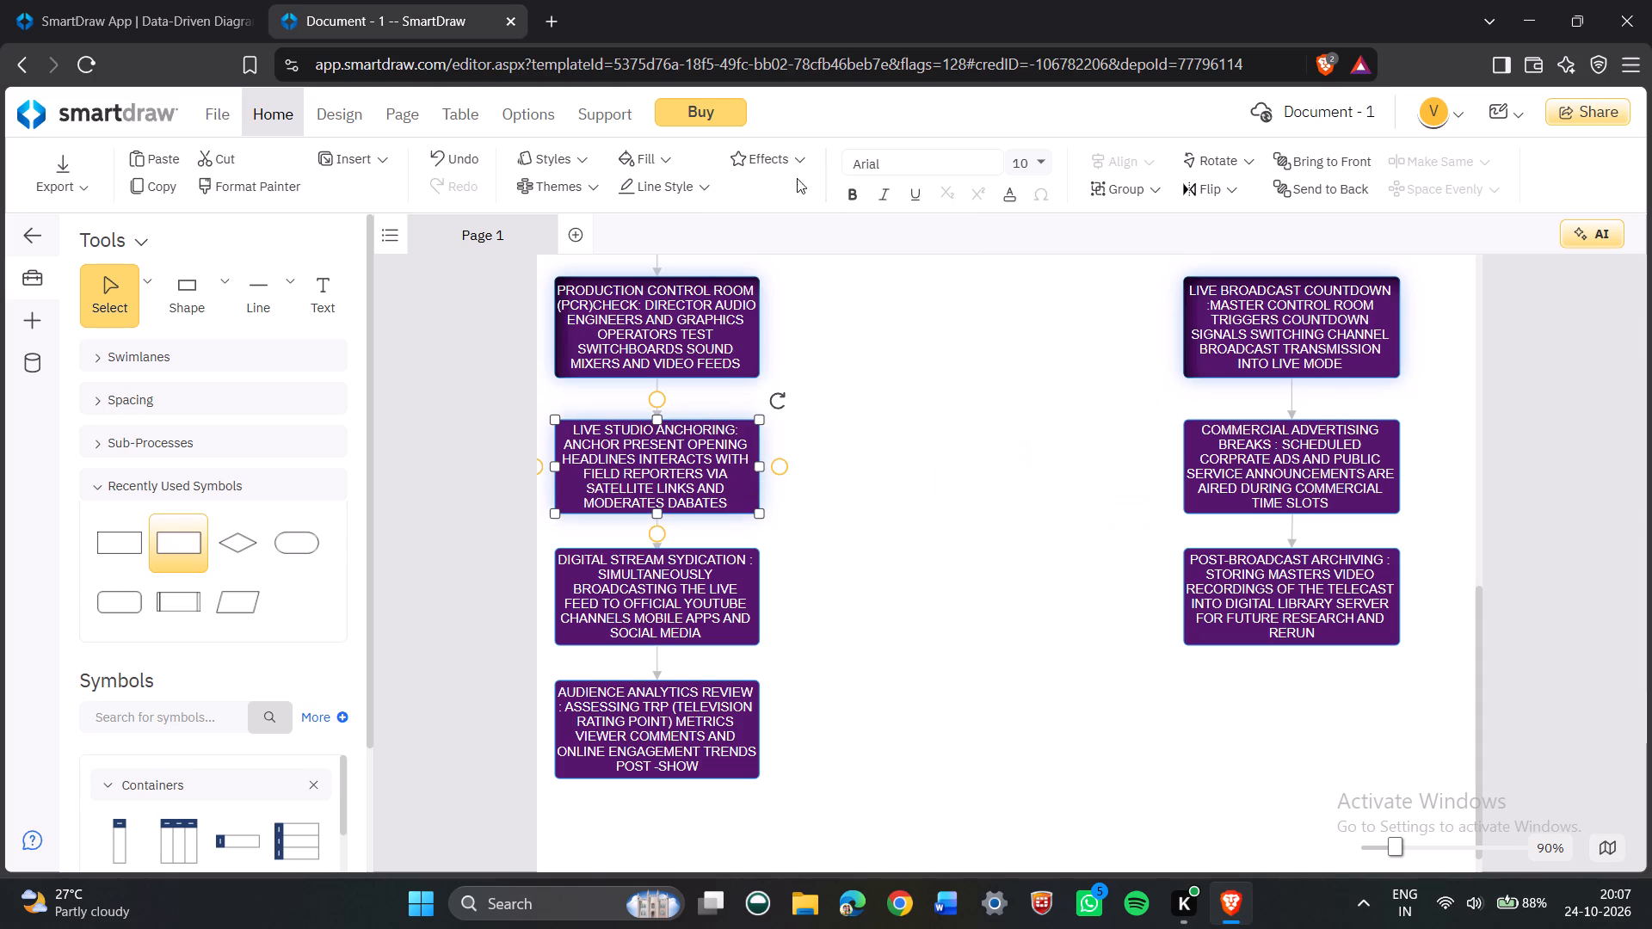
{"action": "left_click", "coordinate": [786, 168]}
{"action": "left_click", "coordinate": [823, 432]}
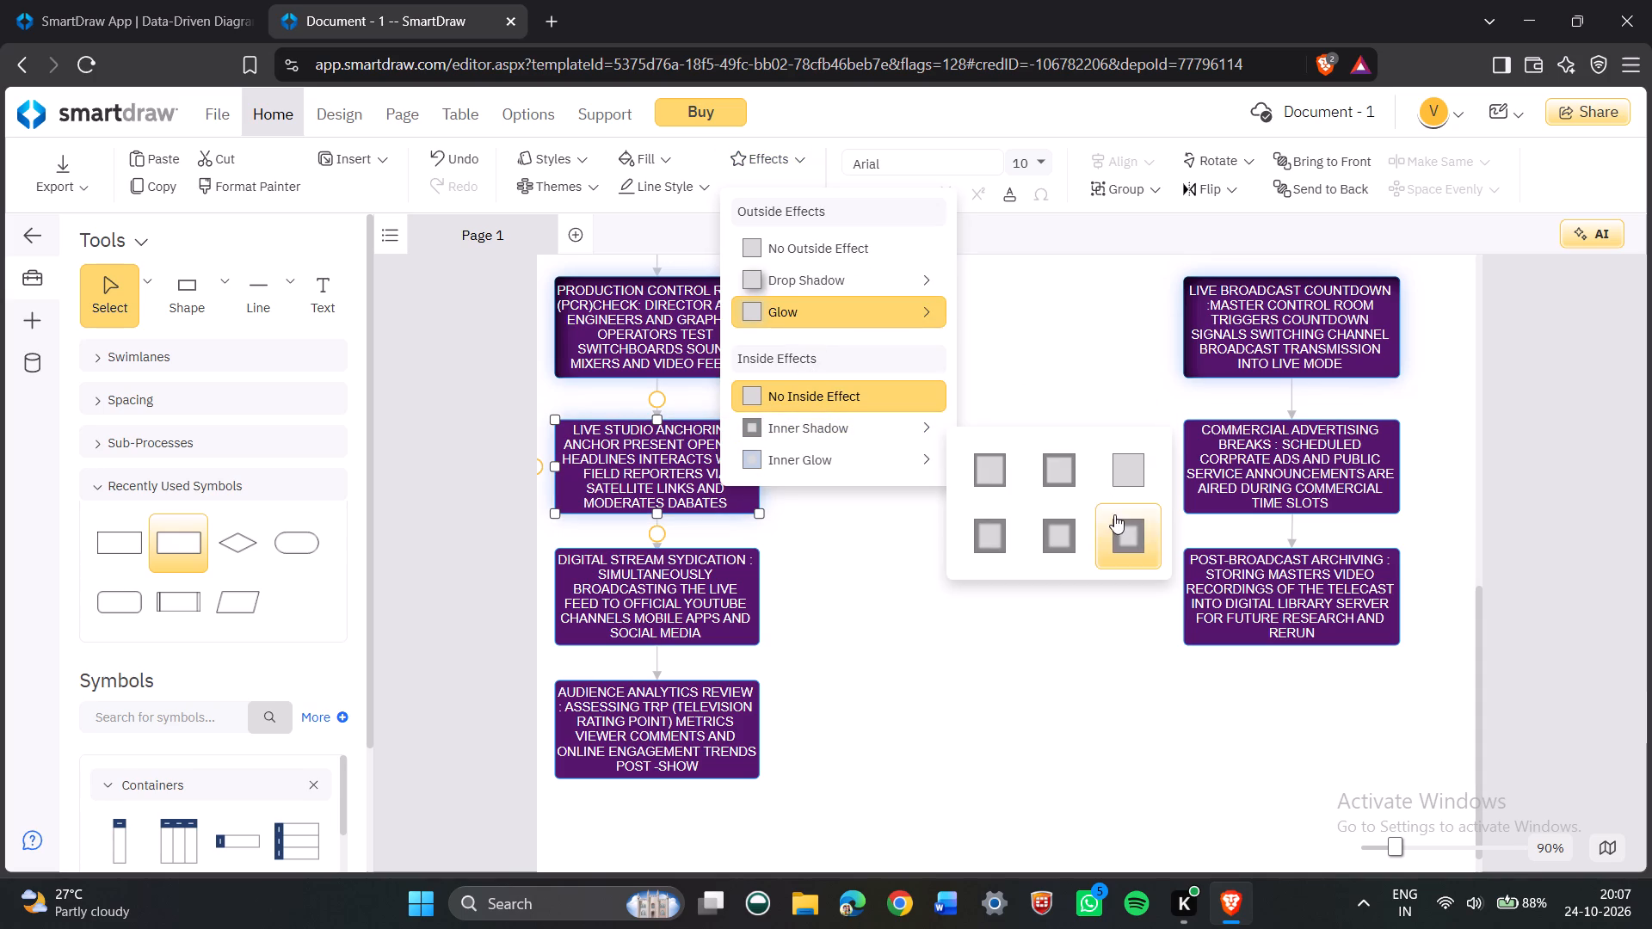
{"action": "left_click", "coordinate": [1114, 514]}
Give the commercial advertising breaks box a drop shadow, replace it with the same light blue glow, and add the same inner shadow.
{"action": "left_click", "coordinate": [1261, 459]}
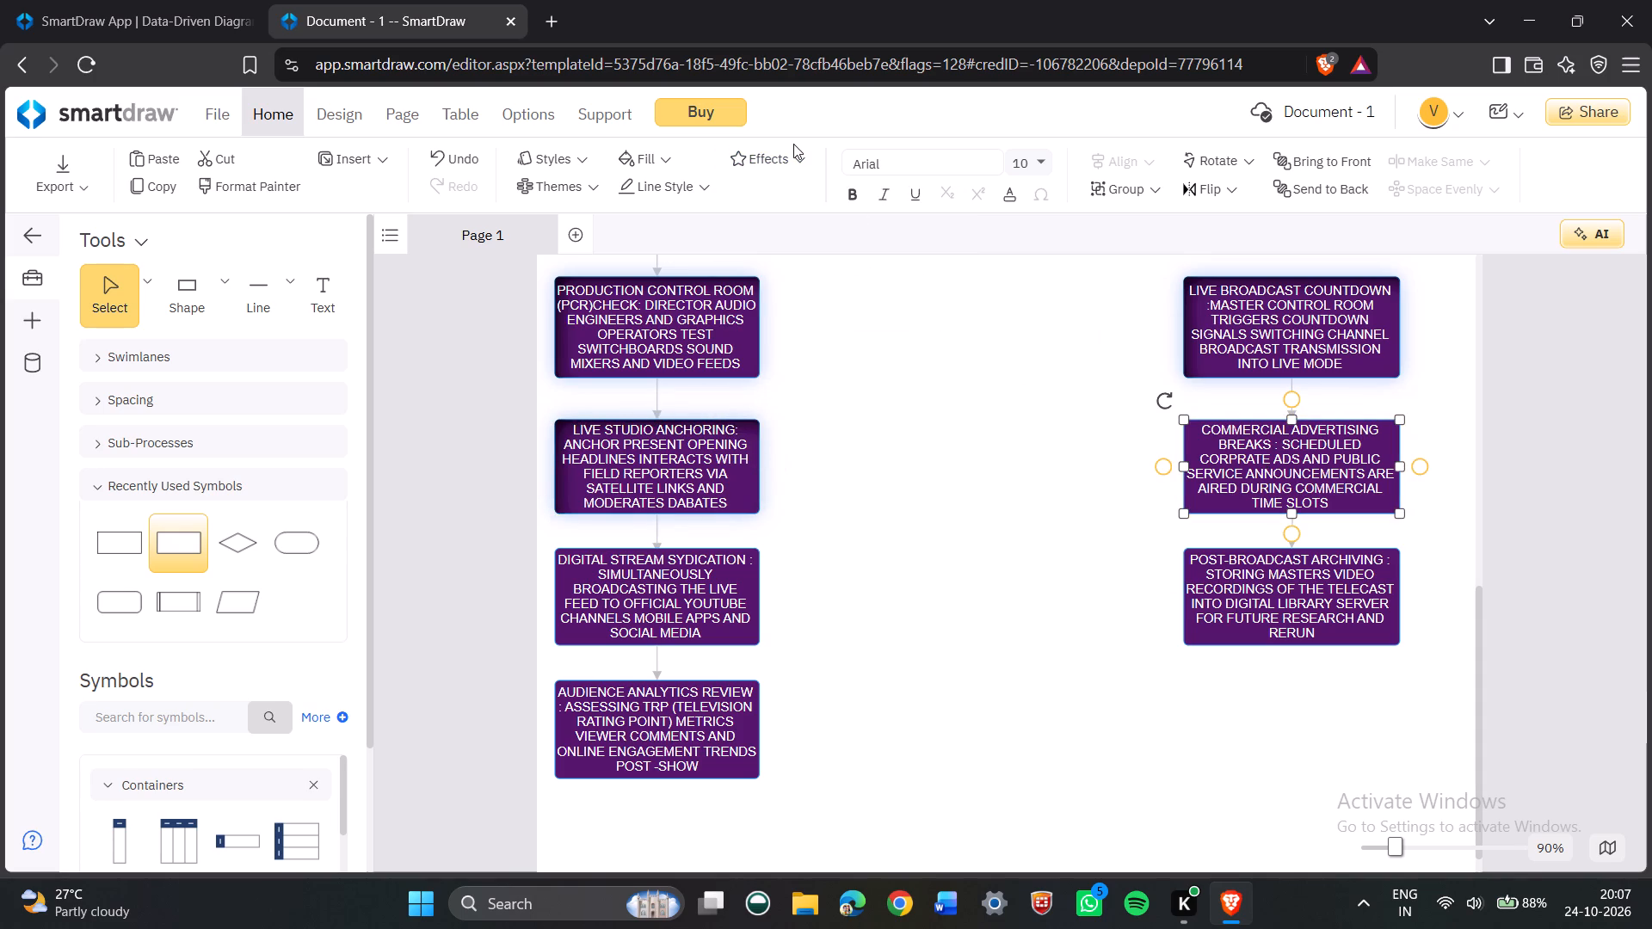
{"action": "left_click_drag", "start_coordinate": [793, 144], "coordinate": [786, 144]}
{"action": "left_click", "coordinate": [782, 146]}
{"action": "left_click", "coordinate": [768, 283]}
{"action": "left_click", "coordinate": [1149, 479]}
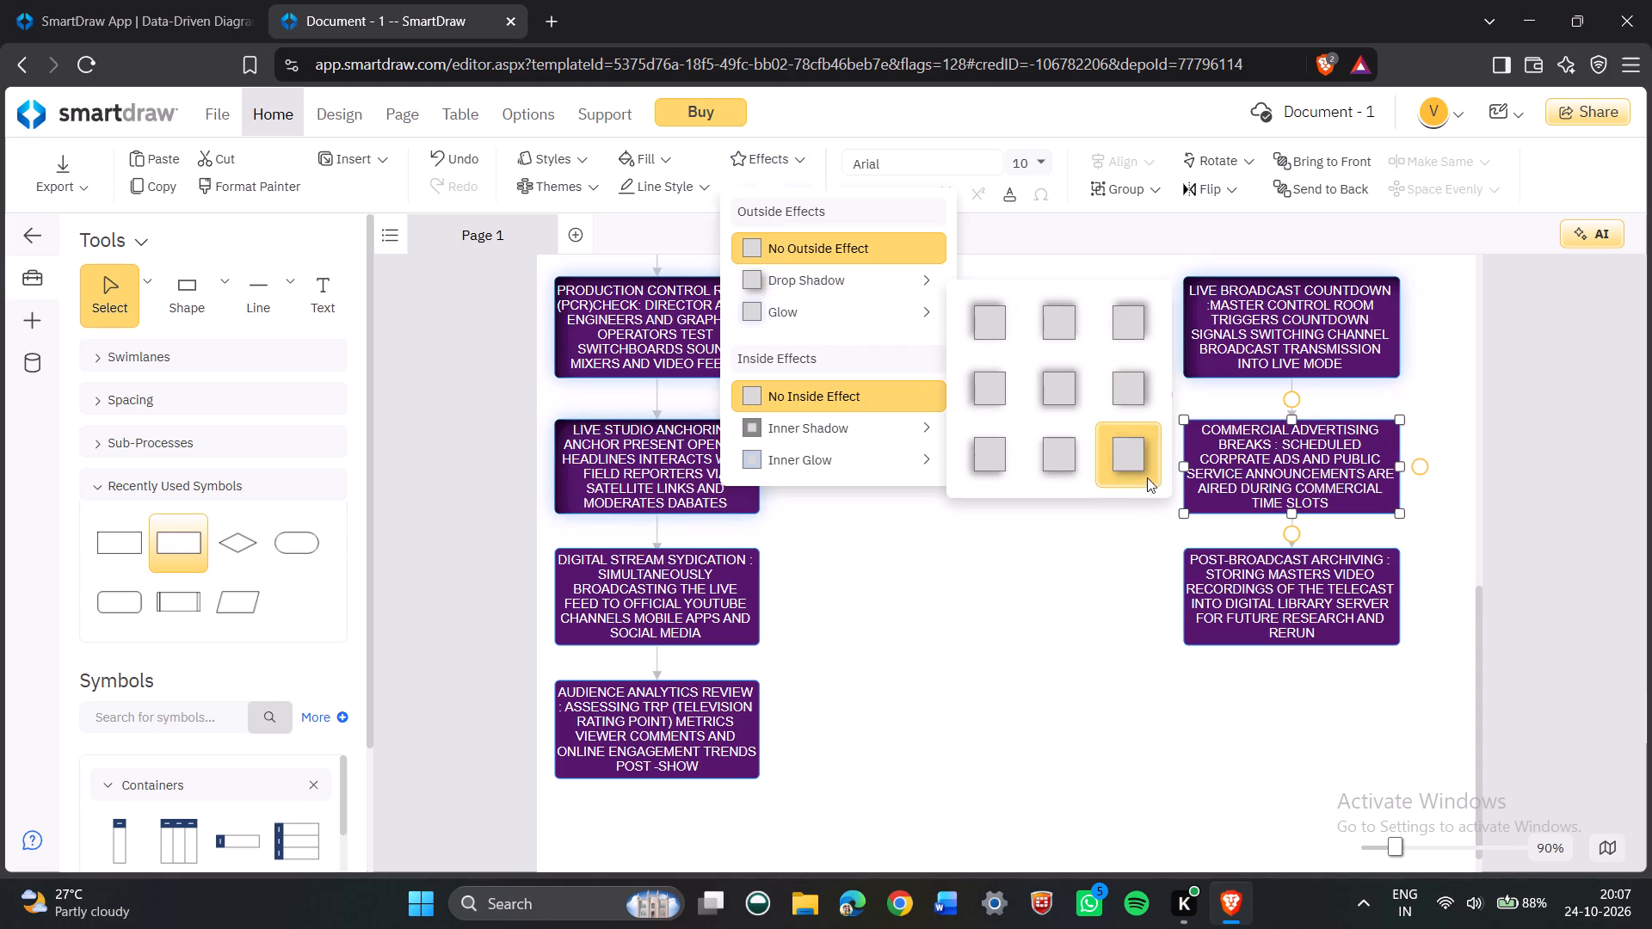
{"action": "left_click", "coordinate": [757, 162]}
{"action": "left_click", "coordinate": [796, 322]}
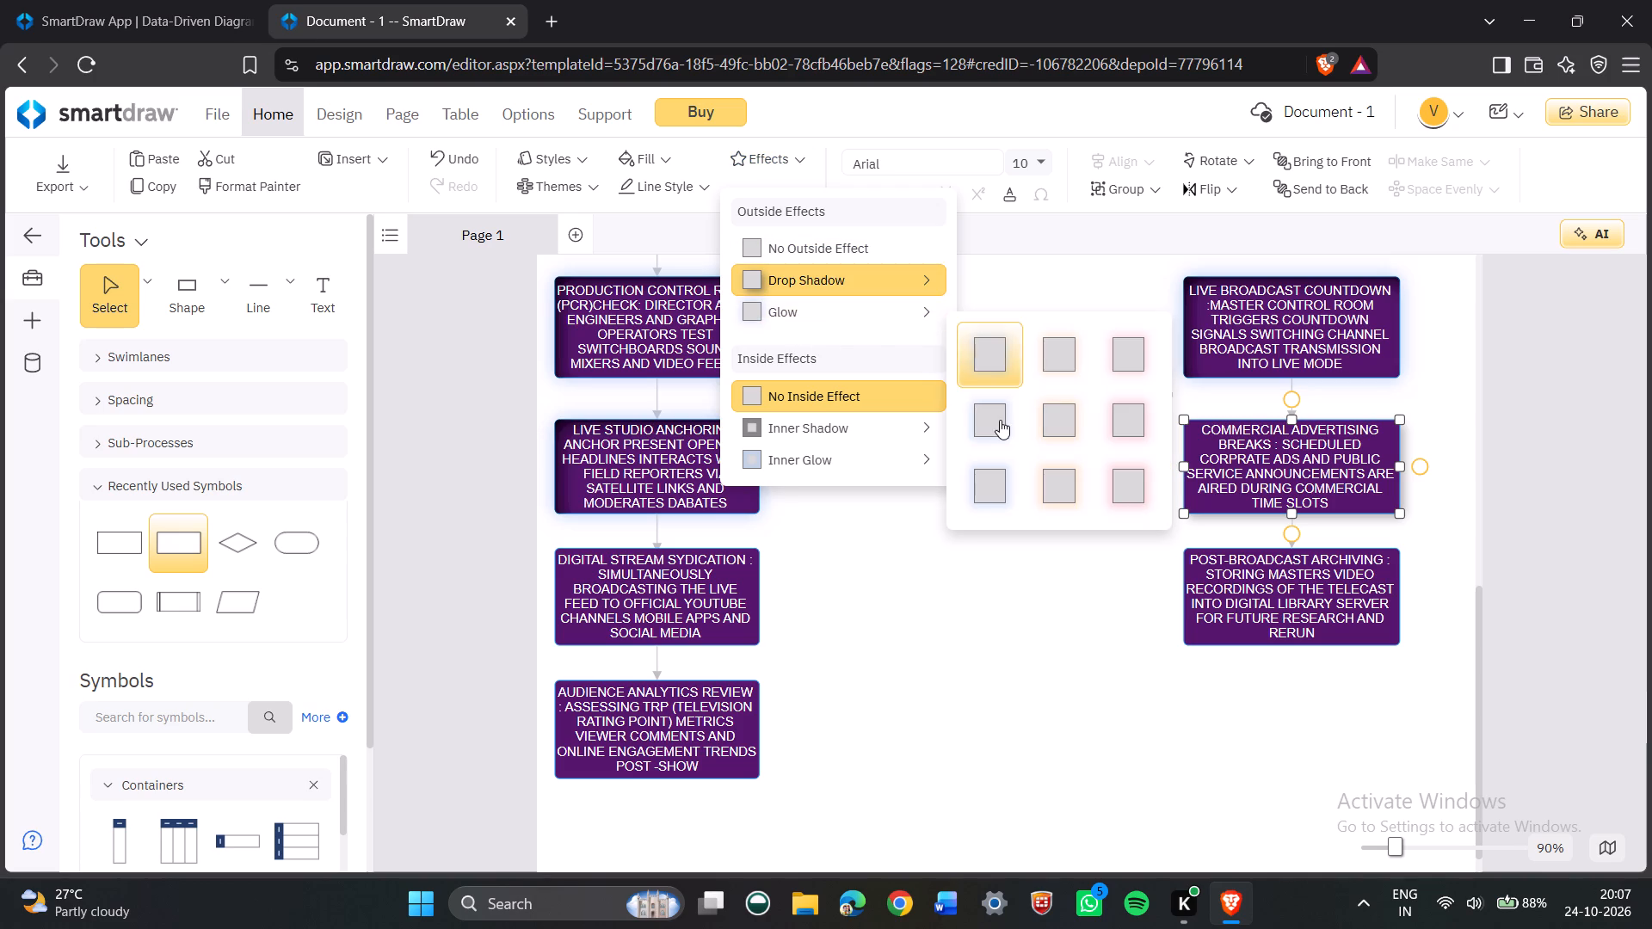
{"action": "left_click_drag", "start_coordinate": [1000, 420], "coordinate": [994, 395]}
{"action": "left_click", "coordinate": [803, 169]}
{"action": "left_click", "coordinate": [818, 429]}
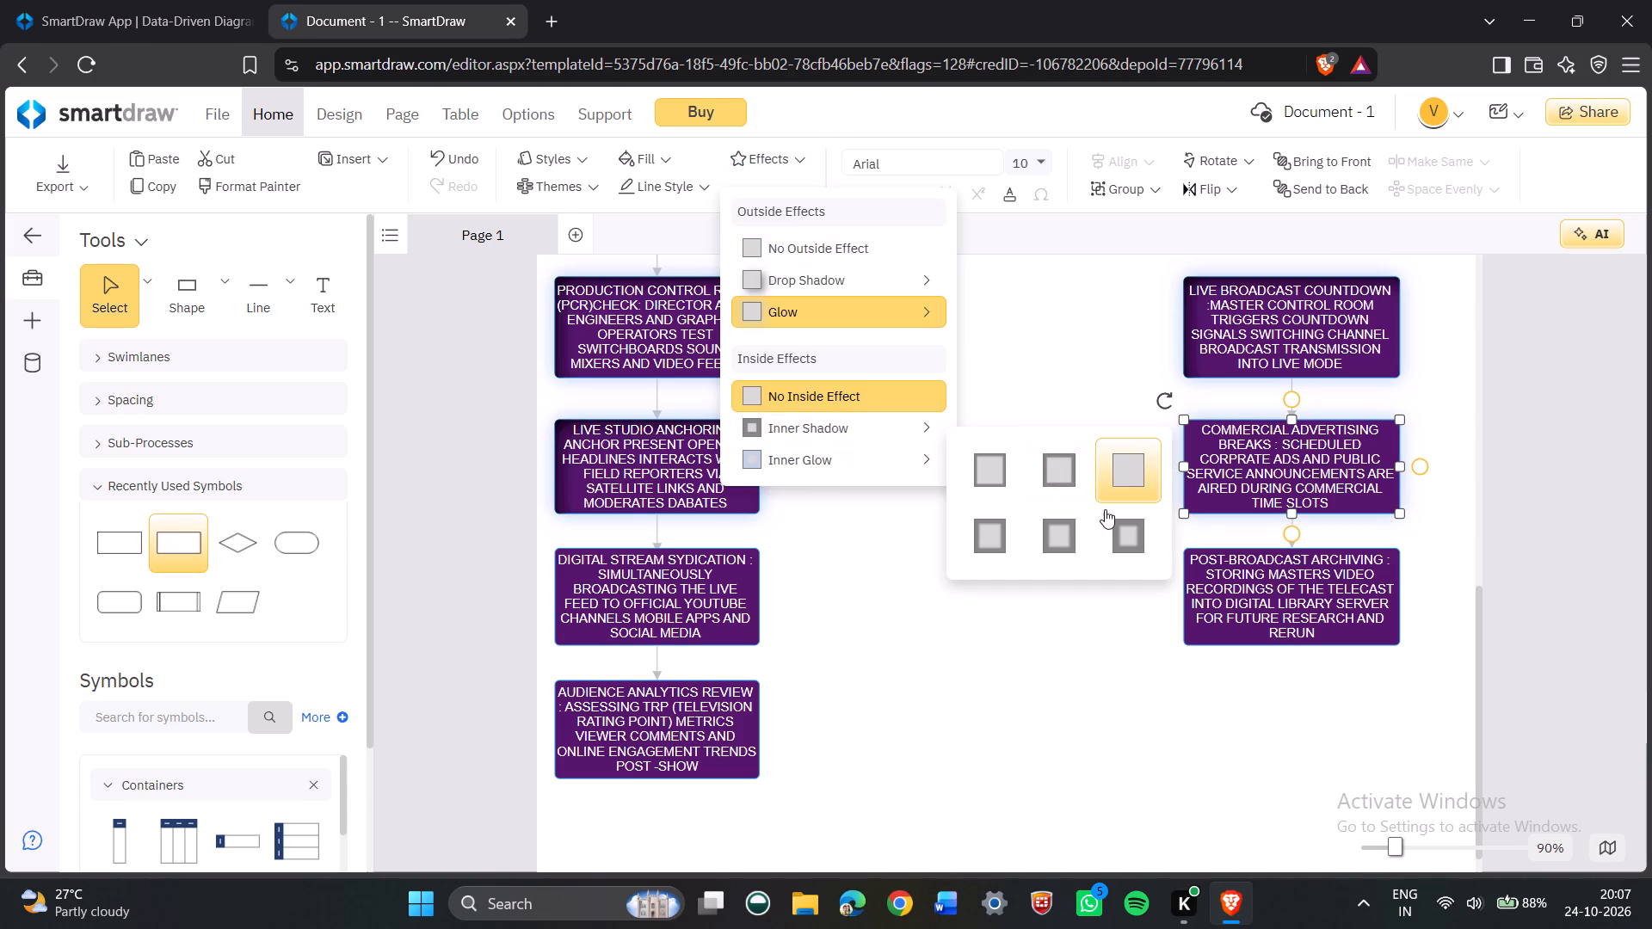
{"action": "left_click", "coordinate": [1109, 526]}
Give the digital stream syndication box a drop shadow, replace it with the same light blue glow, and add the same inner shadow.
{"action": "scroll", "coordinate": [1104, 528], "scroll_direction": "down", "scroll_amount": 2}
{"action": "left_click", "coordinate": [737, 564]}
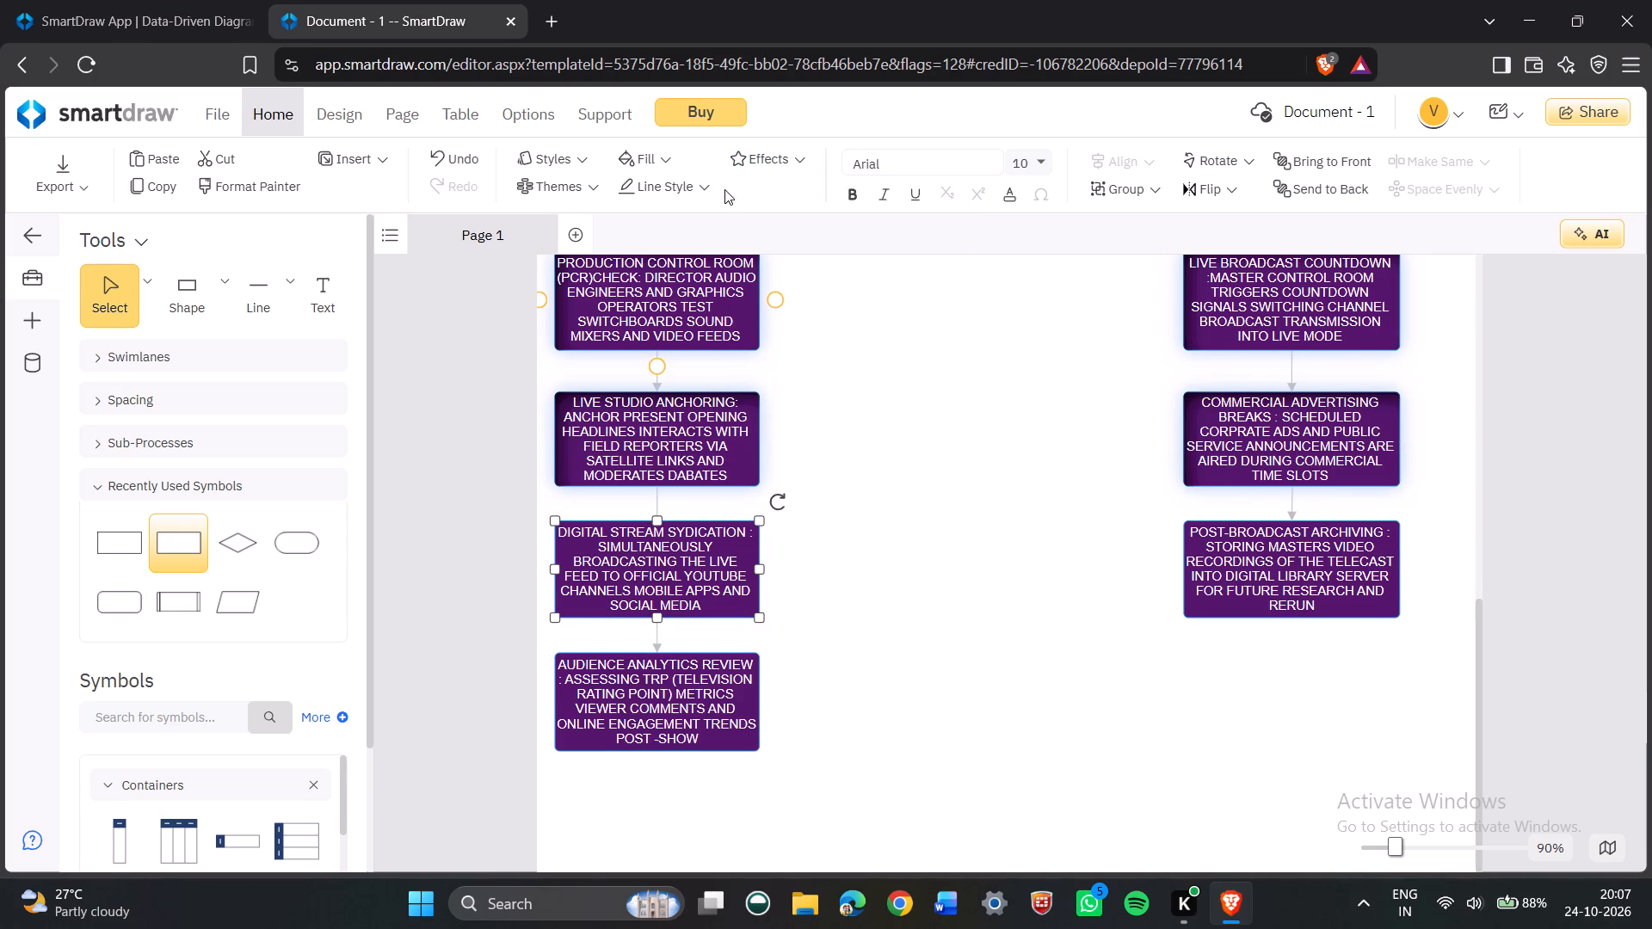
{"action": "left_click", "coordinate": [753, 158]}
{"action": "left_click", "coordinate": [761, 284]}
{"action": "left_click", "coordinate": [1123, 454]}
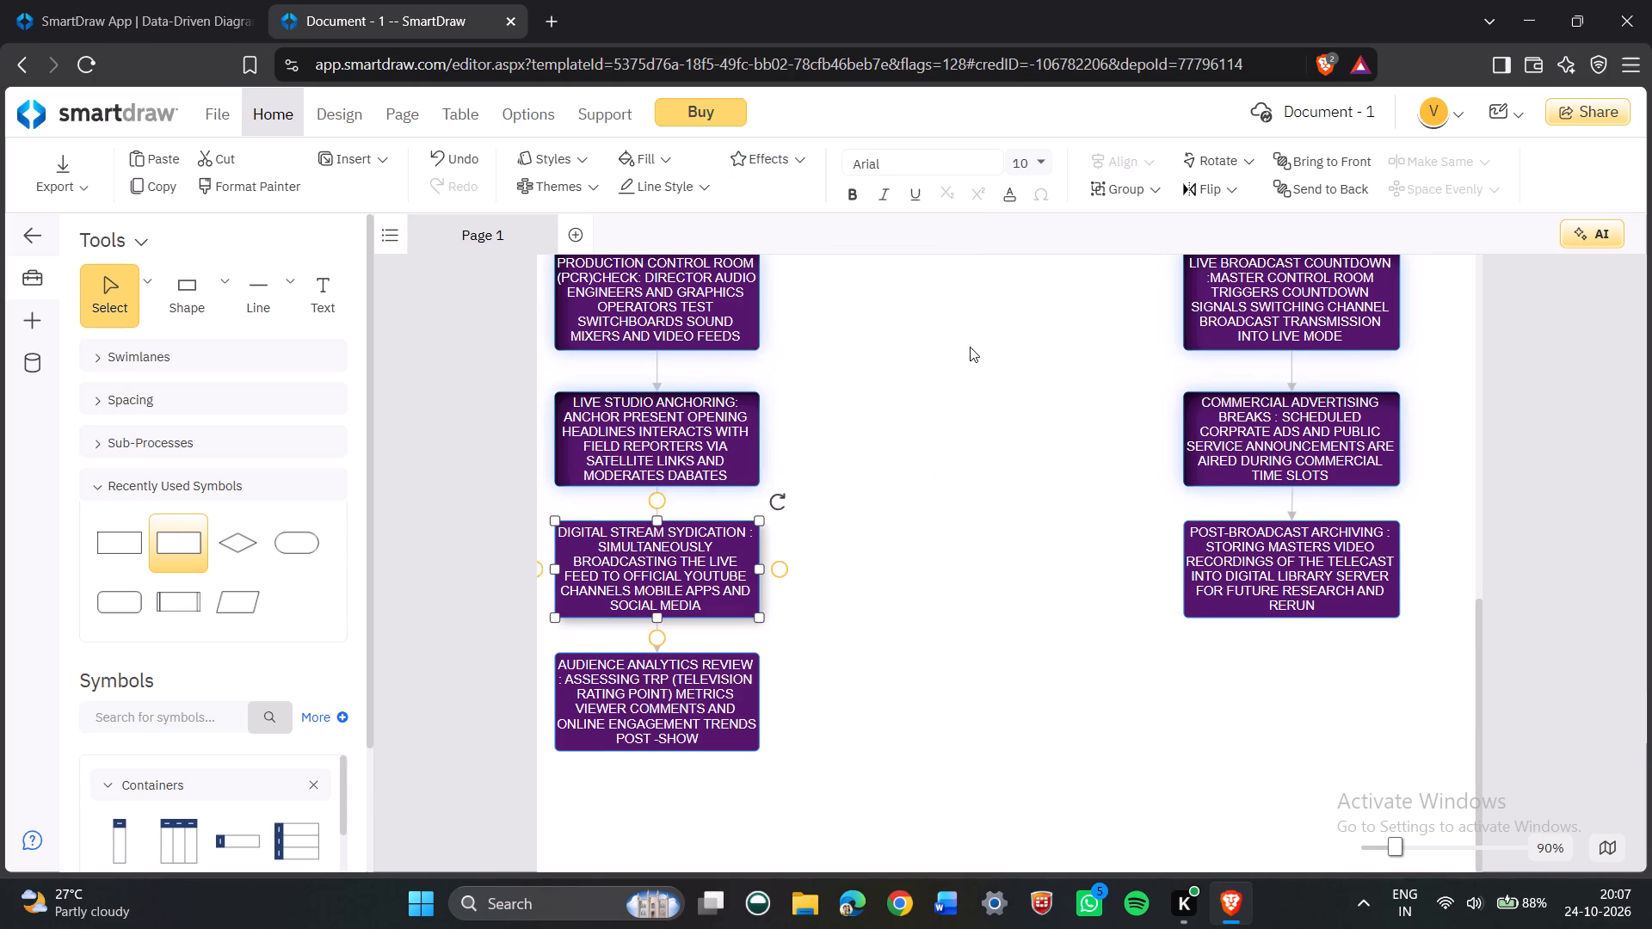
{"action": "left_click_drag", "start_coordinate": [745, 160], "coordinate": [744, 169]}
{"action": "left_click", "coordinate": [767, 310]}
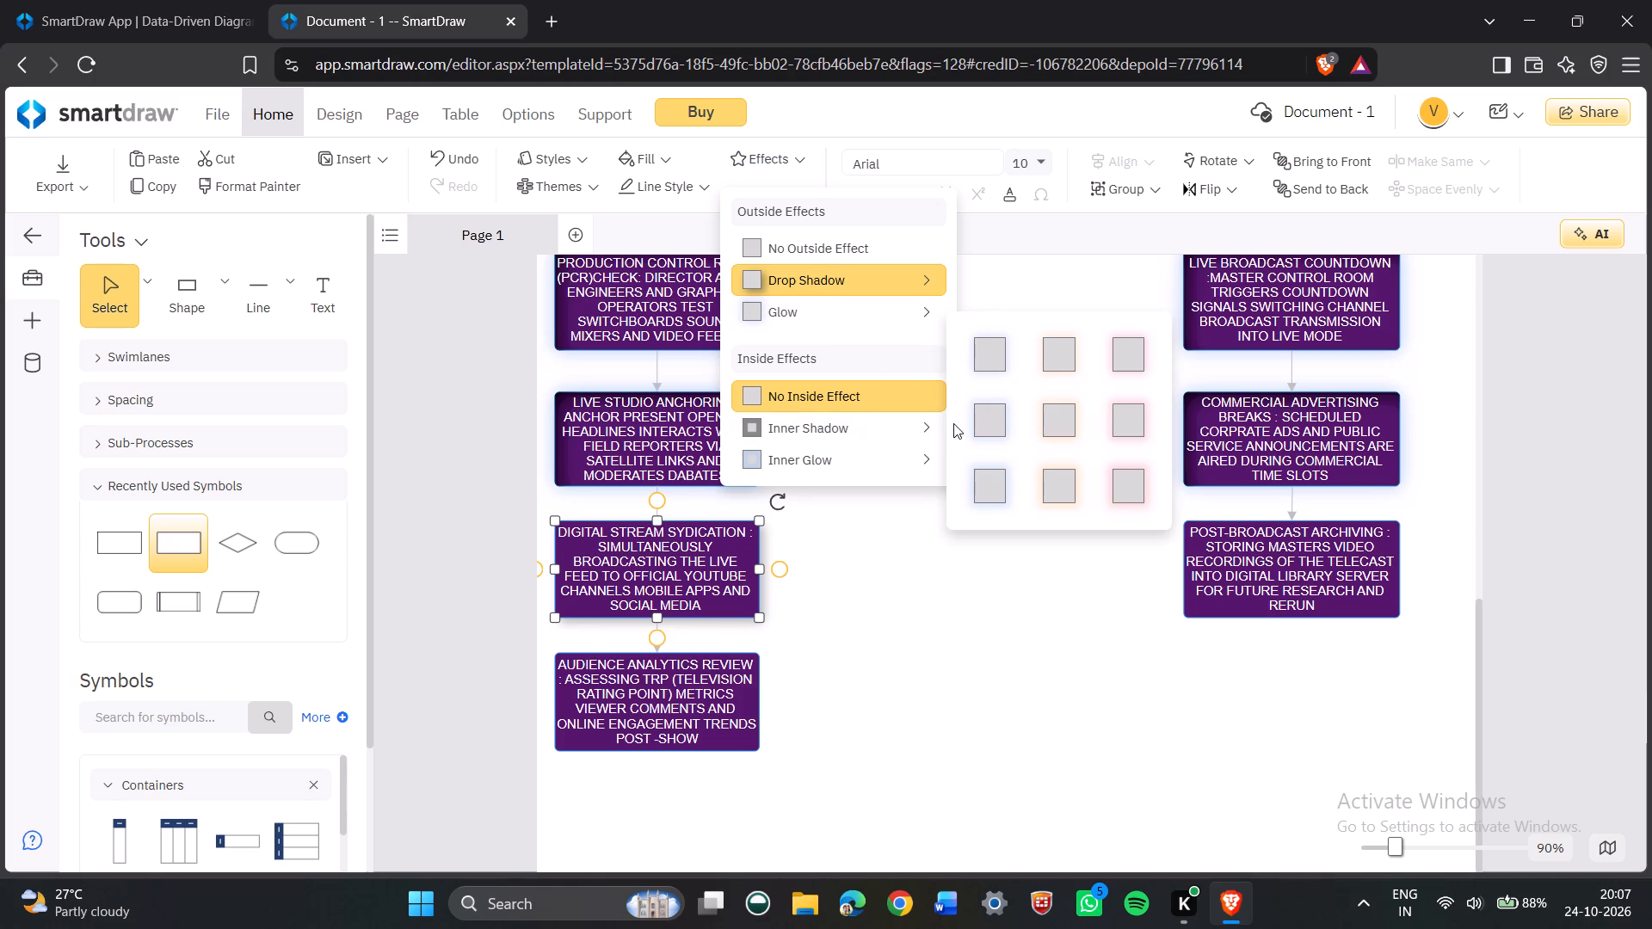
{"action": "left_click_drag", "start_coordinate": [954, 423], "coordinate": [965, 429]}
{"action": "left_click", "coordinate": [782, 170]}
{"action": "left_click", "coordinate": [819, 298]}
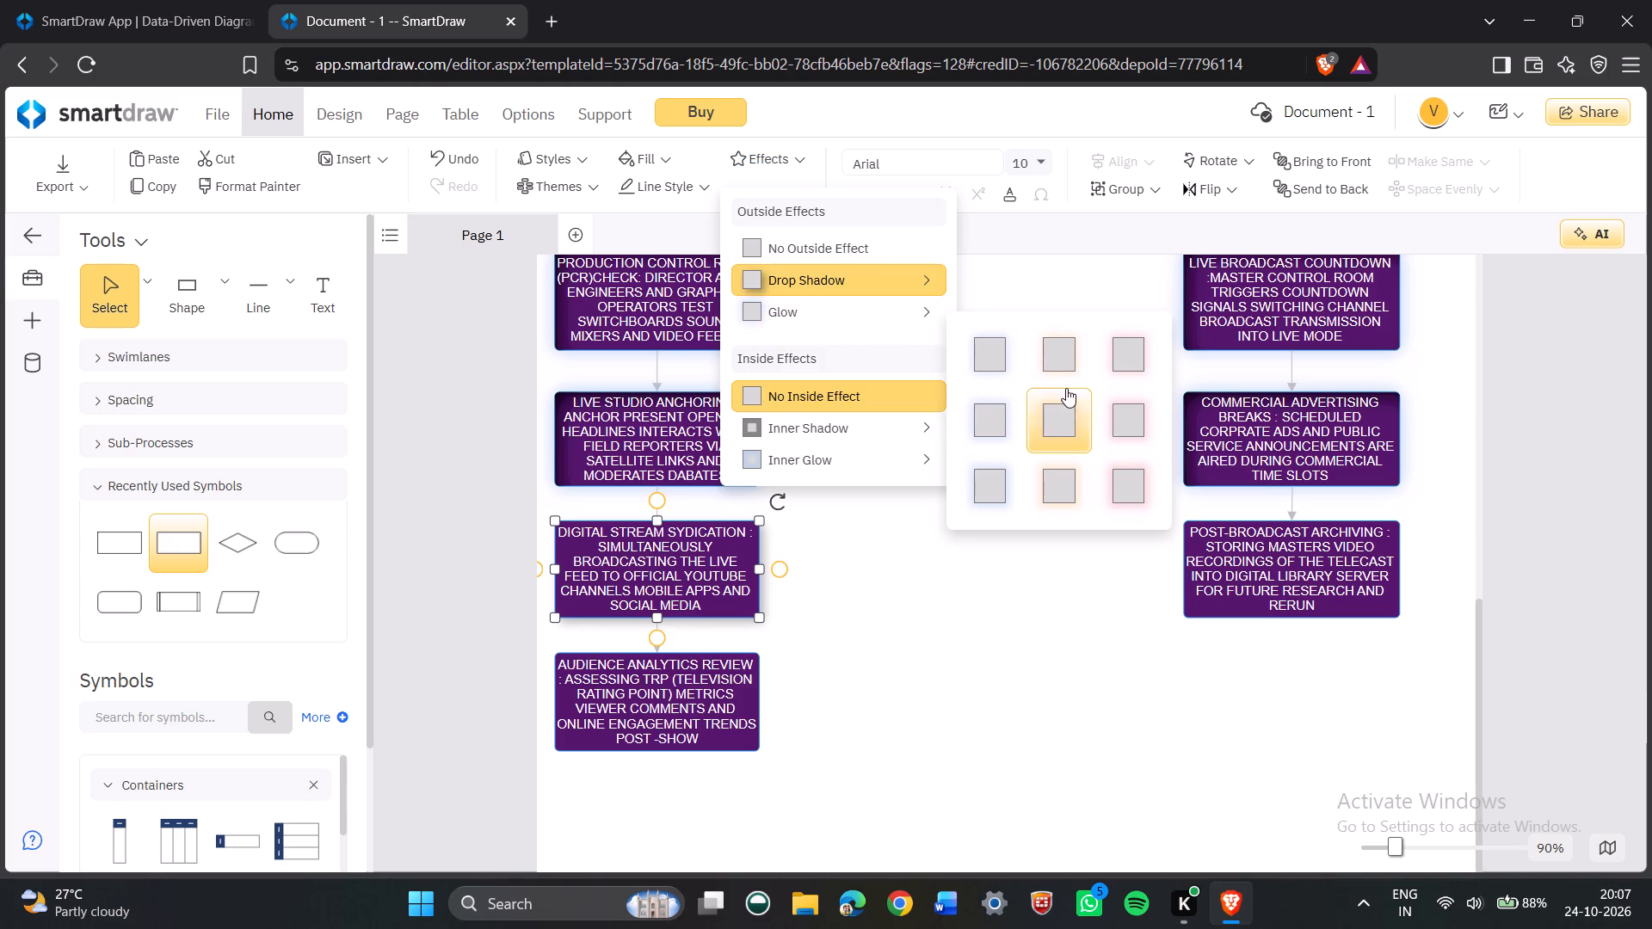
{"action": "left_click_drag", "start_coordinate": [994, 405], "coordinate": [985, 396]}
{"action": "left_click", "coordinate": [766, 152]}
{"action": "left_click", "coordinate": [805, 428]}
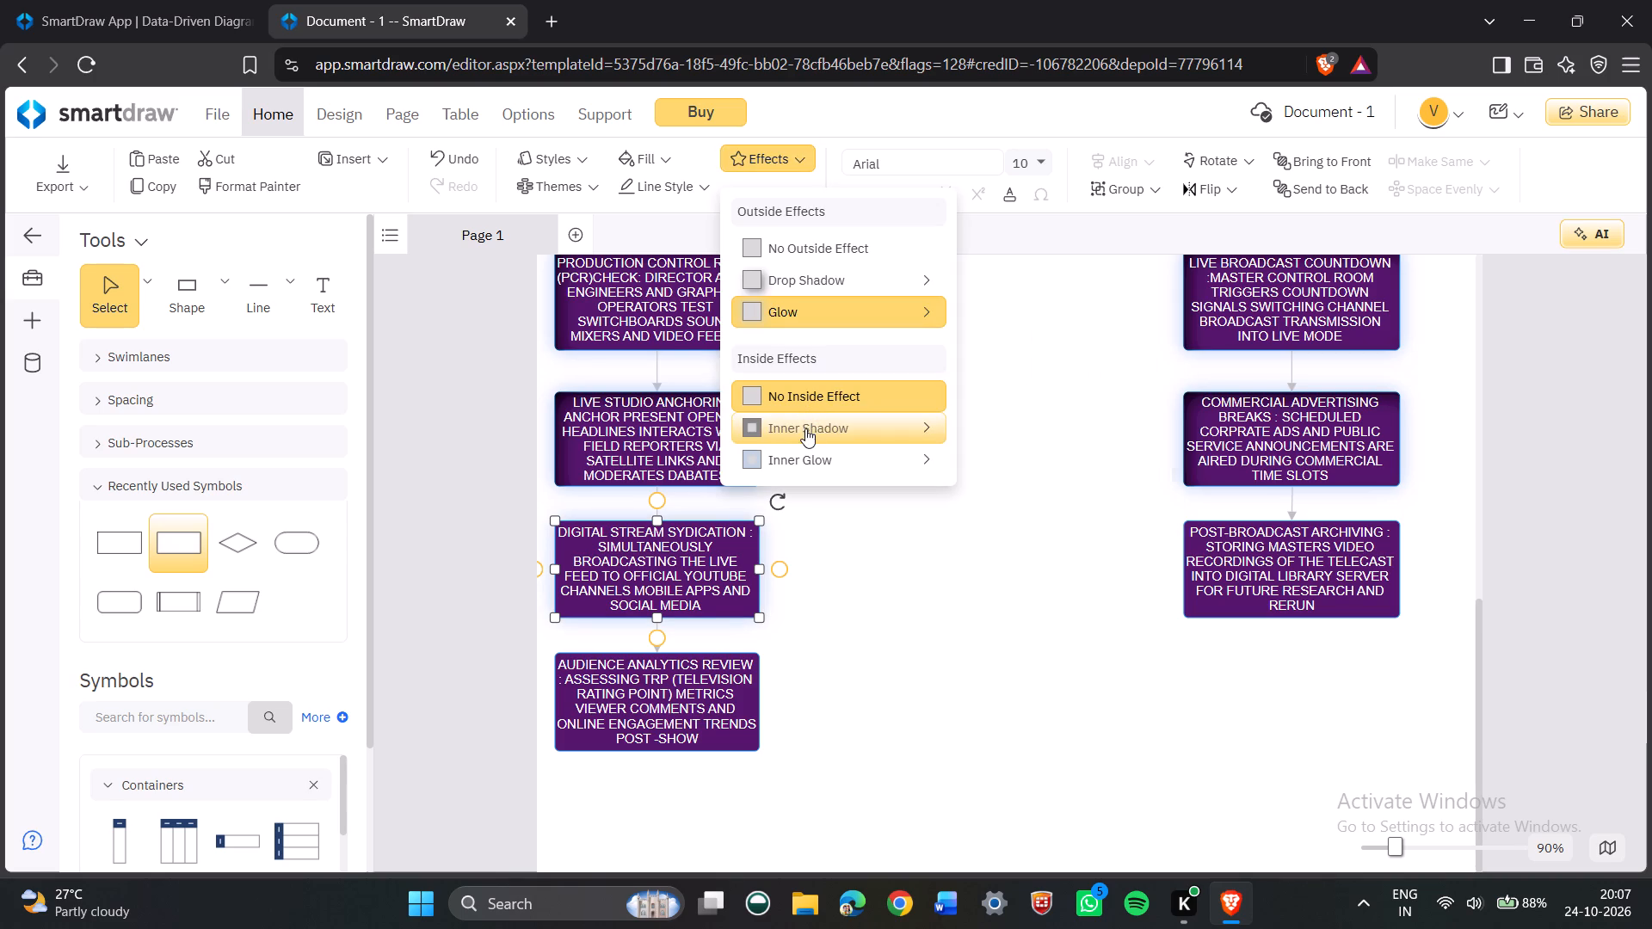
{"action": "left_click", "coordinate": [1132, 521]}
Give the post-broadcast archiving box a drop shadow, replace it with the same light blue glow, and add the same inner shadow.
{"action": "left_click", "coordinate": [1261, 575]}
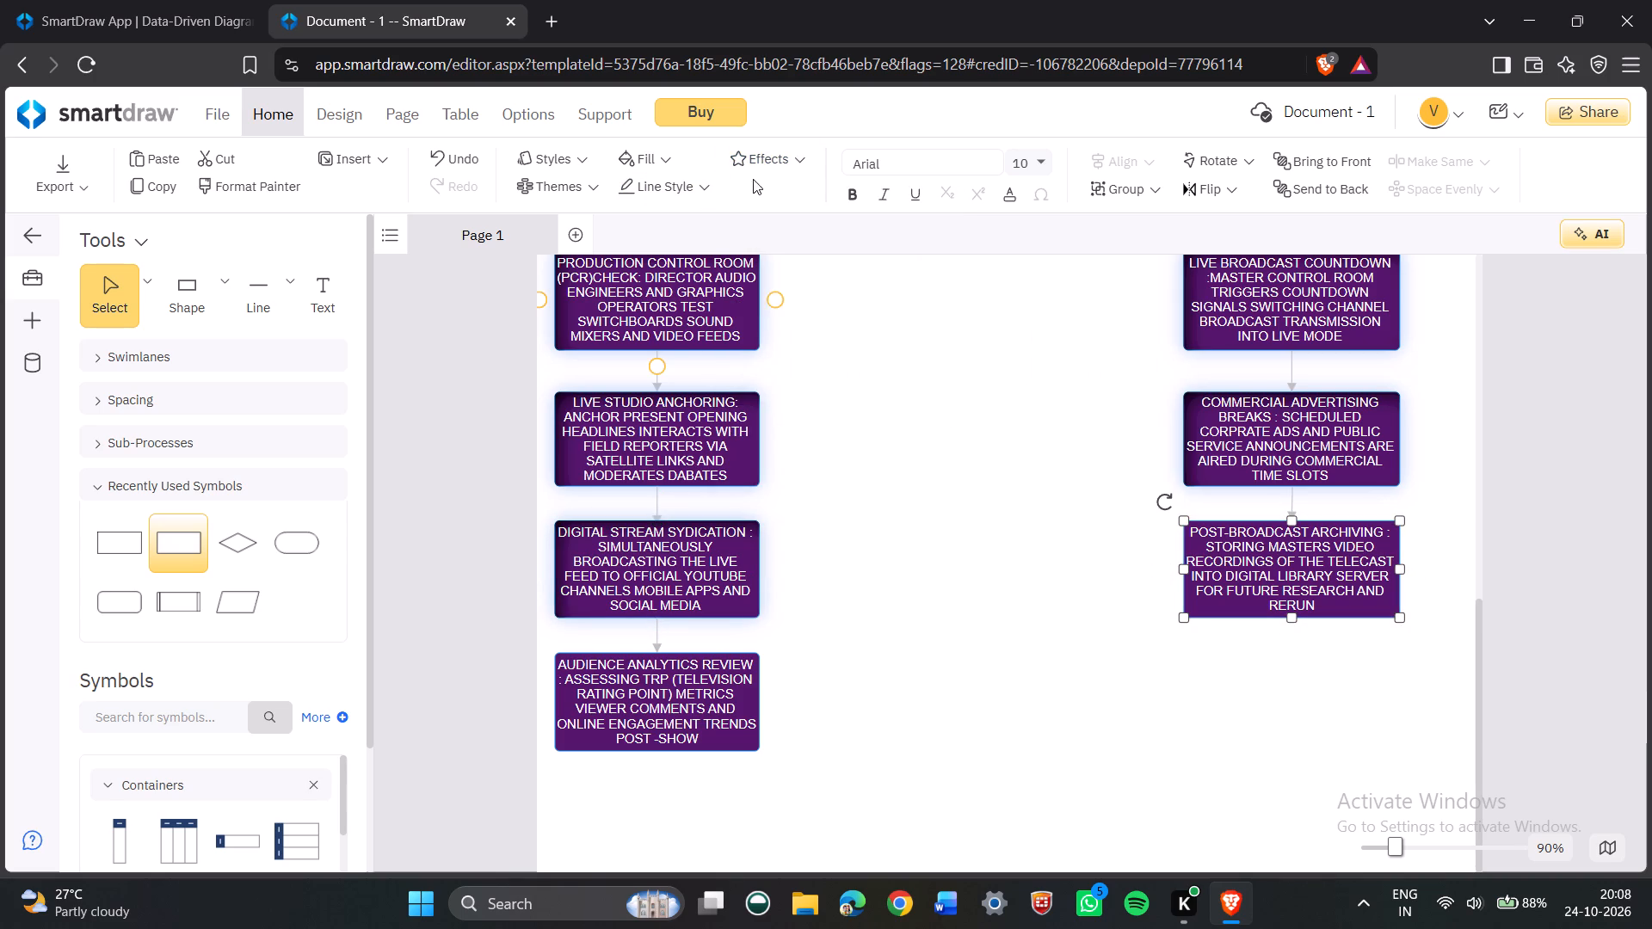
{"action": "left_click", "coordinate": [755, 163]}
{"action": "left_click", "coordinate": [760, 267]}
{"action": "left_click_drag", "start_coordinate": [1106, 445], "coordinate": [1092, 430]}
{"action": "left_click", "coordinate": [748, 157]}
{"action": "left_click", "coordinate": [788, 274]}
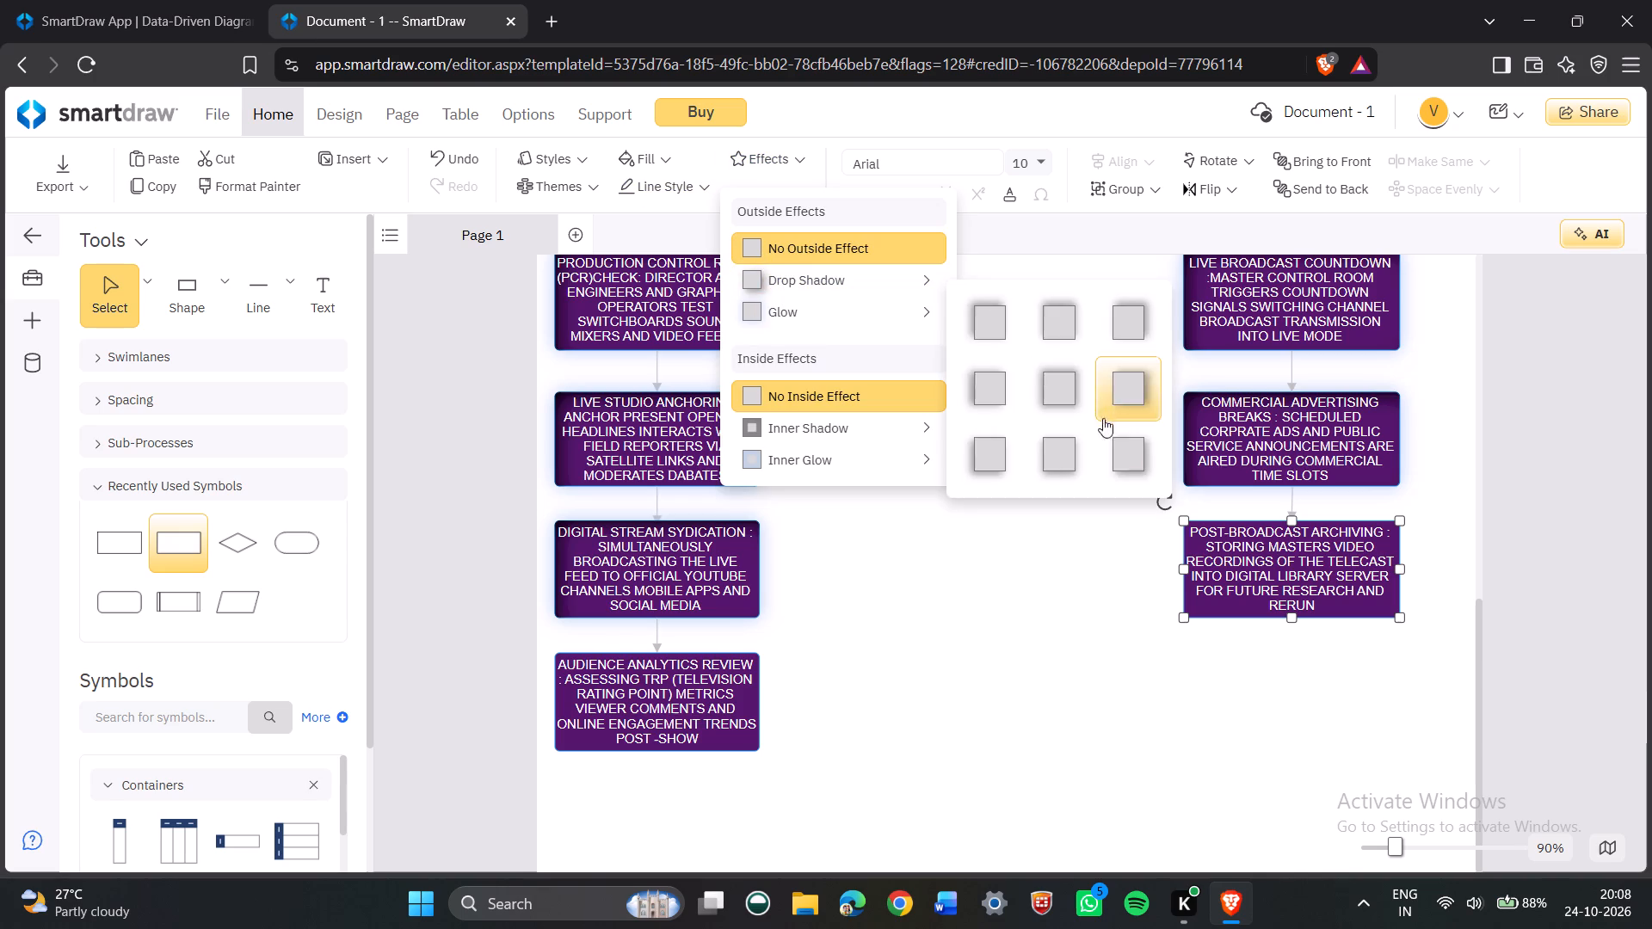
{"action": "left_click", "coordinate": [1111, 441]}
{"action": "left_click", "coordinate": [740, 130]}
{"action": "left_click", "coordinate": [751, 157]}
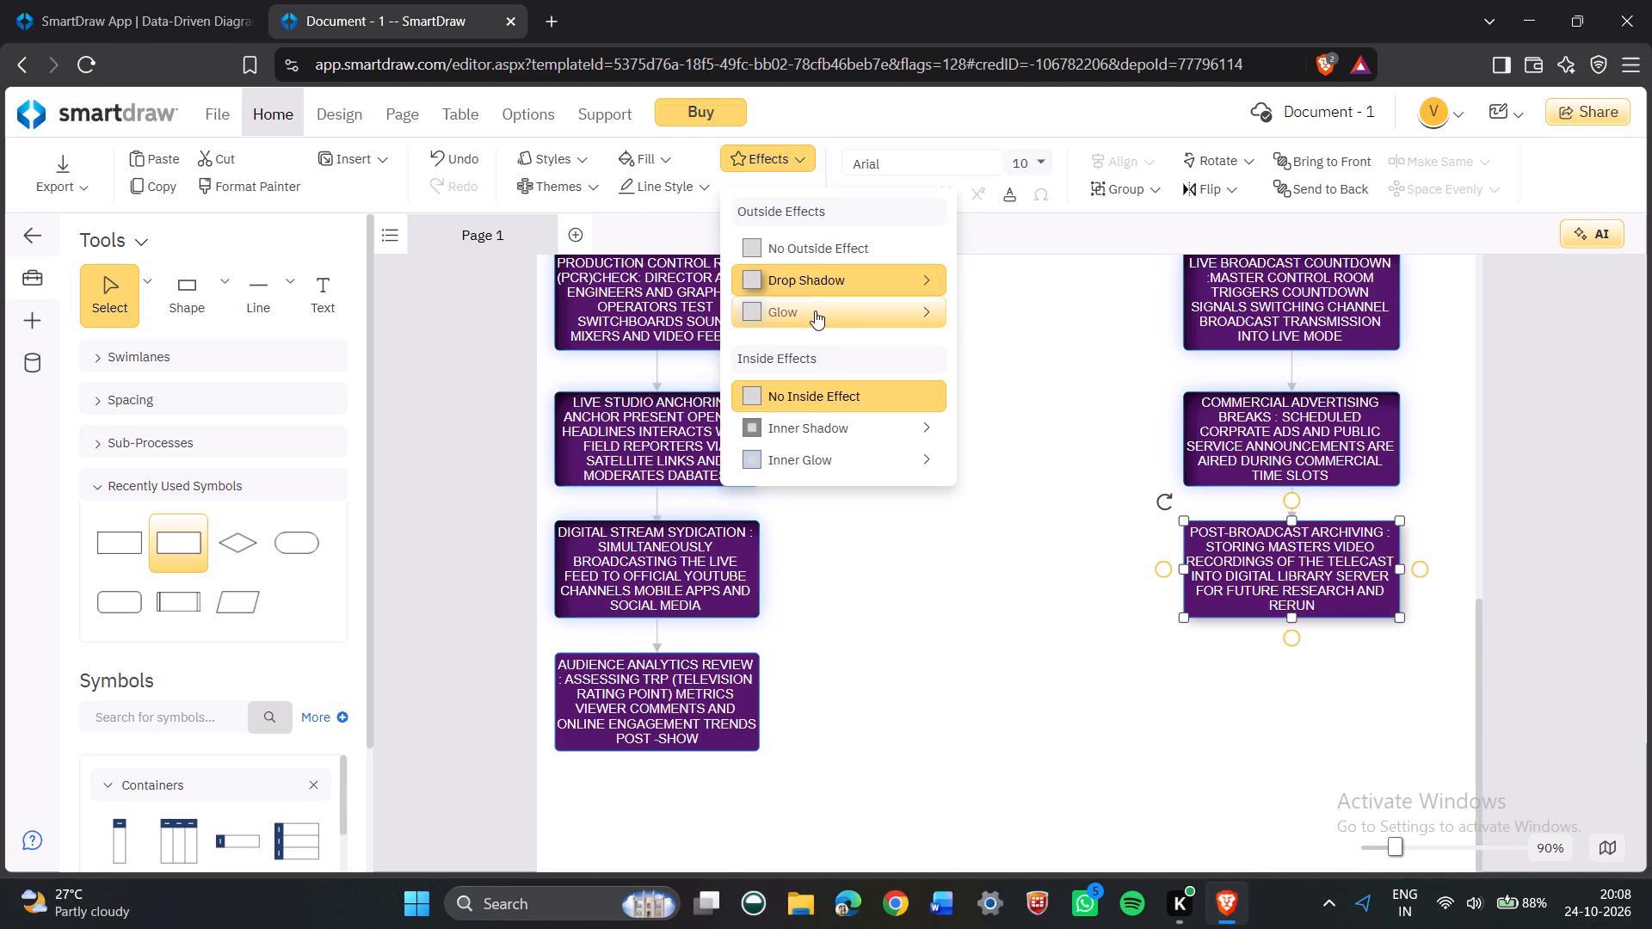
{"action": "left_click", "coordinate": [815, 311]}
{"action": "left_click", "coordinate": [990, 444]}
{"action": "left_click", "coordinate": [766, 150]}
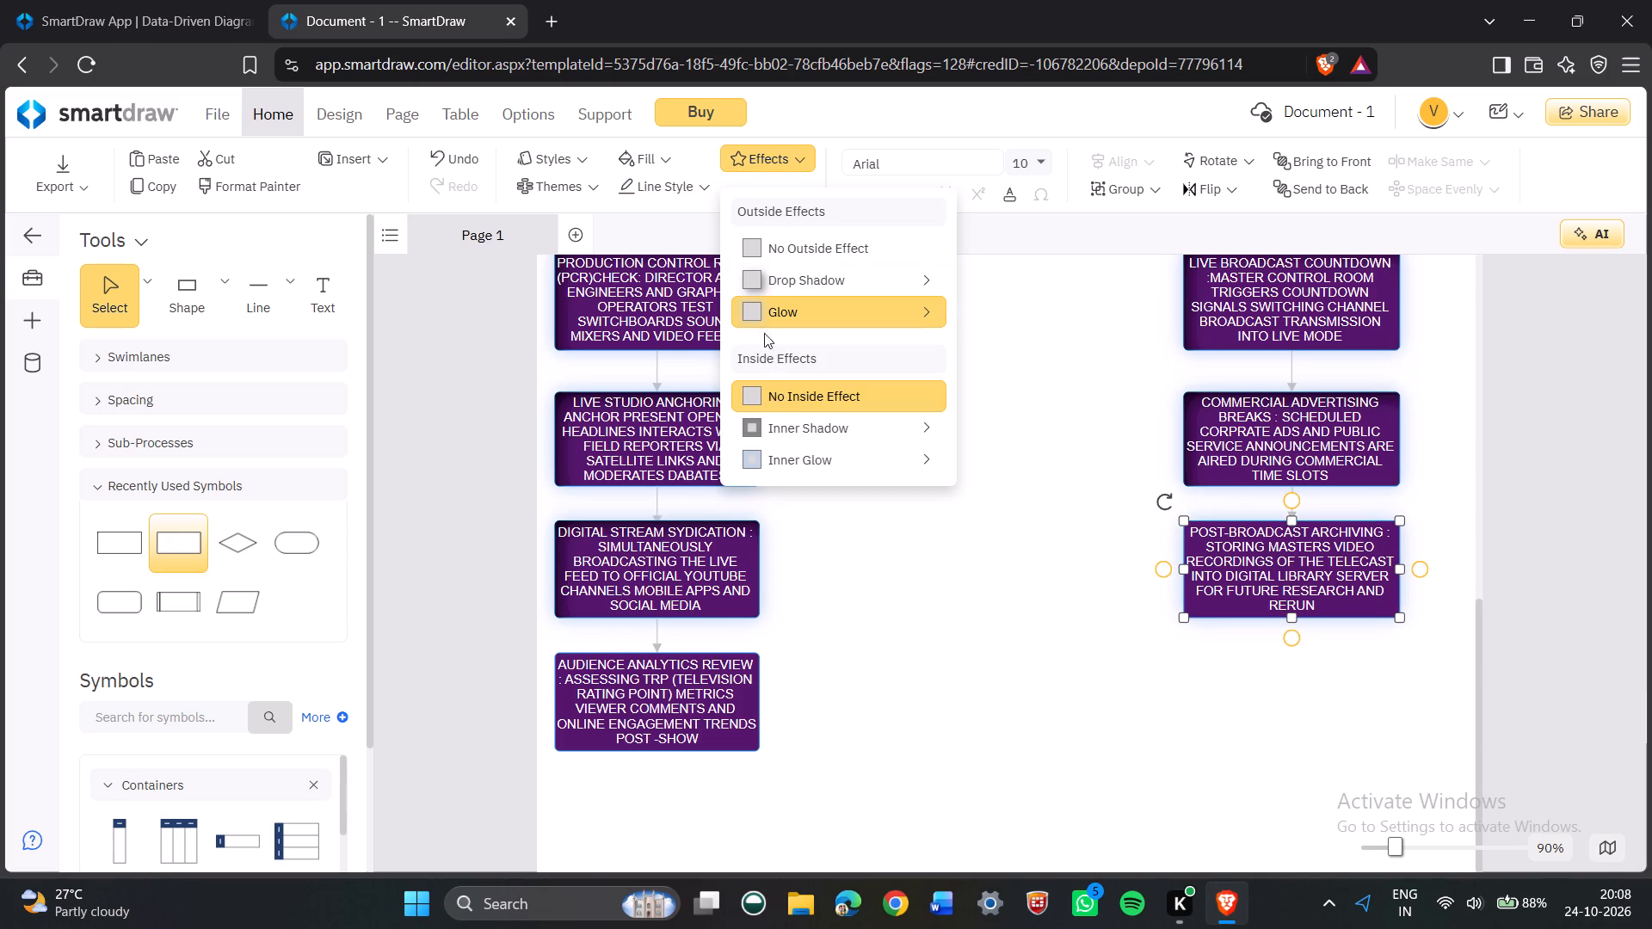
{"action": "left_click", "coordinate": [784, 417]}
{"action": "left_click", "coordinate": [1098, 526]}
Give the audience analytics review box a drop shadow, replace it with the same light blue glow, and add the same inner shadow.
{"action": "scroll", "coordinate": [703, 627], "scroll_direction": "down", "scroll_amount": 1}
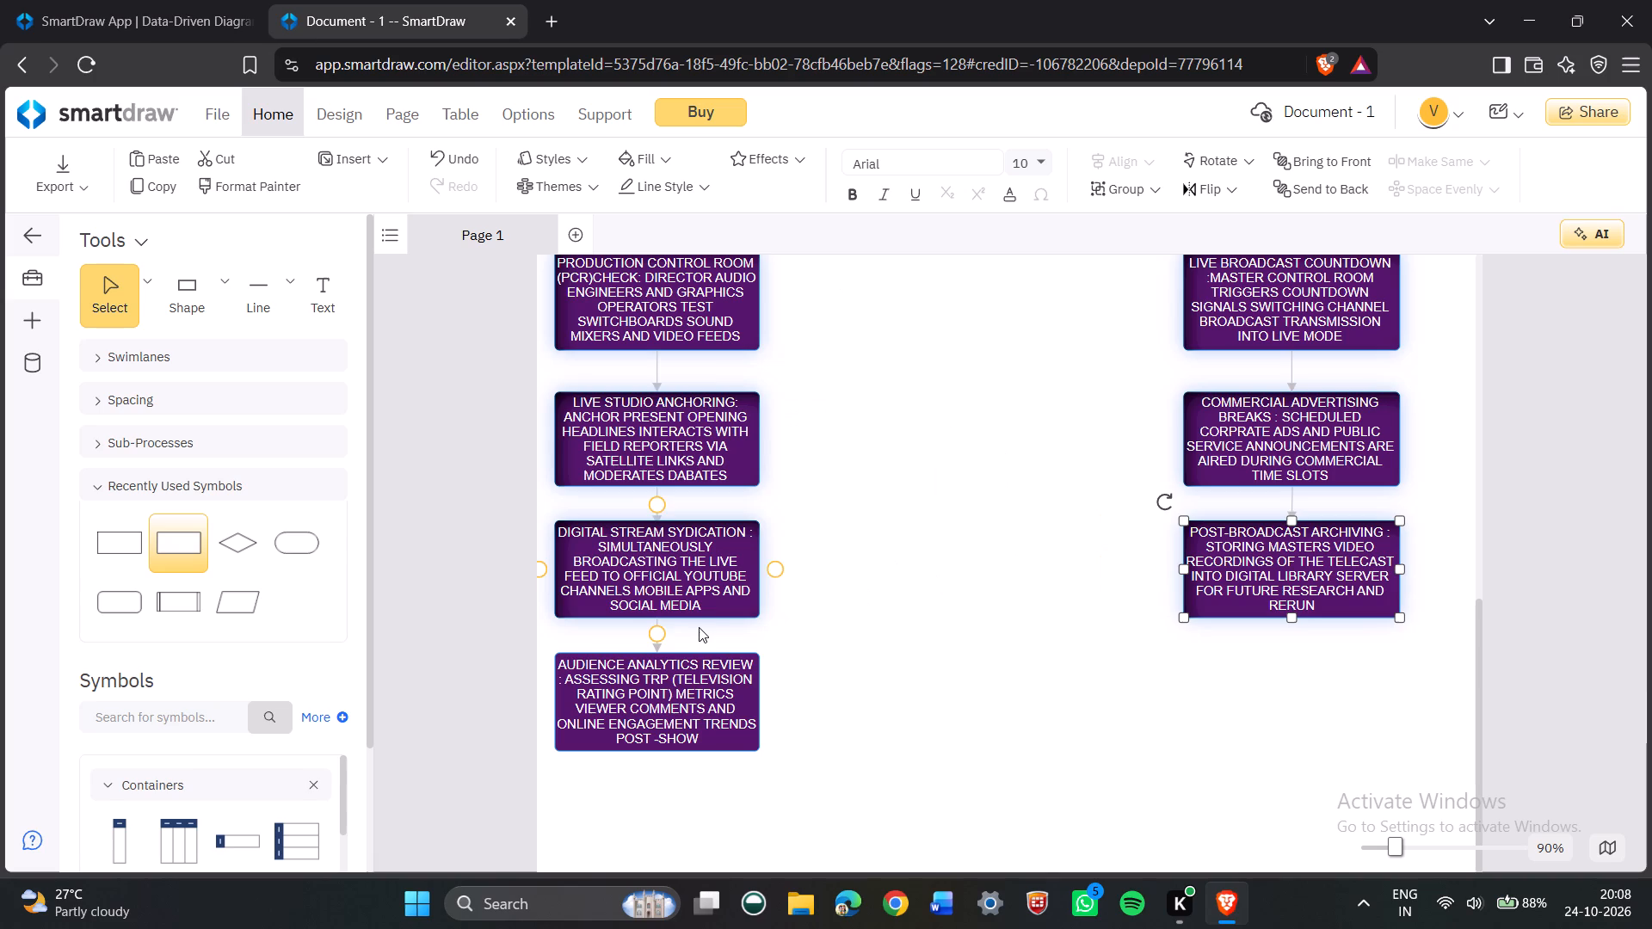
{"action": "scroll", "coordinate": [699, 627], "scroll_direction": "down", "scroll_amount": 1}
{"action": "left_click", "coordinate": [678, 663]}
{"action": "left_click", "coordinate": [753, 158]}
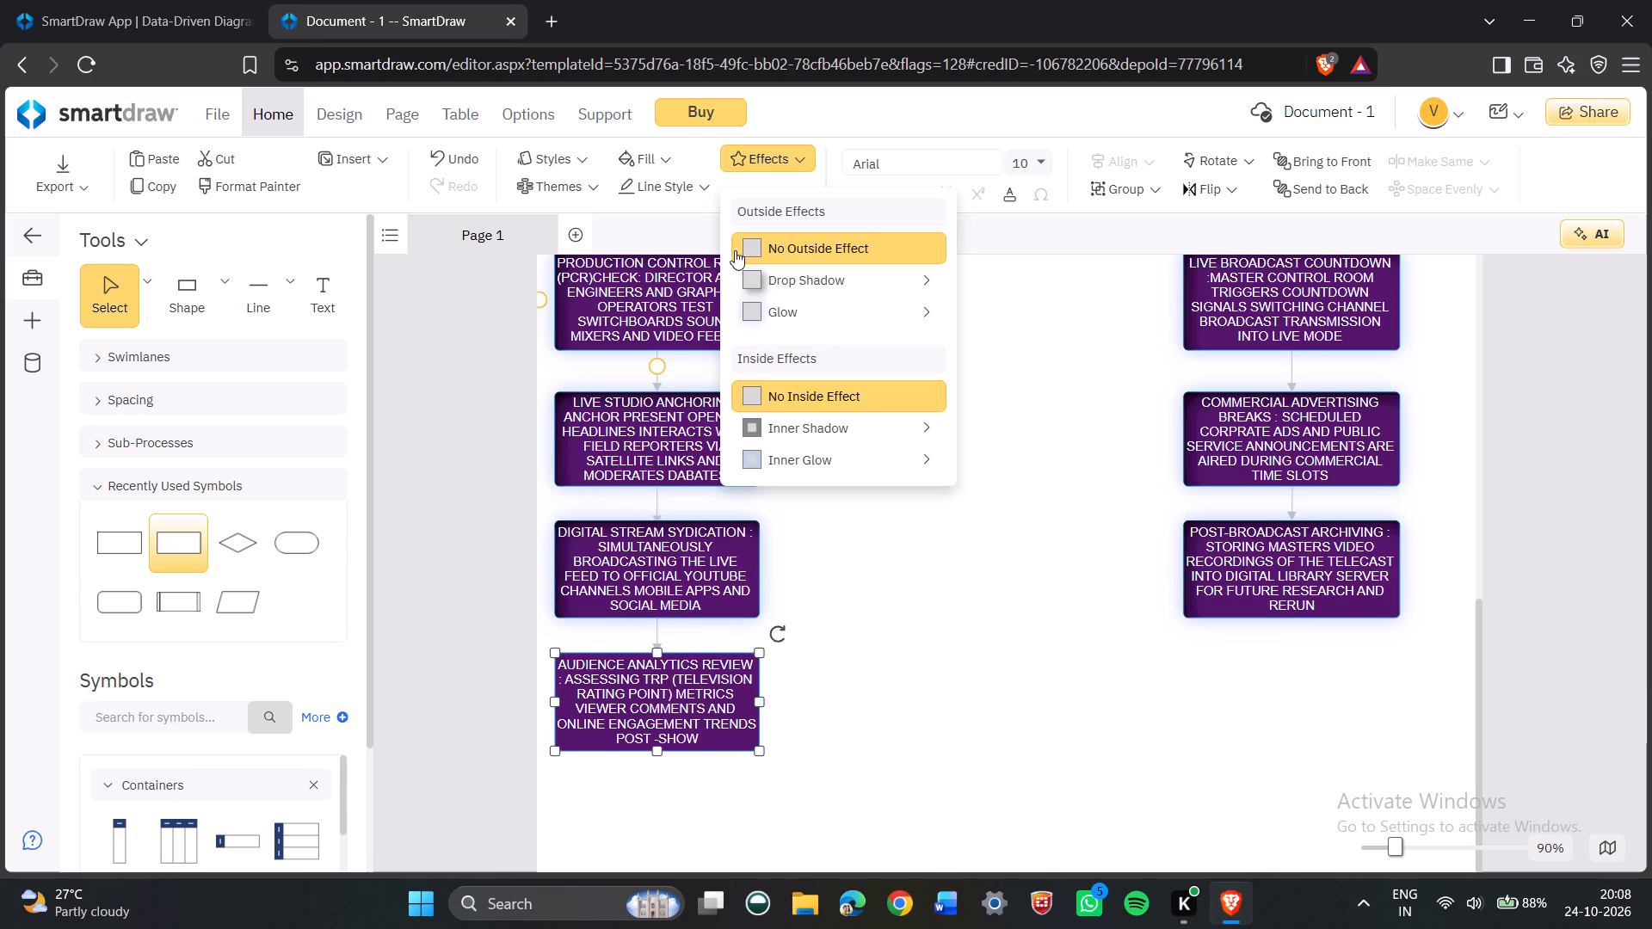
{"action": "left_click", "coordinate": [754, 280]}
{"action": "left_click", "coordinate": [1162, 451]}
{"action": "left_click", "coordinate": [812, 169]}
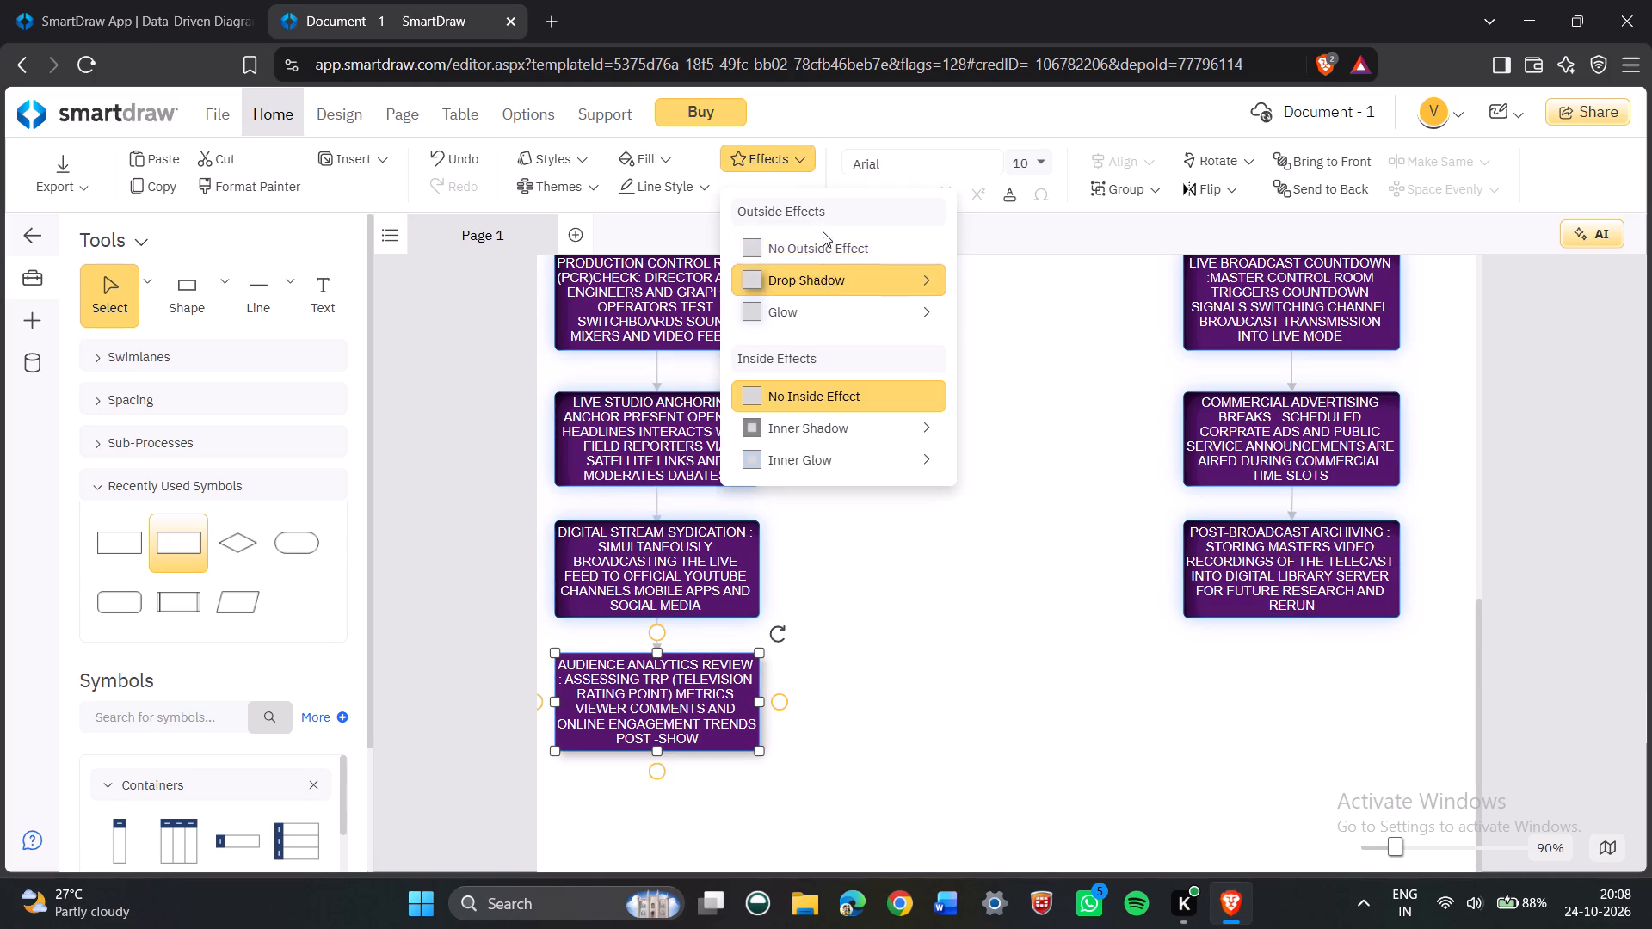
{"action": "left_click", "coordinate": [821, 319]}
{"action": "left_click", "coordinate": [1014, 425]}
{"action": "left_click_drag", "start_coordinate": [755, 157], "coordinate": [776, 202]}
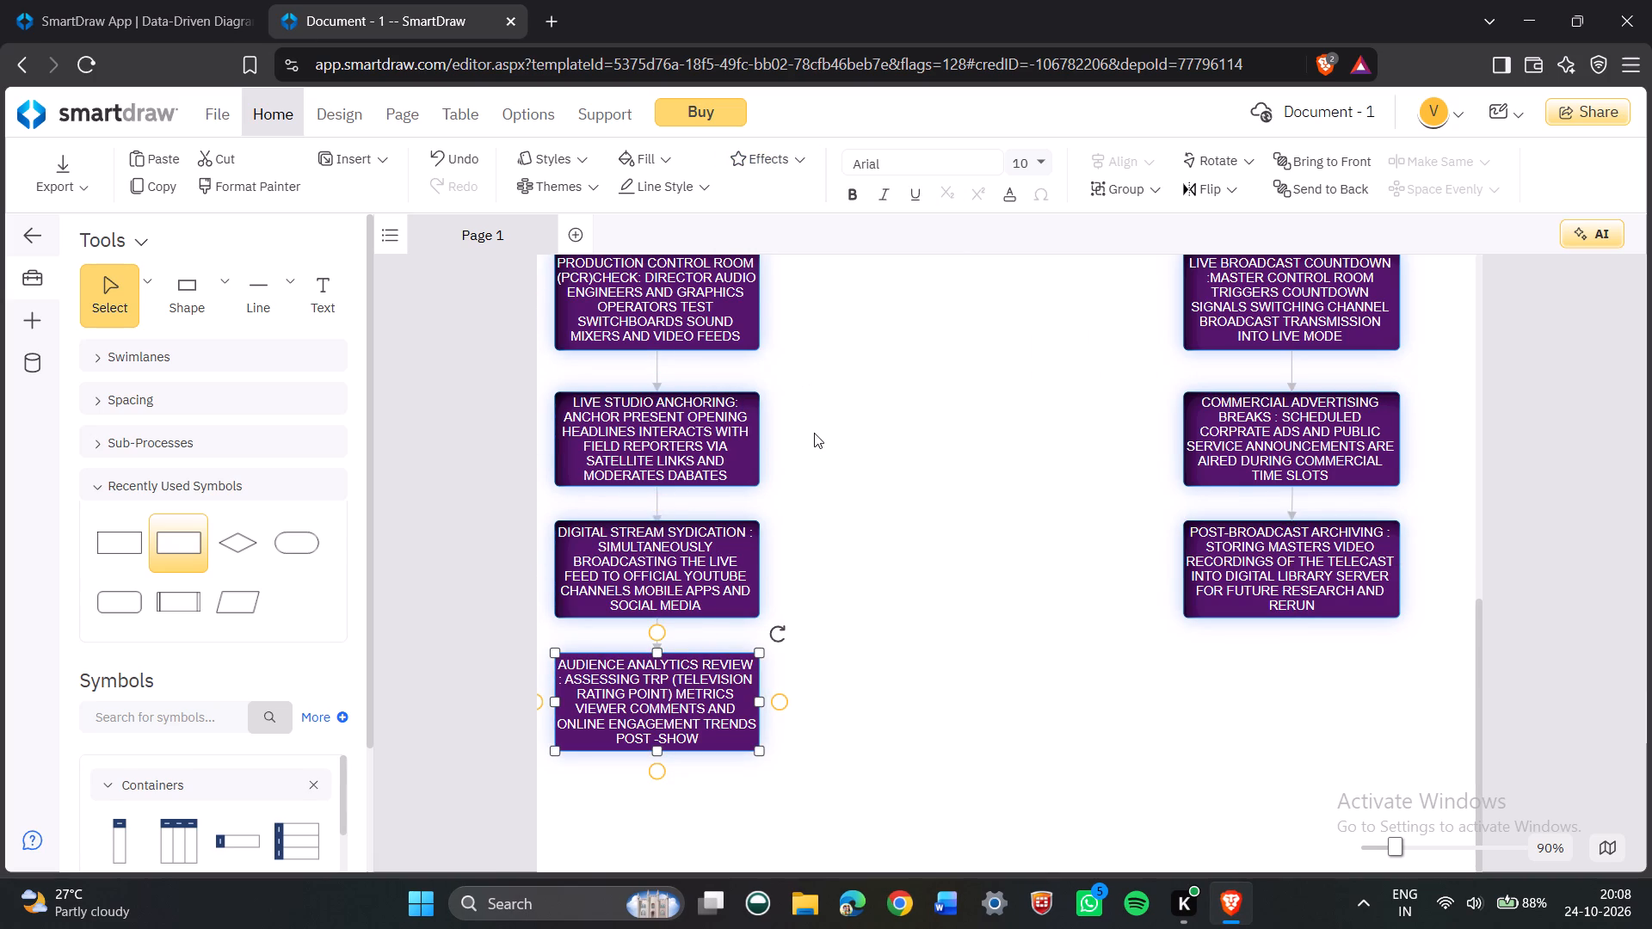
{"action": "left_click", "coordinate": [755, 175]}
{"action": "left_click", "coordinate": [760, 150]}
{"action": "left_click", "coordinate": [794, 449]}
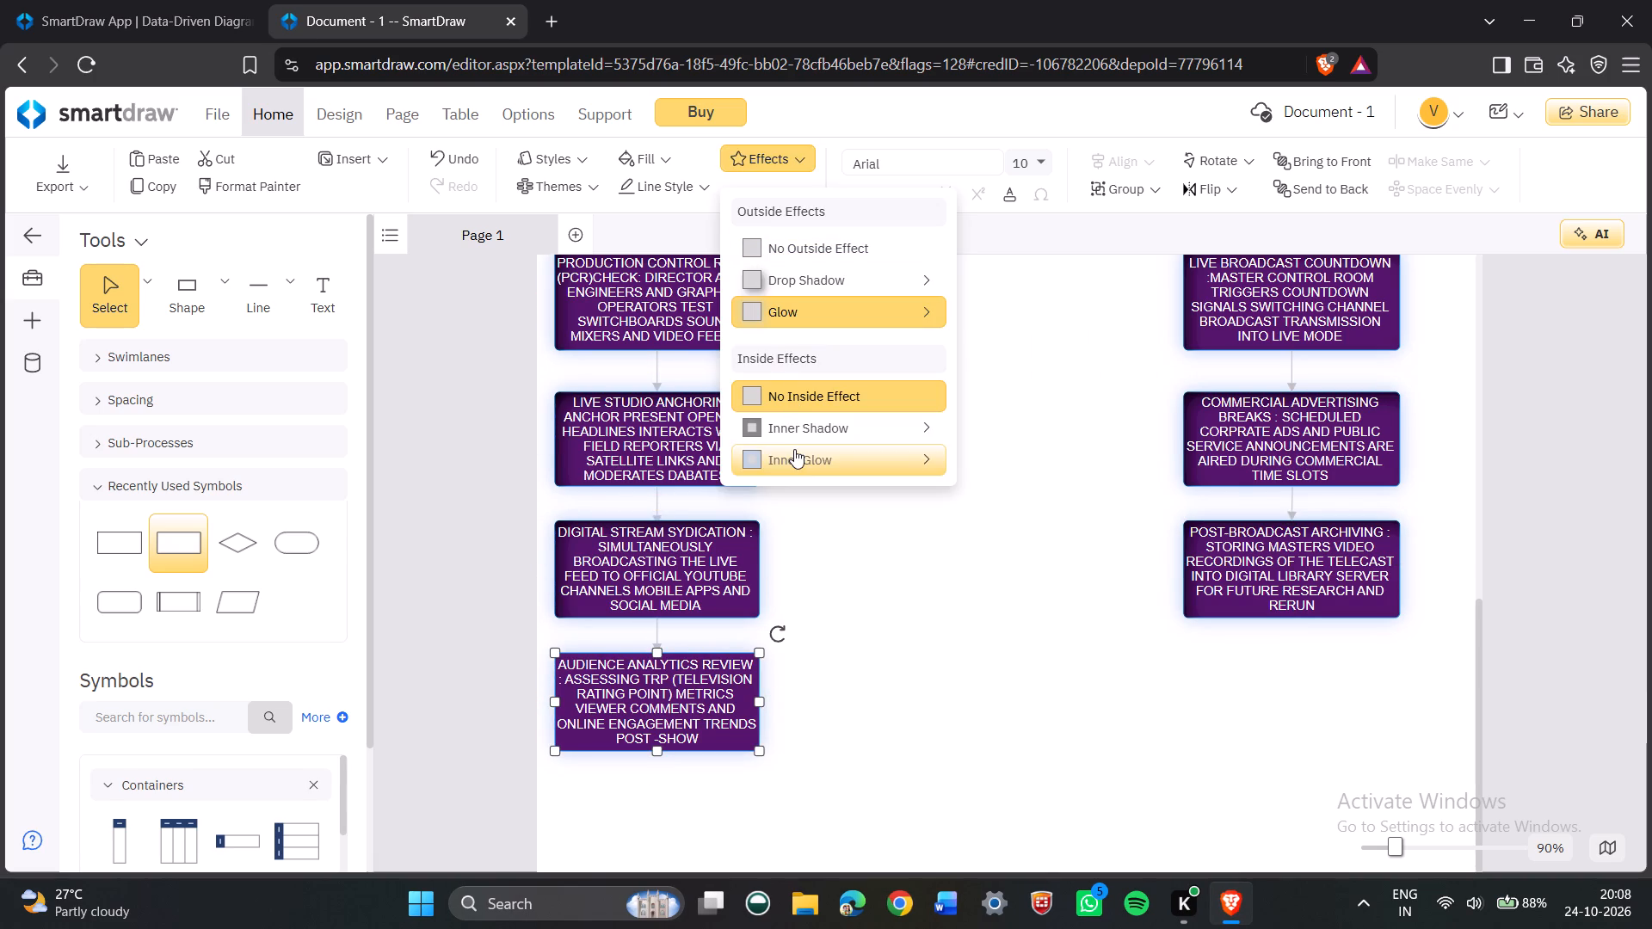
{"action": "left_click", "coordinate": [794, 427]}
{"action": "left_click", "coordinate": [1115, 529]}
Examine the styling of the whole flowchart, first at 30% and finally at 50% zoom.
{"action": "scroll", "coordinate": [1084, 499], "scroll_direction": "up", "scroll_amount": 6}
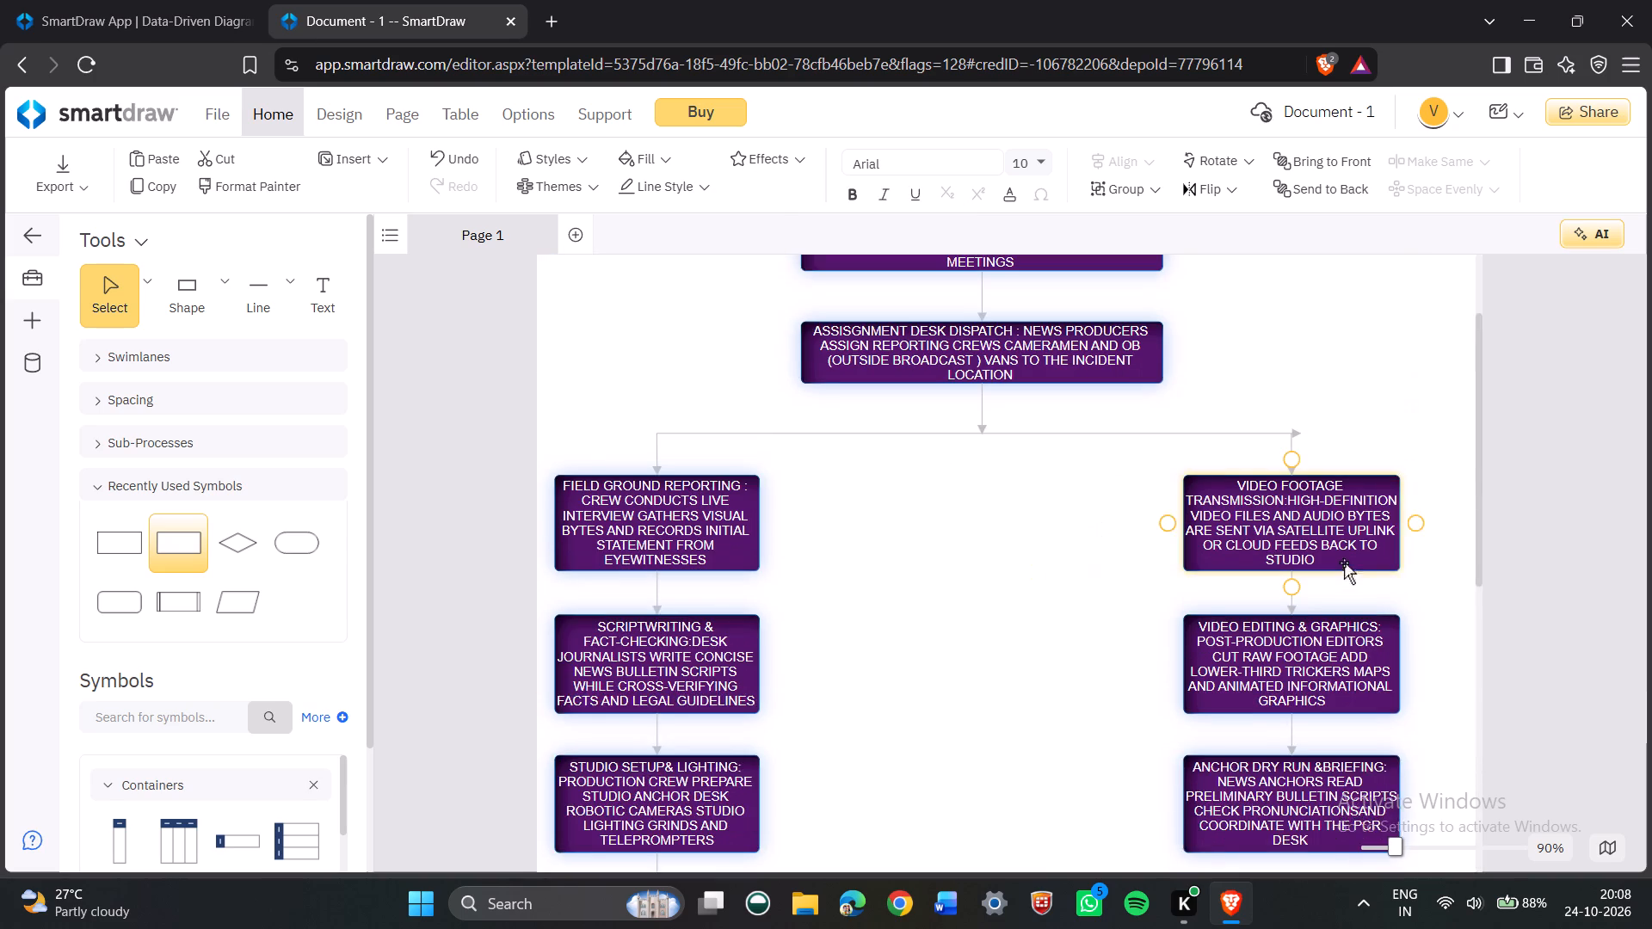
{"action": "scroll", "coordinate": [1347, 569], "scroll_direction": "up", "scroll_amount": 1}
{"action": "left_click_drag", "start_coordinate": [1391, 846], "coordinate": [1371, 831]}
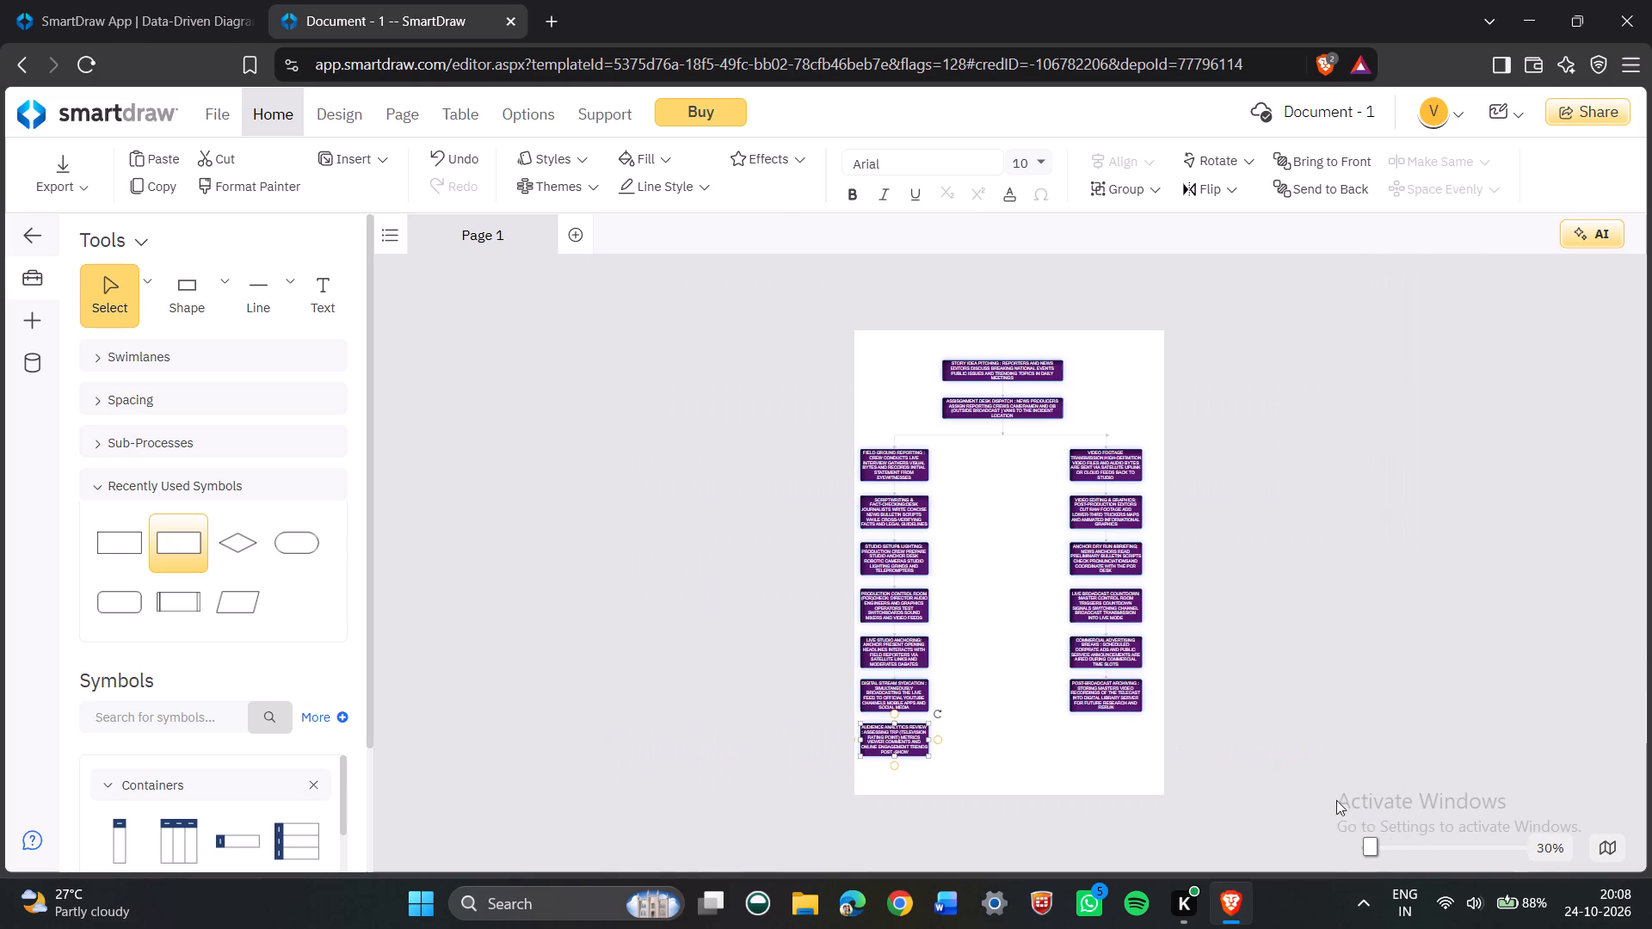
{"action": "left_click_drag", "start_coordinate": [1369, 840], "coordinate": [1378, 840]}
{"action": "scroll", "coordinate": [1243, 732], "scroll_direction": "up", "scroll_amount": 6}
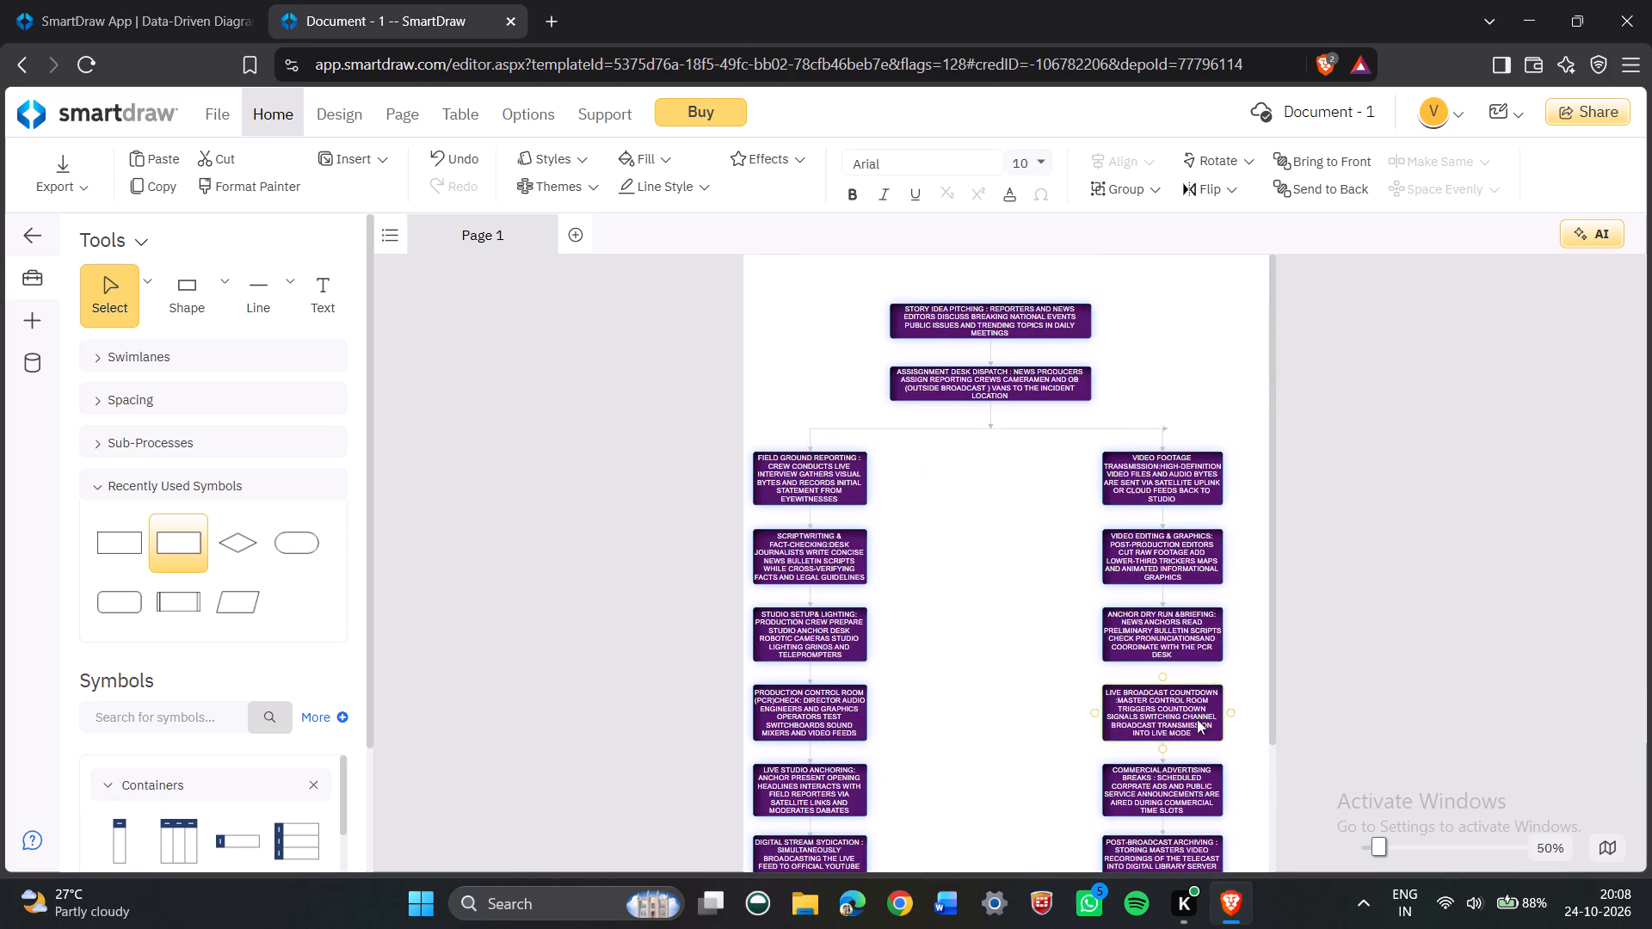